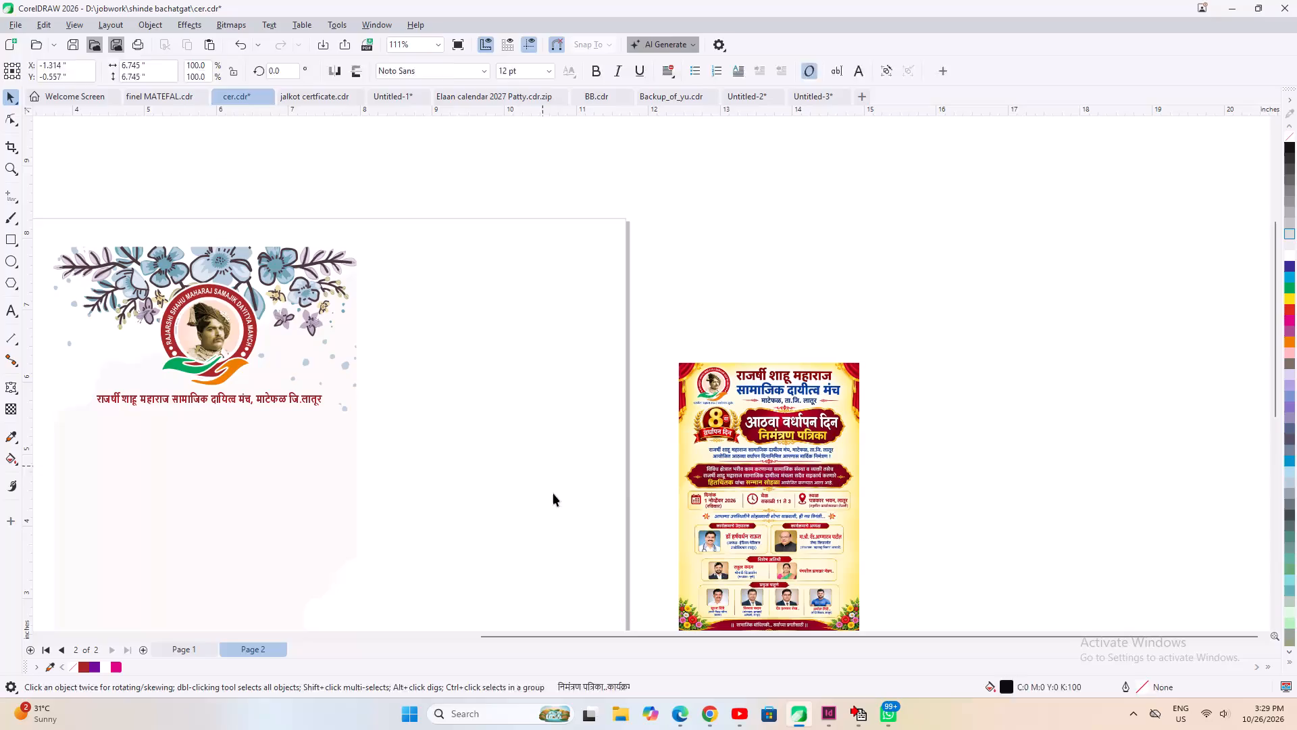
Draw a paragraph text frame about 3.25 × 5.95 in between the card and the poster image, and paste the copied Marathi text.
{"action": "left_click", "coordinate": [8, 302]}
{"action": "left_click", "coordinate": [463, 370]}
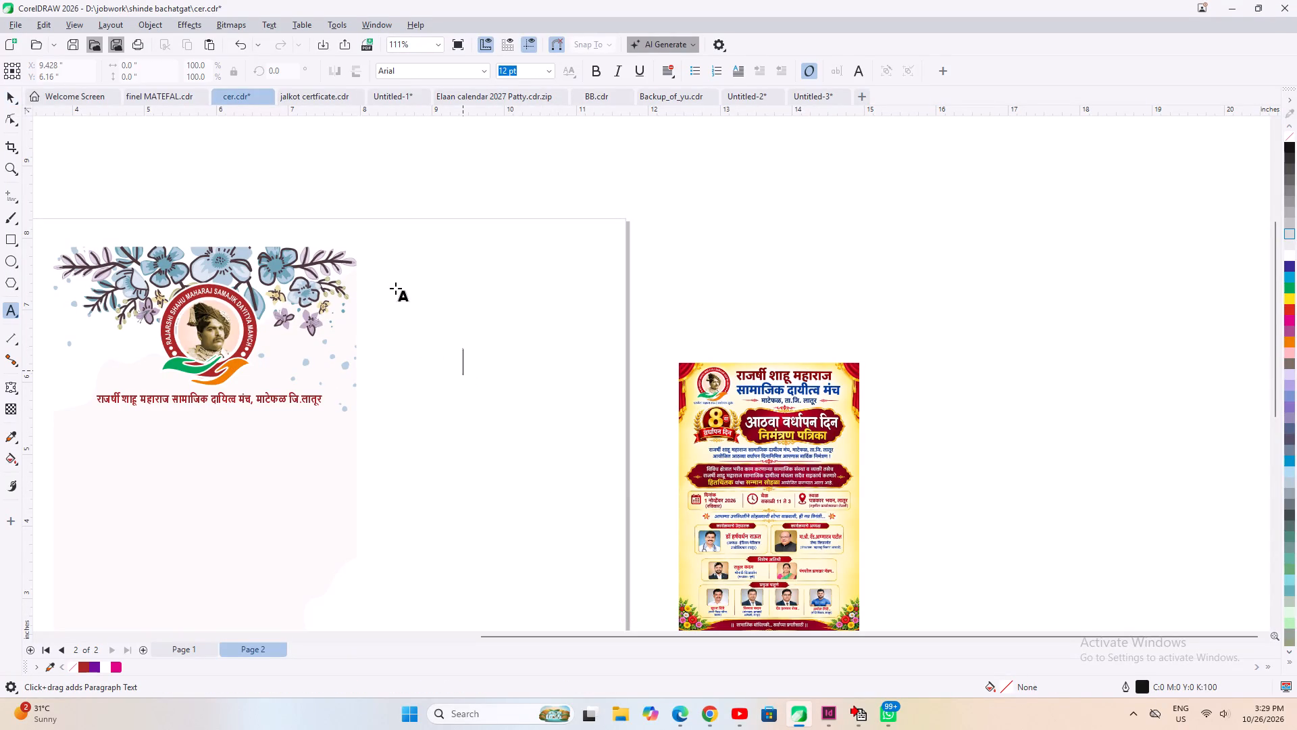
{"action": "left_click_drag", "start_coordinate": [408, 315], "coordinate": [553, 542]}
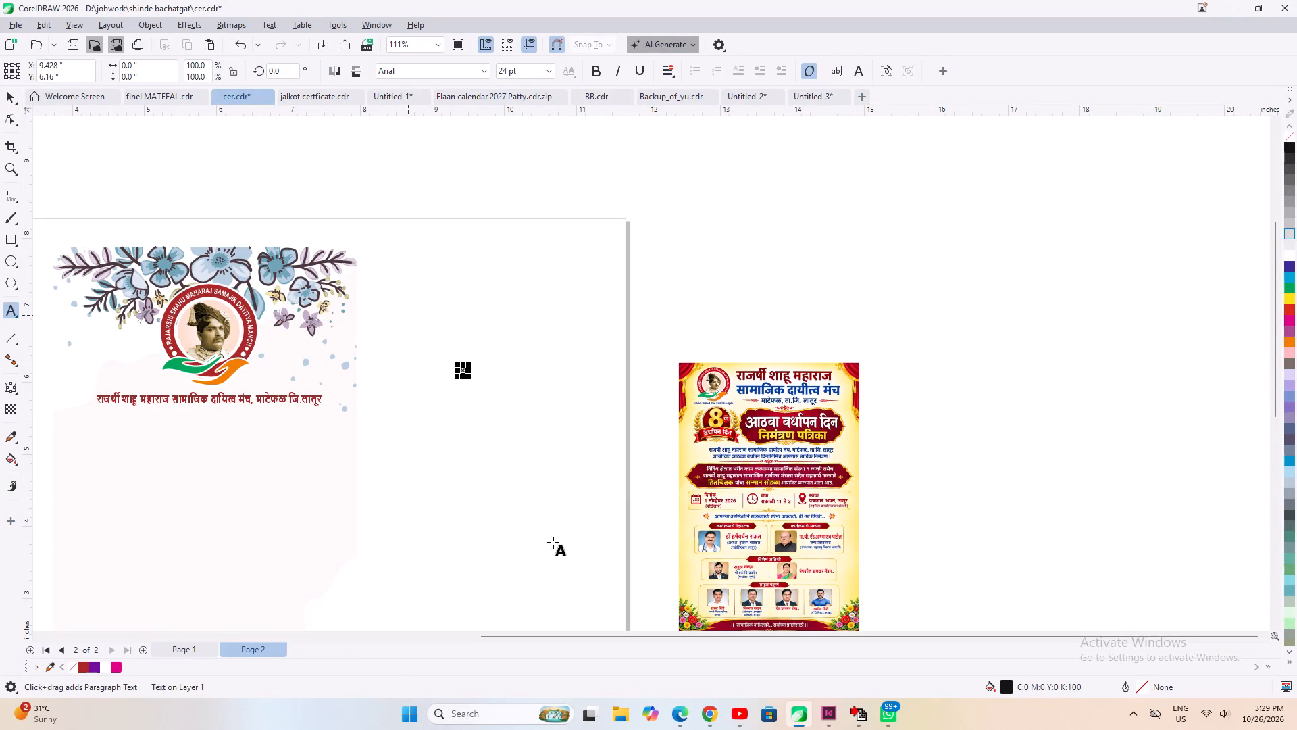
{"action": "left_click_drag", "start_coordinate": [553, 542], "coordinate": [640, 629]}
{"action": "key", "text": "ctrl+v"}
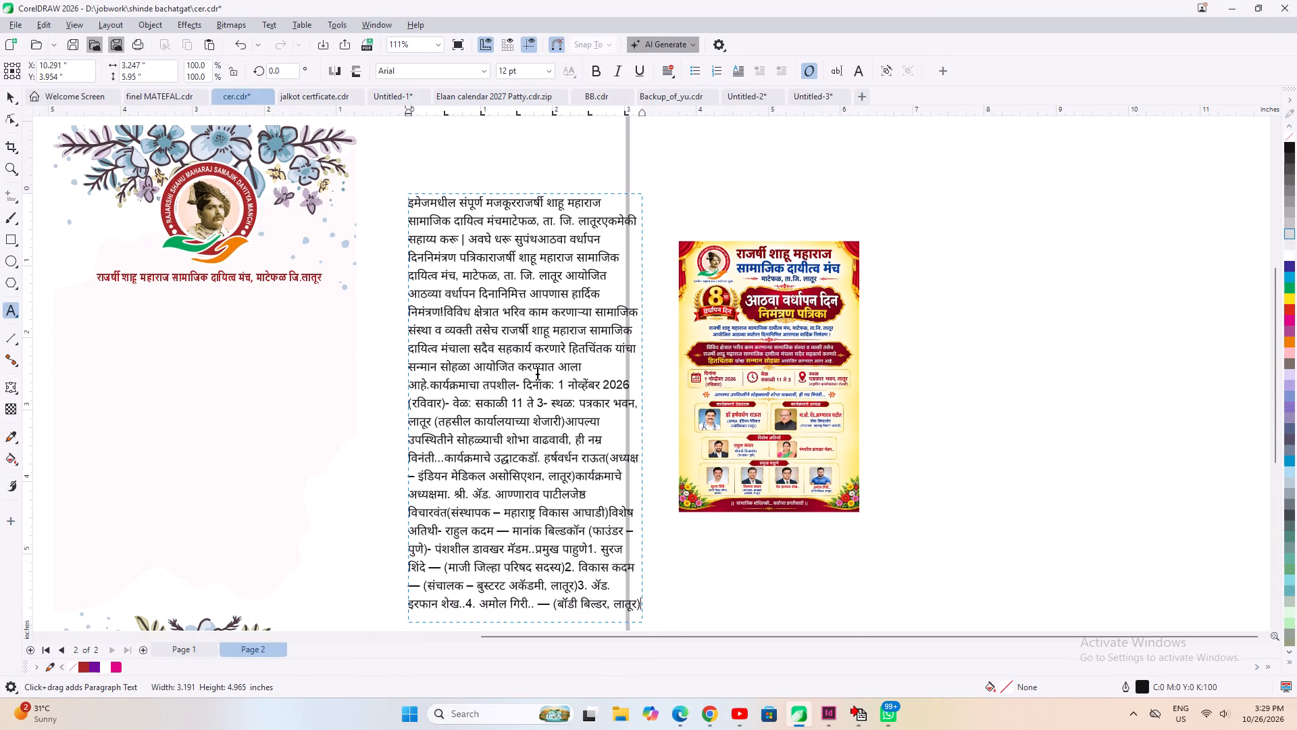
{"action": "key", "text": "ctrl+a"}
{"action": "key", "text": "ctrl+alt+c"}
{"action": "left_click", "coordinate": [511, 334]}
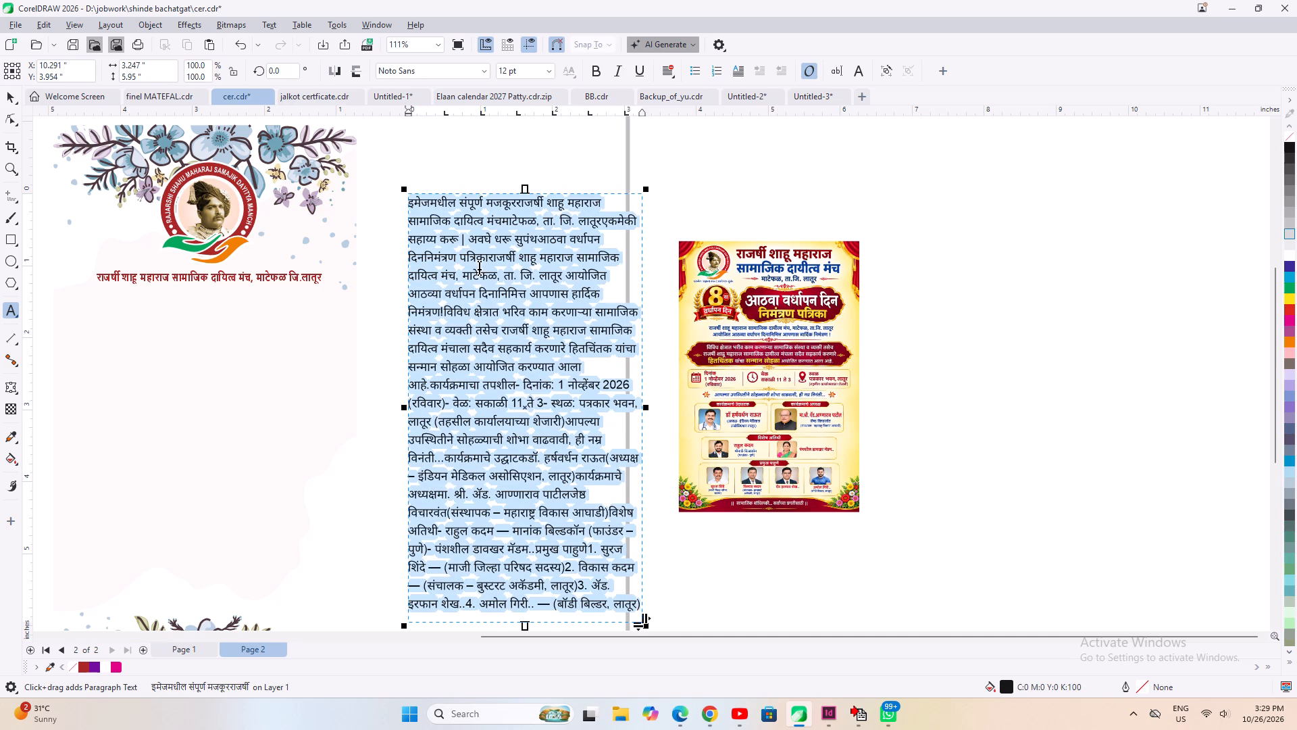
Delete the leading words "इमेजमधील संपूर्ण मजकूर" from the pasted text, leaving a space before "राजर्षी".
{"action": "scroll", "coordinate": [477, 224], "scroll_direction": "up", "scroll_amount": 6}
{"action": "left_click", "coordinate": [422, 189]}
{"action": "key", "text": "Right"}
{"action": "key", "text": "Right"}
{"action": "key", "text": "Right"}
{"action": "key", "text": "Right"}
{"action": "key", "text": "Right"}
{"action": "key", "text": "Right"}
{"action": "key", "text": "Right"}
{"action": "key", "text": "Right"}
{"action": "key", "text": "Right"}
{"action": "key", "text": "Right"}
{"action": "key", "text": "Right"}
{"action": "key", "text": "Right"}
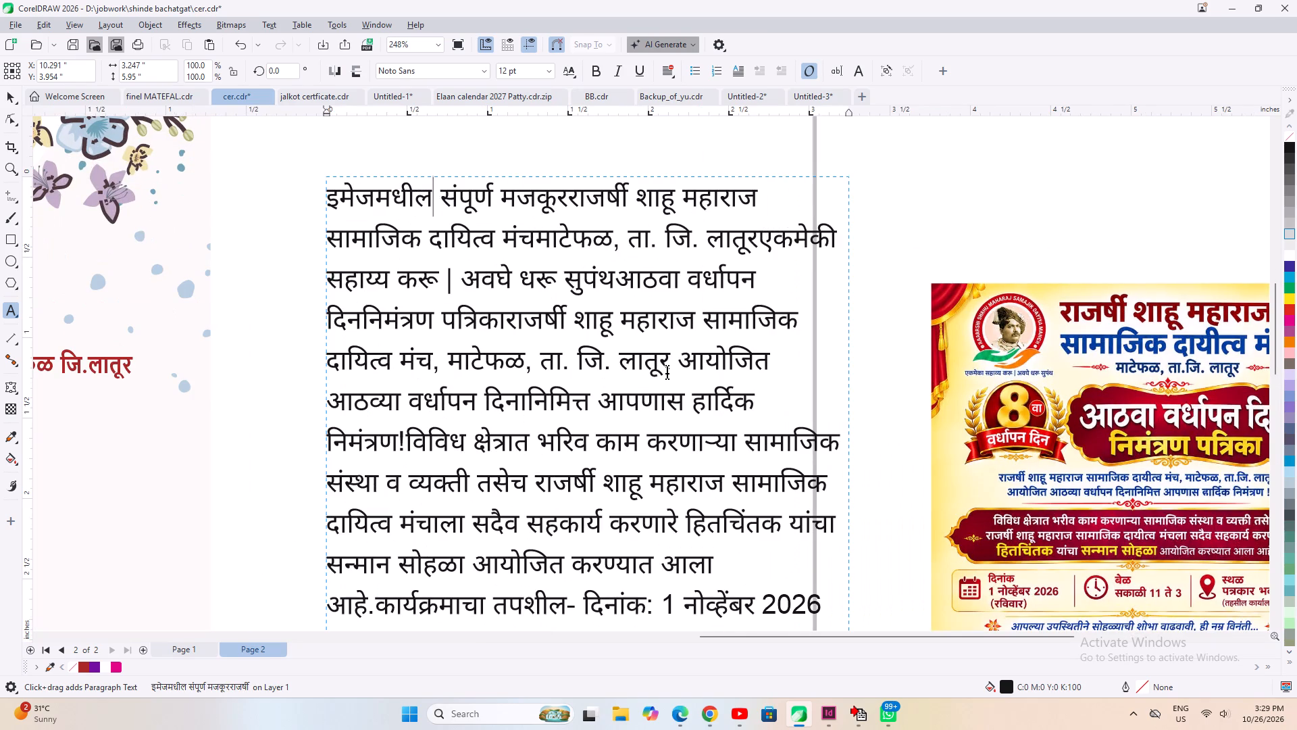
{"action": "key", "text": "Right"}
{"action": "key", "text": "Left"}
{"action": "key", "text": "Down"}
{"action": "key", "text": "Up"}
{"action": "key", "text": "Right"}
{"action": "key", "text": "Left"}
{"action": "key", "text": "space"}
{"action": "key", "text": "Left"}
{"action": "key", "text": "shift+Up"}
{"action": "key", "text": "shift+Home"}
{"action": "key", "text": "Delete"}
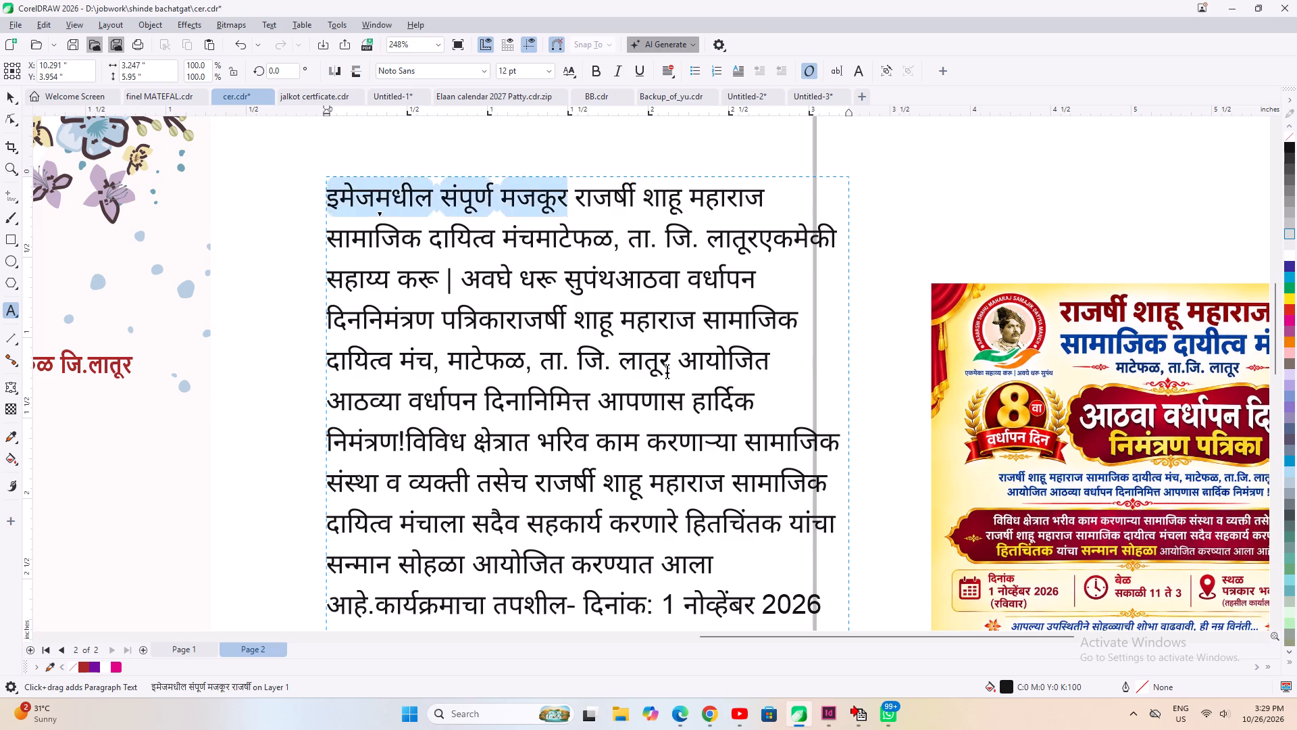
Insert missing spaces before "एकमेकी" and "माटेफळ" in the opening lines of the pasted text.
{"action": "key", "text": "Right"}
{"action": "key", "text": "Down"}
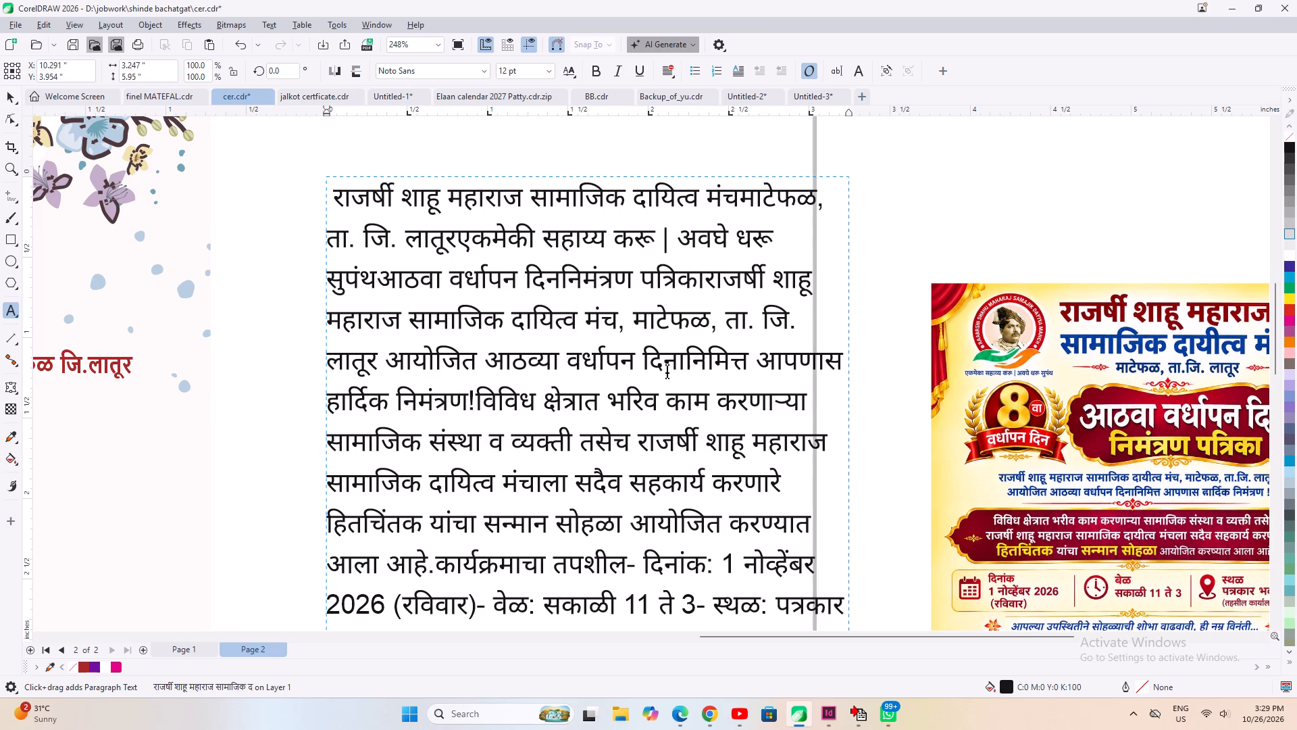
{"action": "key", "text": "Right"}
{"action": "key", "text": "Down"}
{"action": "left_click_drag", "start_coordinate": [792, 248], "coordinate": [241, 136]}
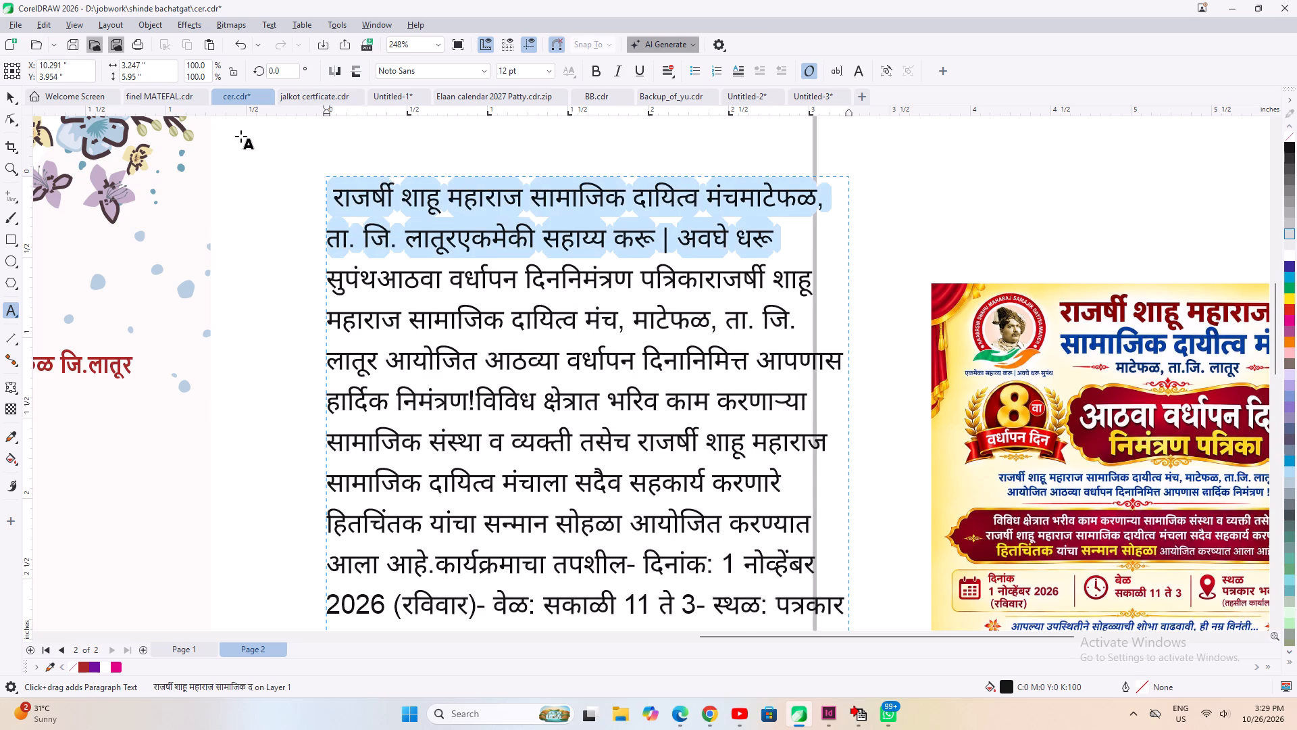
{"action": "left_click", "coordinate": [456, 226]}
{"action": "left_click", "coordinate": [459, 239]}
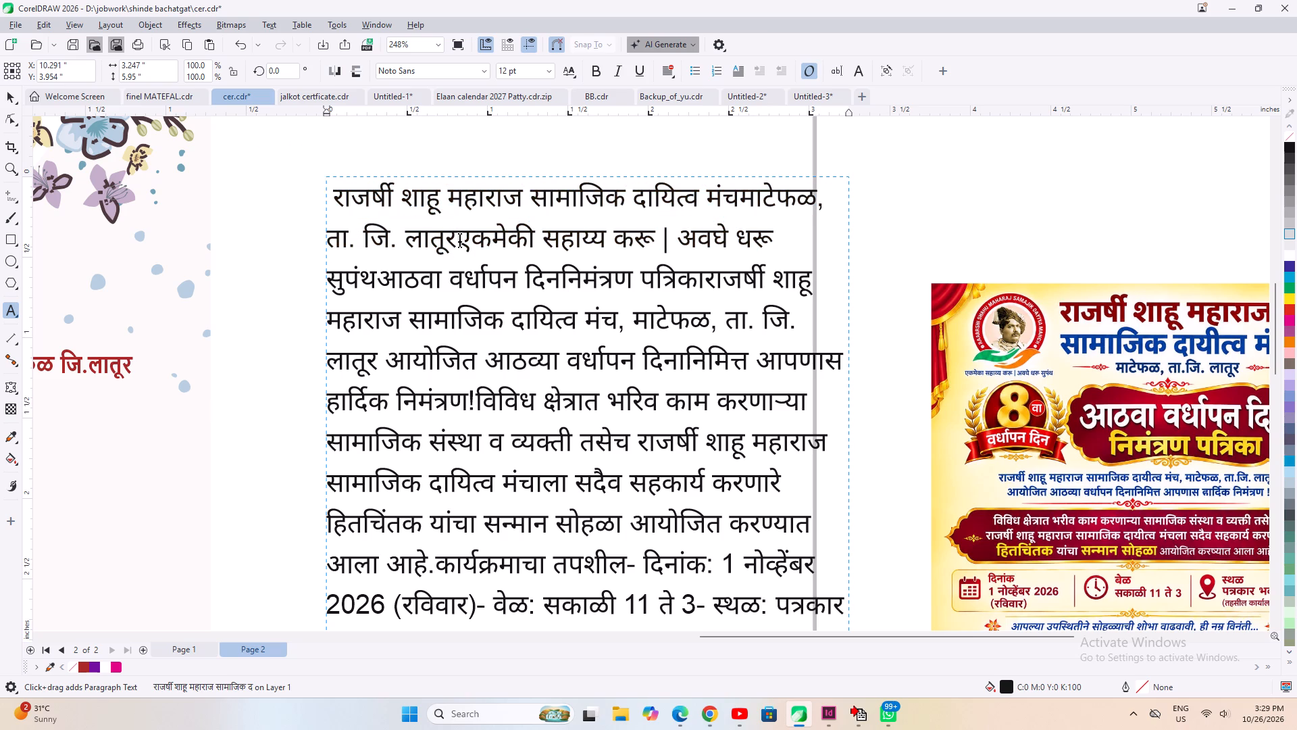
{"action": "key", "text": "space"}
{"action": "left_click", "coordinate": [739, 195]}
{"action": "key", "text": "space"}
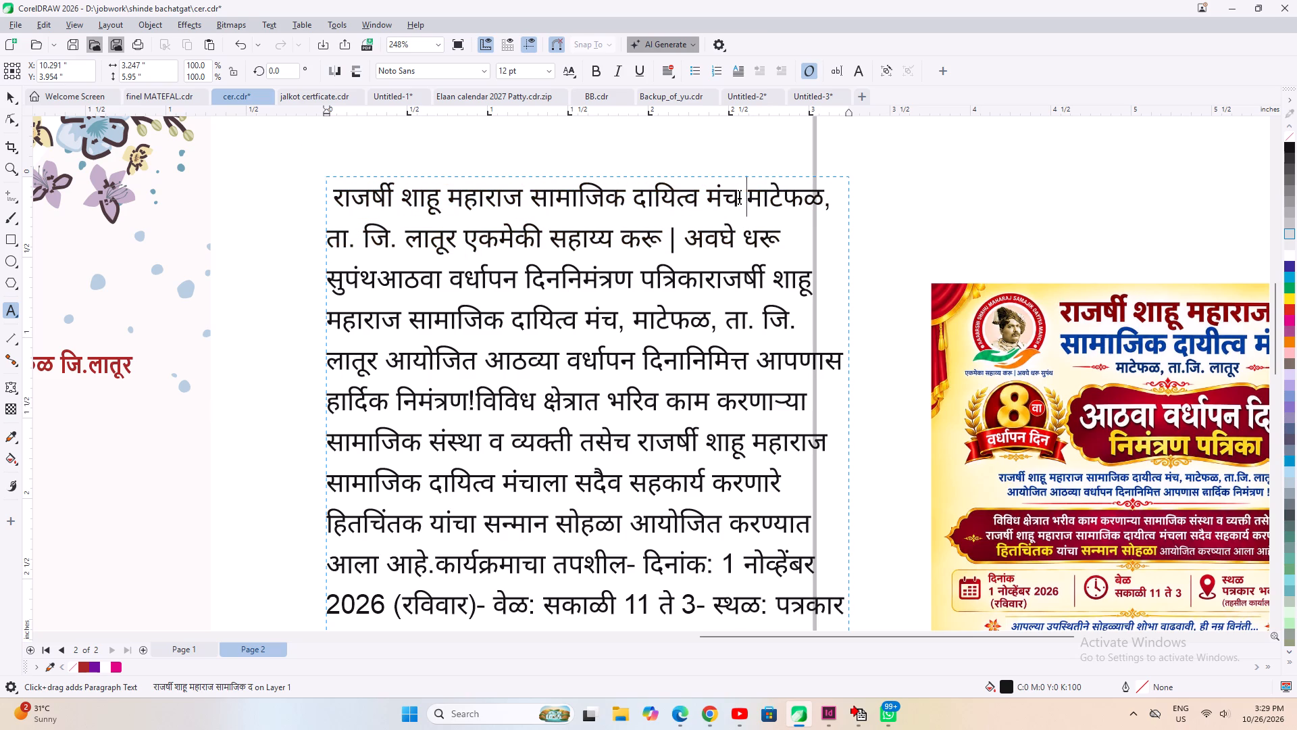
Select the place line "माटेफळ, ता. जि. लातूर" in the opening lines of the pasted text.
{"action": "left_click_drag", "start_coordinate": [752, 191], "coordinate": [451, 241]}
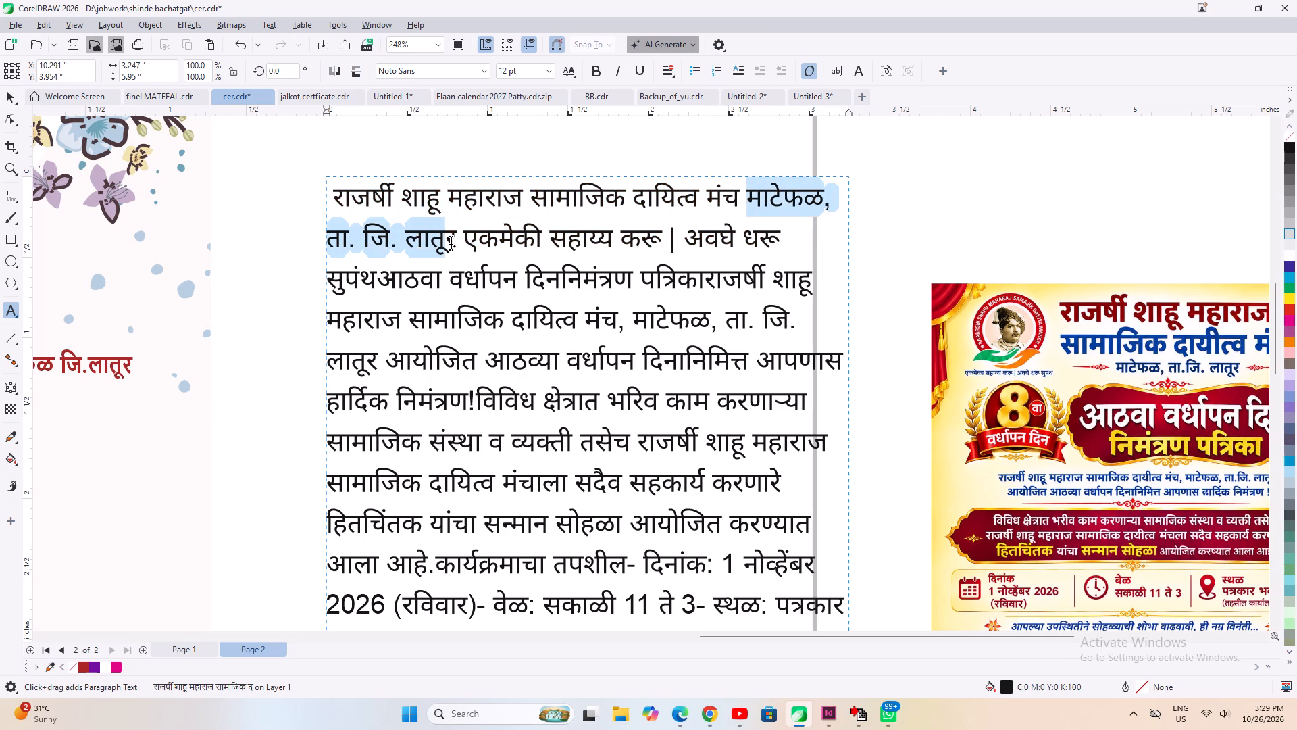
Cut the selected place line "माटेफळ, ता. जि. लातूर" from the frame and paste it as separate text under the card's red heading.
{"action": "left_click_drag", "start_coordinate": [451, 241], "coordinate": [455, 241]}
{"action": "key", "text": "ctrl+x"}
{"action": "scroll", "coordinate": [665, 239], "scroll_direction": "down", "scroll_amount": 5}
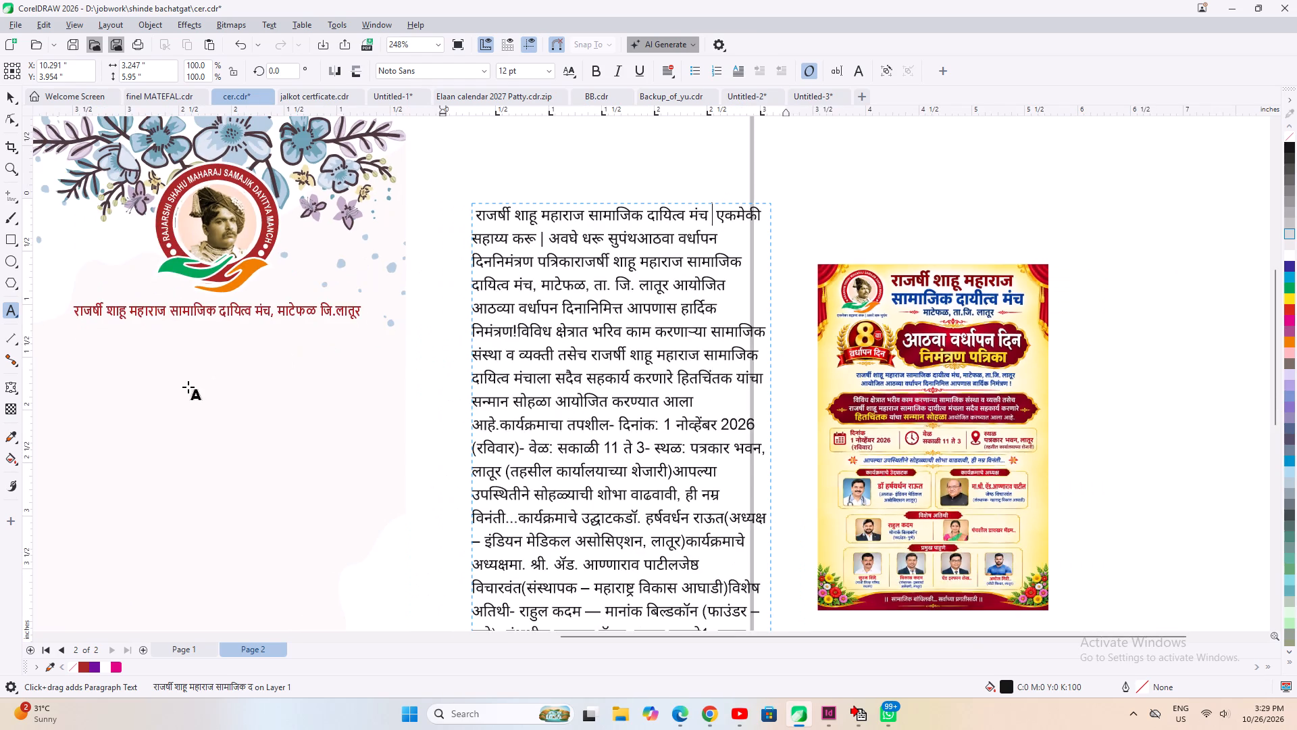
{"action": "left_click", "coordinate": [177, 391]}
{"action": "key", "text": "ctrl+v"}
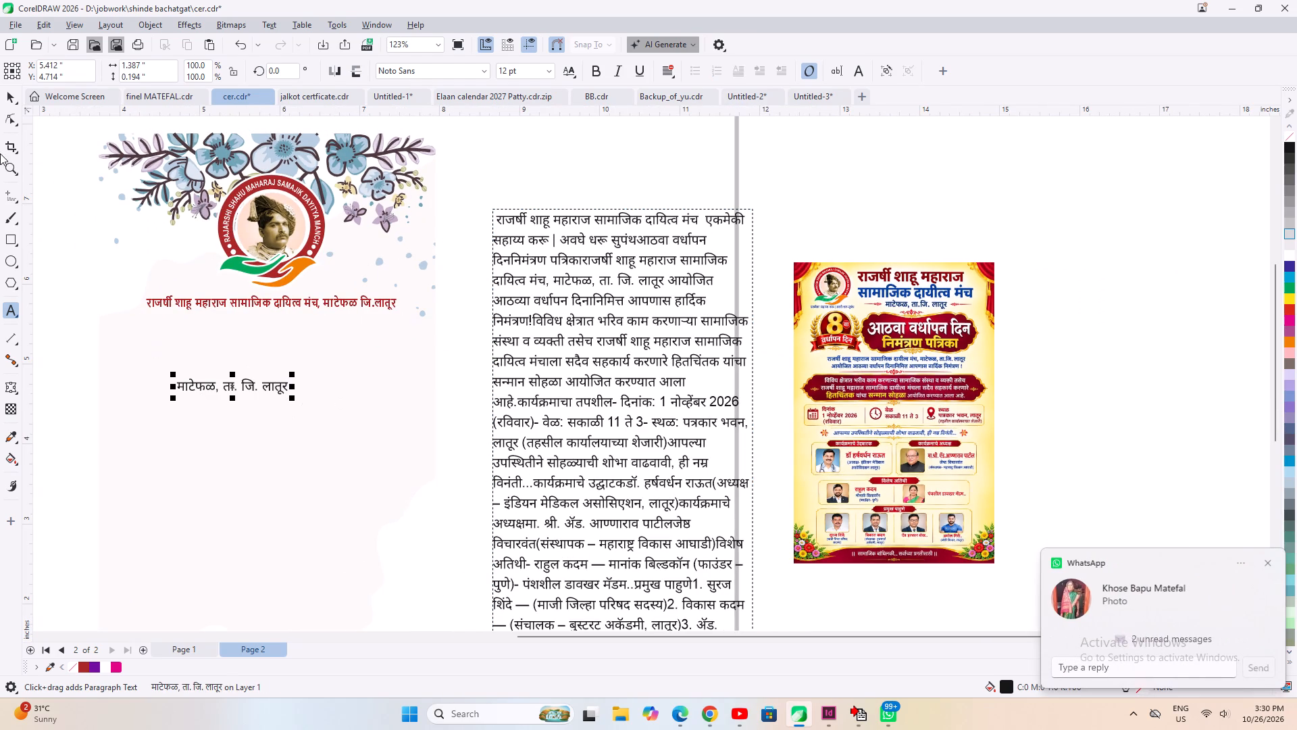
{"action": "left_click", "coordinate": [13, 97]}
{"action": "scroll", "coordinate": [268, 360], "scroll_direction": "up", "scroll_amount": 3}
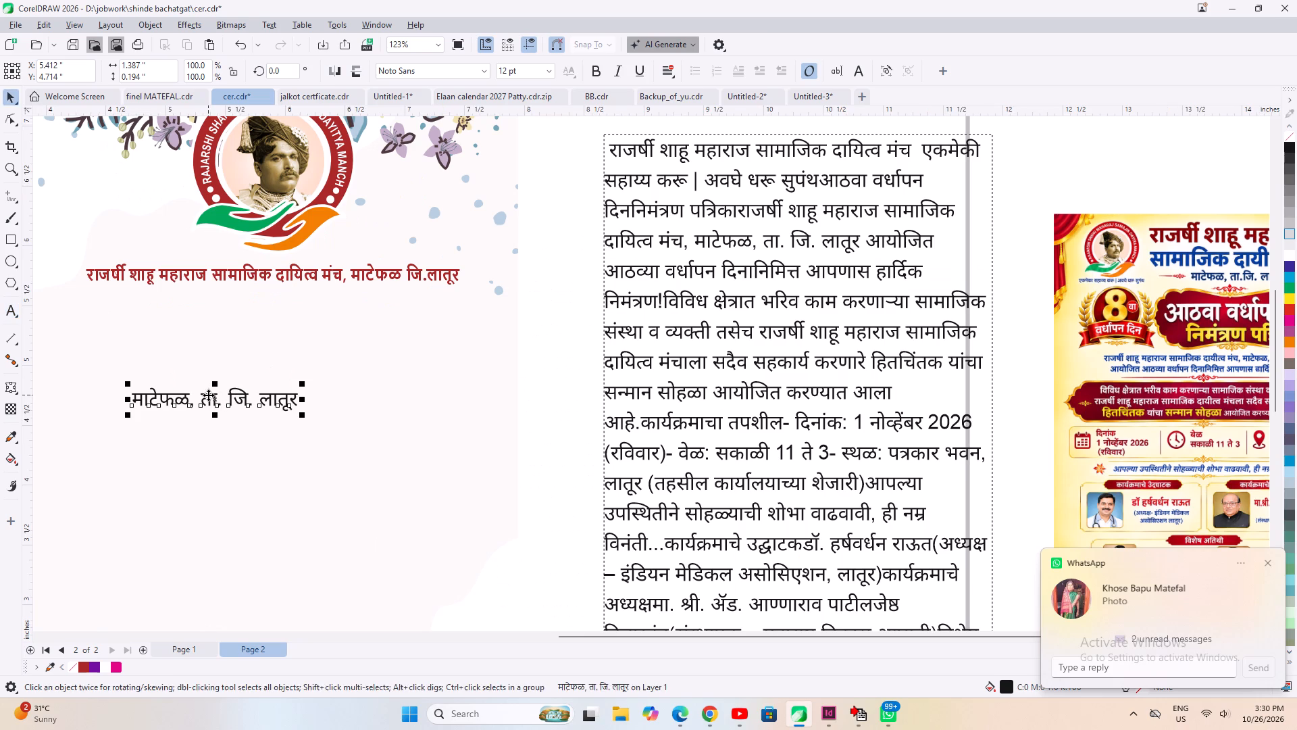
{"action": "left_click_drag", "start_coordinate": [208, 395], "coordinate": [259, 299]}
Enlarge the card's red organisation heading slightly in proportion, above the place line.
{"action": "left_click", "coordinate": [270, 270]}
{"action": "scroll", "coordinate": [314, 289], "scroll_direction": "up", "scroll_amount": 2}
{"action": "left_click_drag", "start_coordinate": [508, 288], "coordinate": [538, 329], "text": "shift"}
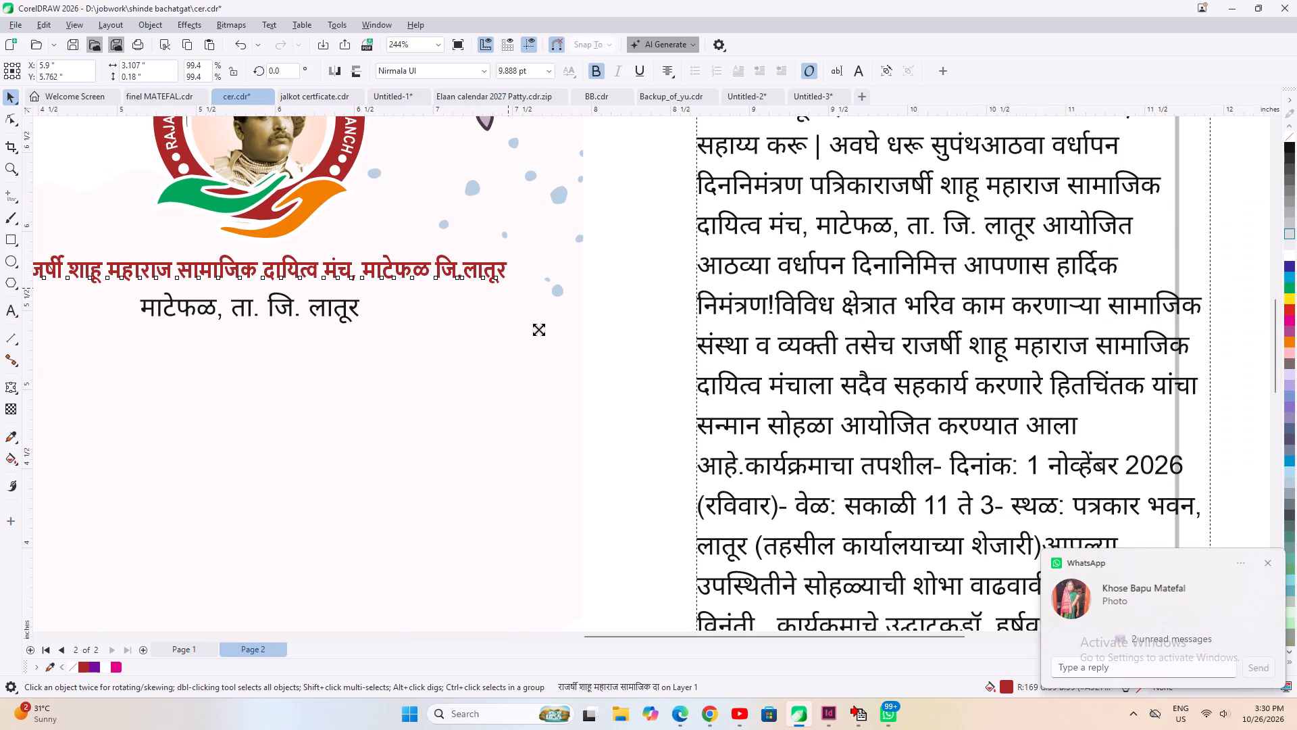
{"action": "left_click_drag", "start_coordinate": [538, 329], "coordinate": [538, 329], "text": "shift"}
Scale the place line down to about 79% (about 9.9 pt) and move it slightly closer to the red heading.
{"action": "left_click", "coordinate": [293, 317]}
{"action": "scroll", "coordinate": [278, 316], "scroll_direction": "up", "scroll_amount": 4}
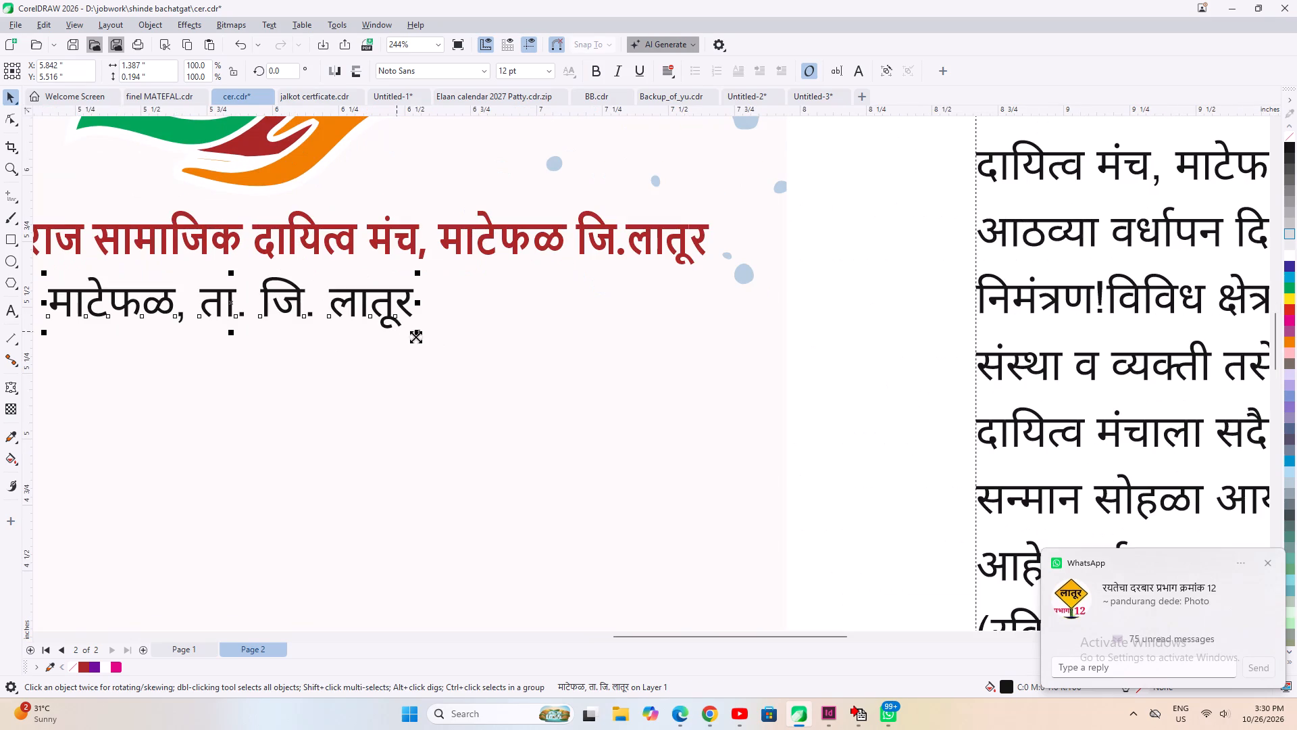
{"action": "left_click_drag", "start_coordinate": [419, 335], "coordinate": [381, 364], "text": "shift"}
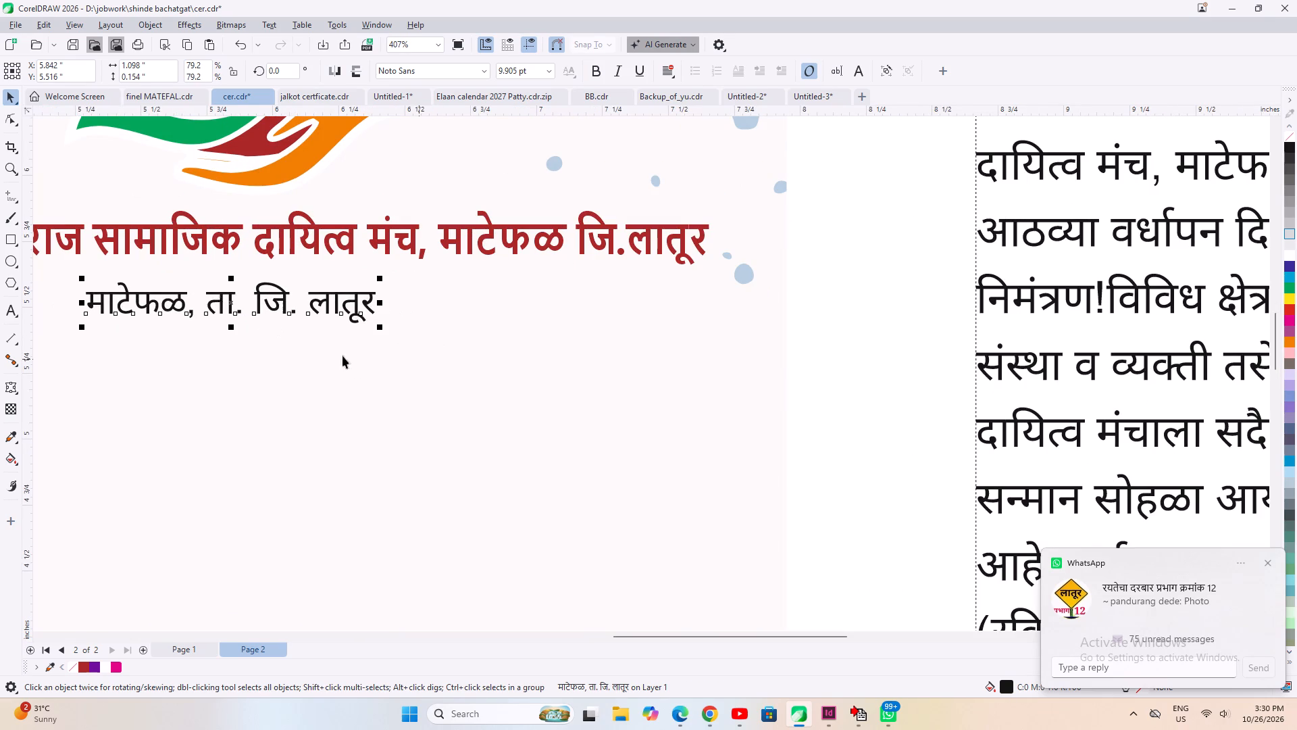
{"action": "left_click_drag", "start_coordinate": [219, 295], "coordinate": [220, 287]}
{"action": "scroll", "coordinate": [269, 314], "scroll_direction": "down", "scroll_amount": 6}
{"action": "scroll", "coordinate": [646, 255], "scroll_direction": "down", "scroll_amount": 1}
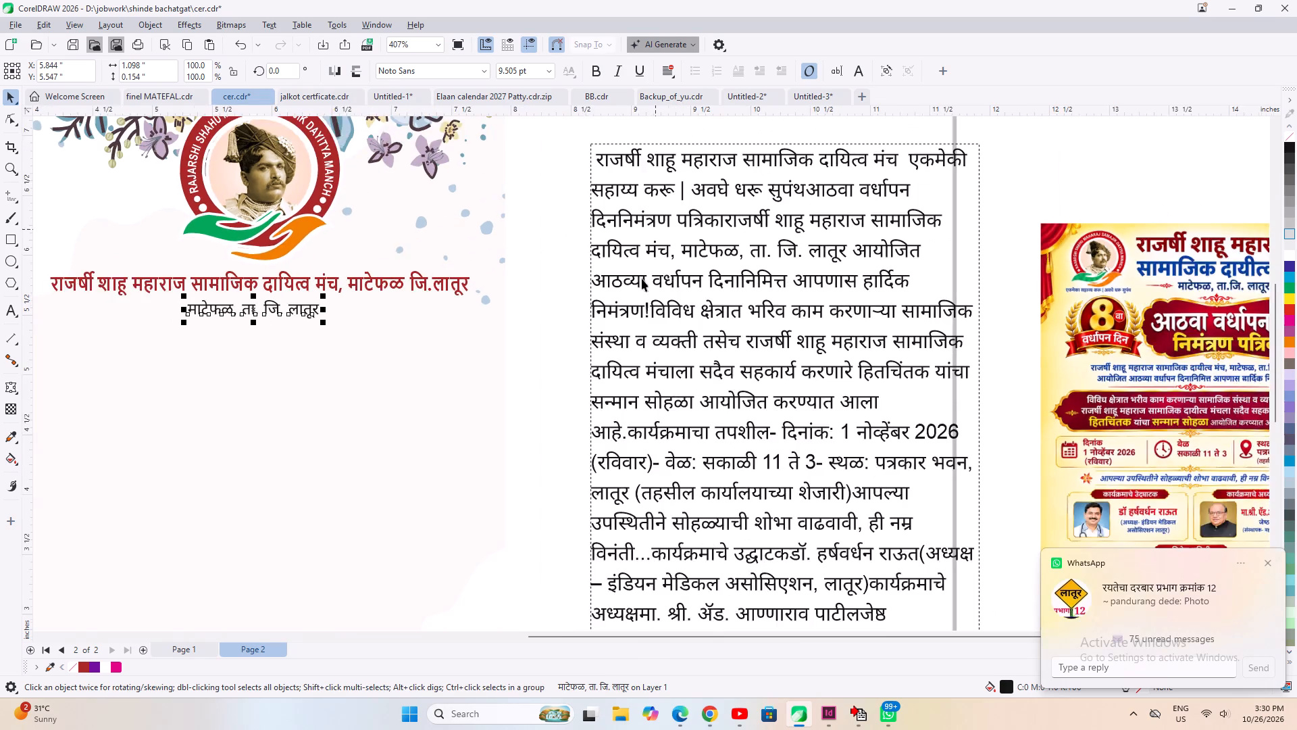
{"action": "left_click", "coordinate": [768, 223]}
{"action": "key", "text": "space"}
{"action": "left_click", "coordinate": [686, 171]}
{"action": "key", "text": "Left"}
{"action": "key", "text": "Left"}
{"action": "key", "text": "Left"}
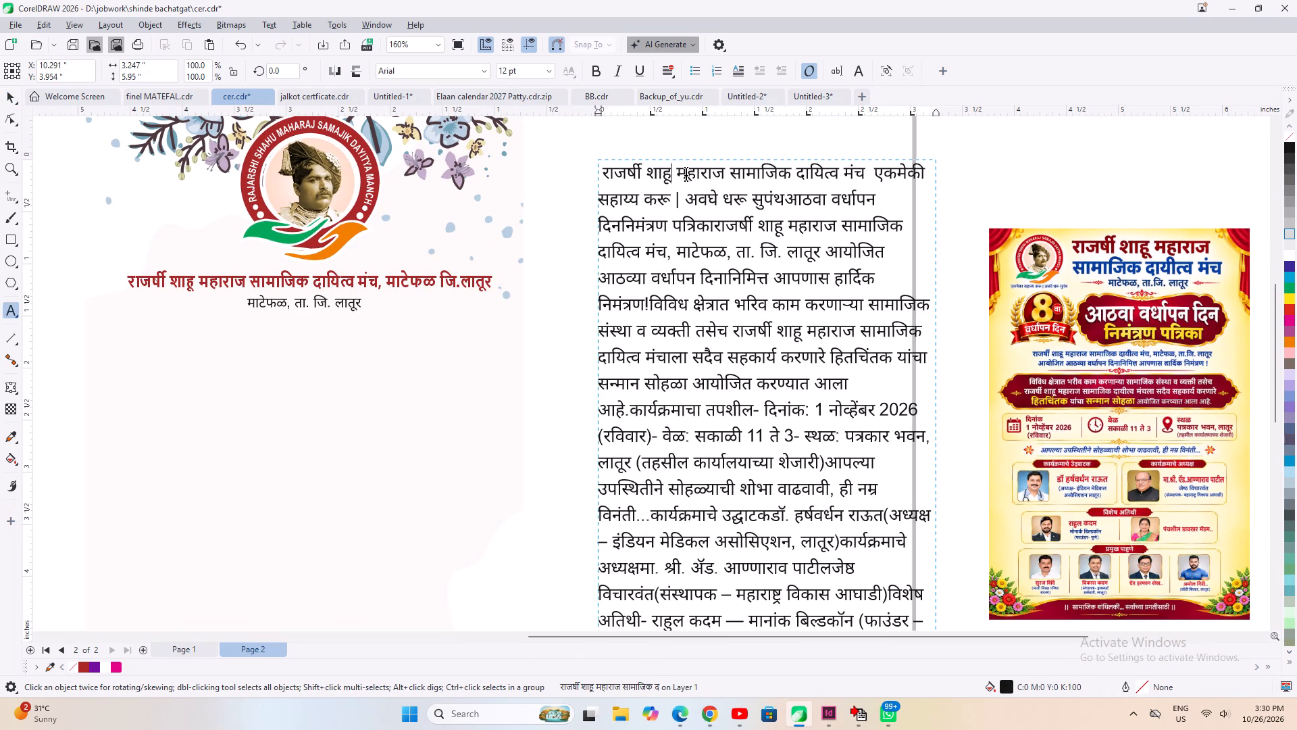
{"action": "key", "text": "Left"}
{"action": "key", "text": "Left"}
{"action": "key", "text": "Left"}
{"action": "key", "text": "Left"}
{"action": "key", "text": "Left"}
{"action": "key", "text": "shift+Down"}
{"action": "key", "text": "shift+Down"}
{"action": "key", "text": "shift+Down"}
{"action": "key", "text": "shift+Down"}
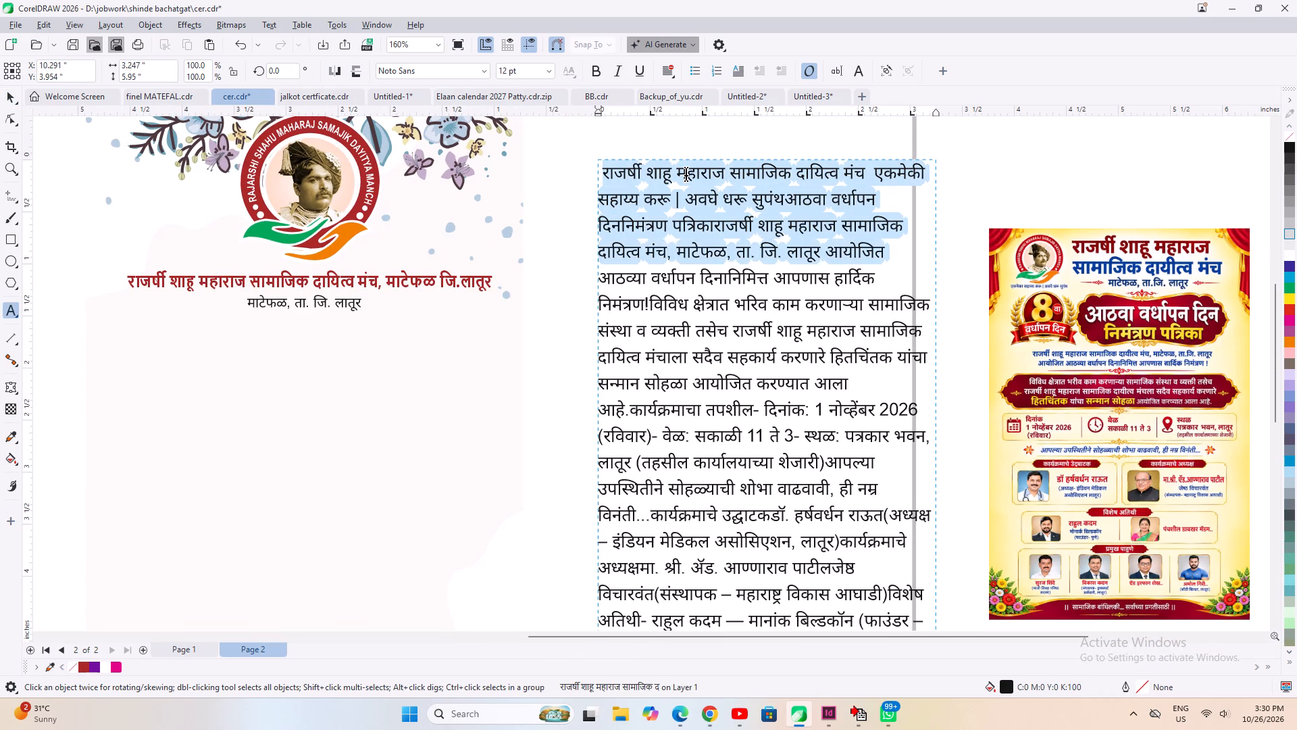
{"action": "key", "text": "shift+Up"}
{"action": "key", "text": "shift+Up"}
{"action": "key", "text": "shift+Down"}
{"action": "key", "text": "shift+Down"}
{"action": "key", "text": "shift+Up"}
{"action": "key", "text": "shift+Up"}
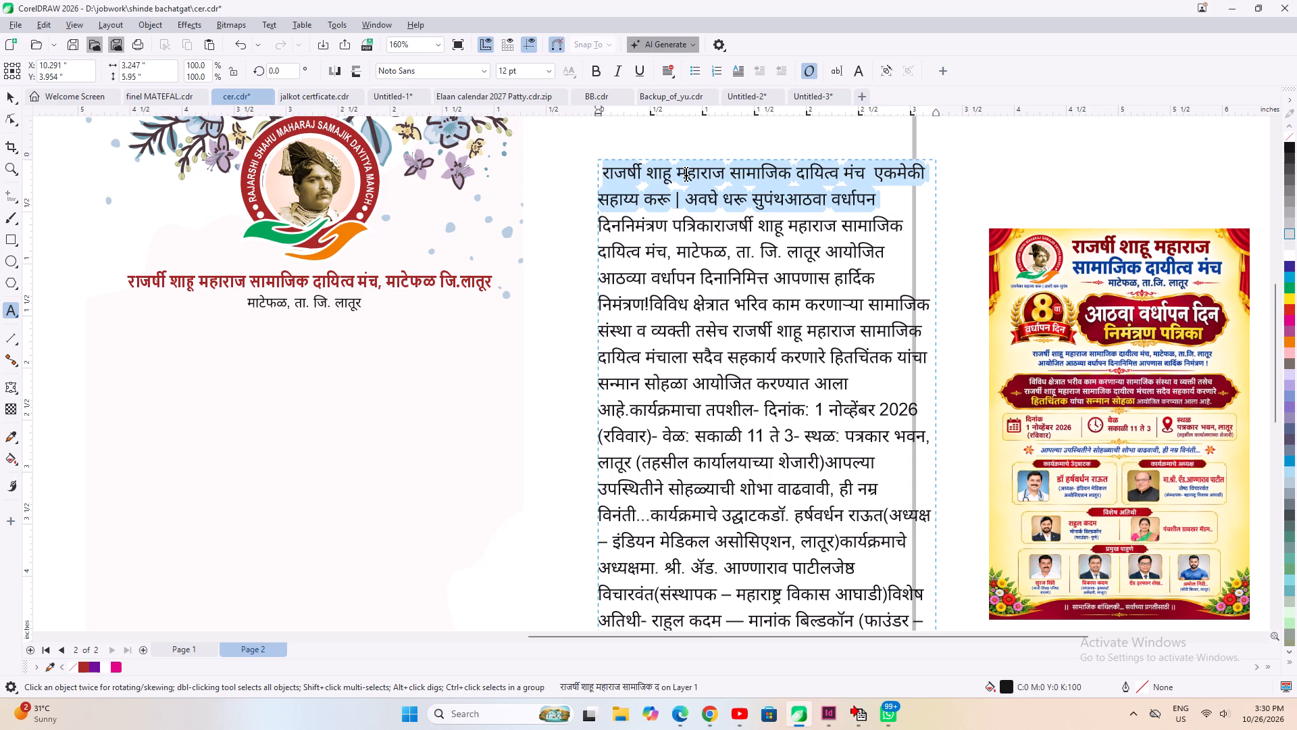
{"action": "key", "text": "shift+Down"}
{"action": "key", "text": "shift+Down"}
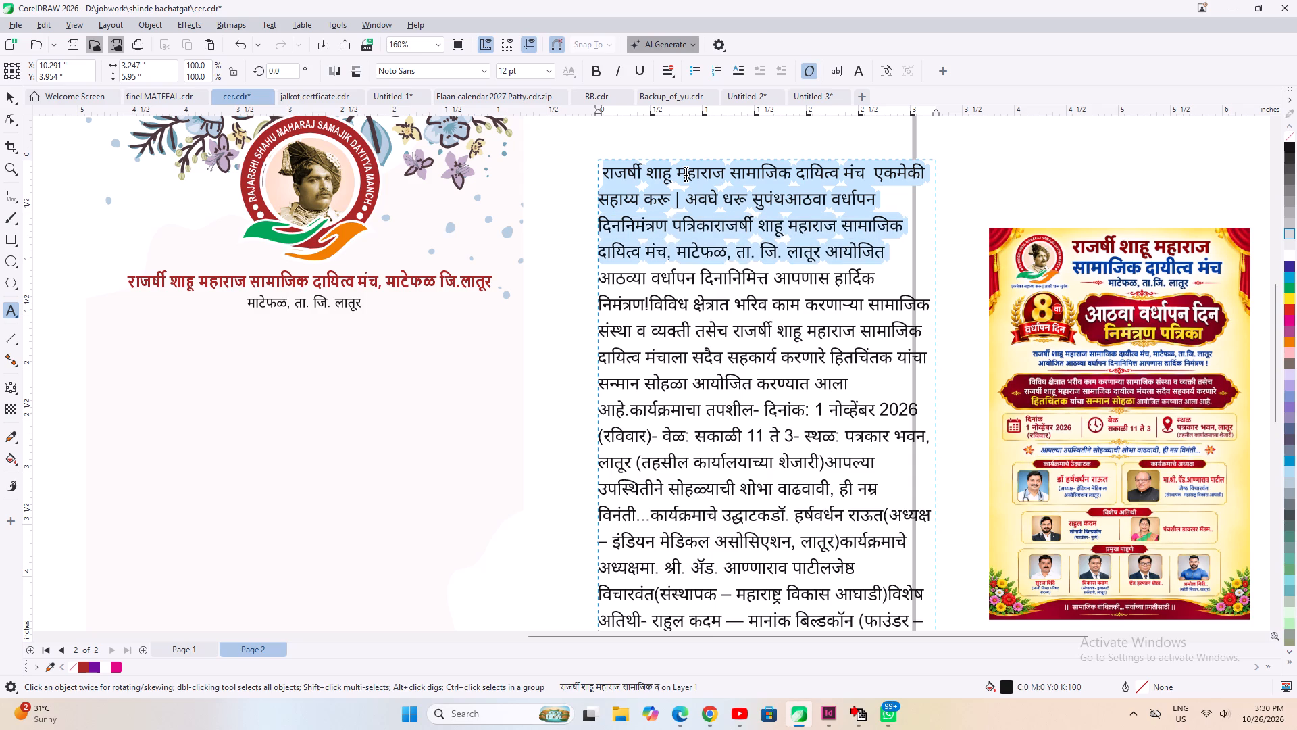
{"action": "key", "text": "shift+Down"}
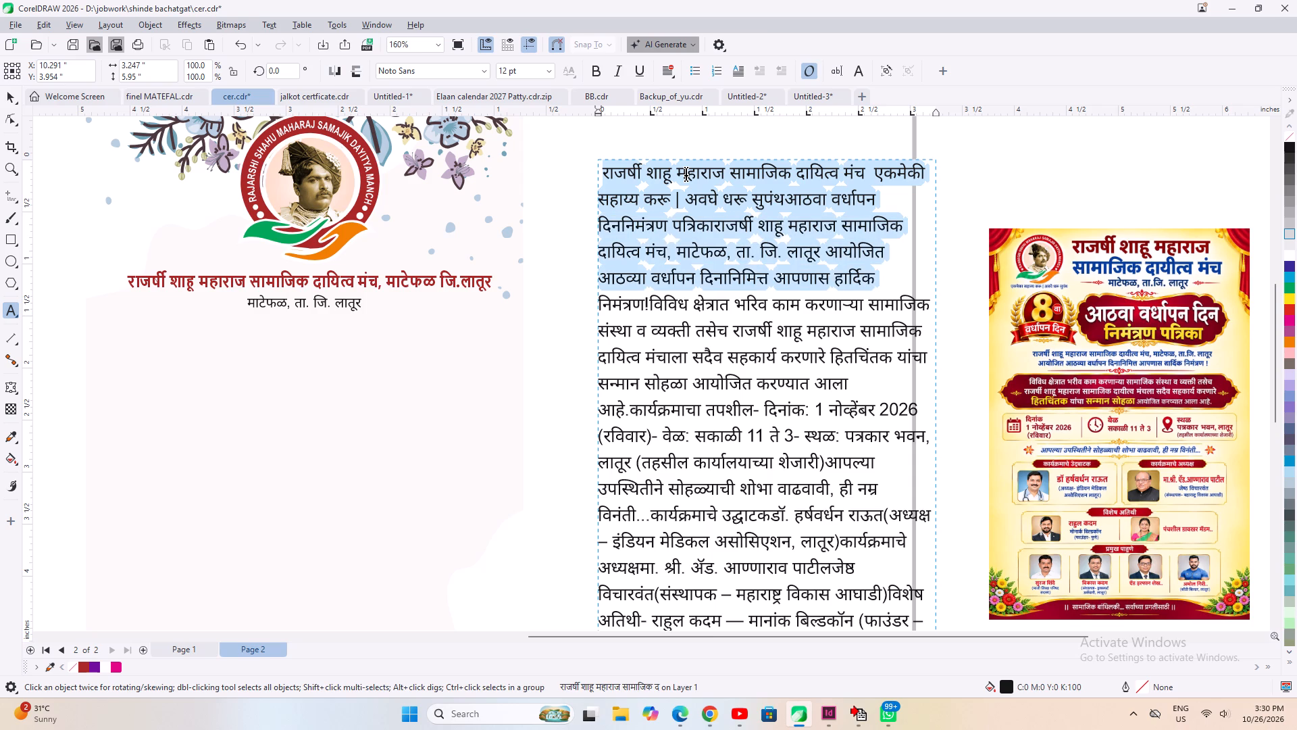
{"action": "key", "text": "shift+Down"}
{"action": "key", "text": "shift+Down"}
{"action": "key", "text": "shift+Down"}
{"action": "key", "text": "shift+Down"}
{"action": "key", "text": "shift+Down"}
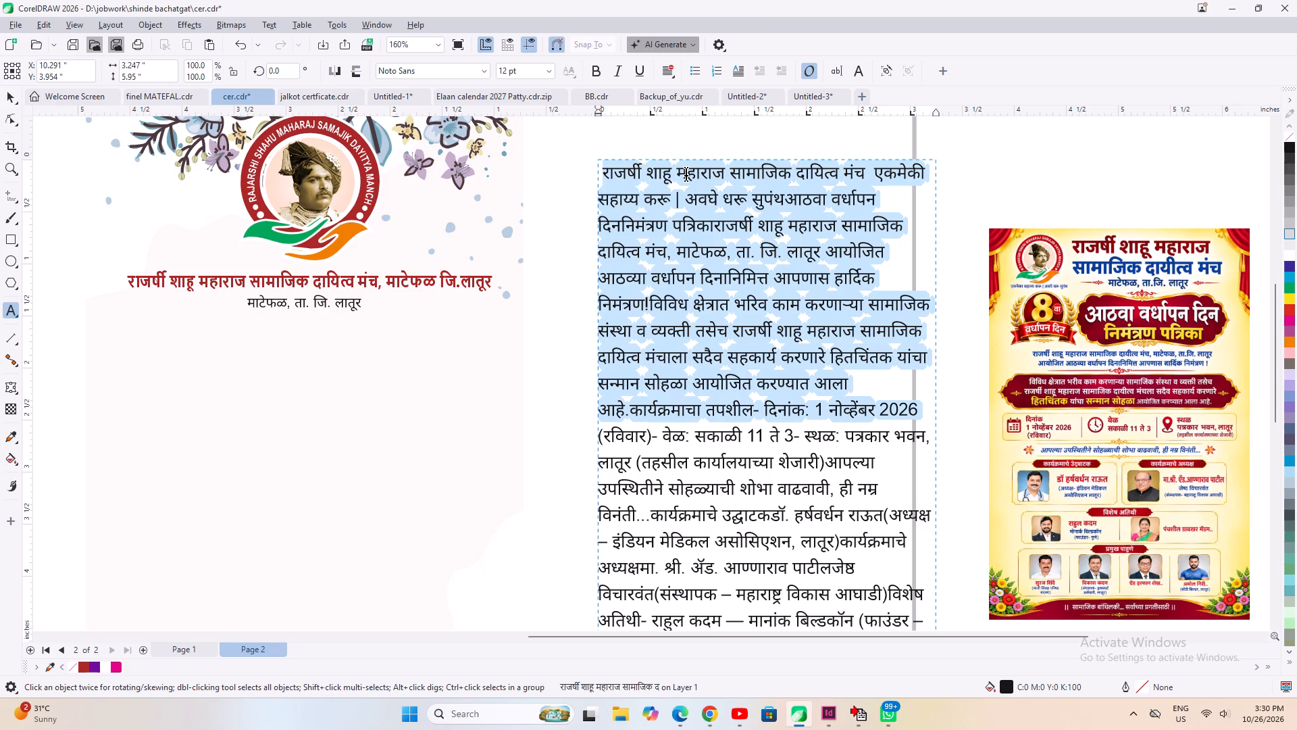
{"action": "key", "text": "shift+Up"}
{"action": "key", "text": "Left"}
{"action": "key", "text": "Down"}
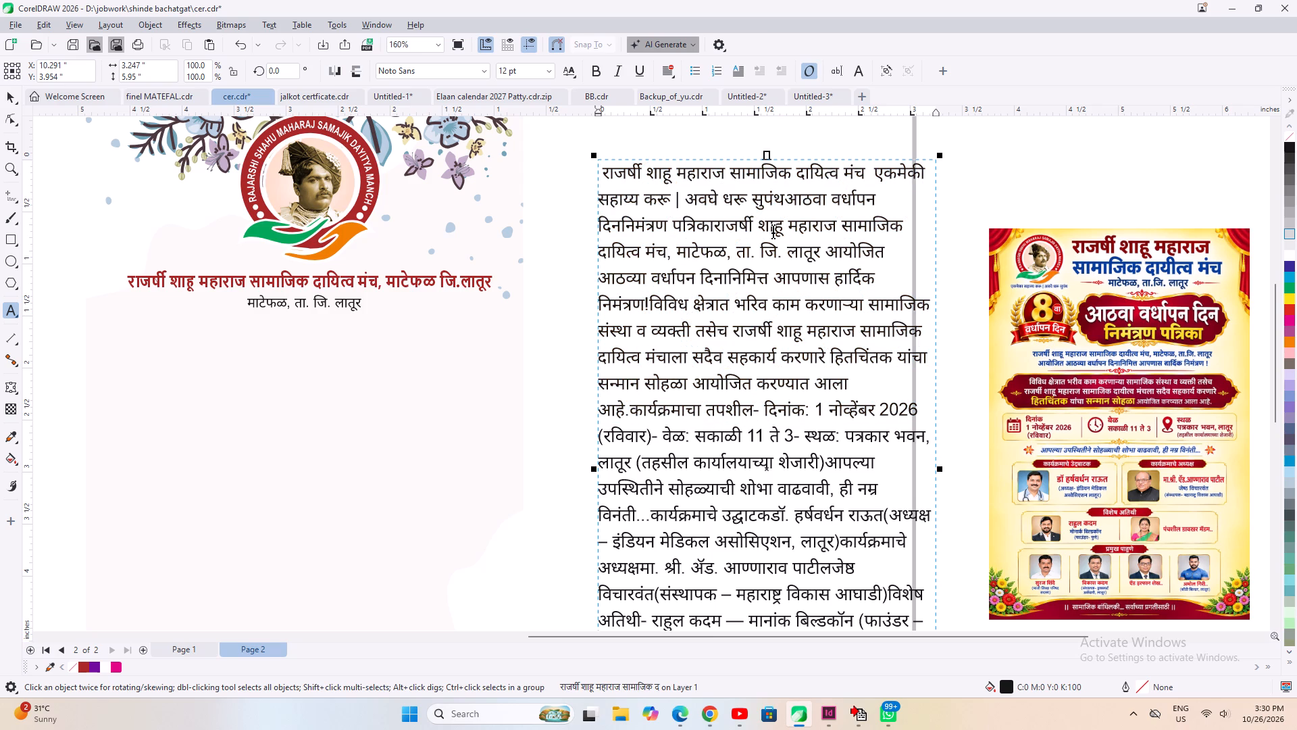
Insert a missing space between "पत्रिका" and "राजर्षी" in the third line of the pasted text.
{"action": "left_click_drag", "start_coordinate": [727, 225], "coordinate": [731, 233]}
{"action": "key", "text": "Left"}
{"action": "key", "text": "Left"}
{"action": "key", "text": "Right"}
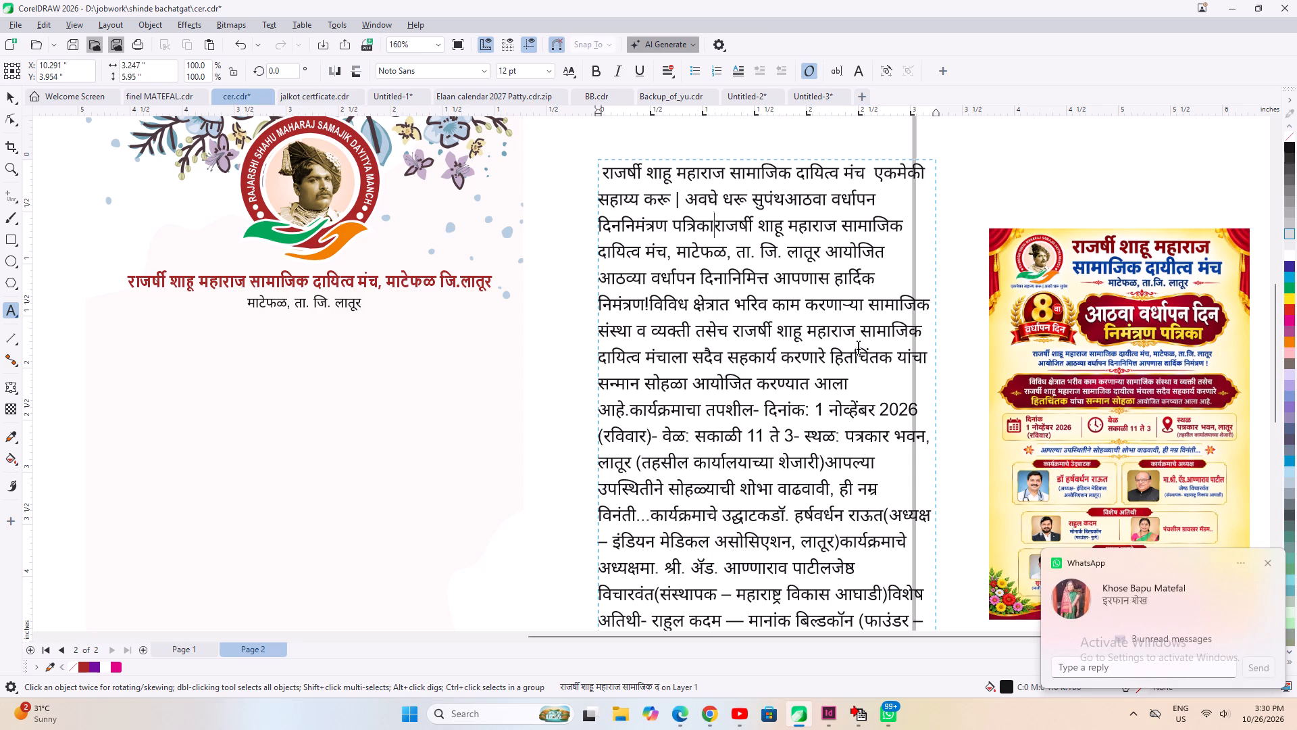
{"action": "key", "text": "Right"}
{"action": "key", "text": "Left"}
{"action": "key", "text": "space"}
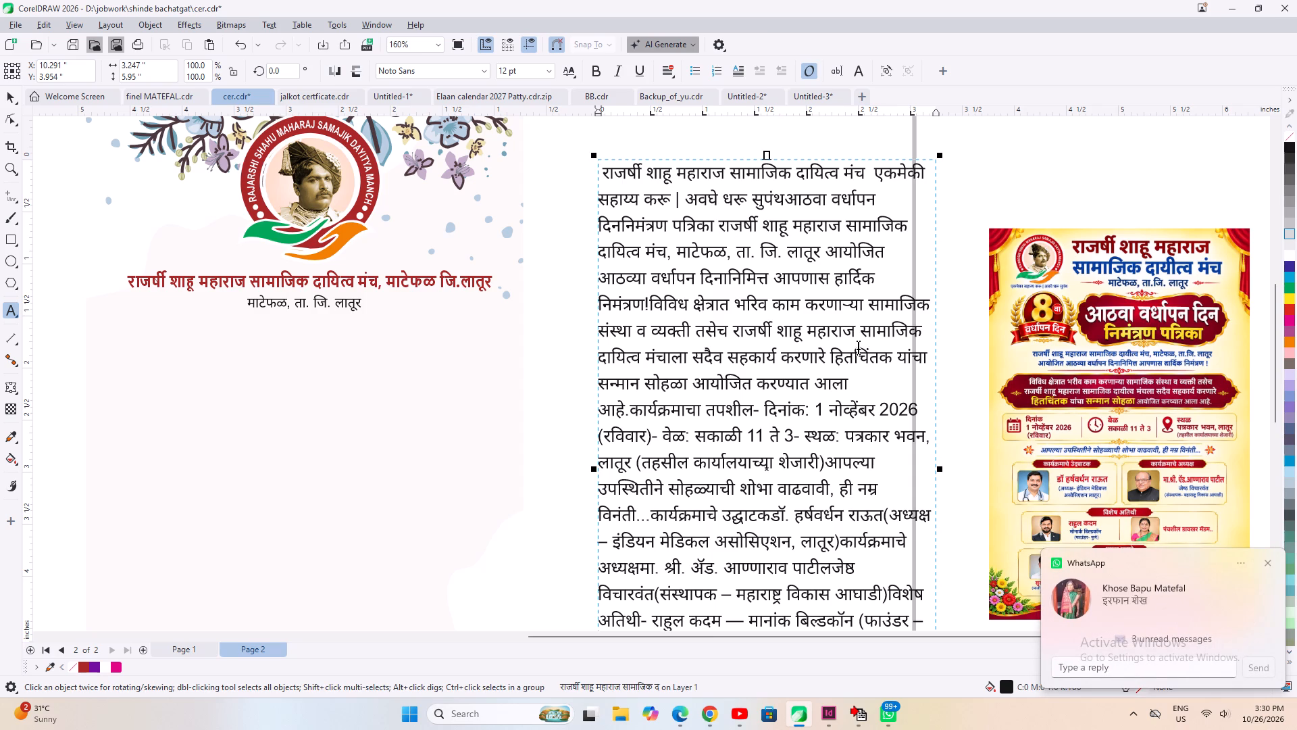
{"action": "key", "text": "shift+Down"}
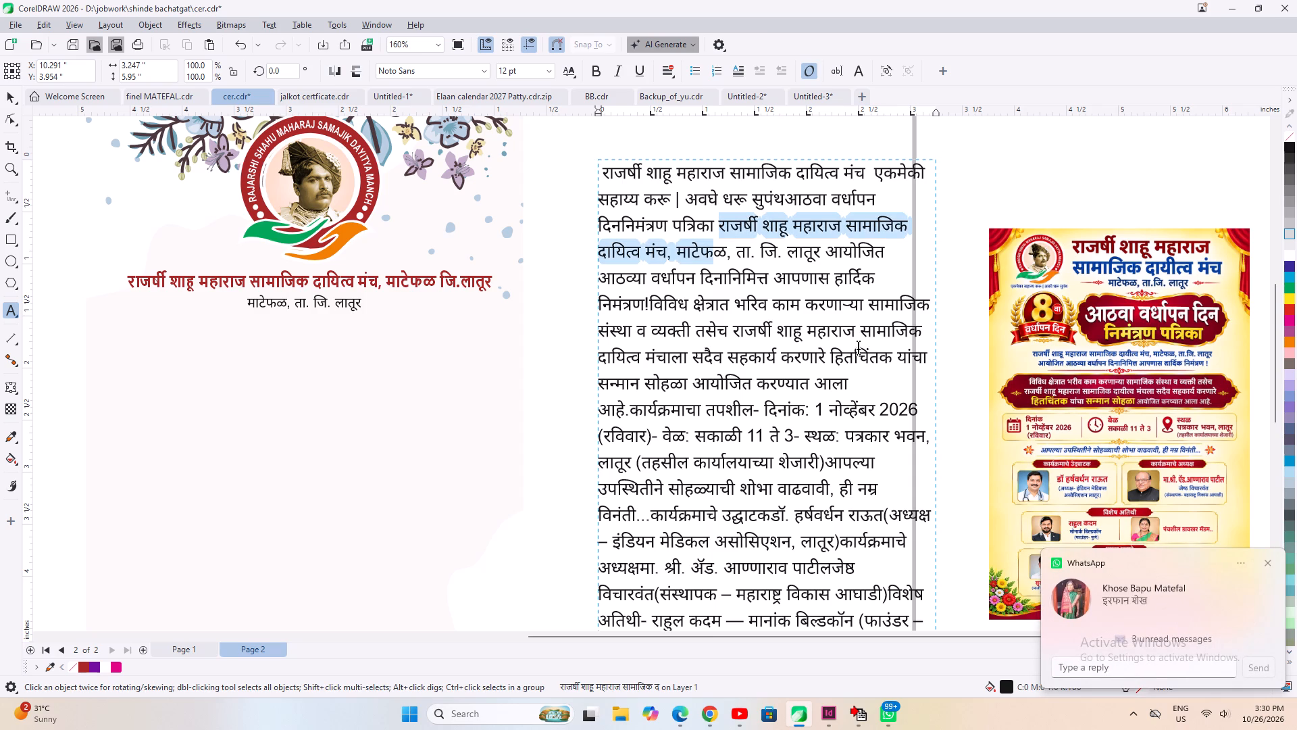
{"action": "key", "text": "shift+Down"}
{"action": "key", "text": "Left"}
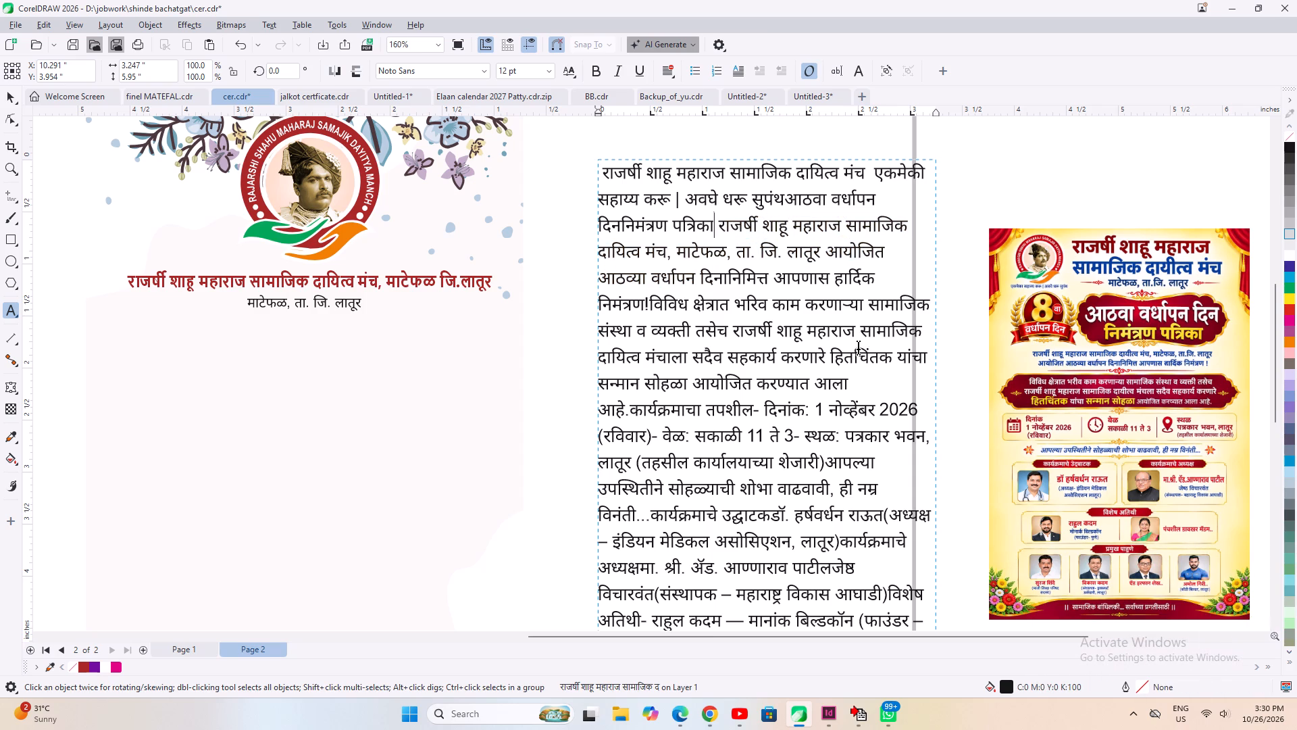
Position the text cursor just after "ता." in the place name on the fourth line of the pasted text.
{"action": "key", "text": "Right"}
{"action": "key", "text": "Right"}
{"action": "key", "text": "Right"}
{"action": "key", "text": "Right"}
{"action": "key", "text": "Right"}
{"action": "key", "text": "Right"}
{"action": "key", "text": "Right"}
{"action": "key", "text": "Right"}
{"action": "key", "text": "Right"}
{"action": "key", "text": "Right"}
{"action": "key", "text": "Right"}
{"action": "key", "text": "Right"}
{"action": "key", "text": "Right"}
{"action": "key", "text": "Right"}
{"action": "key", "text": "Right"}
{"action": "key", "text": "Right"}
{"action": "key", "text": "Right"}
{"action": "key", "text": "Right"}
{"action": "key", "text": "Right"}
{"action": "key", "text": "Right"}
{"action": "key", "text": "Right"}
{"action": "key", "text": "Right"}
{"action": "key", "text": "Down"}
{"action": "key", "text": "Right"}
{"action": "key", "text": "Left"}
{"action": "key", "text": "Left"}
{"action": "key", "text": "Left"}
{"action": "key", "text": "Left"}
{"action": "key", "text": "Up"}
{"action": "key", "text": "Right"}
{"action": "key", "text": "Right"}
{"action": "key", "text": "Right"}
{"action": "key", "text": "Right"}
{"action": "key", "text": "Right"}
{"action": "key", "text": "Right"}
{"action": "key", "text": "Right"}
{"action": "key", "text": "Right"}
{"action": "key", "text": "Right"}
{"action": "key", "text": "Right"}
{"action": "key", "text": "Right"}
{"action": "key", "text": "Right"}
{"action": "key", "text": "Left"}
{"action": "key", "text": "Left"}
{"action": "key", "text": "Left"}
{"action": "key", "text": "Left"}
{"action": "key", "text": "Left"}
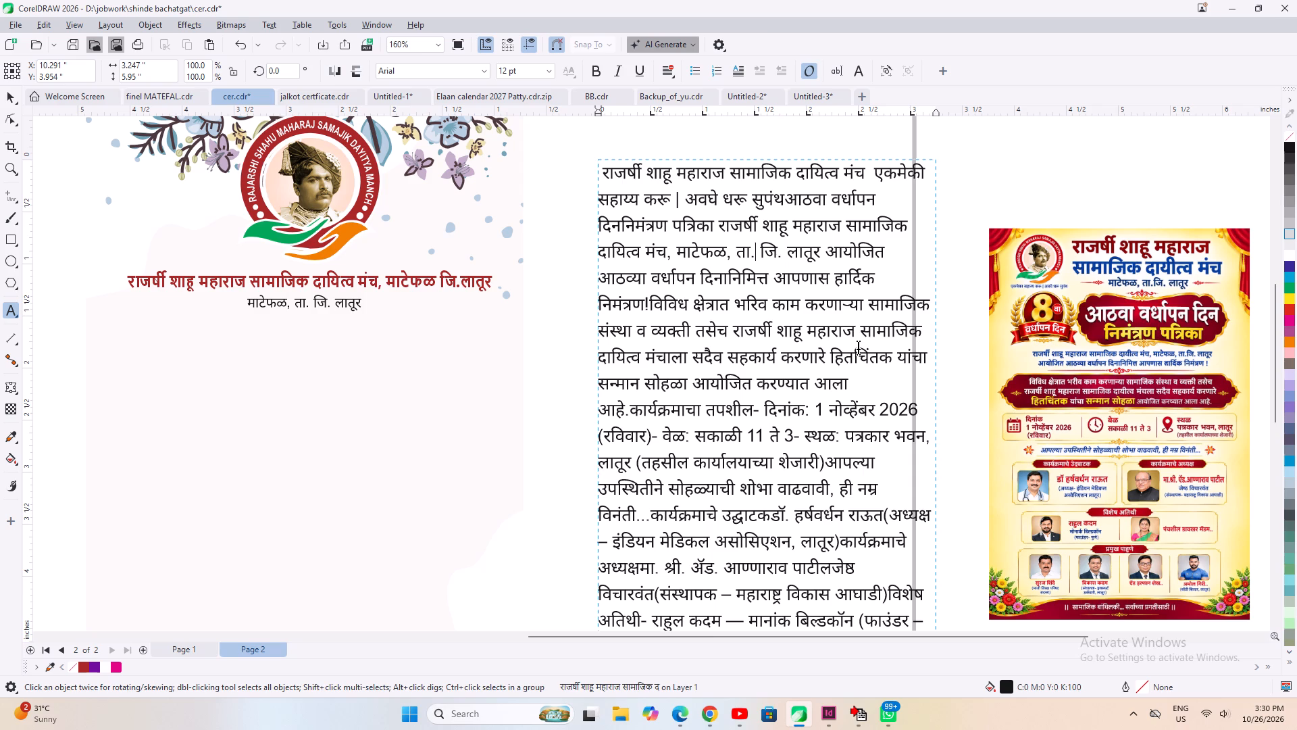
Cut the passage from "आठव्या वर्धापन" through "करण्यात आला" out of the pasted text and add a line break there.
{"action": "key", "text": "Left"}
{"action": "left_click_drag", "start_coordinate": [603, 276], "coordinate": [638, 276]}
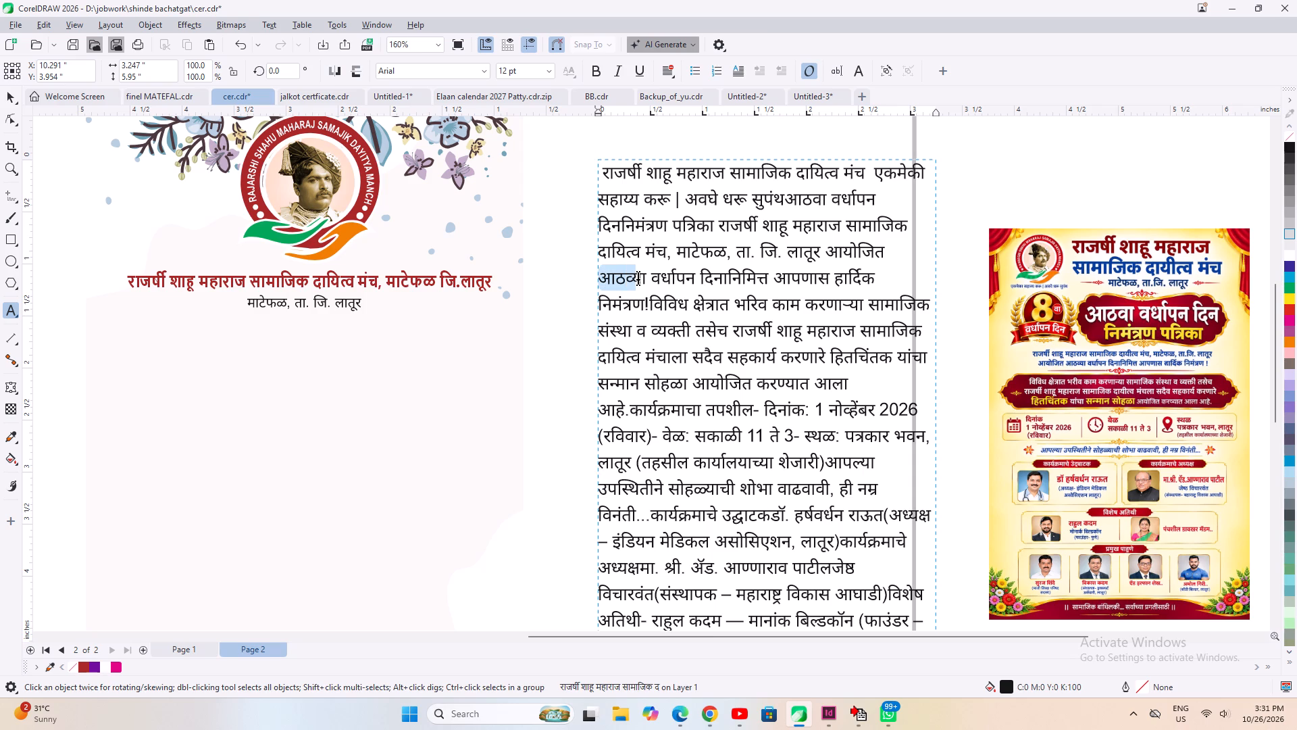
{"action": "left_click_drag", "start_coordinate": [638, 276], "coordinate": [721, 276]}
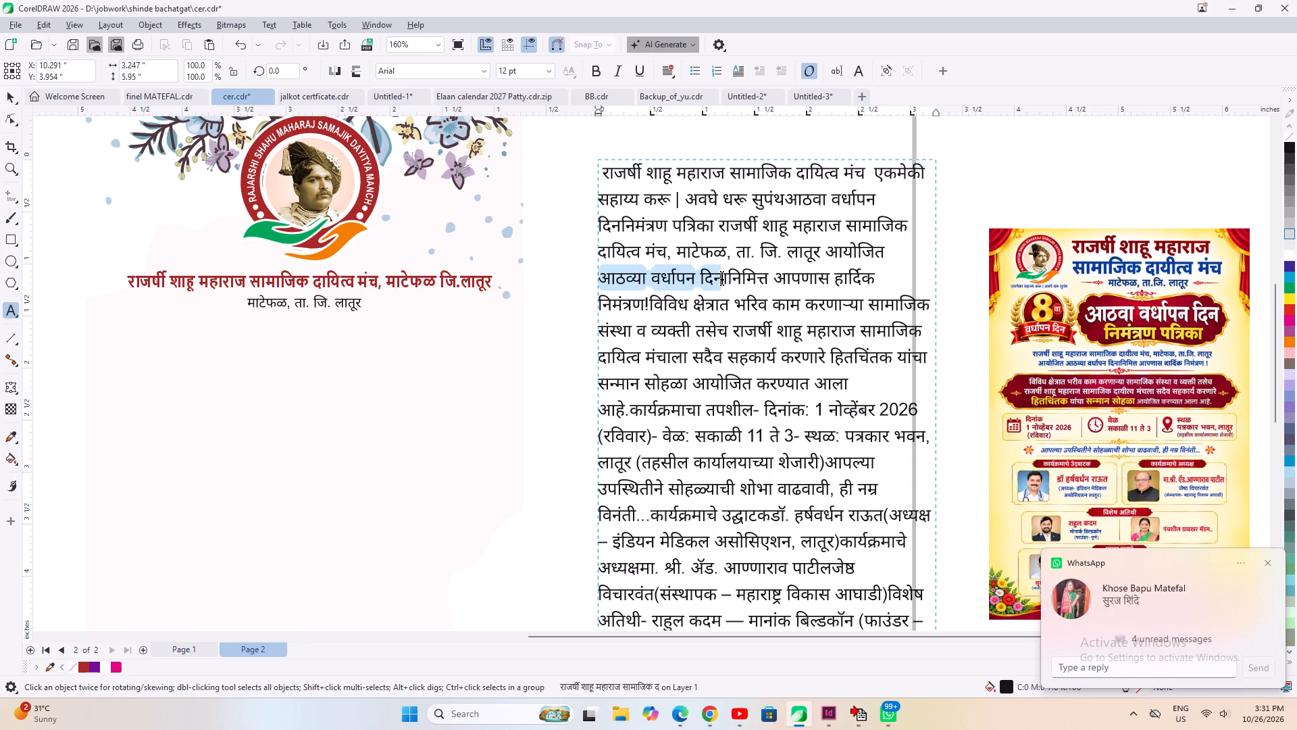
{"action": "left_click_drag", "start_coordinate": [721, 276], "coordinate": [911, 291]}
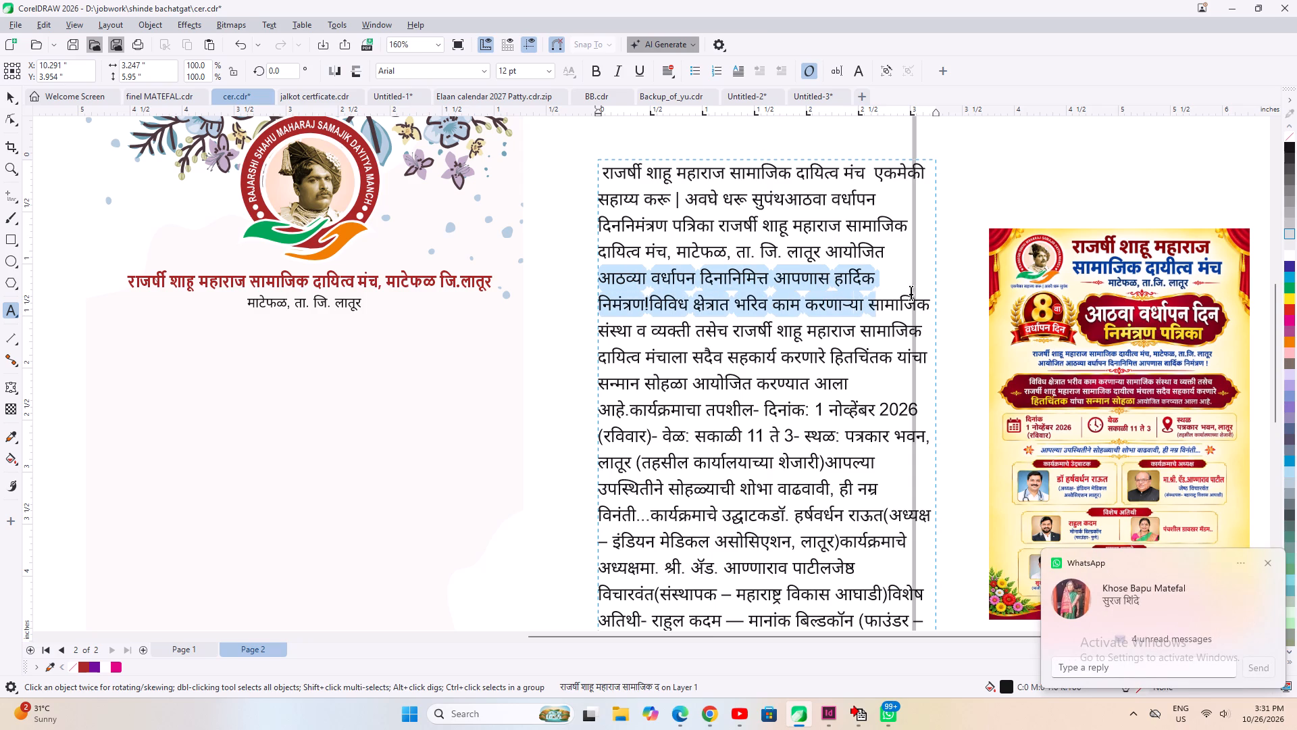
{"action": "left_click_drag", "start_coordinate": [911, 291], "coordinate": [796, 357]}
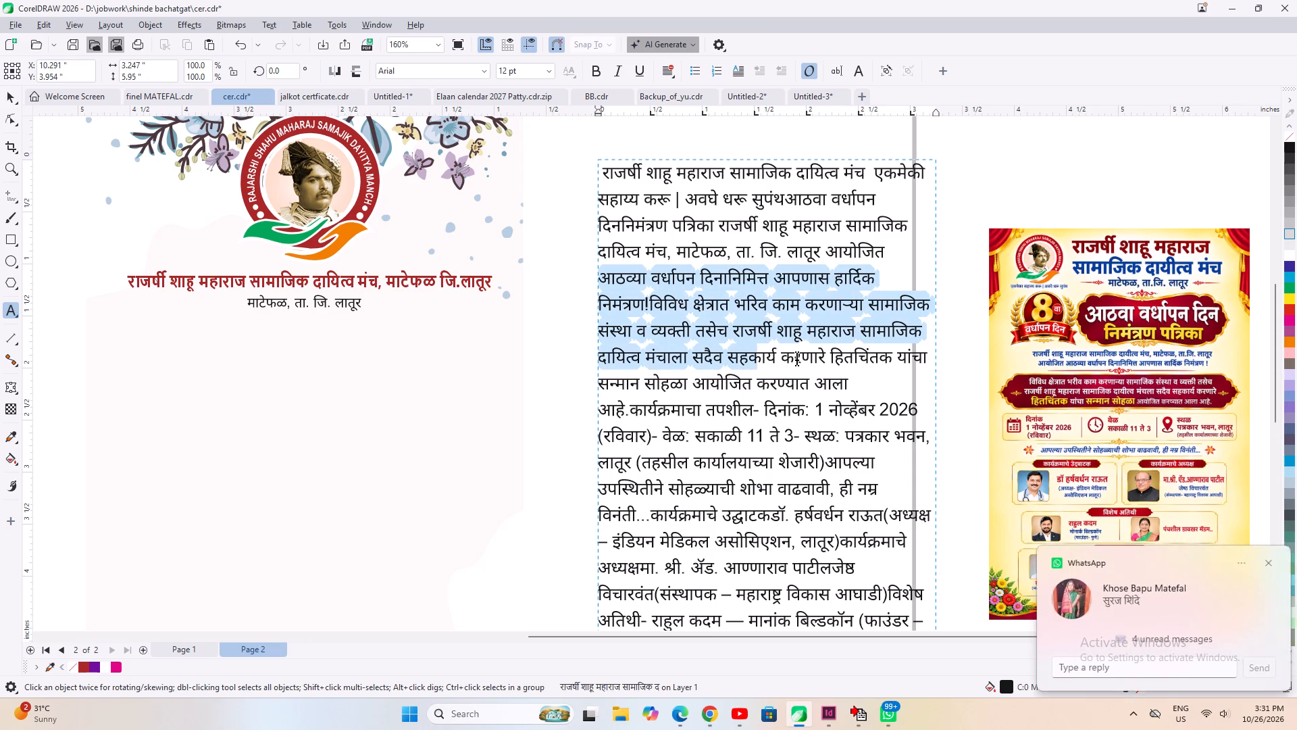
{"action": "left_click_drag", "start_coordinate": [796, 357], "coordinate": [867, 379]}
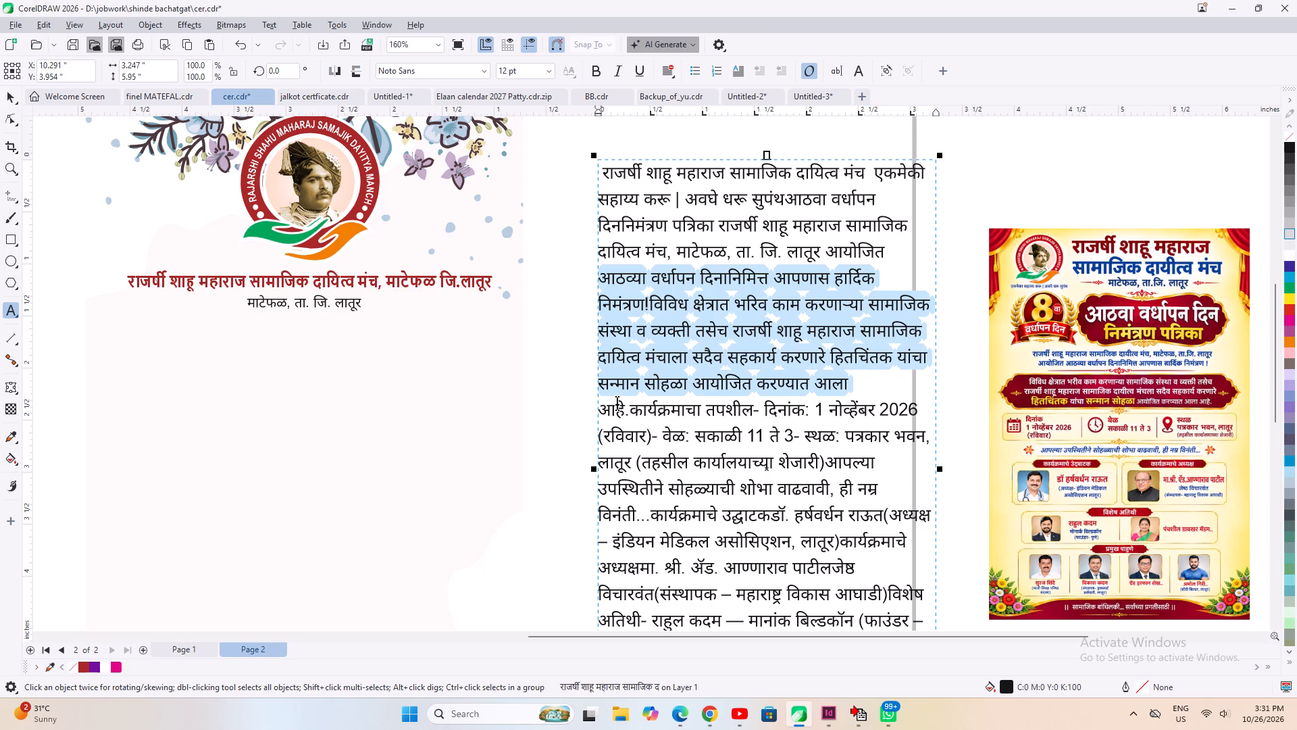
{"action": "key", "text": "ctrl+x"}
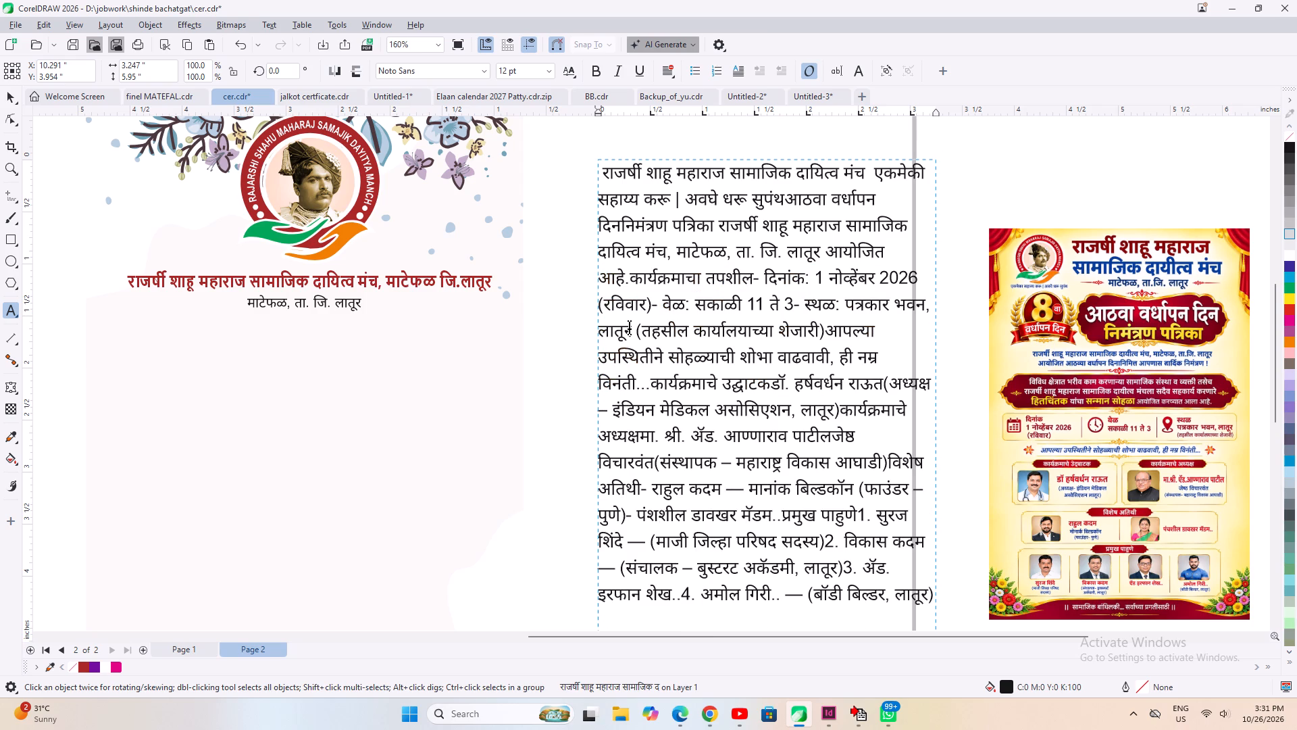
{"action": "key", "text": "Return"}
Draw a text frame about 3.78 × 2.64 in below the card's place line and paste the cut invitation passage.
{"action": "scroll", "coordinate": [1011, 315], "scroll_direction": "down", "scroll_amount": 4}
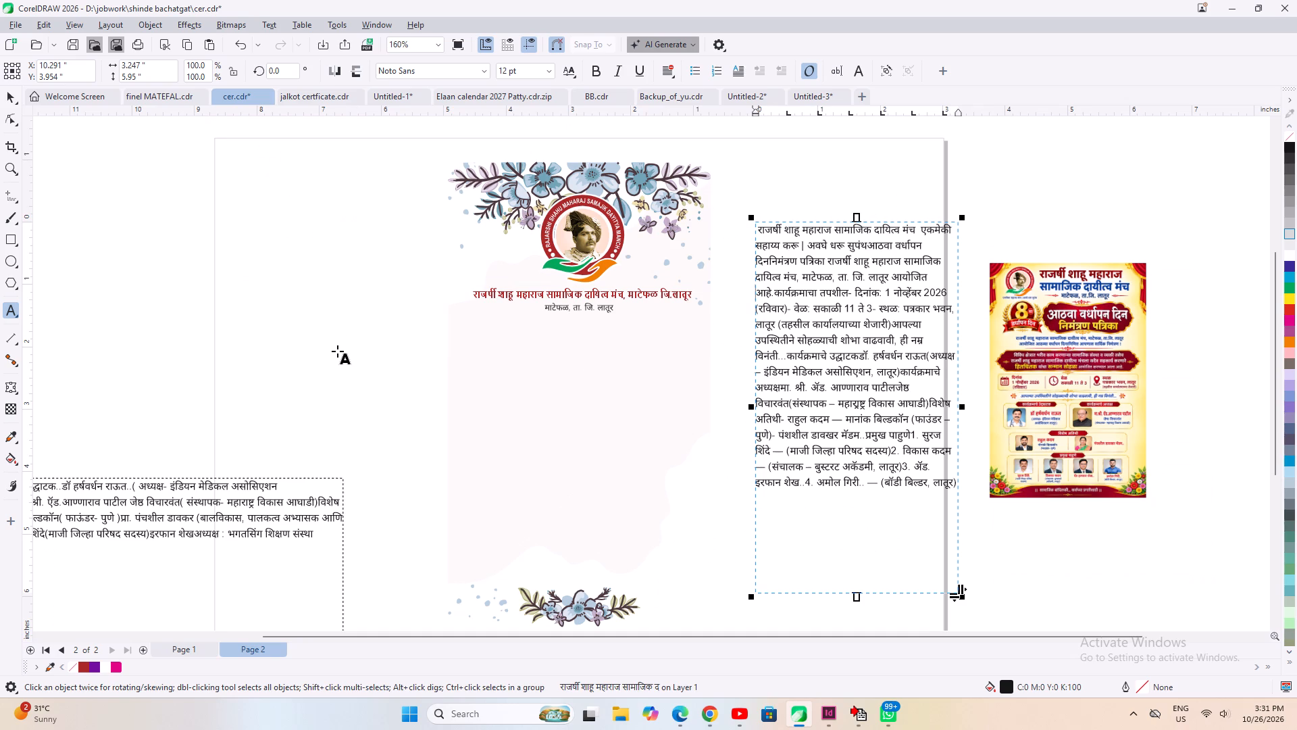
{"action": "left_click_drag", "start_coordinate": [464, 326], "coordinate": [667, 467]}
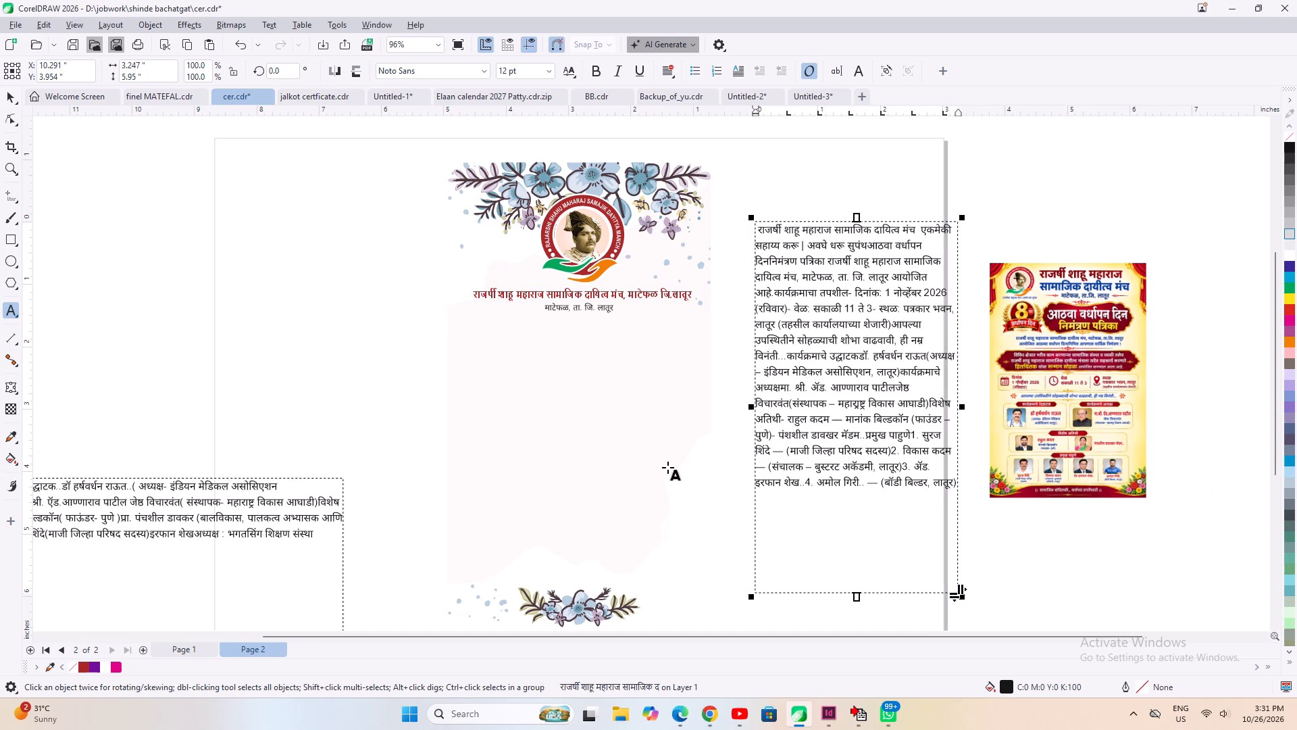
{"action": "left_click_drag", "start_coordinate": [667, 467], "coordinate": [700, 491]}
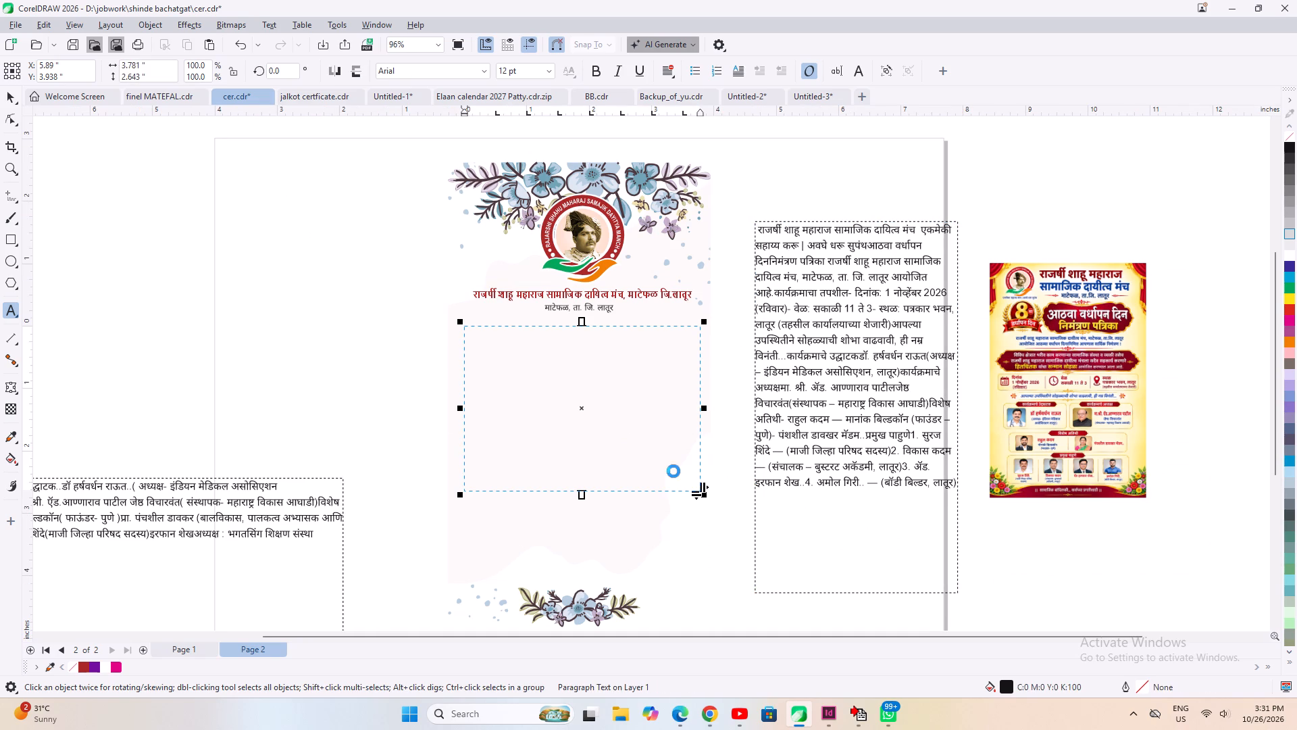
{"action": "key", "text": "ctrl+v"}
{"action": "scroll", "coordinate": [563, 363], "scroll_direction": "up", "scroll_amount": 7}
Centre-align the whole invitation passage on the card and set its font size to 10 pt.
{"action": "key", "text": "ctrl+a"}
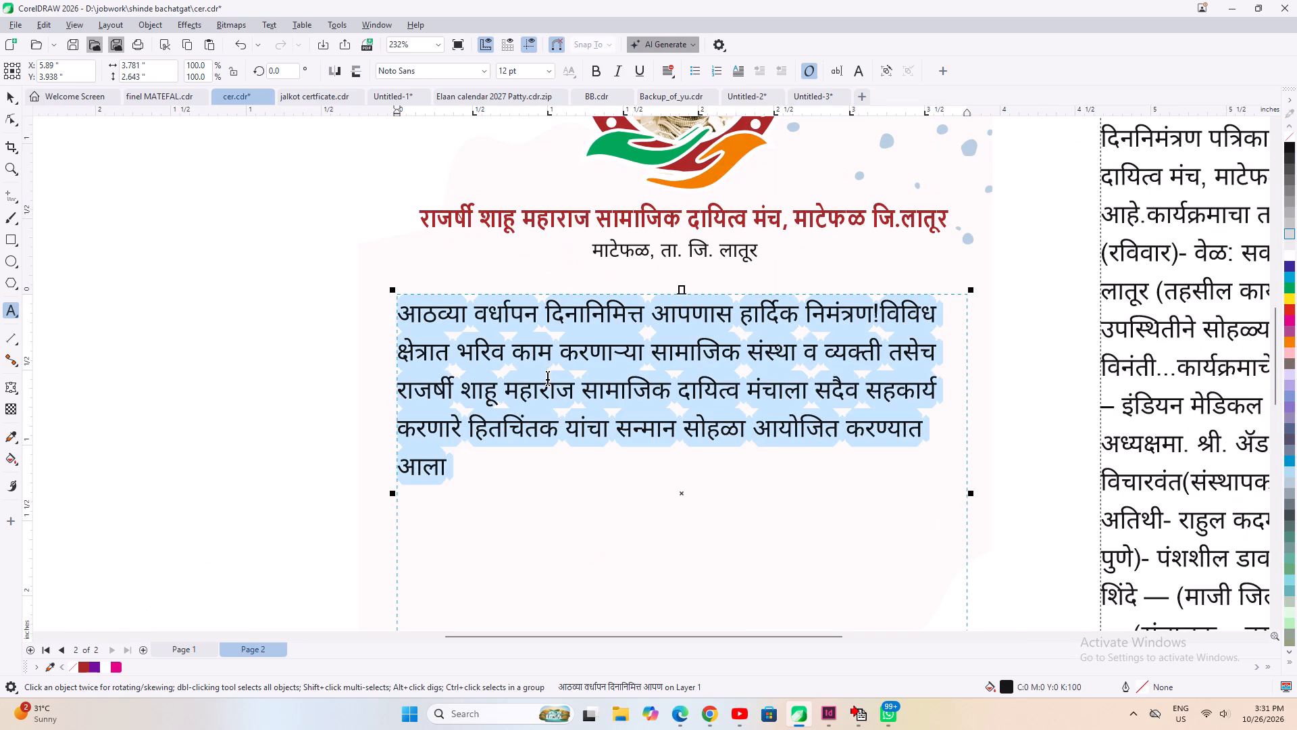
{"action": "key", "text": "ctrl+e"}
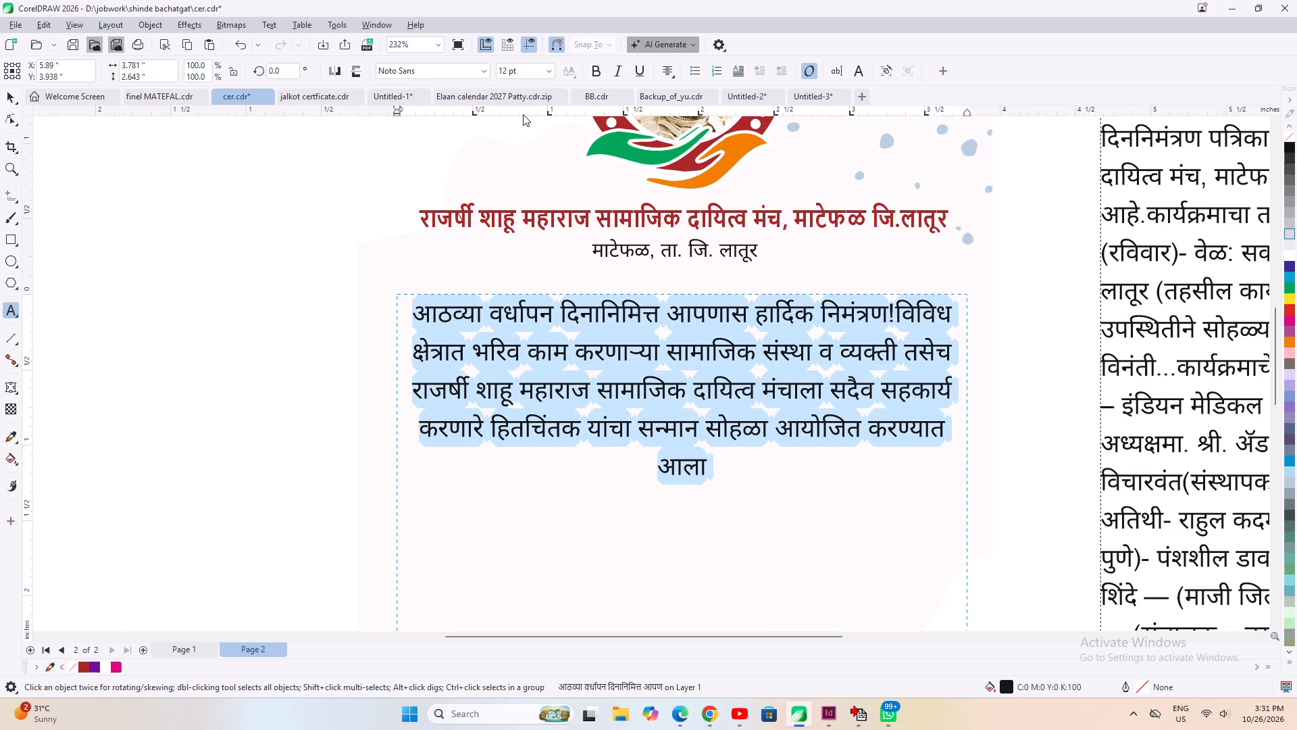
{"action": "left_click", "coordinate": [516, 72]}
{"action": "type", "text": "10"}
{"action": "key", "text": "Return"}
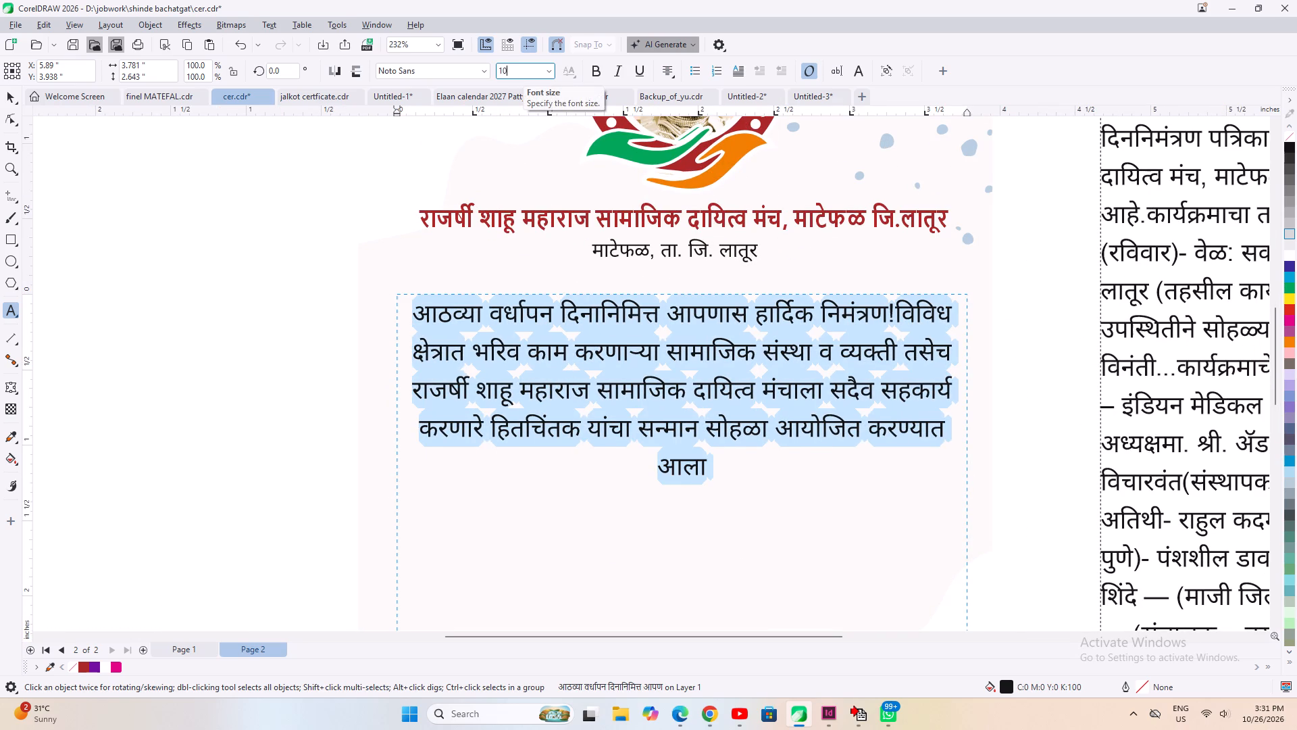
Insert the words "आमच्या संस्थेच्या" before "आठव्या" at the start of the invitation passage.
{"action": "left_click", "coordinate": [486, 310]}
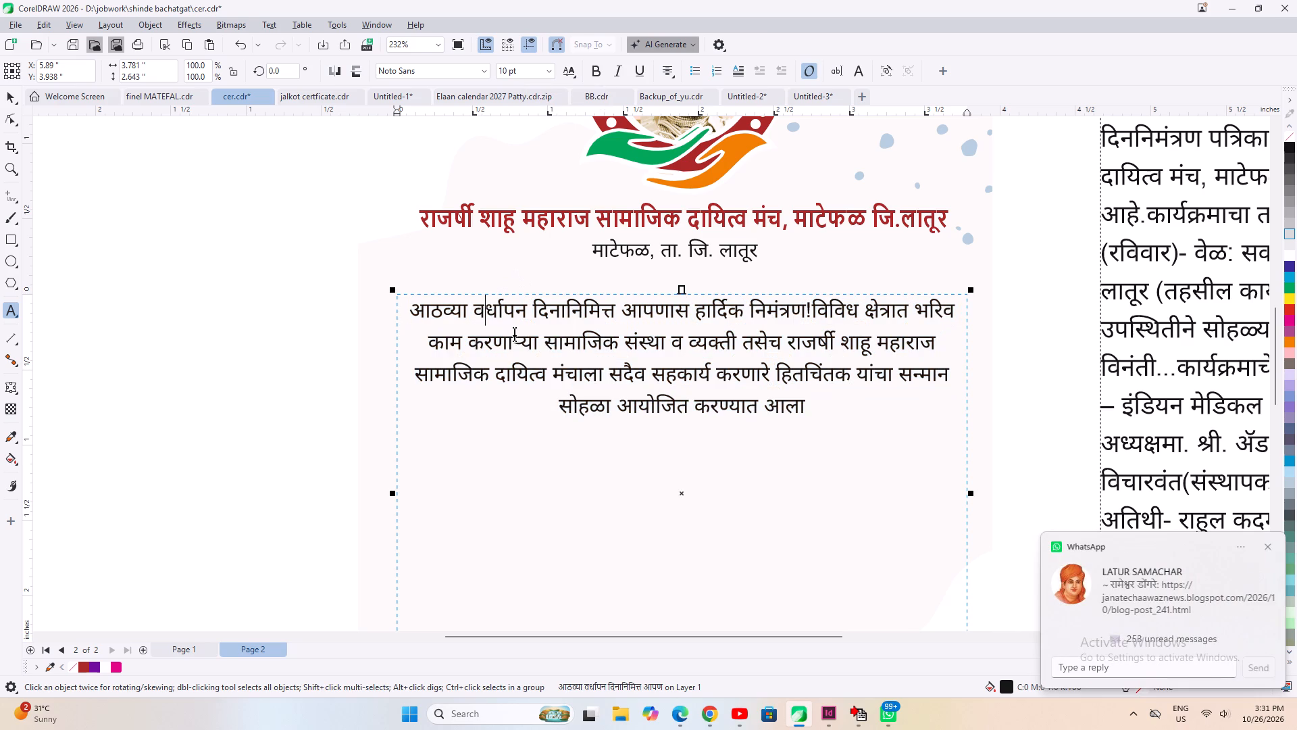
{"action": "key", "text": "Left"}
{"action": "key", "text": "Left"}
{"action": "key", "text": "Left"}
{"action": "key", "text": "Left"}
{"action": "key", "text": "Left"}
{"action": "type", "text": "VKEP`;K"}
{"action": "key", "text": "space"}
{"action": "type", "text": "LAL`fSP"}
{"action": "key", "text": "grave"}
{"action": "type", "text": ";K"}
{"action": "key", "text": "space"}
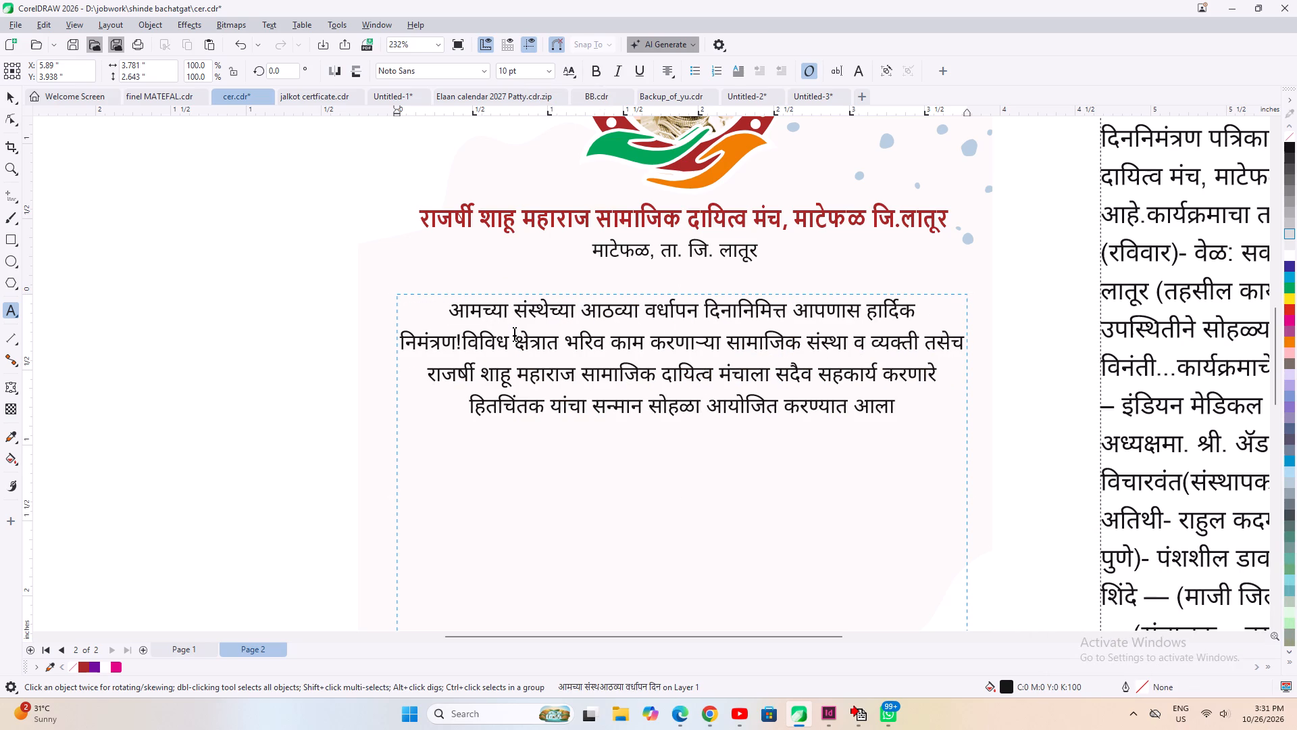
Delete the words "आपणास हार्दिक निमंत्रण!" between "दिनानिमित्त" and "विविध" in the invitation passage.
{"action": "key", "text": "Right"}
{"action": "key", "text": "Right"}
{"action": "key", "text": "Right"}
{"action": "key", "text": "Right"}
{"action": "key", "text": "Right"}
{"action": "key", "text": "Right"}
{"action": "key", "text": "Right"}
{"action": "key", "text": "Left"}
{"action": "key", "text": "Left"}
{"action": "key", "text": "Left"}
{"action": "key", "text": "Left"}
{"action": "key", "text": "Left"}
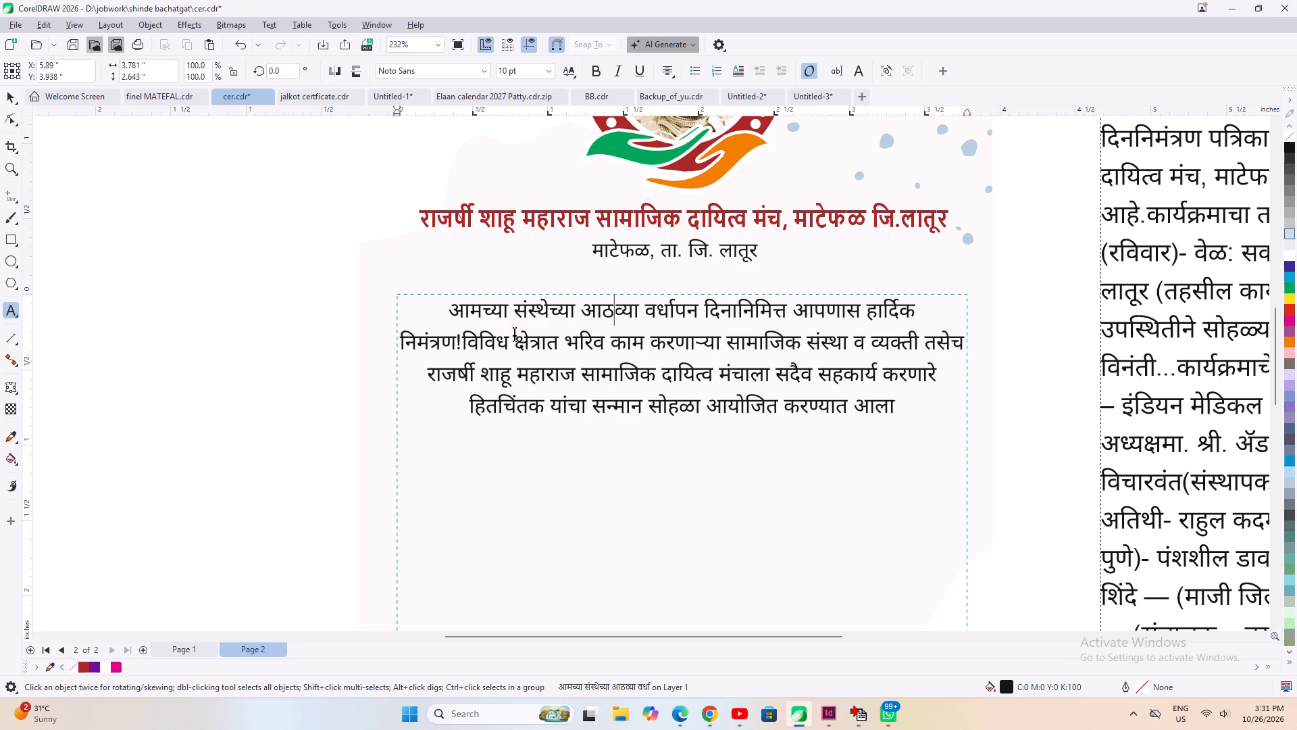
{"action": "key", "text": "Right"}
{"action": "key", "text": "Right"}
{"action": "key", "text": "Right"}
{"action": "key", "text": "Right"}
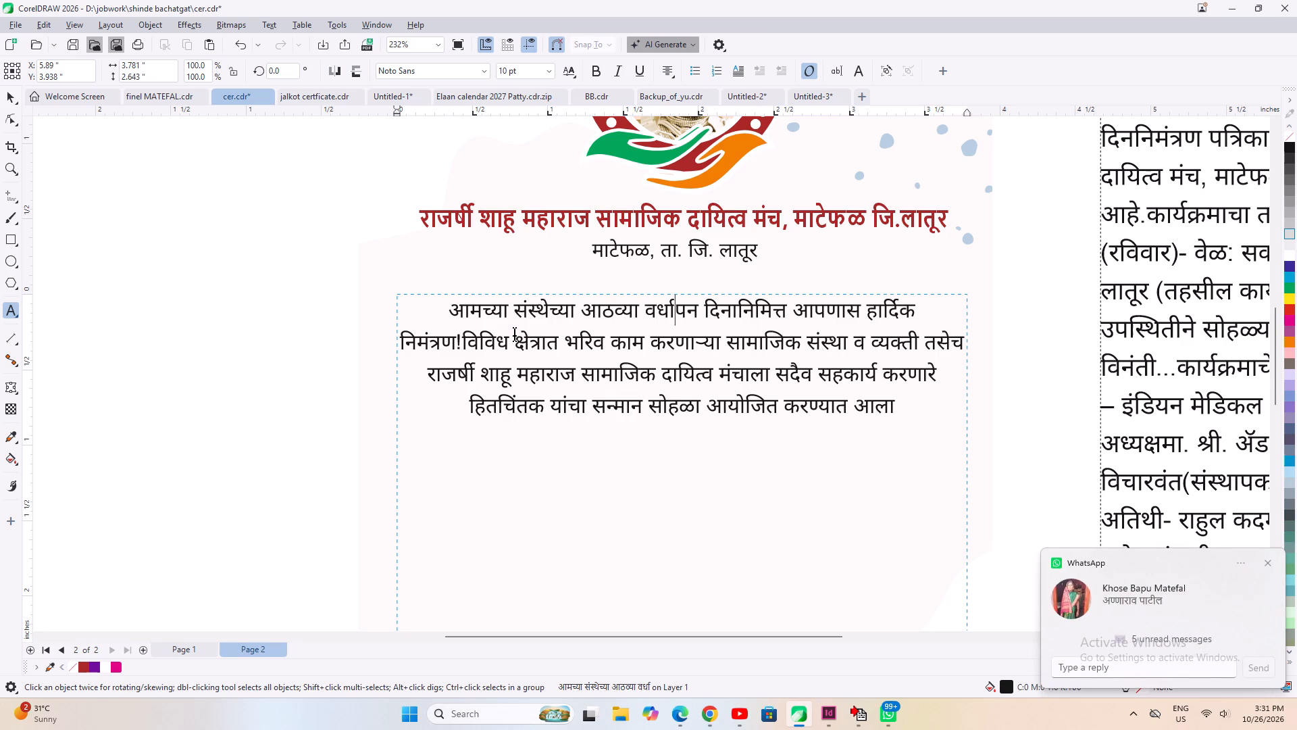
{"action": "key", "text": "Right"}
{"action": "key", "text": "Right"}
{"action": "key", "text": "Right"}
{"action": "key", "text": "Right"}
{"action": "key", "text": "Right"}
{"action": "key", "text": "Right"}
{"action": "key", "text": "Right"}
{"action": "key", "text": "Right"}
{"action": "key", "text": "Right"}
{"action": "key", "text": "Right"}
{"action": "key", "text": "Left"}
{"action": "key", "text": "shift+Right"}
{"action": "key", "text": "shift+Right"}
{"action": "key", "text": "shift+Right"}
{"action": "key", "text": "shift+Right"}
{"action": "key", "text": "shift+Right"}
{"action": "key", "text": "shift+Right"}
{"action": "key", "text": "shift+Right"}
{"action": "key", "text": "shift+Right"}
{"action": "key", "text": "shift+Right"}
{"action": "key", "text": "shift+Right"}
{"action": "key", "text": "shift+Right"}
{"action": "key", "text": "shift+Right"}
{"action": "key", "text": "shift+Right"}
{"action": "key", "text": "shift+Right"}
{"action": "key", "text": "shift+Right"}
{"action": "key", "text": "shift+Right"}
{"action": "key", "text": "shift+Right"}
{"action": "key", "text": "shift+Right"}
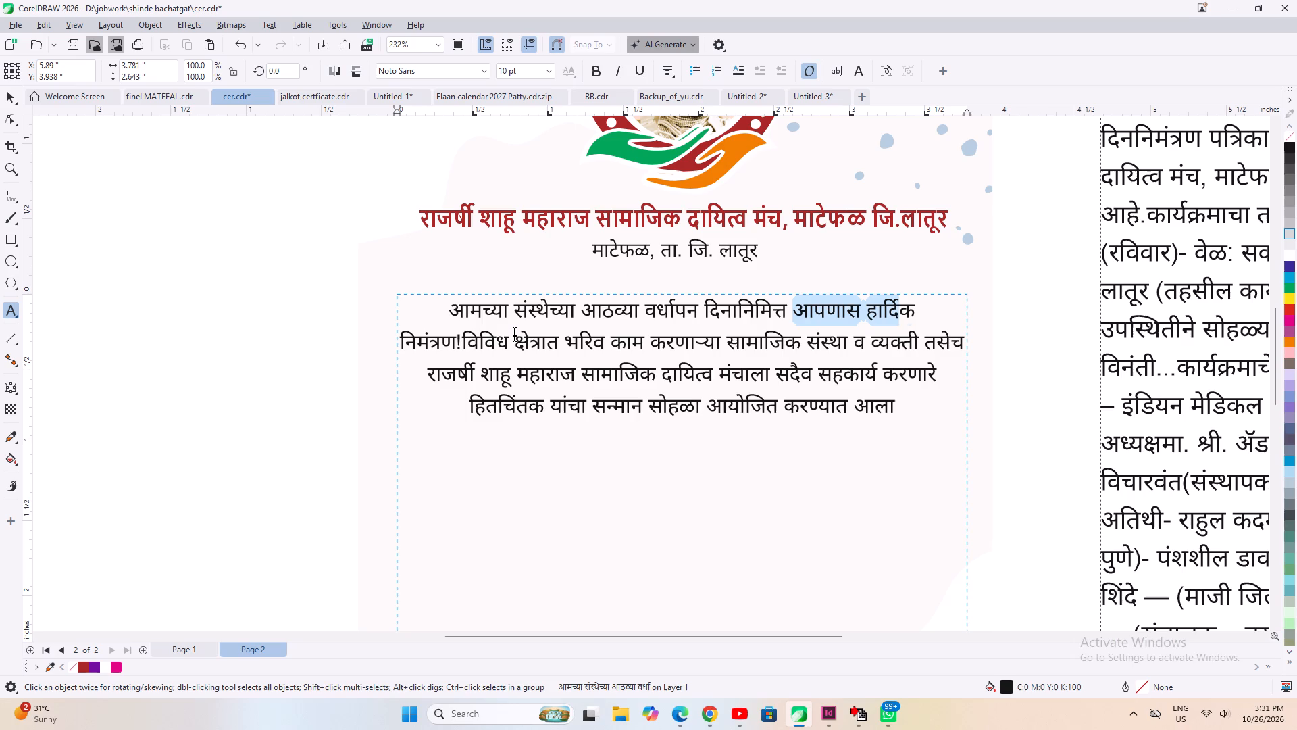
{"action": "key", "text": "shift+Right"}
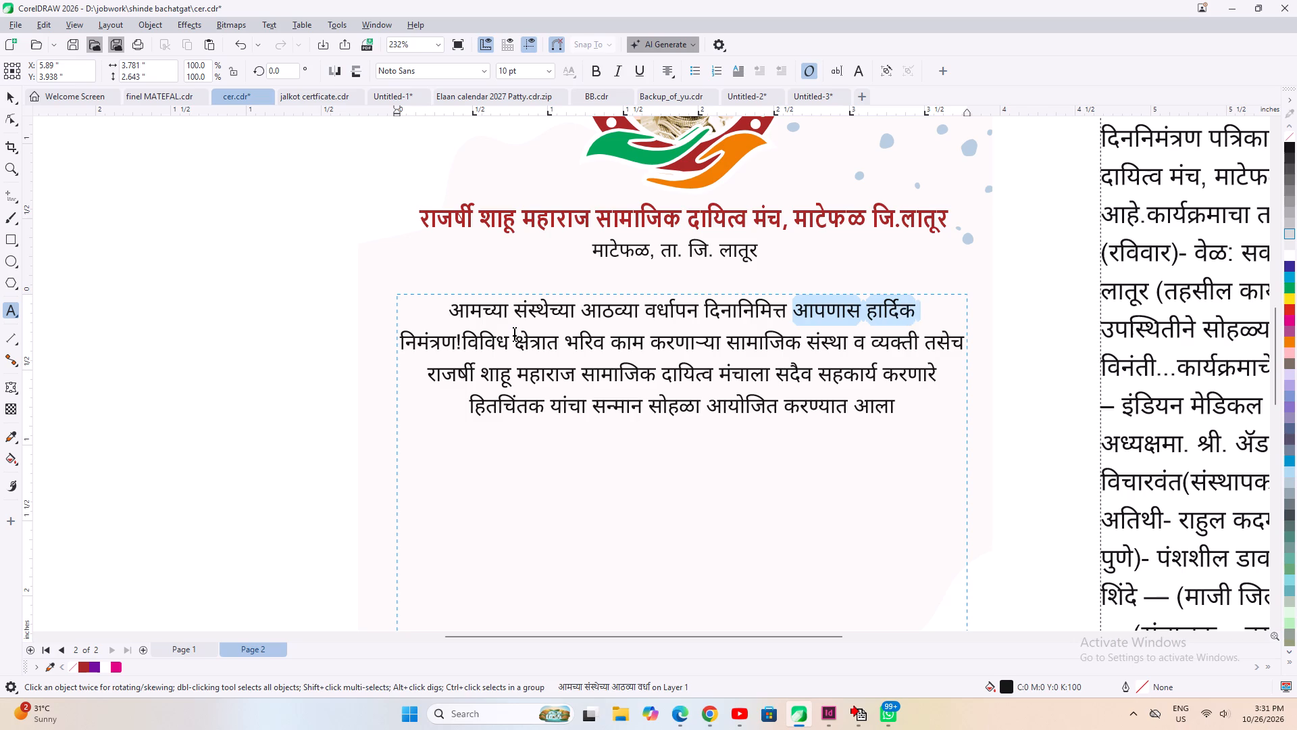
{"action": "key", "text": "shift+Right"}
{"action": "key", "text": "shift+Right"}
{"action": "key", "text": "shift+Right"}
{"action": "key", "text": "shift+Right"}
{"action": "key", "text": "shift+Right"}
{"action": "key", "text": "BackSpace"}
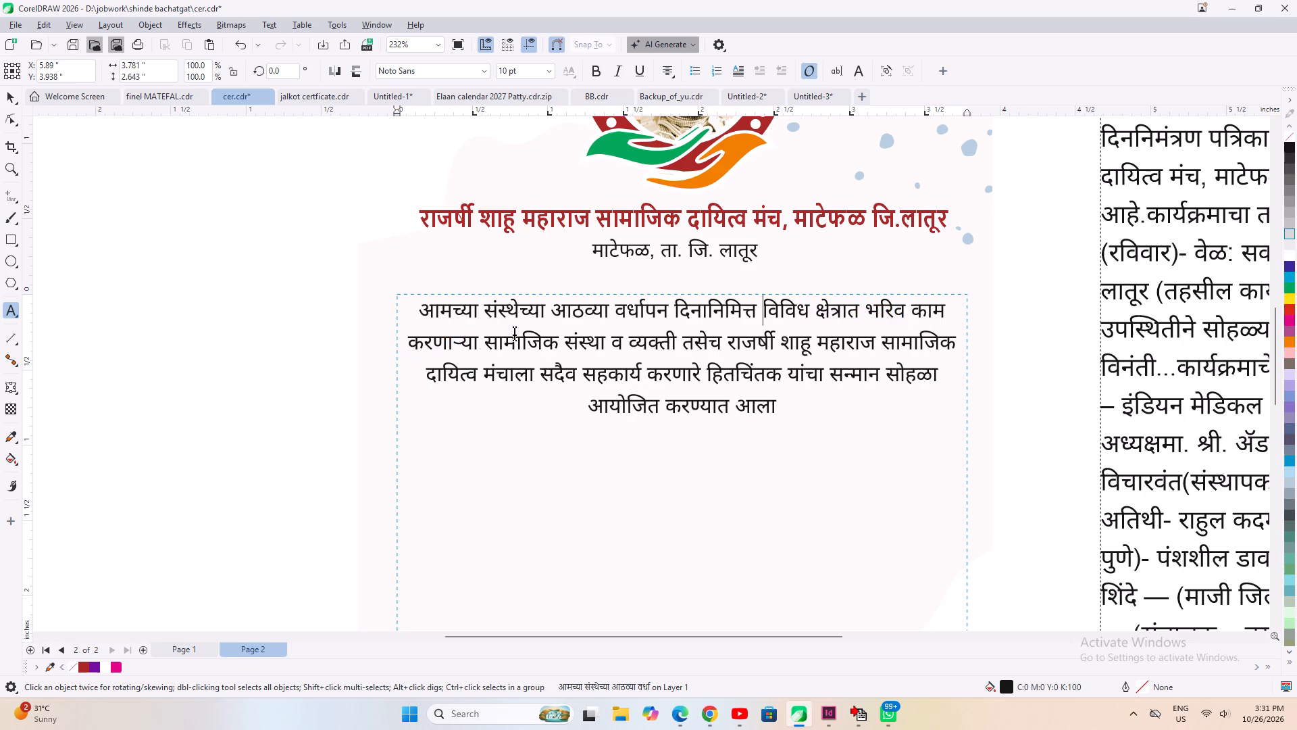
Replace the word "तसेच" after "व्यक्ती" in the invitation passage with "यांना".
{"action": "key", "text": "Right"}
{"action": "key", "text": "Right"}
{"action": "key", "text": "Right"}
{"action": "key", "text": "Right"}
{"action": "key", "text": "Right"}
{"action": "key", "text": "Right"}
{"action": "key", "text": "Right"}
{"action": "key", "text": "Right"}
{"action": "key", "text": "Right"}
{"action": "key", "text": "Right"}
{"action": "key", "text": "Right"}
{"action": "key", "text": "Right"}
{"action": "key", "text": "Right"}
{"action": "key", "text": "Right"}
{"action": "key", "text": "Right"}
{"action": "key", "text": "Right"}
{"action": "key", "text": "Right"}
{"action": "key", "text": "Right"}
{"action": "key", "text": "Right"}
{"action": "key", "text": "Right"}
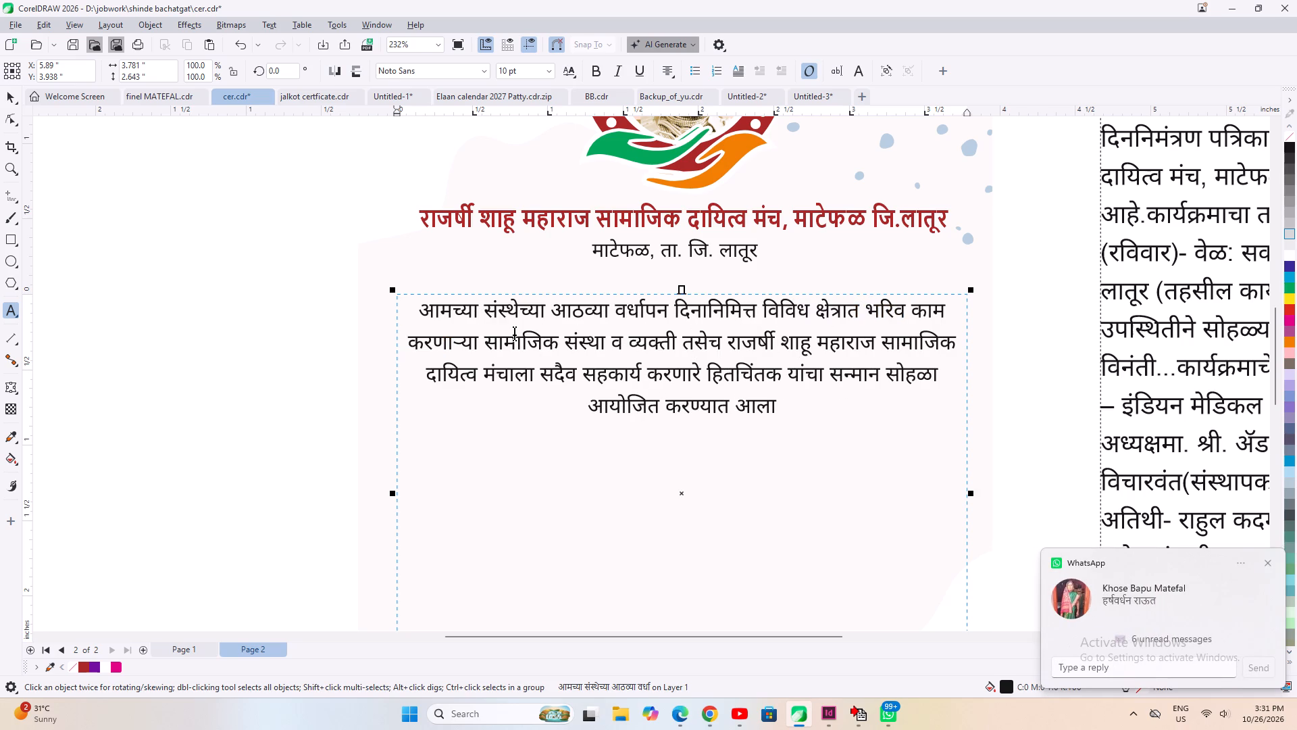
{"action": "key", "text": "Left"}
{"action": "key", "text": "Left"}
{"action": "key", "text": "Left"}
{"action": "key", "text": "Left"}
{"action": "key", "text": "Left"}
{"action": "key", "text": "Left"}
{"action": "key", "text": "Left"}
{"action": "key", "text": "Left"}
{"action": "key", "text": "Left"}
{"action": "key", "text": "Left"}
{"action": "key", "text": "Left"}
{"action": "key", "text": "Right"}
{"action": "key", "text": "shift+Right"}
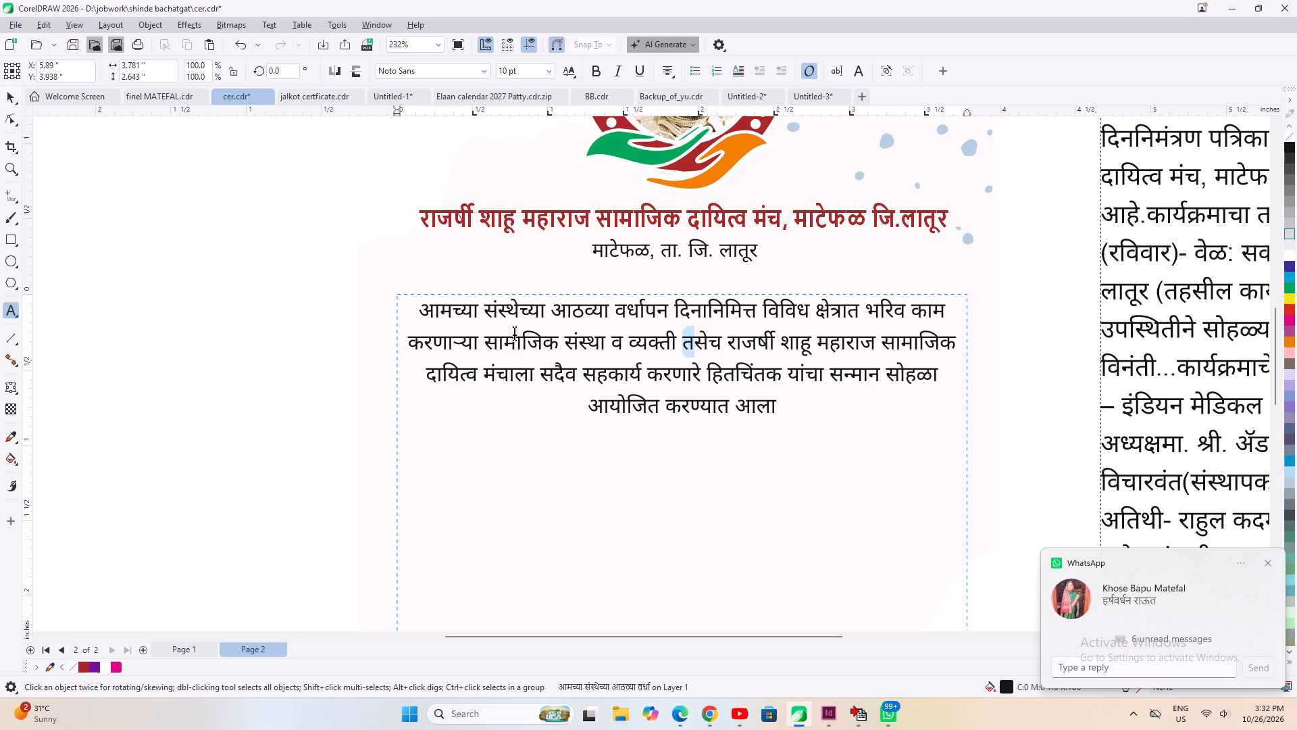
{"action": "key", "text": "shift+Right"}
{"action": "key", "text": "shift+Right"}
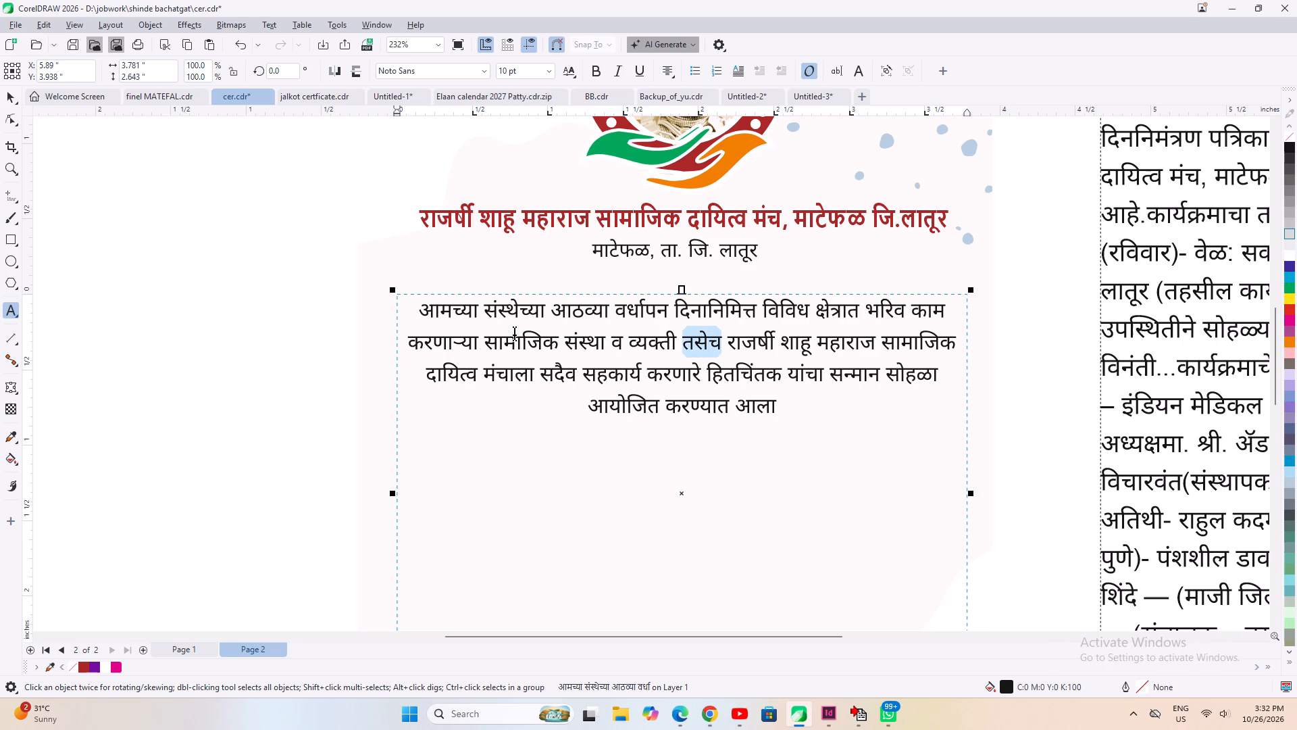
{"action": "type", "text": ";kau"}
{"action": "key", "text": "BackSpace"}
{"action": "key", "text": "BackSpace"}
{"action": "key", "text": "BackSpace"}
{"action": "type", "text": ";KAU"}
{"action": "key", "text": "k"}
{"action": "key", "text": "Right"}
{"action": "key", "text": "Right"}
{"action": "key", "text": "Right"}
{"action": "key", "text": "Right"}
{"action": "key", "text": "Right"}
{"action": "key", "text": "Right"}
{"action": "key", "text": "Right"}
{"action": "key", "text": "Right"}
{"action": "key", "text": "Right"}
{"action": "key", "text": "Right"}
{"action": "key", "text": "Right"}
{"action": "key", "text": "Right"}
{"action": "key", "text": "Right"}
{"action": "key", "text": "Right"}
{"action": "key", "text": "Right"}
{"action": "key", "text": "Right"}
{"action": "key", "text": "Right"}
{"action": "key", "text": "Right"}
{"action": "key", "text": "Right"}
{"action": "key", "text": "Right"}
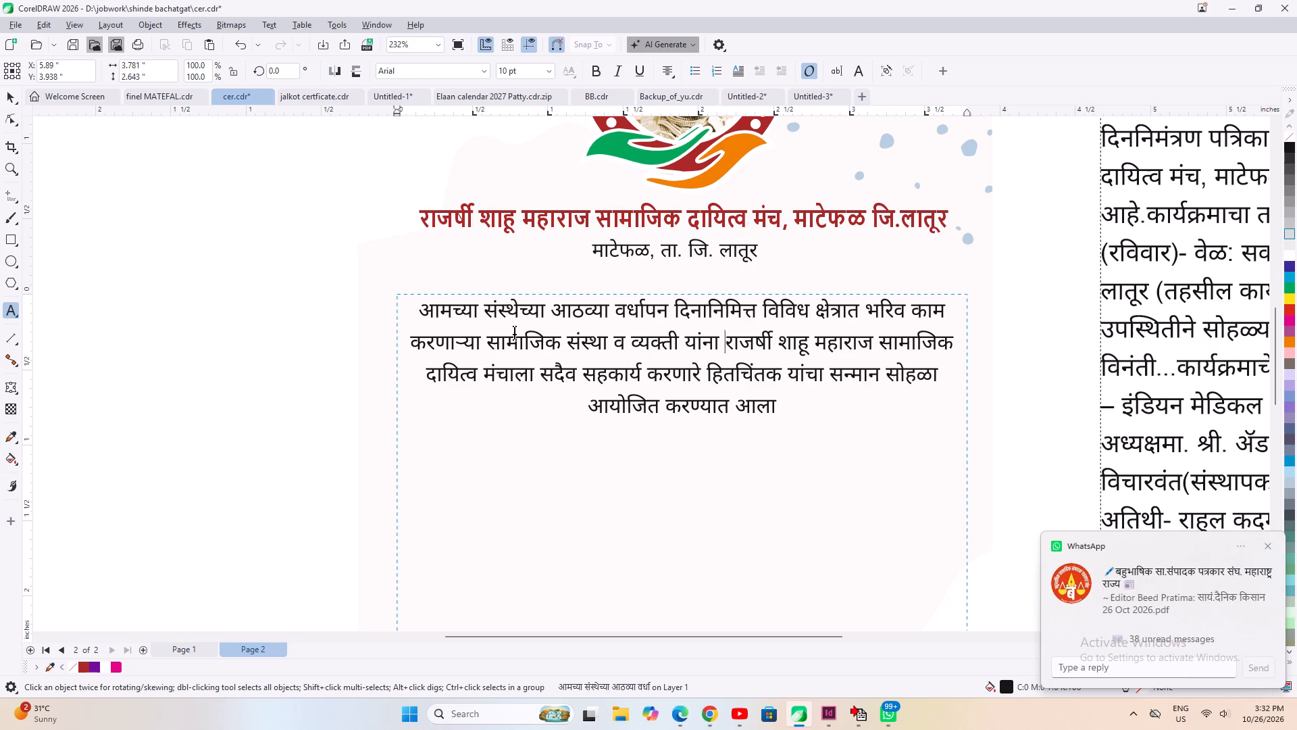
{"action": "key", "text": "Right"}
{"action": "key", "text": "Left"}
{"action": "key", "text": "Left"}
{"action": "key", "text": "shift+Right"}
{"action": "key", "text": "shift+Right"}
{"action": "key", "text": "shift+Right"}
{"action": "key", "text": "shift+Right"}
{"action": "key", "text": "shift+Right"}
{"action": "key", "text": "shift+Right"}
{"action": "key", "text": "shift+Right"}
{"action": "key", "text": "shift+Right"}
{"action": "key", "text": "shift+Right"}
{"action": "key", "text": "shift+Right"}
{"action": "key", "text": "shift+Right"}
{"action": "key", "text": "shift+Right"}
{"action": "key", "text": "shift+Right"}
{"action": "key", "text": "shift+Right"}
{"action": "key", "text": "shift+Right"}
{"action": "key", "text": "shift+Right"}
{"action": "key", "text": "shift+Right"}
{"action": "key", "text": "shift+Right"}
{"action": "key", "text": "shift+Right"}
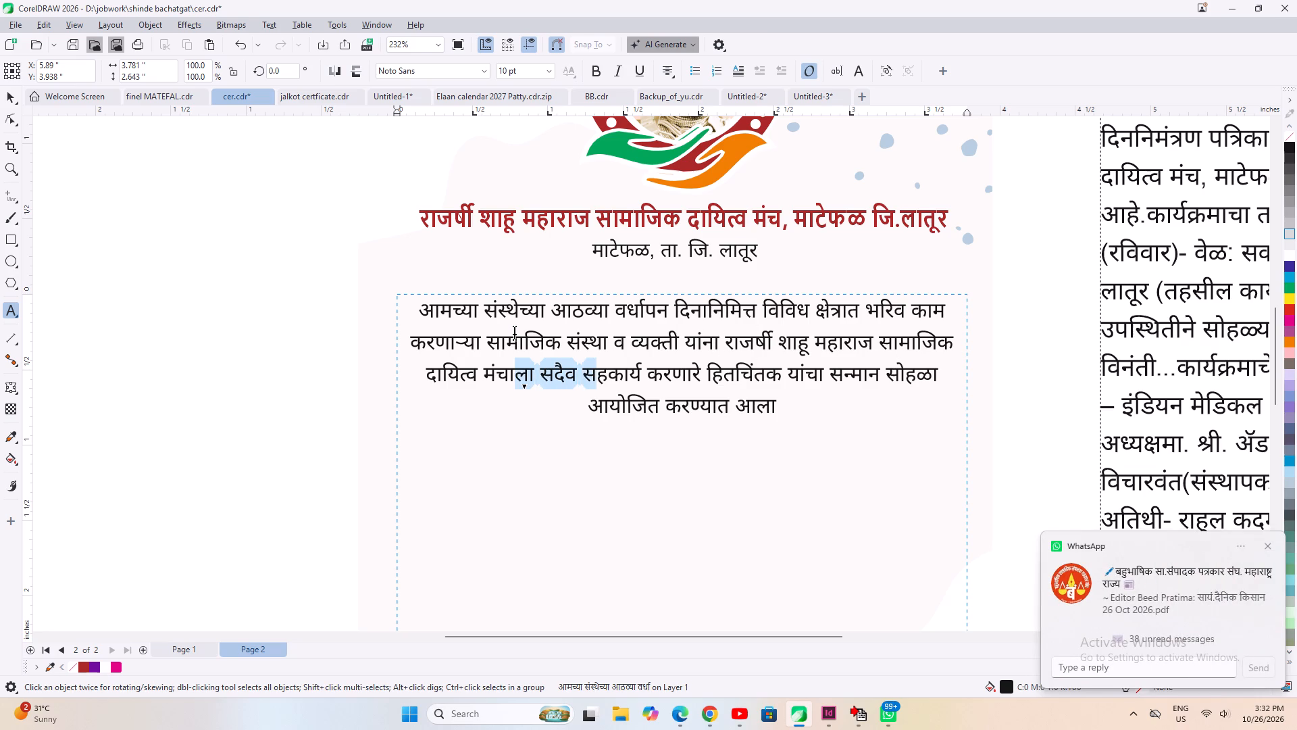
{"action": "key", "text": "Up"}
Replace the word "यांना" after "व्यक्ती" in the invitation passage with "यांचा".
{"action": "key", "text": "Right"}
{"action": "key", "text": "Right"}
{"action": "key", "text": "Right"}
{"action": "key", "text": "Right"}
{"action": "key", "text": "Right"}
{"action": "key", "text": "Right"}
{"action": "key", "text": "Right"}
{"action": "key", "text": "Right"}
{"action": "key", "text": "Right"}
{"action": "key", "text": "Right"}
{"action": "key", "text": "Right"}
{"action": "key", "text": "Right"}
{"action": "key", "text": "Right"}
{"action": "key", "text": "Right"}
{"action": "key", "text": "Left"}
{"action": "key", "text": "Left"}
{"action": "key", "text": "Left"}
{"action": "key", "text": "Left"}
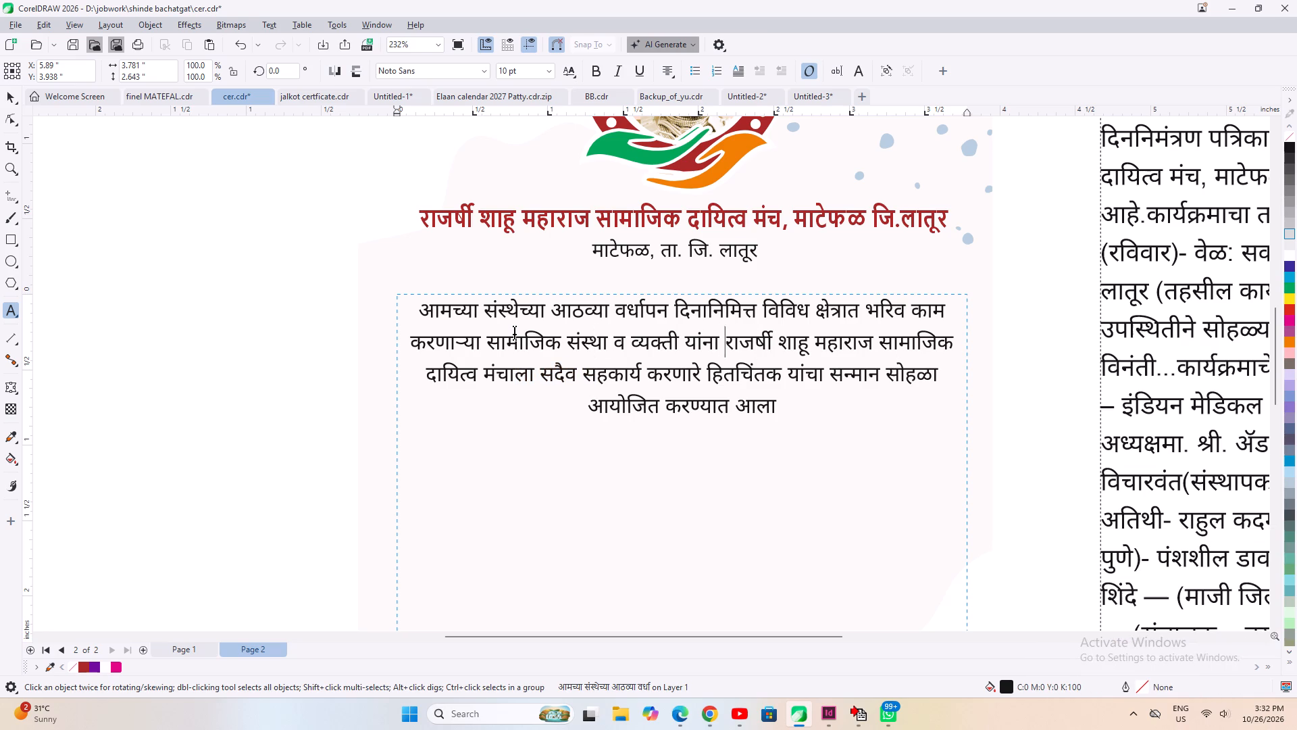
{"action": "key", "text": "shift+Left"}
{"action": "key", "text": "shift+Left"}
{"action": "key", "text": "shift+Left"}
{"action": "key", "text": "shift+Right"}
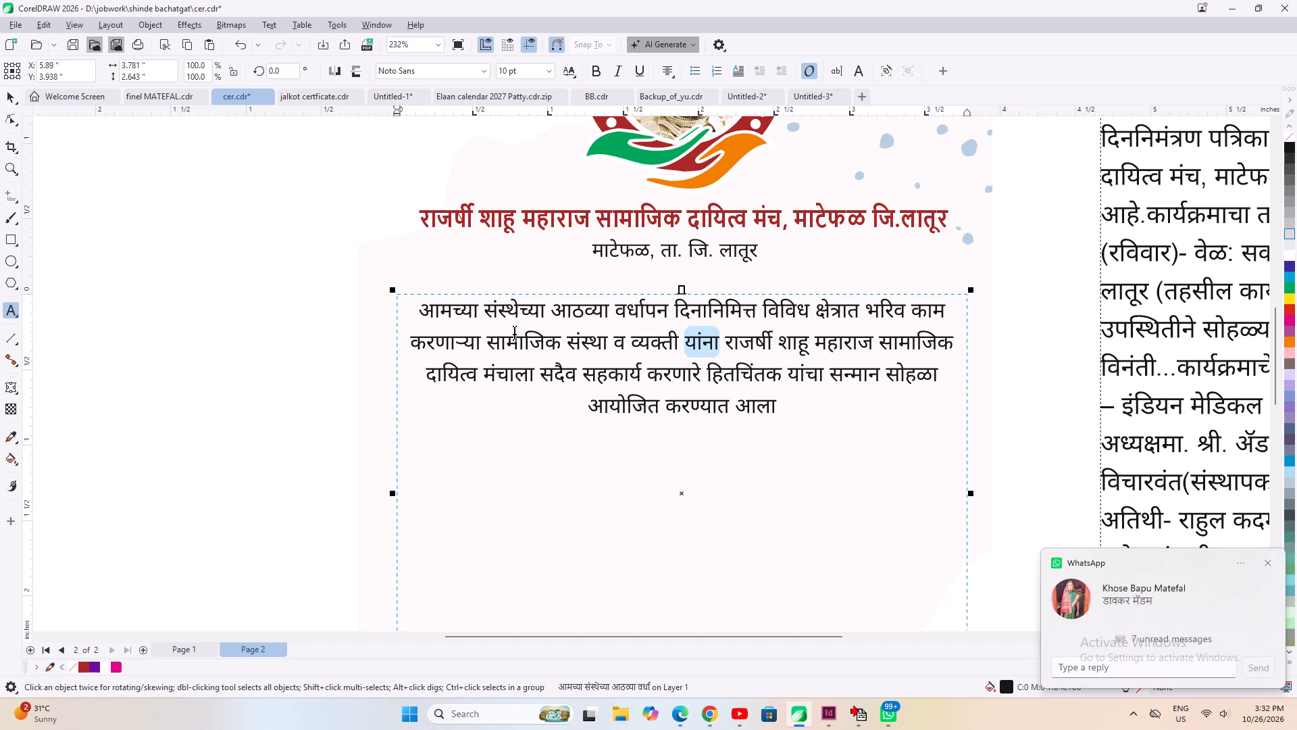
{"action": "type", "text": ";KAPK"}
Remove the vowel sign after "मंच" in "मंचाला" and insert "च्या वतीने" after "मंच", separated by spaces.
{"action": "key", "text": "Right"}
{"action": "key", "text": "Right"}
{"action": "key", "text": "Right"}
{"action": "key", "text": "Right"}
{"action": "key", "text": "Right"}
{"action": "key", "text": "Right"}
{"action": "key", "text": "Right"}
{"action": "key", "text": "Right"}
{"action": "key", "text": "Right"}
{"action": "key", "text": "Right"}
{"action": "key", "text": "Right"}
{"action": "key", "text": "Right"}
{"action": "key", "text": "Right"}
{"action": "key", "text": "Right"}
{"action": "key", "text": "Right"}
{"action": "key", "text": "Right"}
{"action": "key", "text": "Right"}
{"action": "key", "text": "Right"}
{"action": "key", "text": "Right"}
{"action": "key", "text": "Right"}
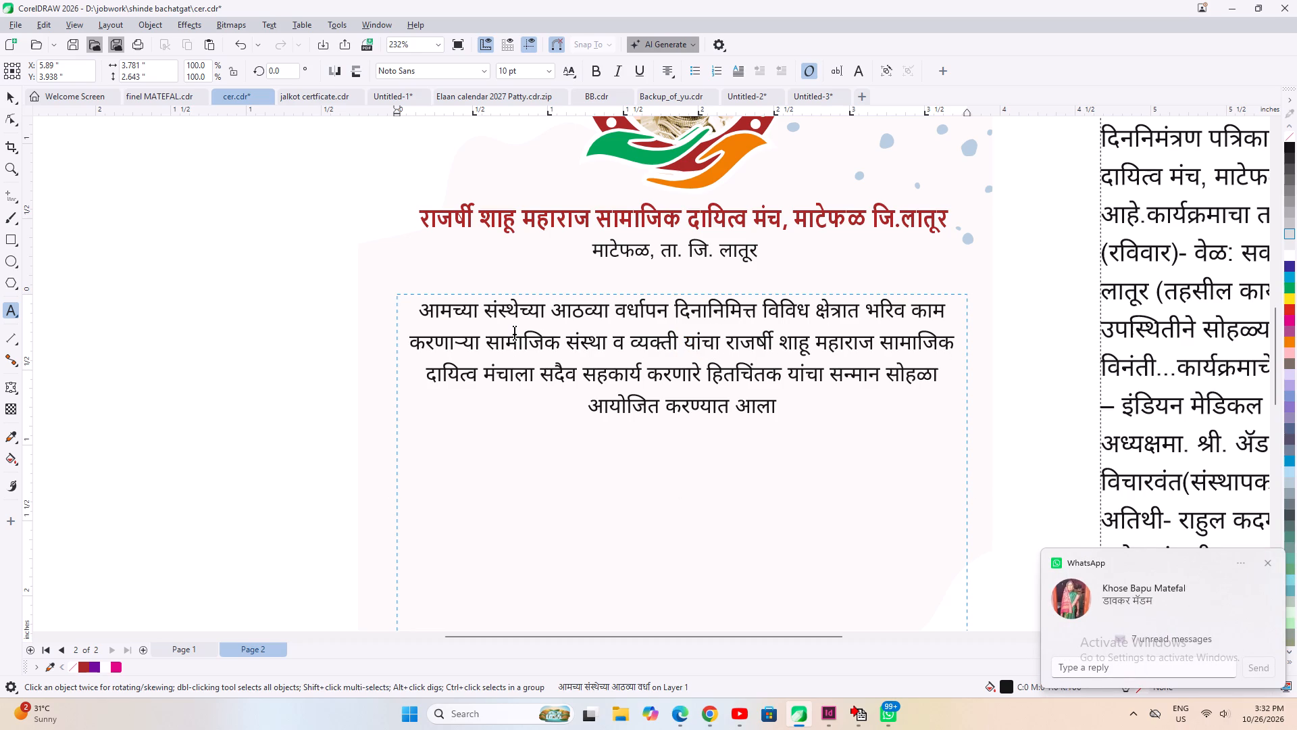
{"action": "key", "text": "Up"}
{"action": "key", "text": "Right"}
{"action": "key", "text": "End"}
{"action": "key", "text": "Right"}
{"action": "key", "text": "Right"}
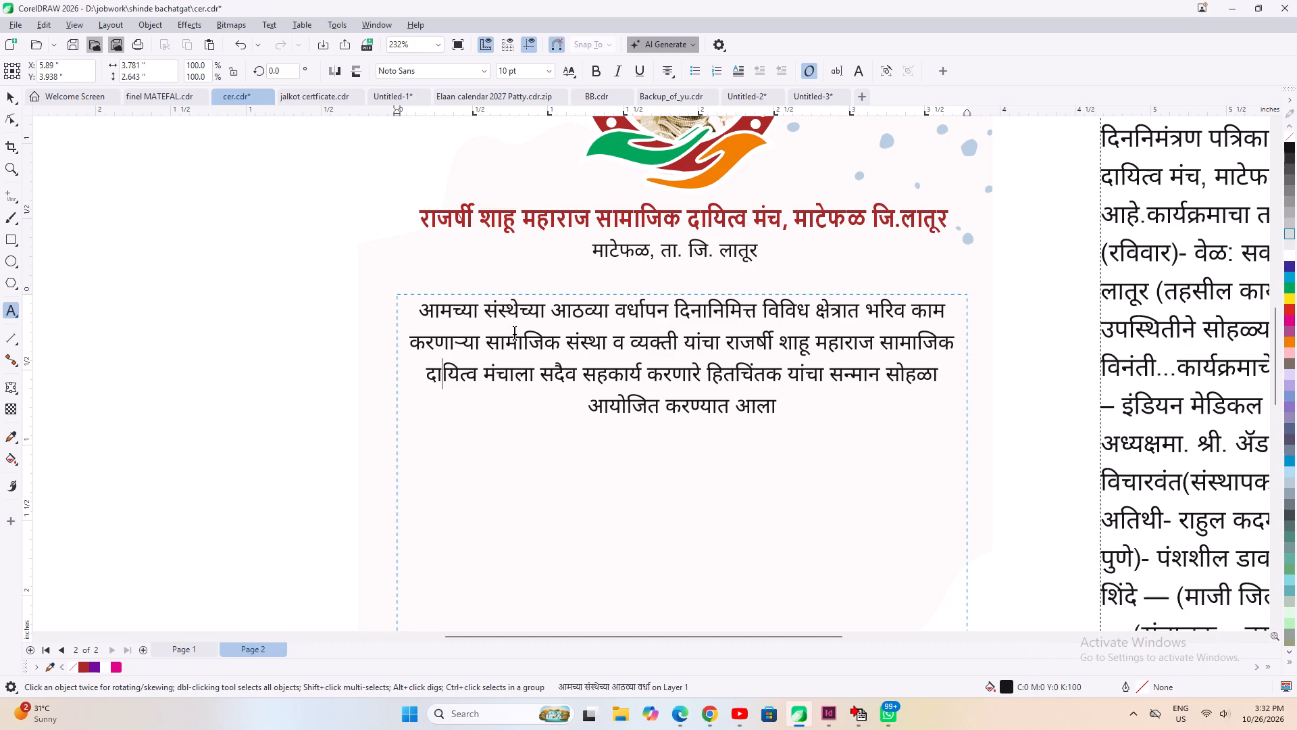
{"action": "key", "text": "Right"}
{"action": "key", "text": "Right"}
{"action": "key", "text": "Right"}
{"action": "key", "text": "Right"}
{"action": "key", "text": "Right"}
{"action": "key", "text": "Right"}
{"action": "key", "text": "Left"}
{"action": "key", "text": "Left"}
{"action": "key", "text": "Right"}
{"action": "key", "text": "space"}
{"action": "key", "text": "BackSpace"}
{"action": "key", "text": "BackSpace"}
{"action": "key", "text": "space"}
{"action": "key", "text": "BackSpace"}
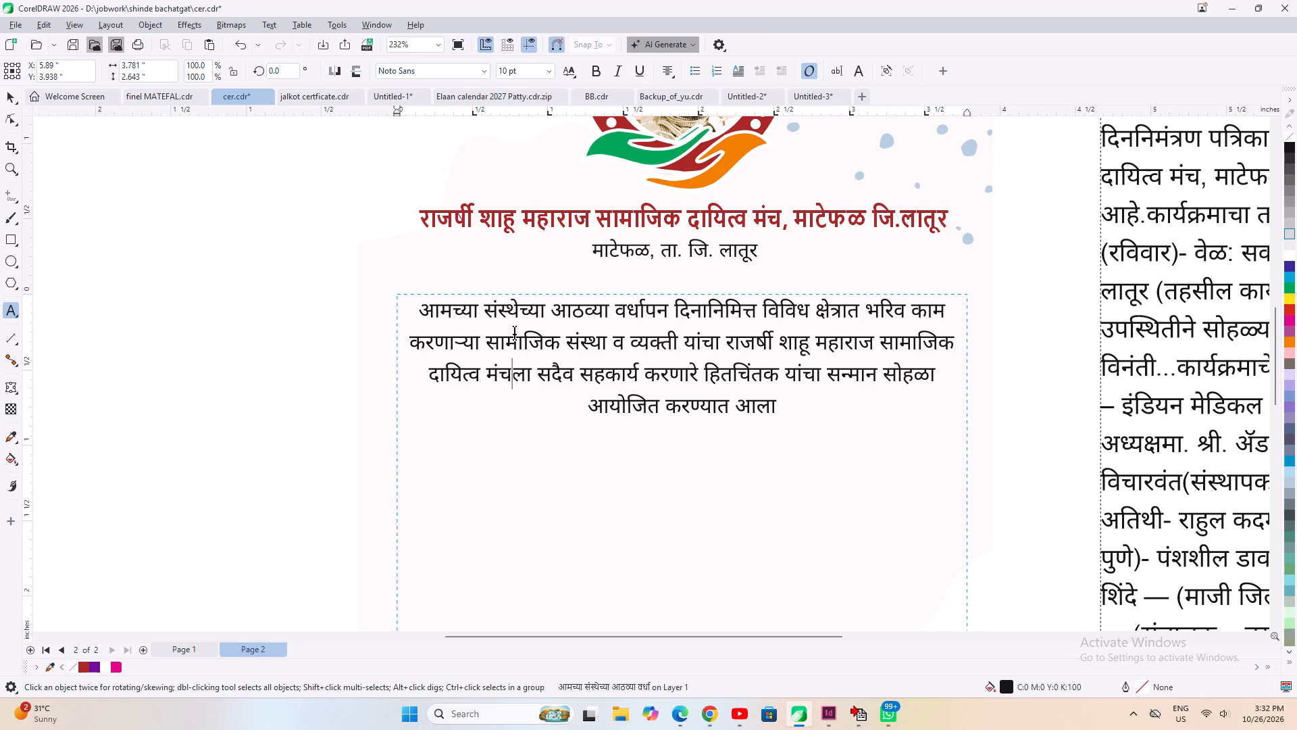
{"action": "key", "text": "space"}
{"action": "type", "text": "O`"}
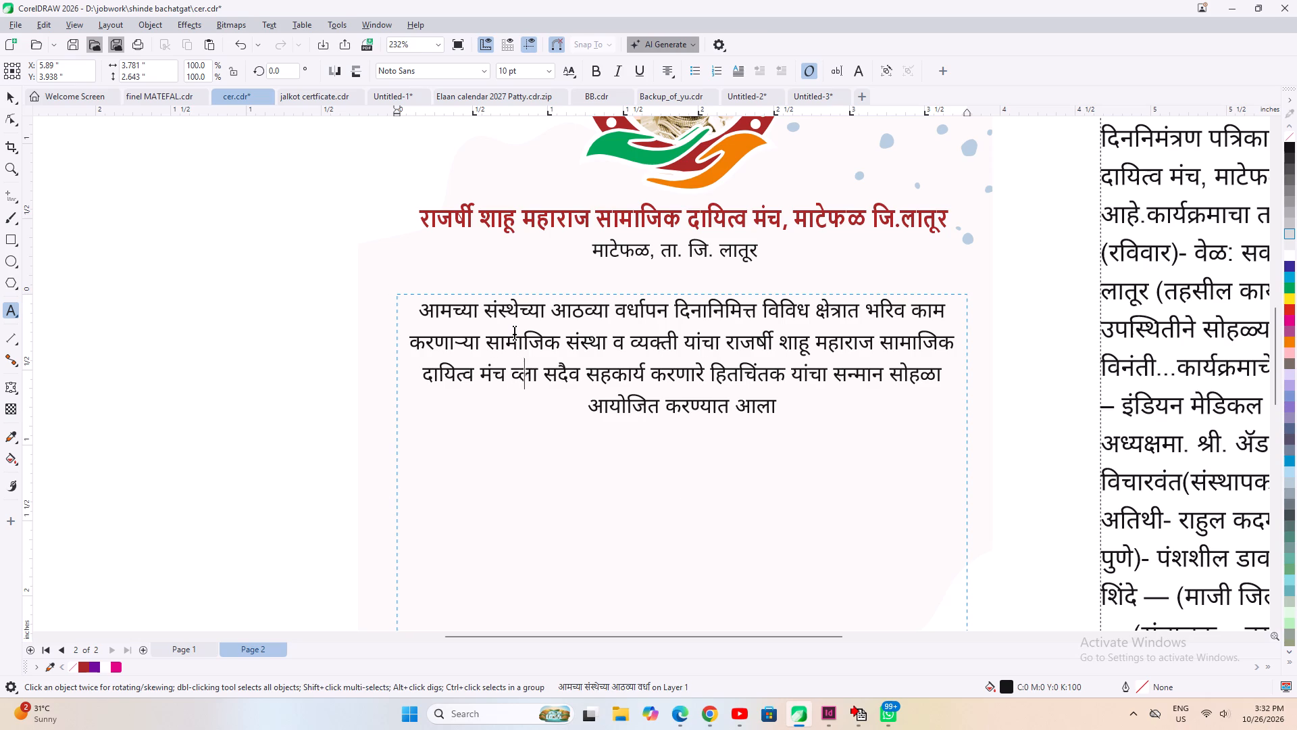
{"action": "key", "text": "BackSpace"}
{"action": "key", "text": "BackSpace"}
{"action": "key", "text": "BackSpace"}
{"action": "key", "text": "space"}
{"action": "type", "text": "P`;K"}
{"action": "key", "text": "space"}
{"action": "type", "text": "ORHU"}
{"action": "type", "text": "S"}
{"action": "key", "text": "space"}
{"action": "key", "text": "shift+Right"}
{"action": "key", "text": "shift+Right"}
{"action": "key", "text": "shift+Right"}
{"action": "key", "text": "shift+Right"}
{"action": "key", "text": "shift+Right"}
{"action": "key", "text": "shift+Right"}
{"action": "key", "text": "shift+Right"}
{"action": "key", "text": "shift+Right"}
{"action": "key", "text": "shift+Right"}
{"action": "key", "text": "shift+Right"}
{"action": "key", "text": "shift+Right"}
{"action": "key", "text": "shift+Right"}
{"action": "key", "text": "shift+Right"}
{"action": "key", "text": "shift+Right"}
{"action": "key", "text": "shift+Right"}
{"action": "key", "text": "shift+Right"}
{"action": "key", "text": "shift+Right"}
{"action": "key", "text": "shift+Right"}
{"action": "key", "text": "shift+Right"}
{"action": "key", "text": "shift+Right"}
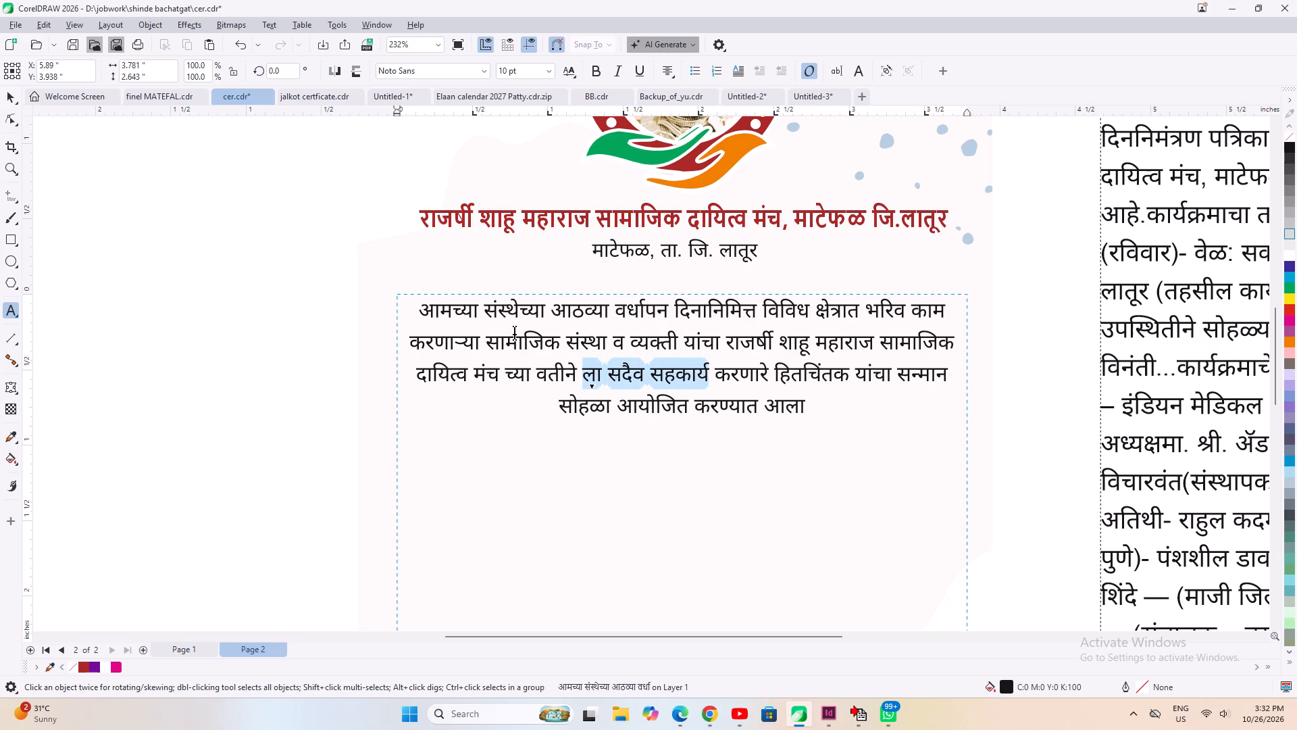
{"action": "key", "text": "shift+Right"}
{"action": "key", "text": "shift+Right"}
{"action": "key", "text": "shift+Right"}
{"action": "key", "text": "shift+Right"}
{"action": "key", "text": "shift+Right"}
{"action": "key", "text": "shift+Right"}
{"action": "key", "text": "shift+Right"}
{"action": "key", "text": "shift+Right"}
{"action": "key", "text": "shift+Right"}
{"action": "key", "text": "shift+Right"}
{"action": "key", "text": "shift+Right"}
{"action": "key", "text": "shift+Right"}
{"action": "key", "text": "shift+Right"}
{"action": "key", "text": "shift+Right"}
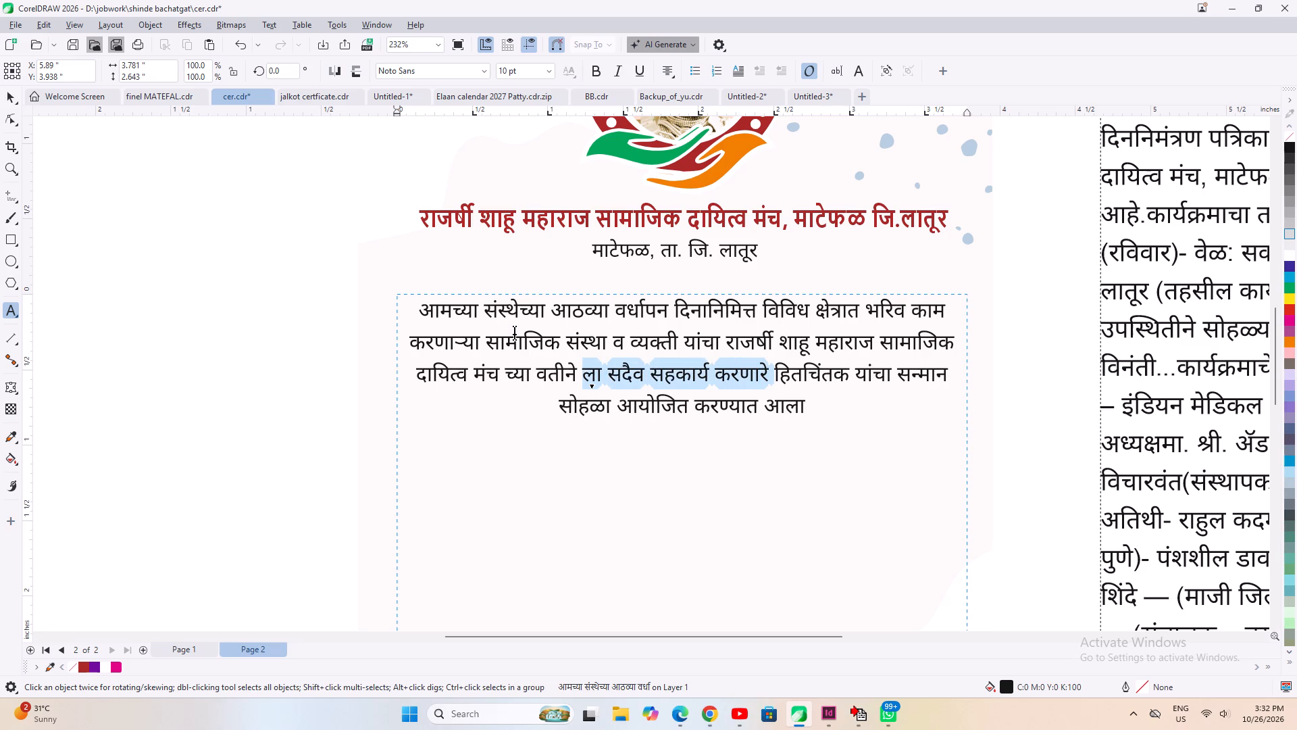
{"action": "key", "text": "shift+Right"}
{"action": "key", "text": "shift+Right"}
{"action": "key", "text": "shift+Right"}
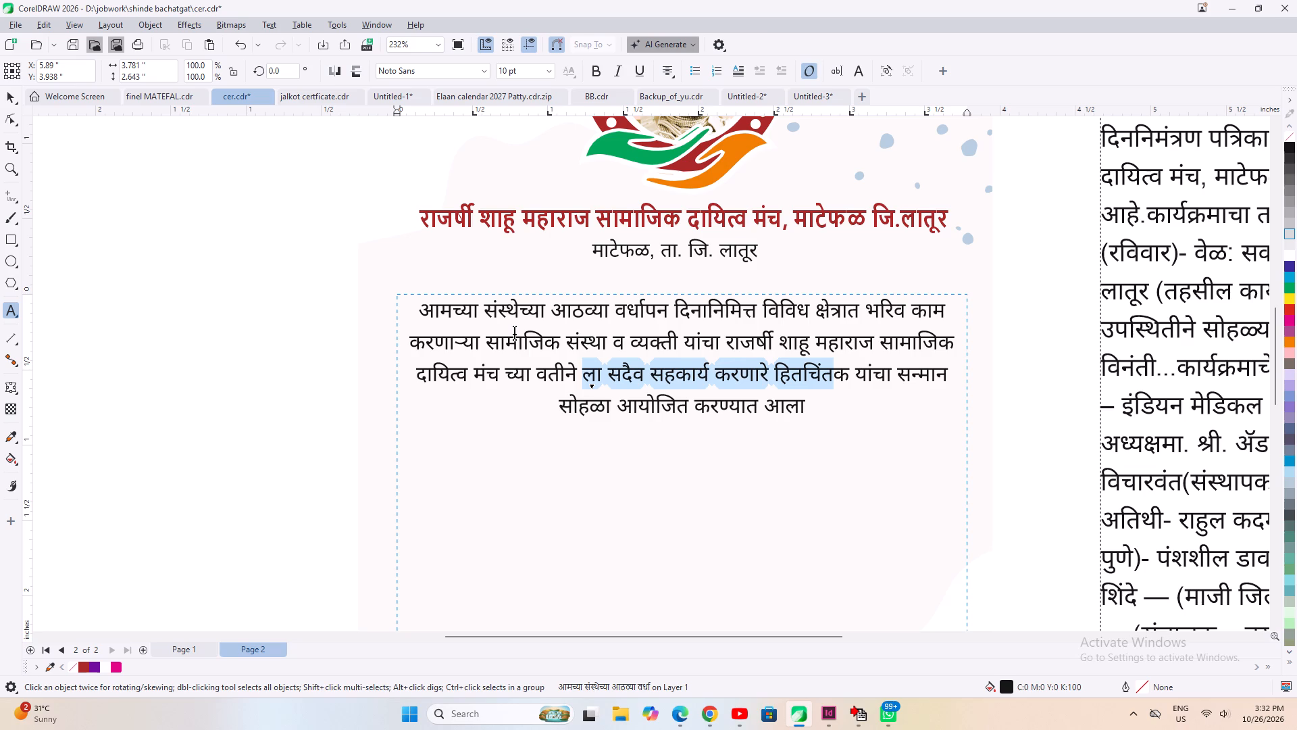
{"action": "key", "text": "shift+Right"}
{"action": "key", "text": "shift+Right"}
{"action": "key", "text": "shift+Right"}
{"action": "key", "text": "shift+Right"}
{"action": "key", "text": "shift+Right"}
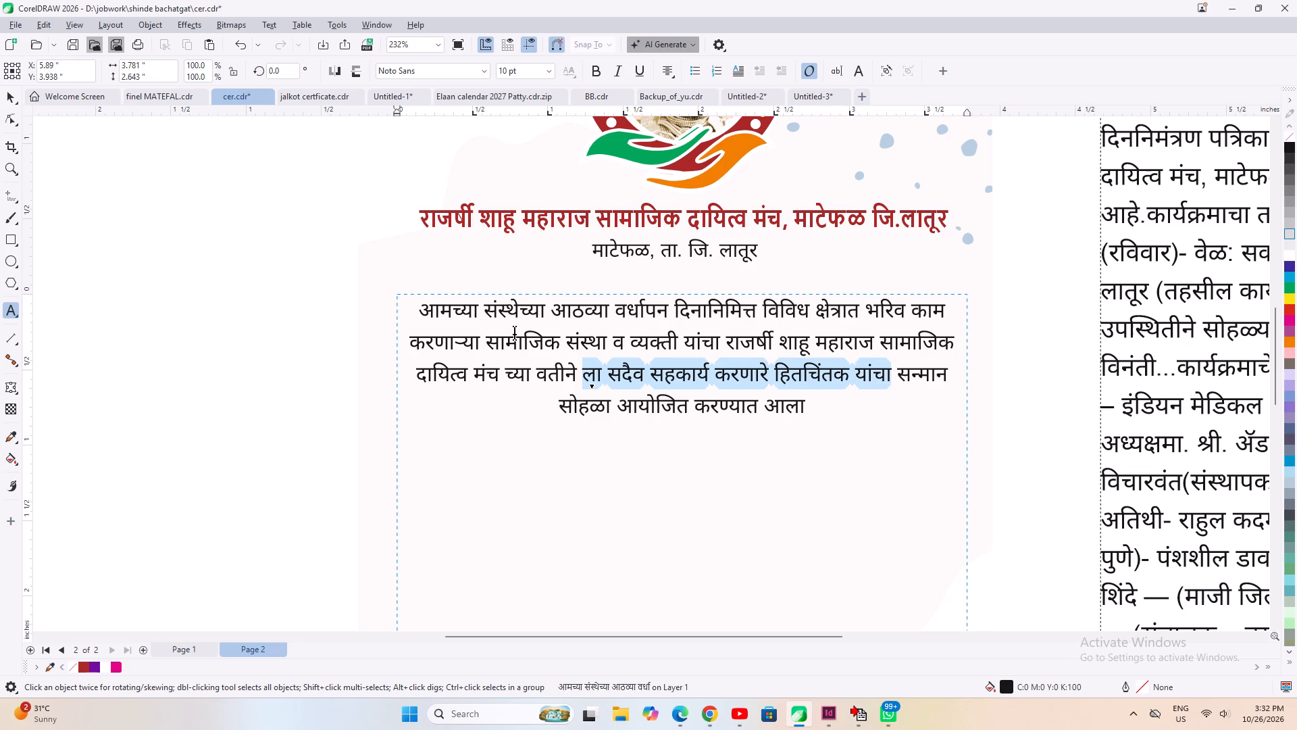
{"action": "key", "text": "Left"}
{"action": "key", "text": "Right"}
Delete the leftover "ला" and the words "सदैव सहकार्य" after "वतीने" in the invitation passage.
{"action": "key", "text": "shift+Right"}
{"action": "key", "text": "shift+Right"}
{"action": "key", "text": "shift+Right"}
{"action": "key", "text": "shift+Right"}
{"action": "key", "text": "shift+Right"}
{"action": "key", "text": "shift+Right"}
{"action": "key", "text": "shift+Right"}
{"action": "key", "text": "shift+Right"}
{"action": "key", "text": "shift+Right"}
{"action": "key", "text": "shift+Right"}
{"action": "key", "text": "shift+Right"}
{"action": "key", "text": "shift+Right"}
{"action": "key", "text": "shift+Right"}
{"action": "key", "text": "shift+Right"}
{"action": "key", "text": "shift+Right"}
{"action": "key", "text": "shift+Right"}
{"action": "key", "text": "shift+Right"}
{"action": "key", "text": "shift+Right"}
{"action": "key", "text": "shift+Right"}
{"action": "key", "text": "shift+Right"}
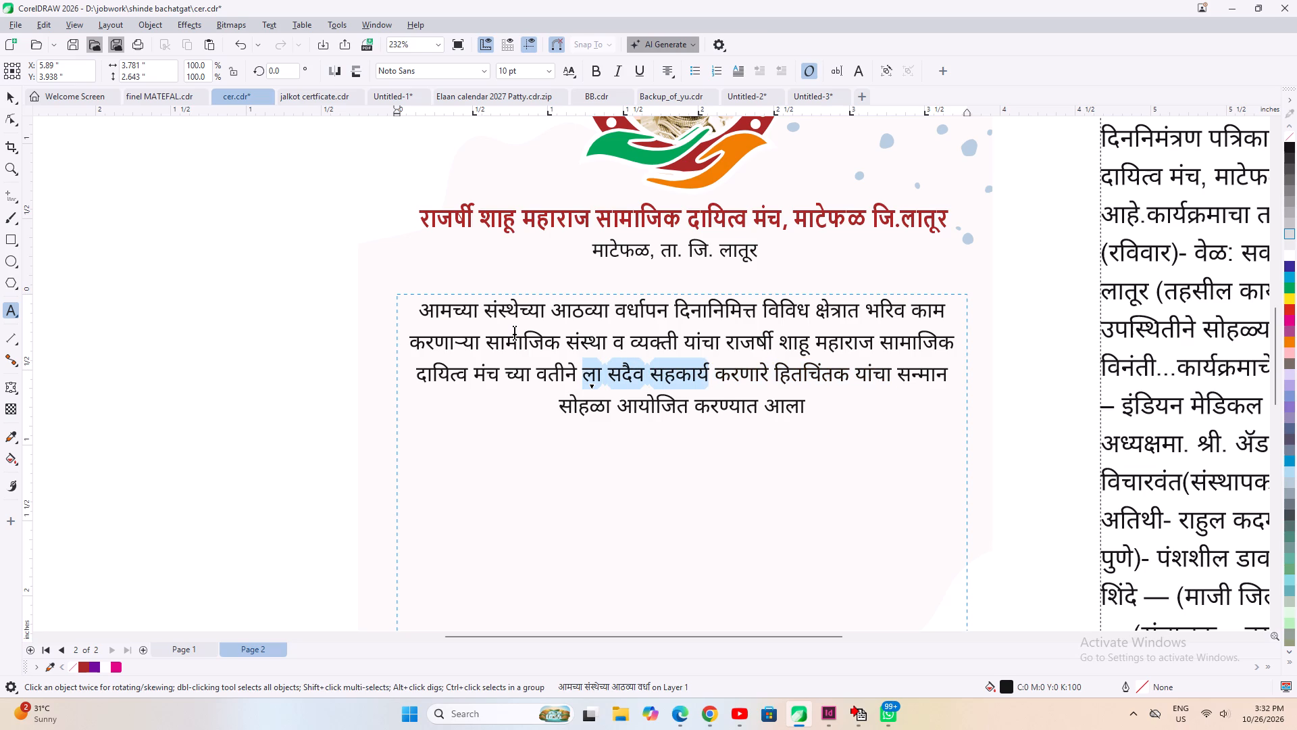
{"action": "key", "text": "Delete"}
Delete the words "करणारे हितचिंतक" after "वतीने" in the invitation passage.
{"action": "key", "text": "Right"}
{"action": "key", "text": "shift+Right"}
{"action": "key", "text": "shift+Right"}
{"action": "key", "text": "shift+Right"}
{"action": "key", "text": "shift+Right"}
{"action": "key", "text": "shift+Right"}
{"action": "key", "text": "shift+Right"}
{"action": "key", "text": "shift+Right"}
{"action": "key", "text": "shift+Right"}
{"action": "key", "text": "shift+Right"}
{"action": "key", "text": "shift+Right"}
{"action": "key", "text": "shift+Right"}
{"action": "key", "text": "shift+Right"}
{"action": "key", "text": "shift+Right"}
{"action": "key", "text": "shift+Right"}
{"action": "key", "text": "shift+Right"}
{"action": "key", "text": "shift+Right"}
{"action": "key", "text": "shift+Right"}
{"action": "key", "text": "shift+Right"}
{"action": "key", "text": "shift+Right"}
{"action": "key", "text": "shift+Right"}
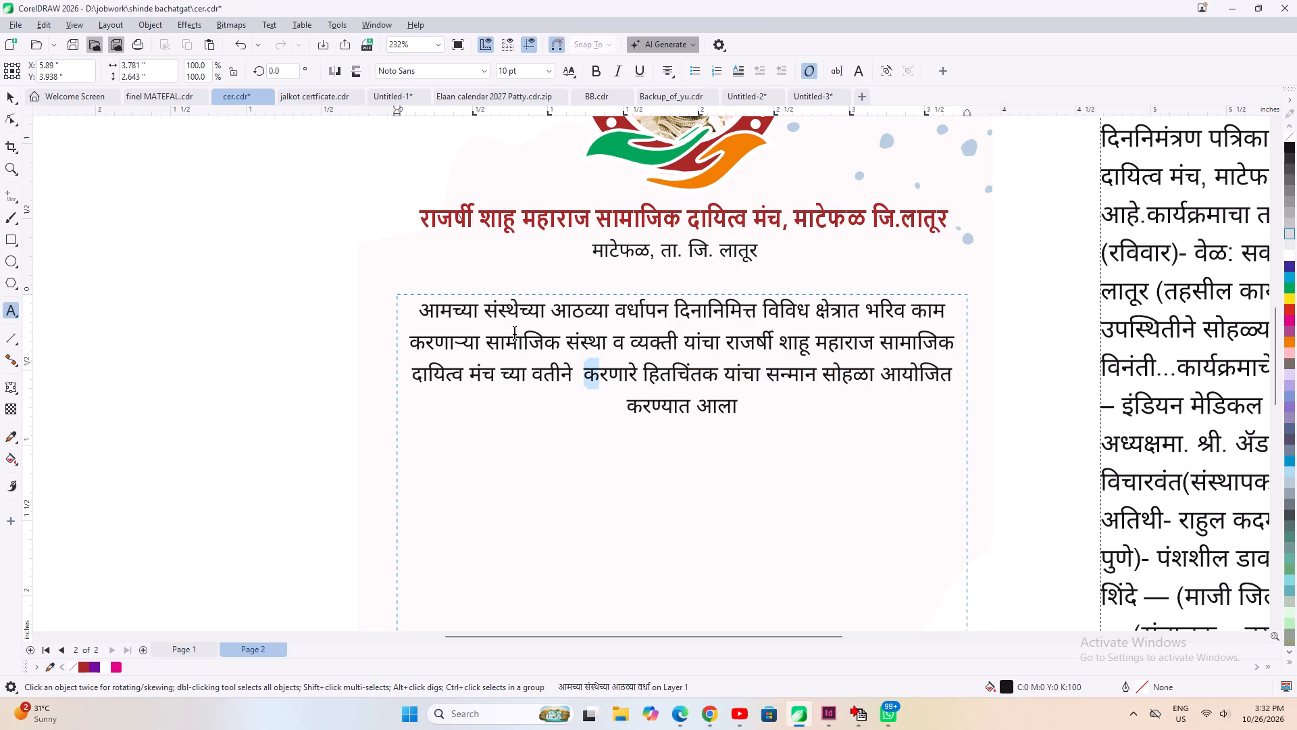
{"action": "key", "text": "shift+Right"}
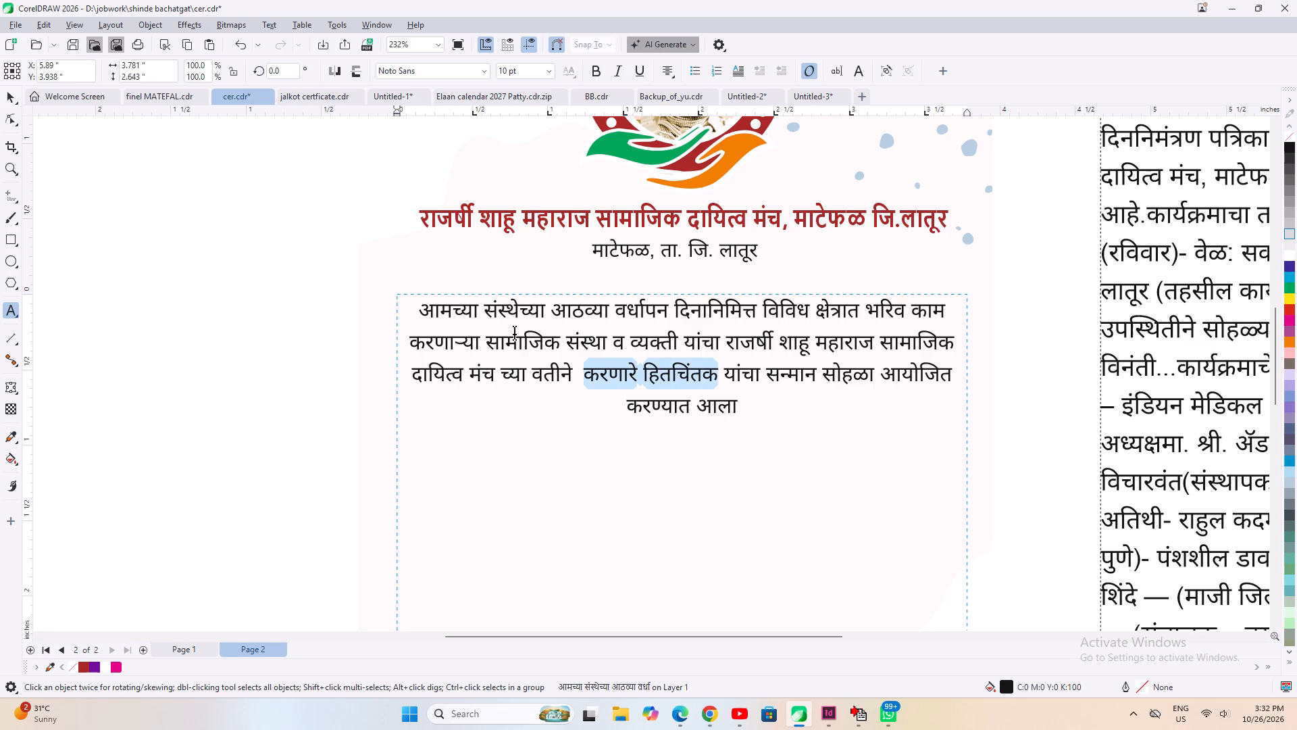
{"action": "key", "text": "BackSpace"}
Remove the extra spaces between "वतीने" and "यांचा" in the invitation passage.
{"action": "key", "text": "Right"}
{"action": "key", "text": "Right"}
{"action": "key", "text": "Right"}
{"action": "key", "text": "Right"}
{"action": "key", "text": "Right"}
{"action": "key", "text": "Right"}
{"action": "key", "text": "Right"}
{"action": "key", "text": "Right"}
{"action": "key", "text": "Right"}
{"action": "key", "text": "Right"}
{"action": "key", "text": "Right"}
{"action": "key", "text": "Right"}
{"action": "key", "text": "Right"}
{"action": "key", "text": "Right"}
{"action": "key", "text": "Left"}
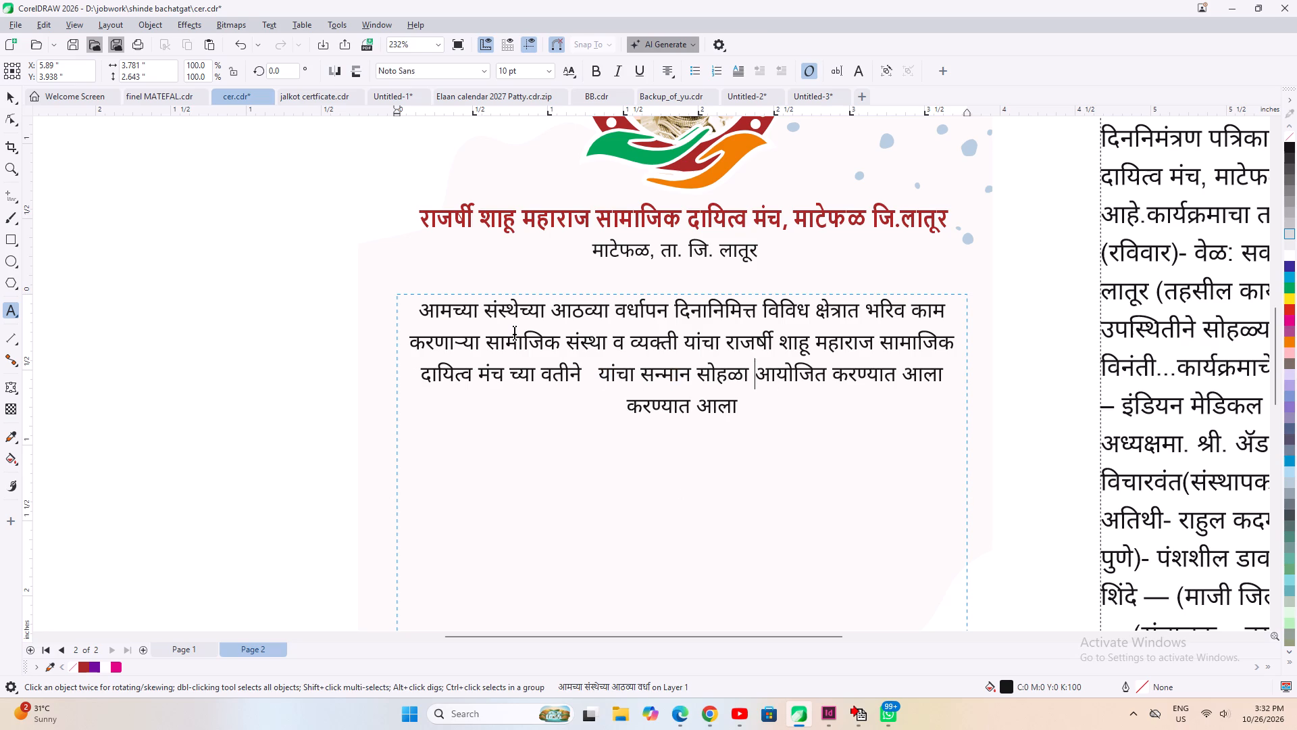
{"action": "key", "text": "Left"}
{"action": "key", "text": "Left"}
{"action": "key", "text": "Left"}
{"action": "key", "text": "Left"}
{"action": "key", "text": "Left"}
{"action": "key", "text": "Left"}
{"action": "key", "text": "Left"}
{"action": "key", "text": "Left"}
{"action": "key", "text": "Left"}
{"action": "key", "text": "Left"}
{"action": "key", "text": "Left"}
{"action": "key", "text": "Left"}
{"action": "key", "text": "Left"}
{"action": "key", "text": "BackSpace"}
{"action": "key", "text": "BackSpace"}
Review the wording of the invitation passage from "यांचा सन्मान सोहळा" through to its last words.
{"action": "key", "text": "Right"}
{"action": "key", "text": "Right"}
{"action": "key", "text": "Right"}
{"action": "key", "text": "Right"}
{"action": "key", "text": "Right"}
{"action": "key", "text": "Right"}
{"action": "key", "text": "Right"}
{"action": "key", "text": "Right"}
{"action": "key", "text": "Right"}
{"action": "key", "text": "Right"}
{"action": "key", "text": "Right"}
{"action": "key", "text": "Right"}
{"action": "key", "text": "Right"}
{"action": "key", "text": "Right"}
{"action": "key", "text": "Right"}
{"action": "key", "text": "Right"}
{"action": "key", "text": "Right"}
{"action": "key", "text": "Right"}
{"action": "key", "text": "Right"}
{"action": "key", "text": "Right"}
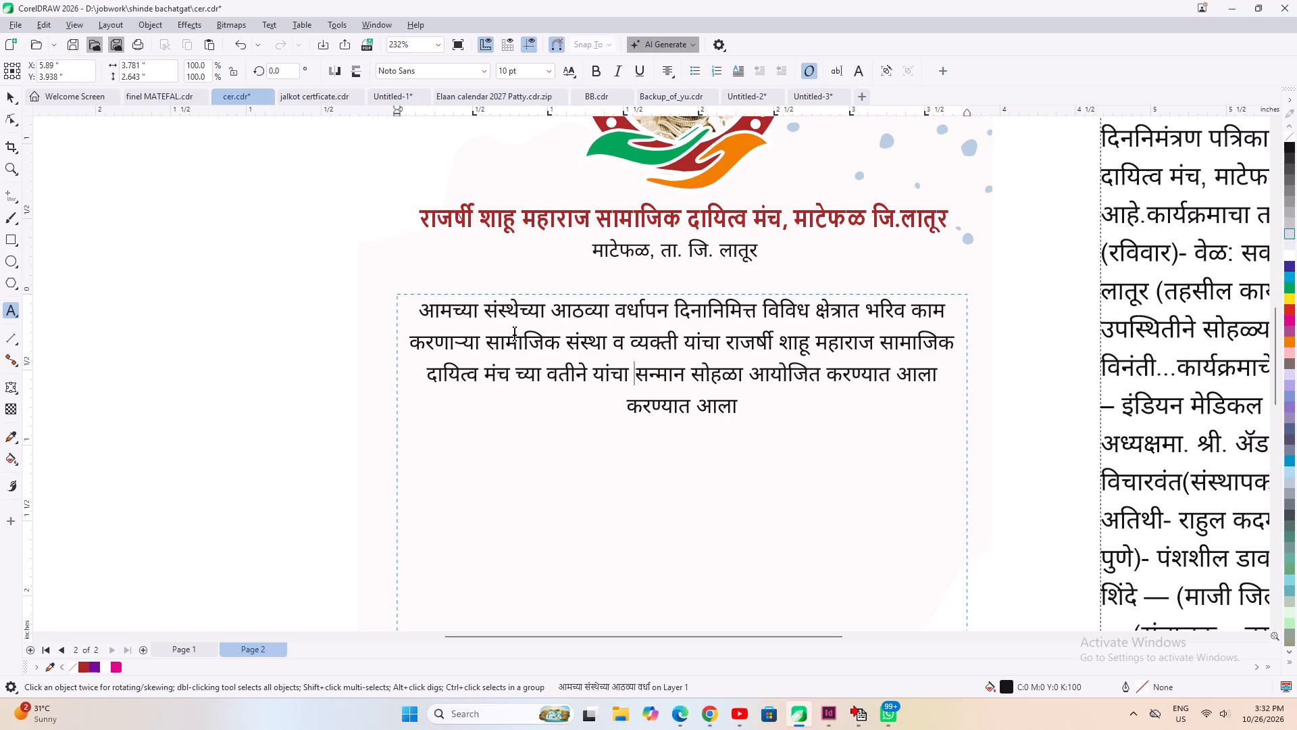
{"action": "key", "text": "Right"}
{"action": "key", "text": "Right"}
{"action": "key", "text": "Right"}
{"action": "key", "text": "Right"}
{"action": "key", "text": "Right"}
{"action": "key", "text": "Right"}
{"action": "key", "text": "Right"}
{"action": "key", "text": "Right"}
{"action": "key", "text": "Right"}
{"action": "key", "text": "Right"}
{"action": "key", "text": "Right"}
{"action": "key", "text": "Right"}
{"action": "key", "text": "Right"}
{"action": "key", "text": "Right"}
{"action": "key", "text": "Right"}
{"action": "key", "text": "Right"}
{"action": "key", "text": "Right"}
{"action": "key", "text": "Right"}
{"action": "key", "text": "Right"}
{"action": "key", "text": "Right"}
{"action": "key", "text": "Right"}
{"action": "key", "text": "Right"}
{"action": "key", "text": "Right"}
{"action": "key", "text": "Right"}
{"action": "key", "text": "Right"}
{"action": "key", "text": "Right"}
{"action": "key", "text": "Right"}
{"action": "key", "text": "Right"}
{"action": "key", "text": "Right"}
{"action": "key", "text": "Right"}
{"action": "key", "text": "Right"}
{"action": "key", "text": "Right"}
{"action": "key", "text": "Right"}
{"action": "key", "text": "Down"}
{"action": "key", "text": "Left"}
{"action": "key", "text": "Left"}
{"action": "key", "text": "Left"}
{"action": "key", "text": "Left"}
{"action": "key", "text": "Left"}
{"action": "key", "text": "Left"}
{"action": "key", "text": "Left"}
{"action": "key", "text": "Left"}
{"action": "key", "text": "Left"}
{"action": "key", "text": "Left"}
{"action": "key", "text": "Left"}
{"action": "key", "text": "Left"}
{"action": "key", "text": "Left"}
{"action": "key", "text": "Left"}
{"action": "key", "text": "Left"}
{"action": "key", "text": "Left"}
{"action": "key", "text": "Left"}
{"action": "key", "text": "Left"}
{"action": "key", "text": "Left"}
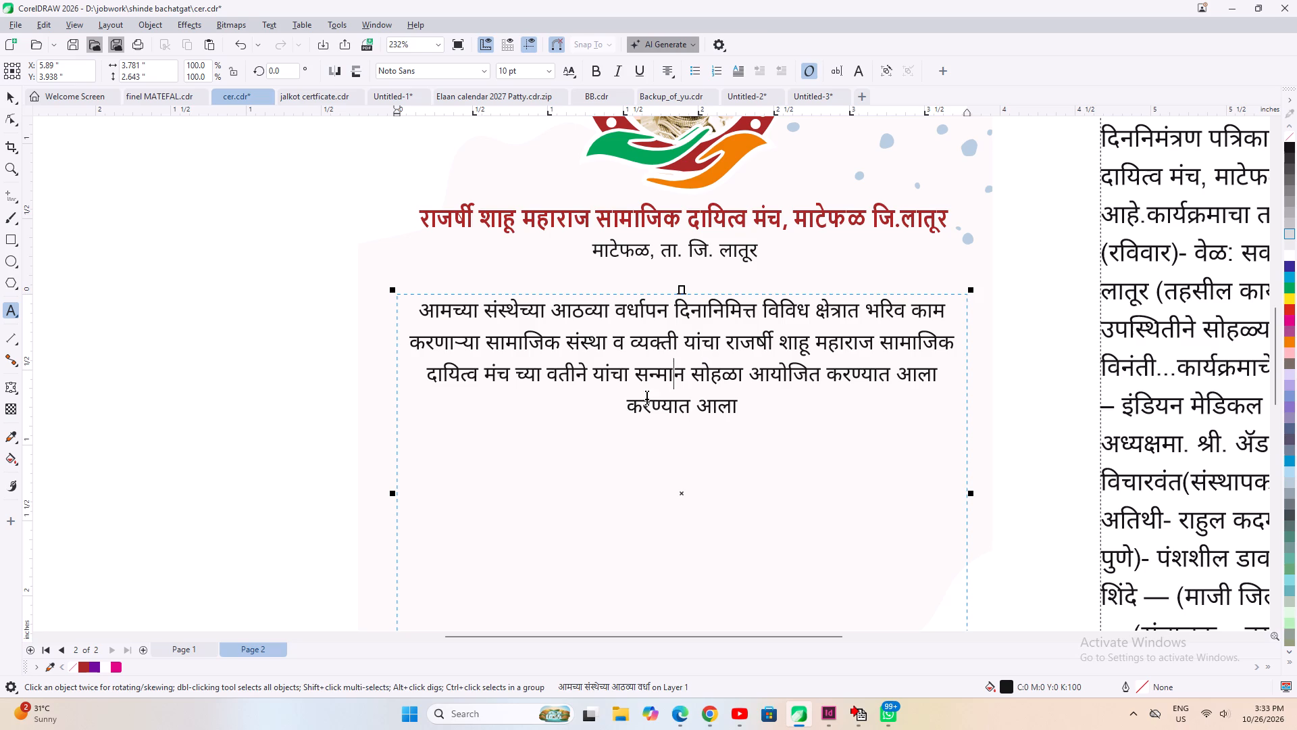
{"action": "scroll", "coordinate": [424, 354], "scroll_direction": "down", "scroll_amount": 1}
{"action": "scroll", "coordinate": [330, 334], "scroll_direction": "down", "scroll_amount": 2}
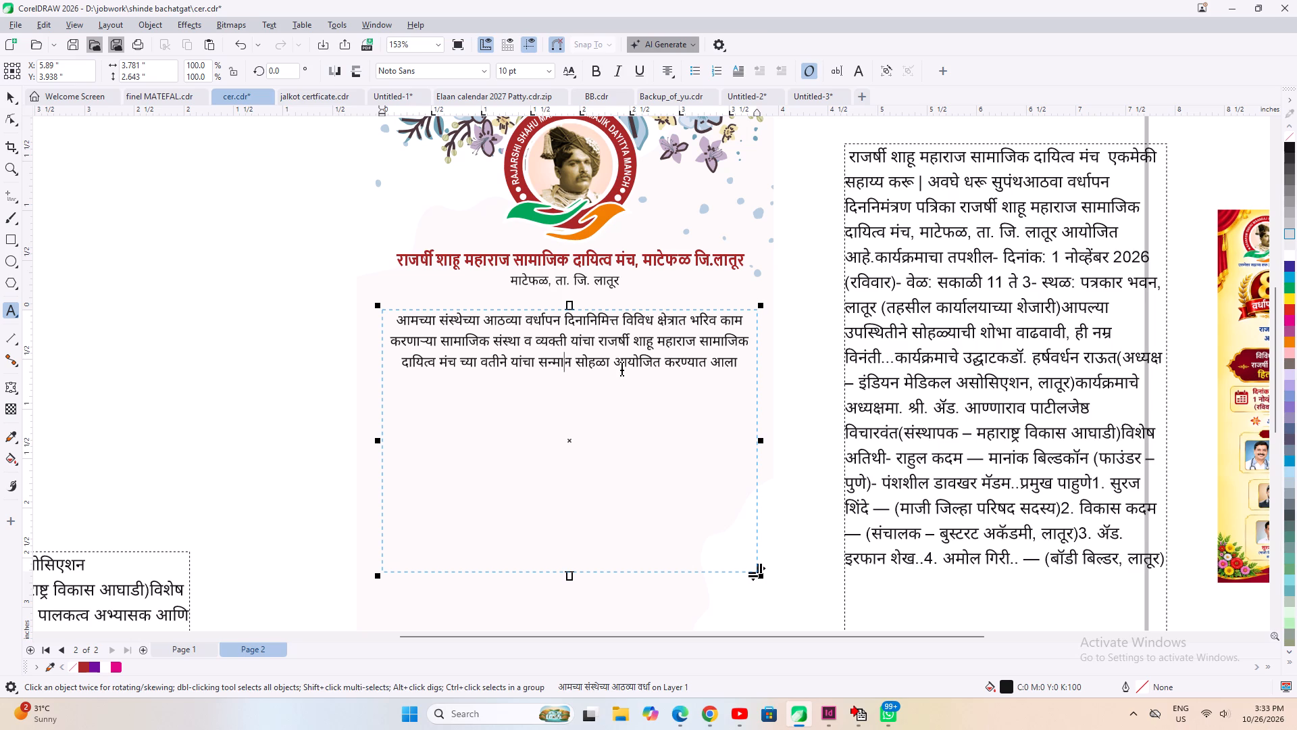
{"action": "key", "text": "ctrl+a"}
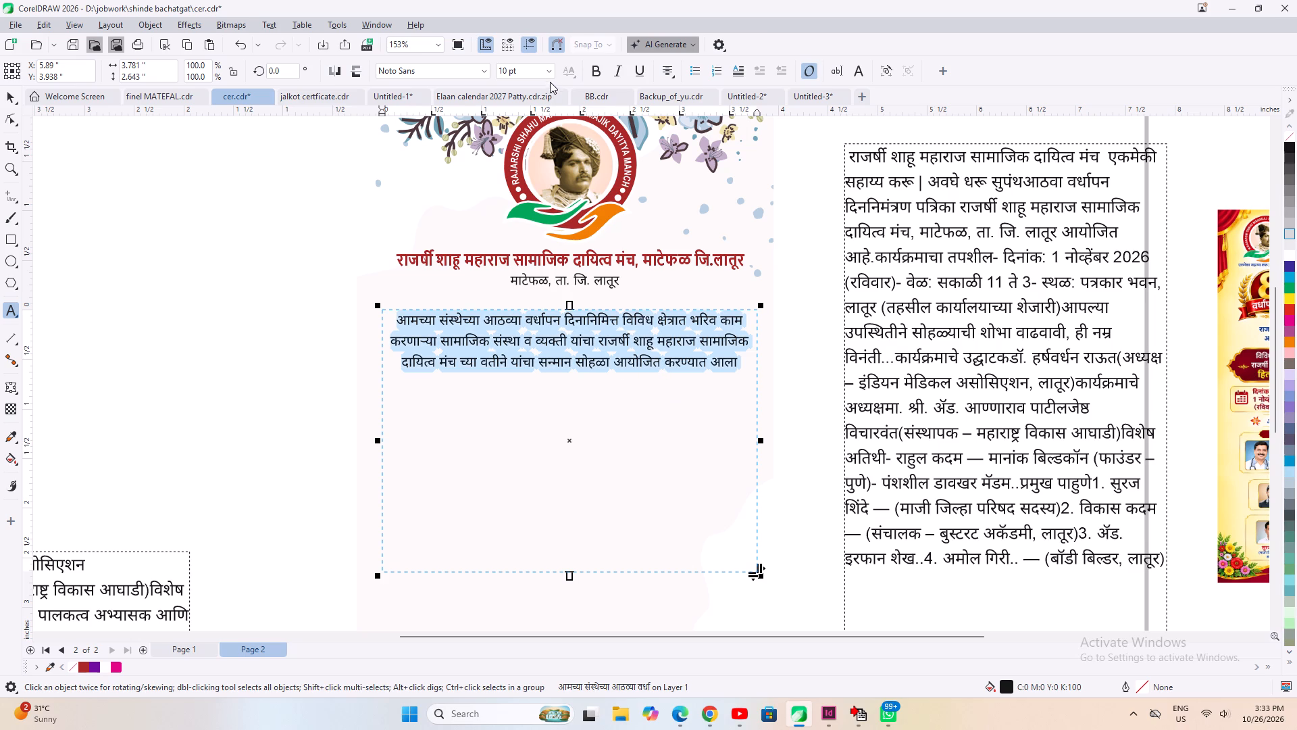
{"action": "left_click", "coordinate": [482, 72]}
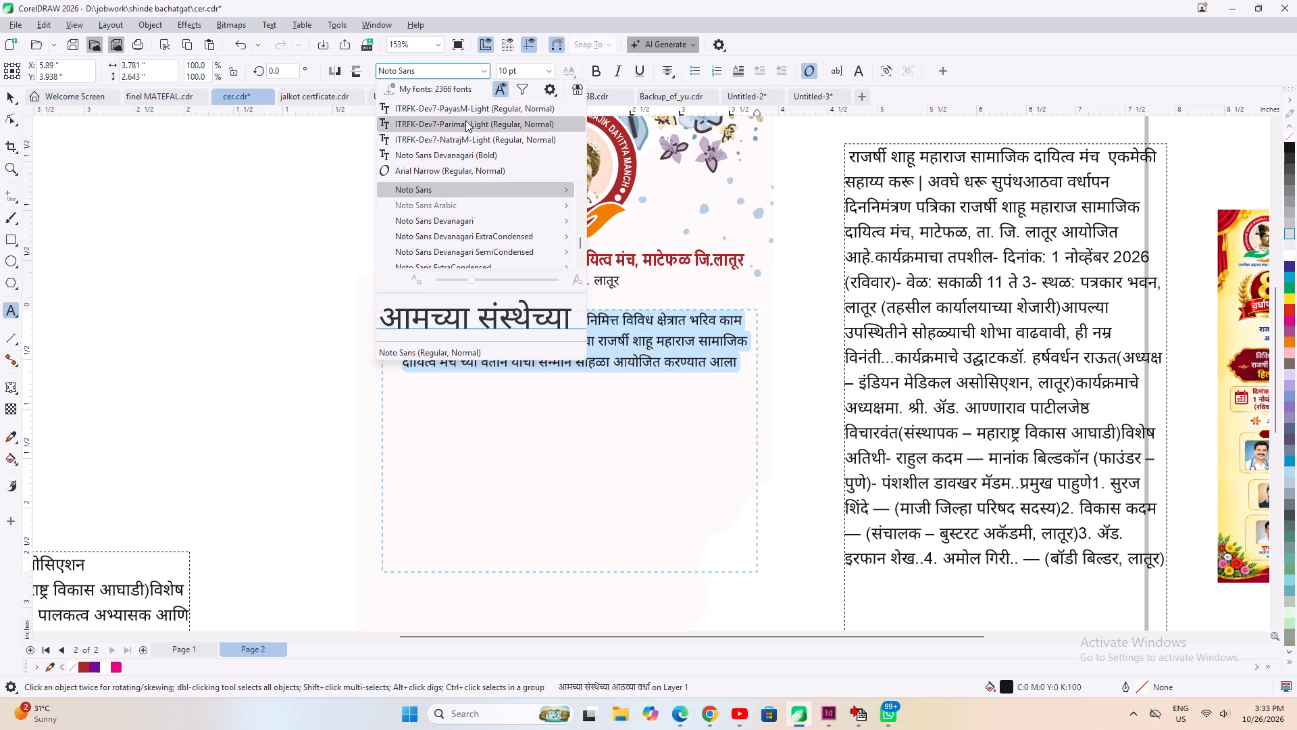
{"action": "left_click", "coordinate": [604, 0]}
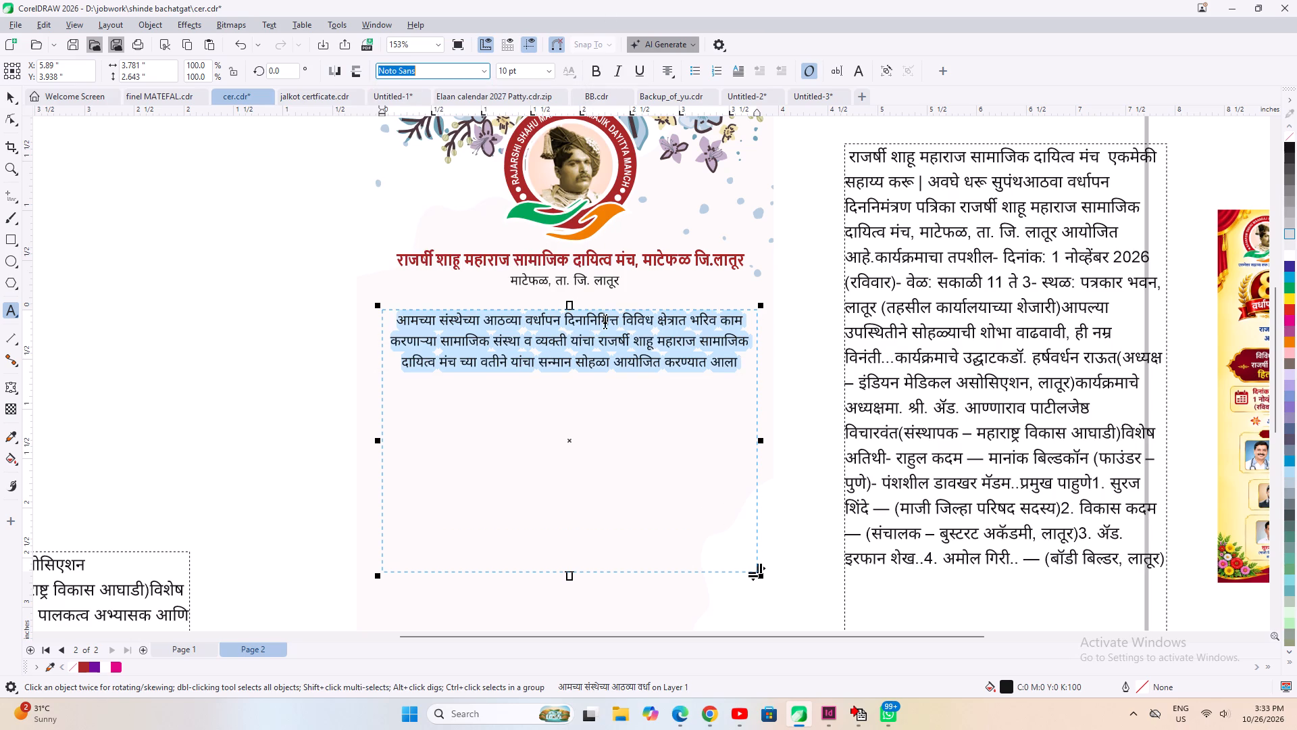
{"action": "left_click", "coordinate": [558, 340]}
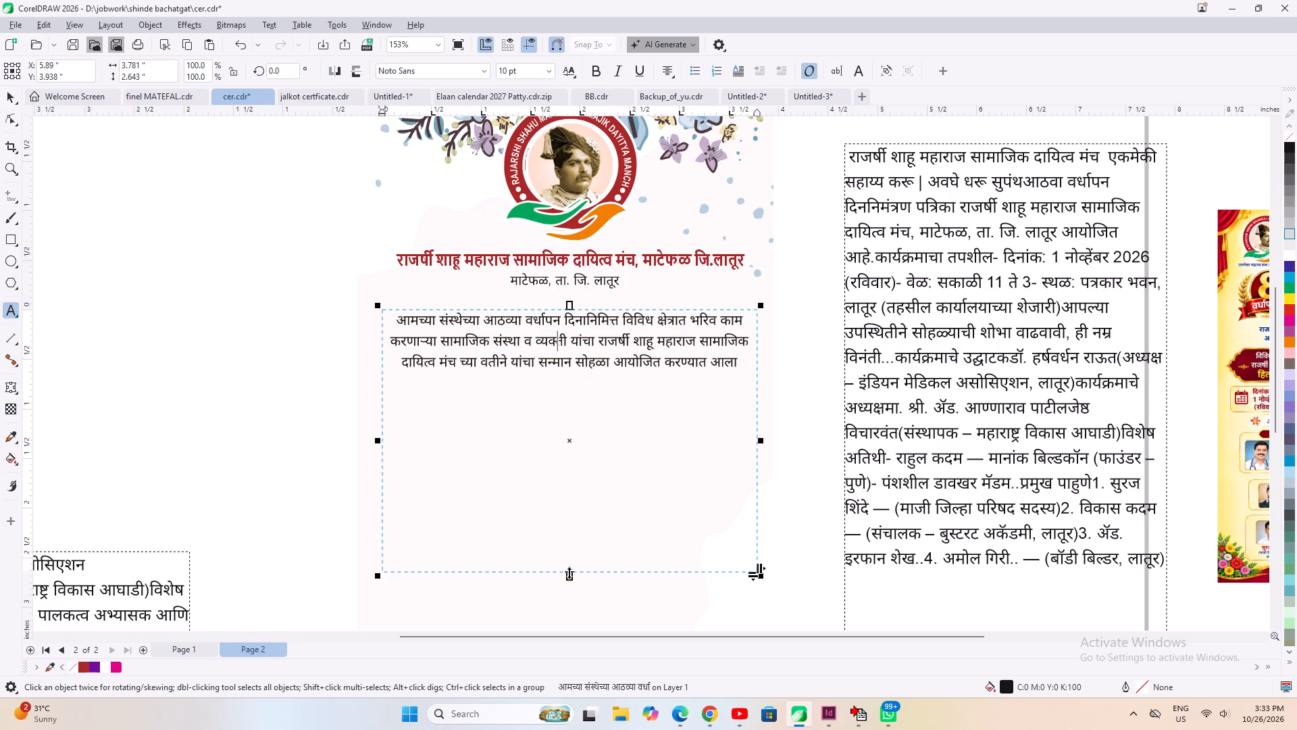
Shorten the invitation passage's text frame to about 0.78 inches tall, ending just below its third line.
{"action": "left_click_drag", "start_coordinate": [569, 573], "coordinate": [560, 379]}
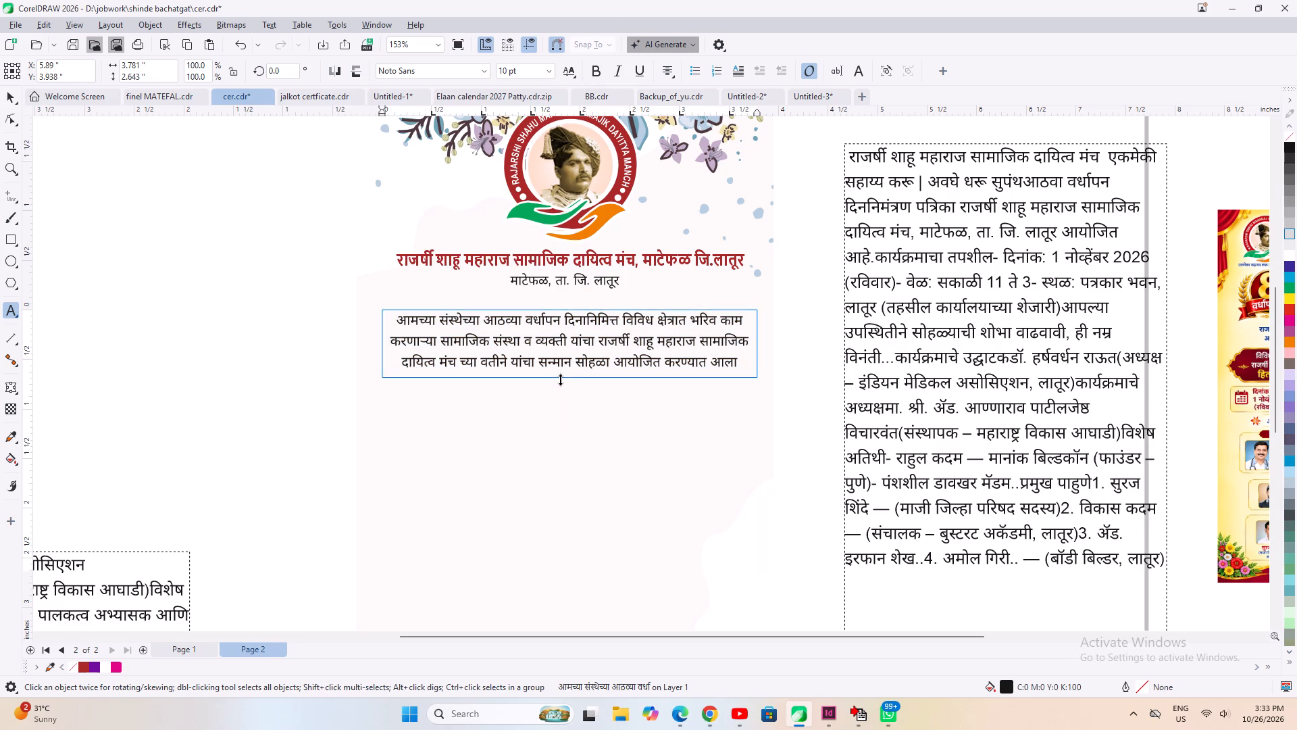
{"action": "left_click_drag", "start_coordinate": [560, 379], "coordinate": [560, 387]}
Proofread the three lines of the invitation passage, including the words "सन्मान सोहळा आयोजित" and the phrase around "व्यक्ती यांचा".
{"action": "left_click_drag", "start_coordinate": [537, 361], "coordinate": [580, 360]}
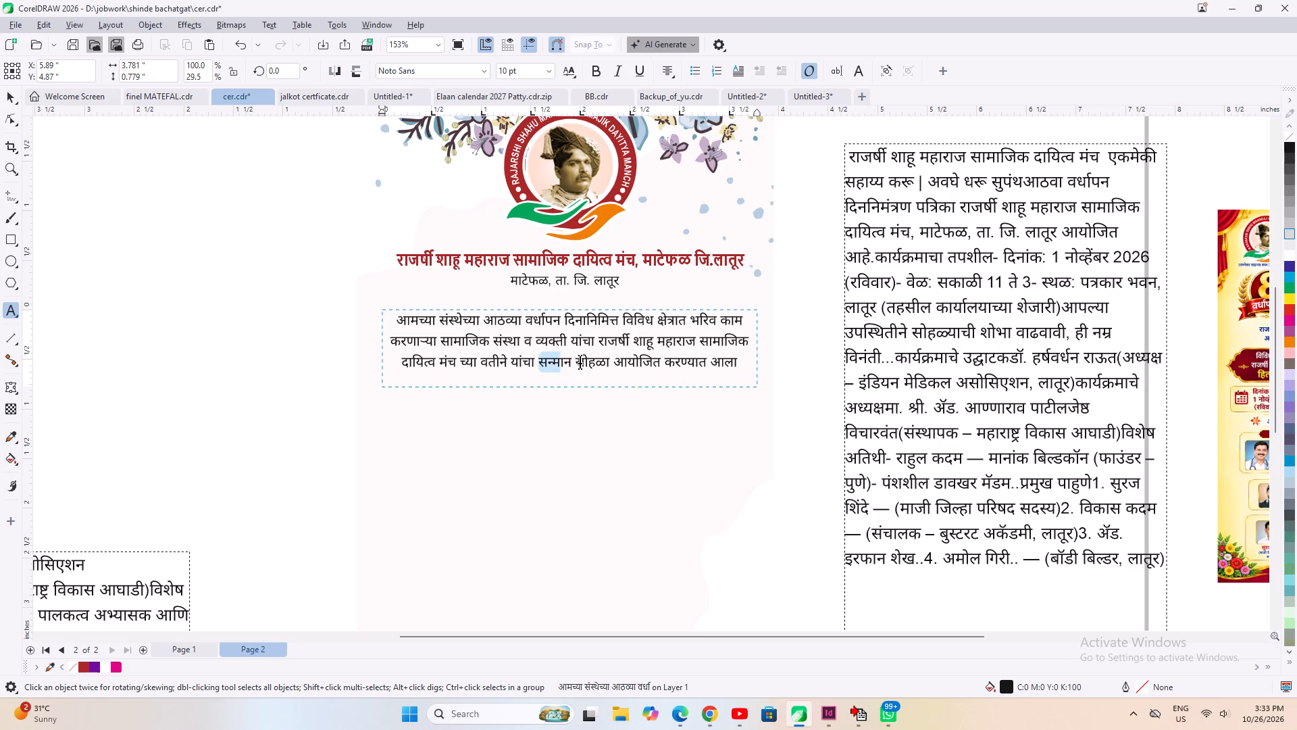
{"action": "left_click_drag", "start_coordinate": [580, 360], "coordinate": [652, 363]}
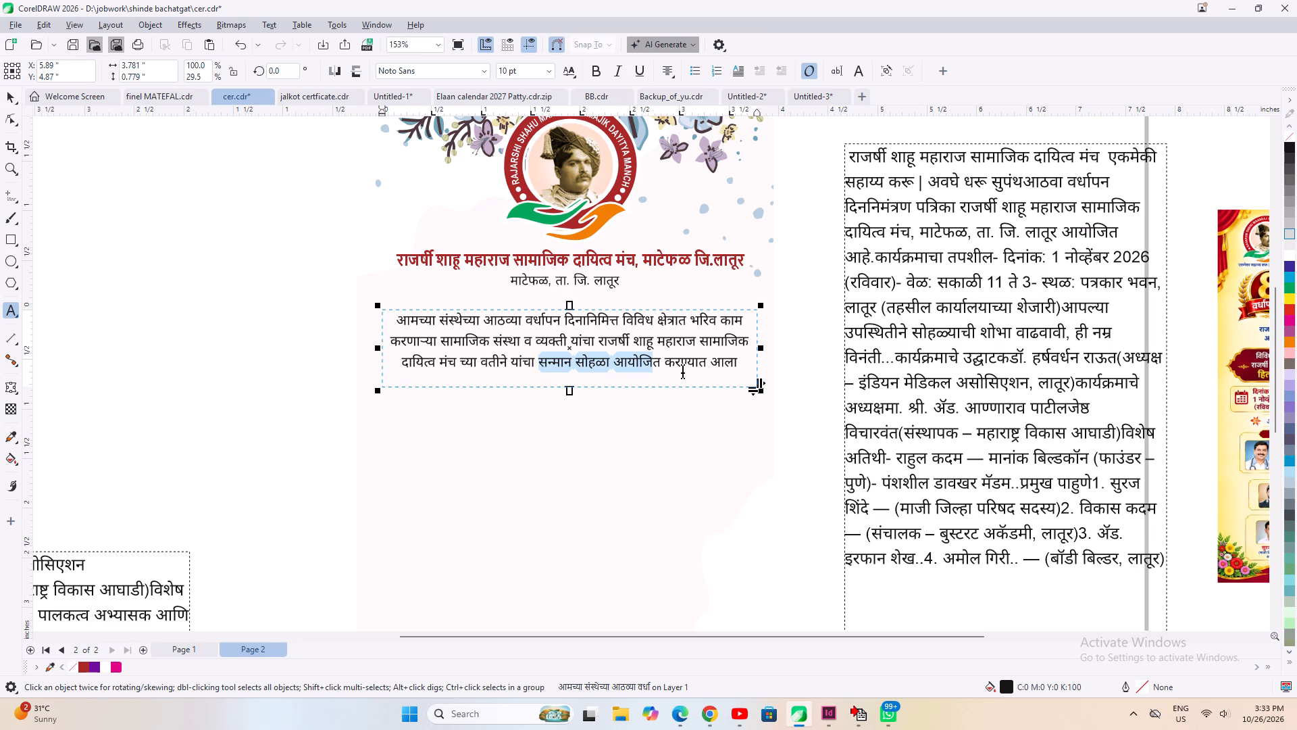
{"action": "key", "text": "Up"}
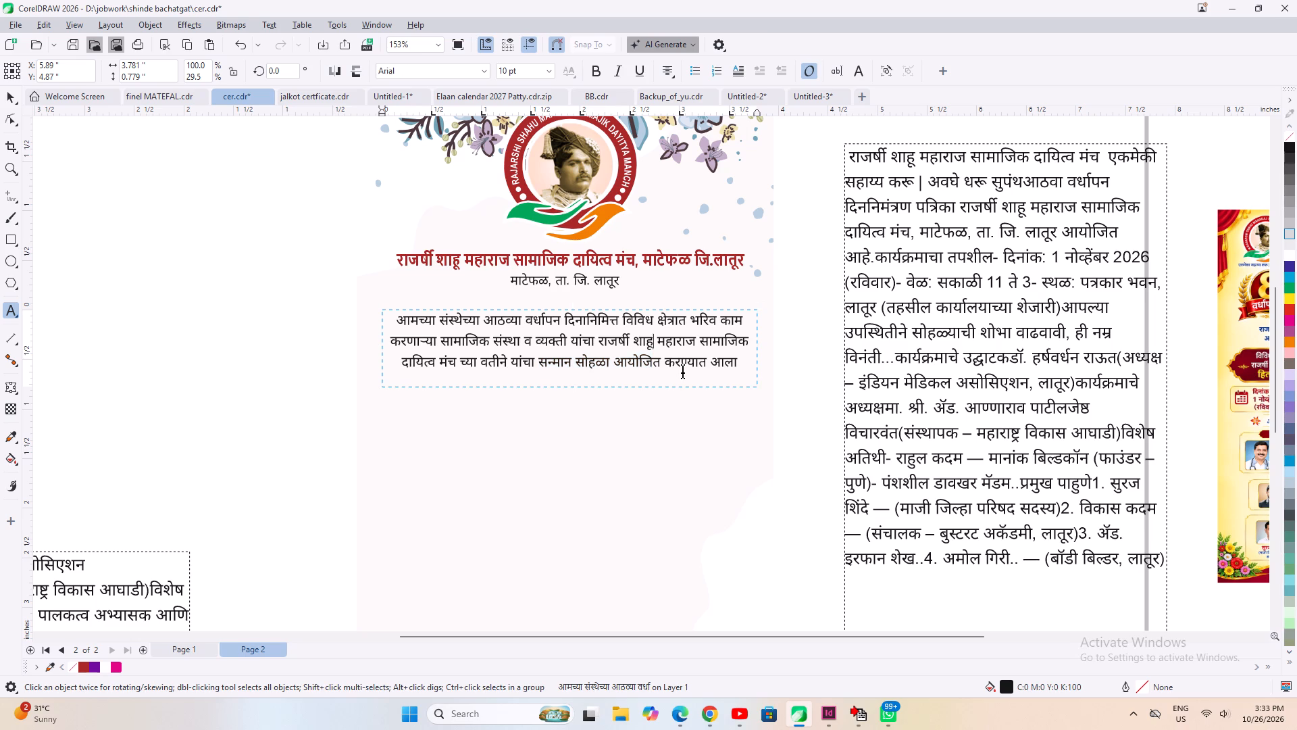
{"action": "key", "text": "Left"}
{"action": "key", "text": "Left"}
{"action": "key", "text": "Left"}
{"action": "key", "text": "Left"}
{"action": "key", "text": "Left"}
{"action": "key", "text": "Left"}
{"action": "key", "text": "Left"}
{"action": "key", "text": "Left"}
{"action": "key", "text": "Left"}
{"action": "key", "text": "Left"}
{"action": "key", "text": "Left"}
{"action": "key", "text": "Left"}
{"action": "key", "text": "Up"}
{"action": "key", "text": "Right"}
{"action": "key", "text": "Right"}
{"action": "key", "text": "Right"}
{"action": "key", "text": "Right"}
{"action": "key", "text": "Right"}
{"action": "key", "text": "Right"}
{"action": "key", "text": "Right"}
{"action": "key", "text": "Right"}
{"action": "key", "text": "Right"}
{"action": "key", "text": "Right"}
{"action": "key", "text": "Right"}
{"action": "key", "text": "Right"}
{"action": "key", "text": "Right"}
{"action": "key", "text": "Right"}
{"action": "key", "text": "Right"}
{"action": "key", "text": "Right"}
{"action": "key", "text": "Right"}
{"action": "key", "text": "Right"}
{"action": "key", "text": "Right"}
{"action": "key", "text": "Right"}
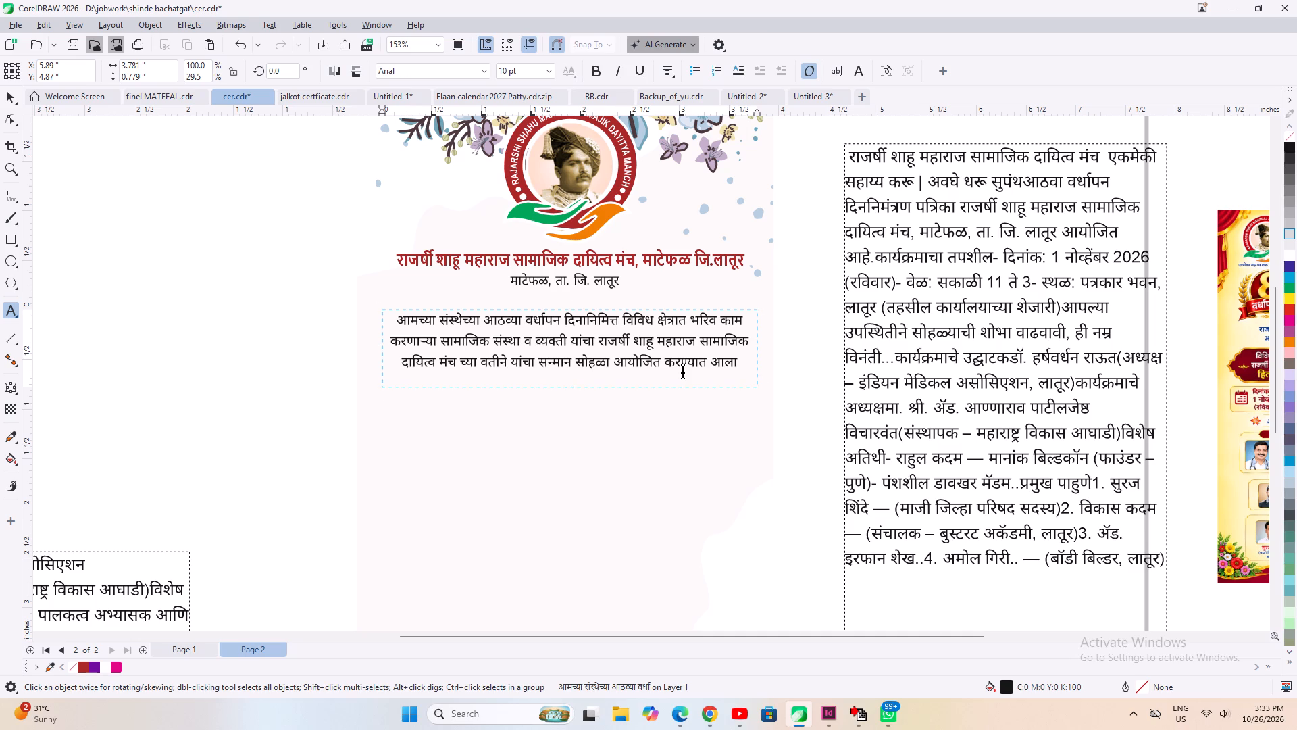
{"action": "key", "text": "Right"}
{"action": "key", "text": "Right"}
{"action": "key", "text": "Right"}
{"action": "key", "text": "Right"}
{"action": "key", "text": "Down"}
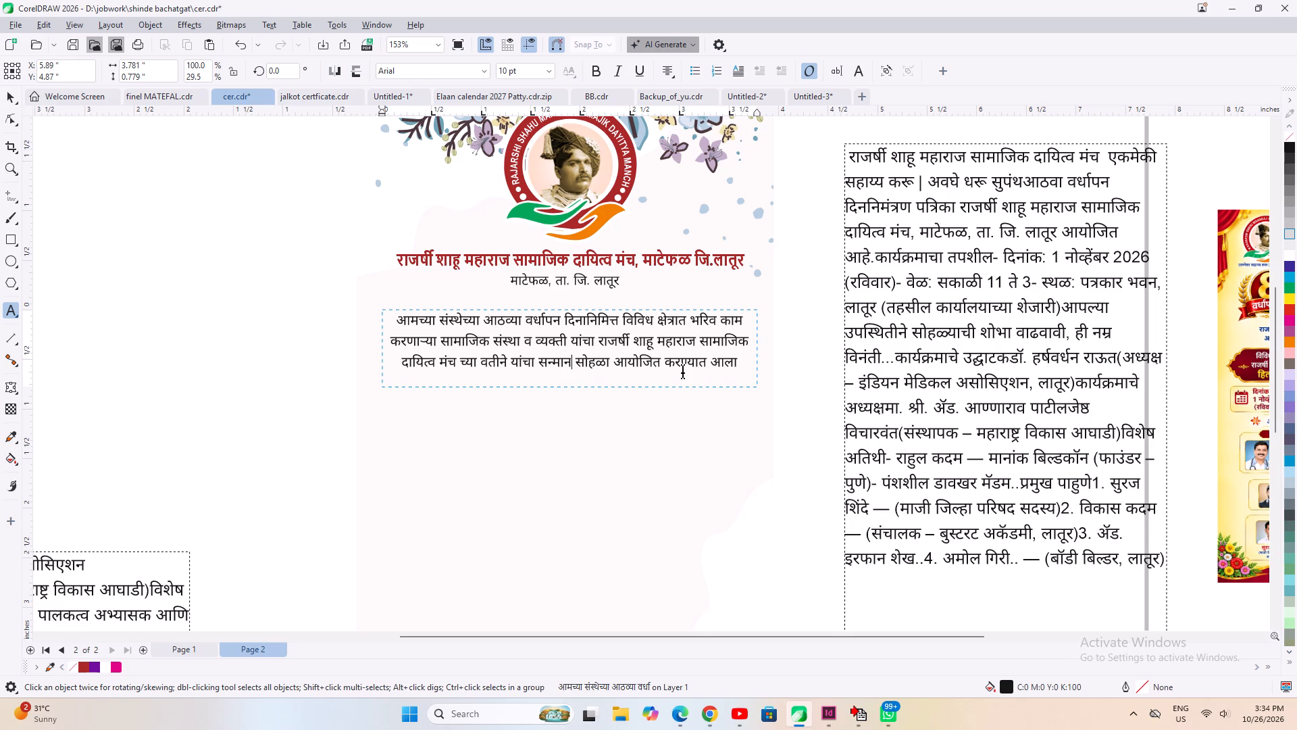
Copy the entire text of the invitation passage below the "माटेफळ, ता. जि. लातूर" line.
{"action": "key", "text": "ctrl+a"}
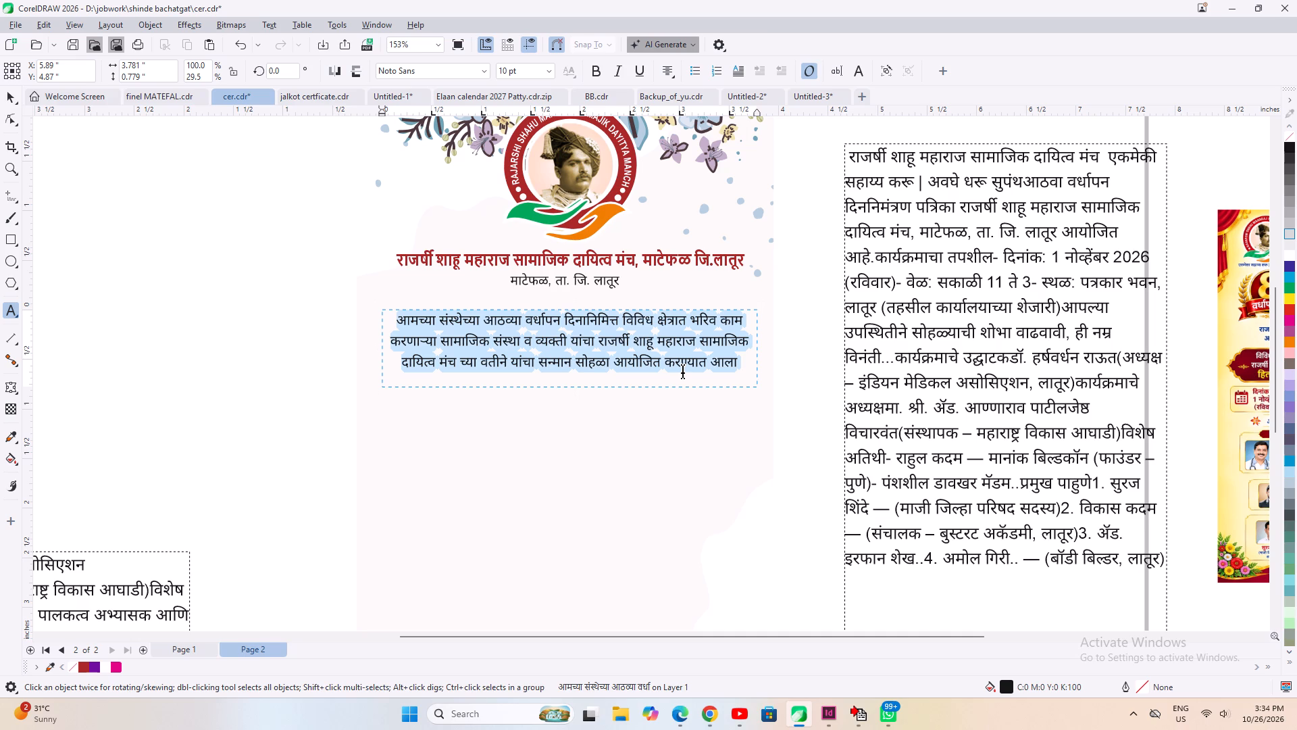
{"action": "key", "text": "ctrl+c"}
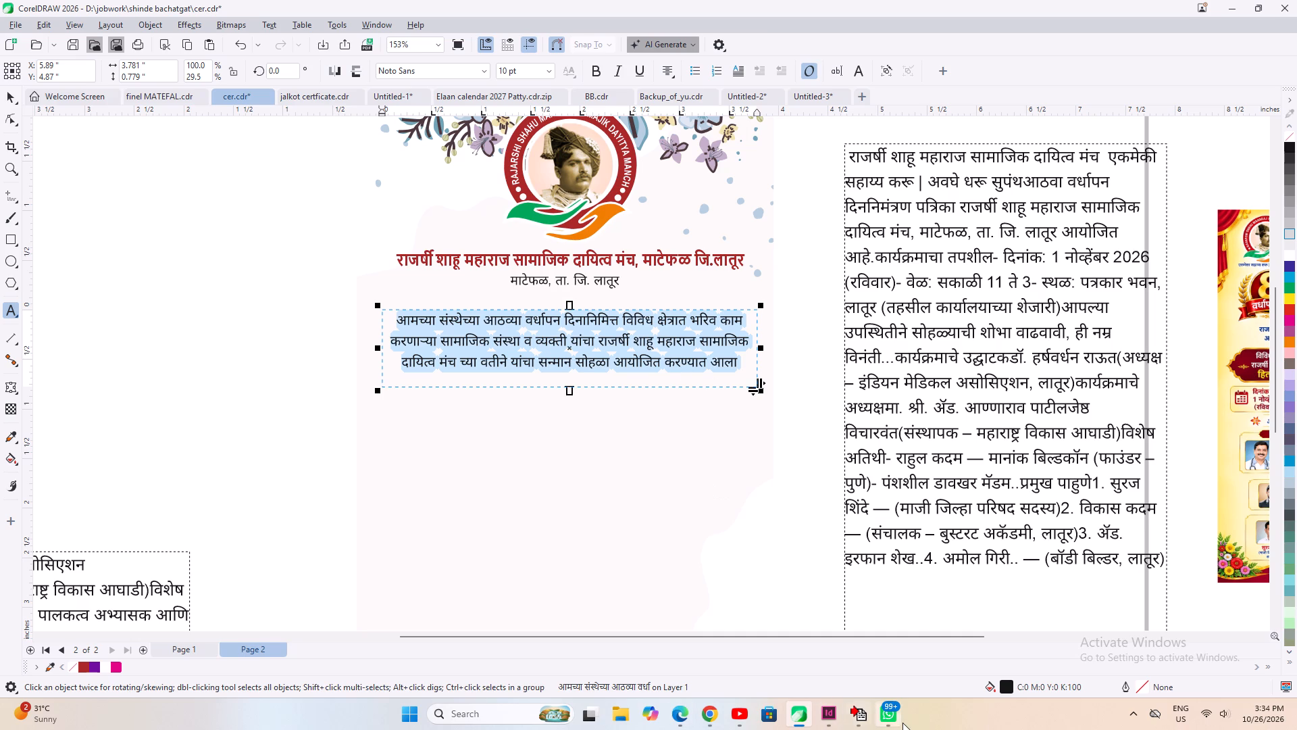
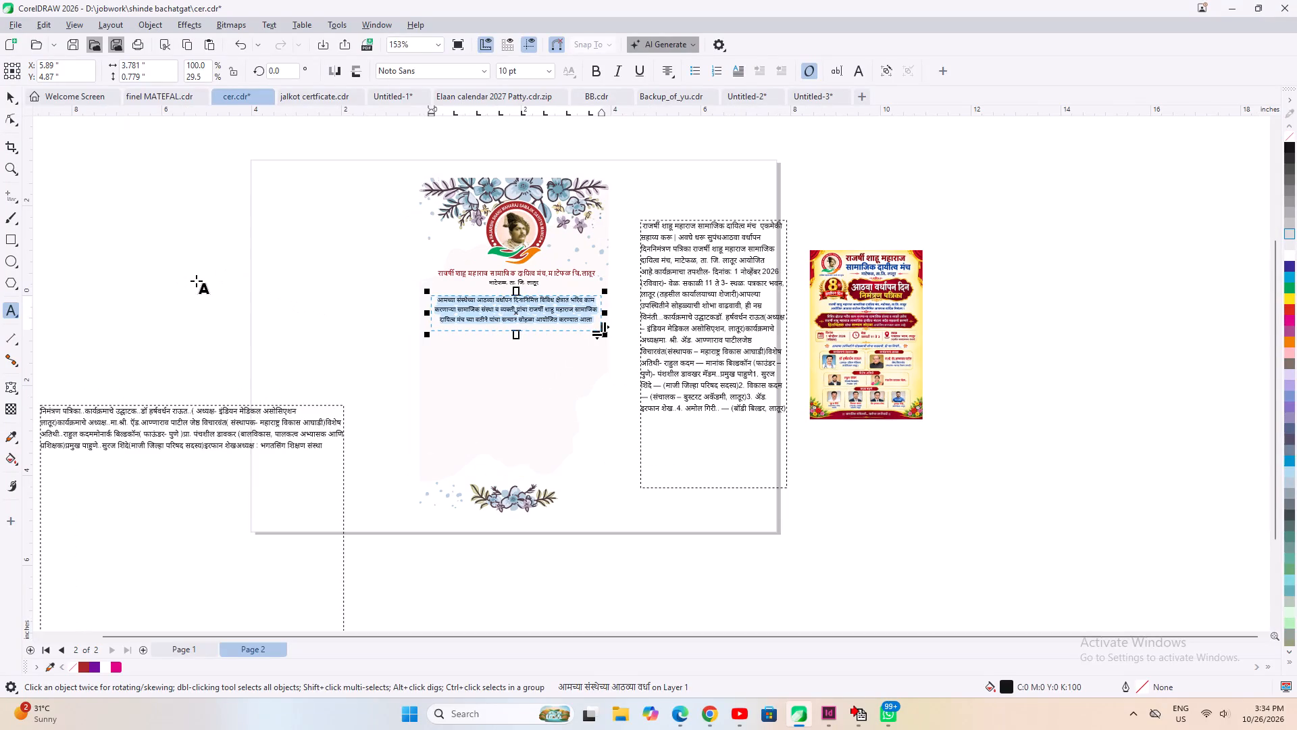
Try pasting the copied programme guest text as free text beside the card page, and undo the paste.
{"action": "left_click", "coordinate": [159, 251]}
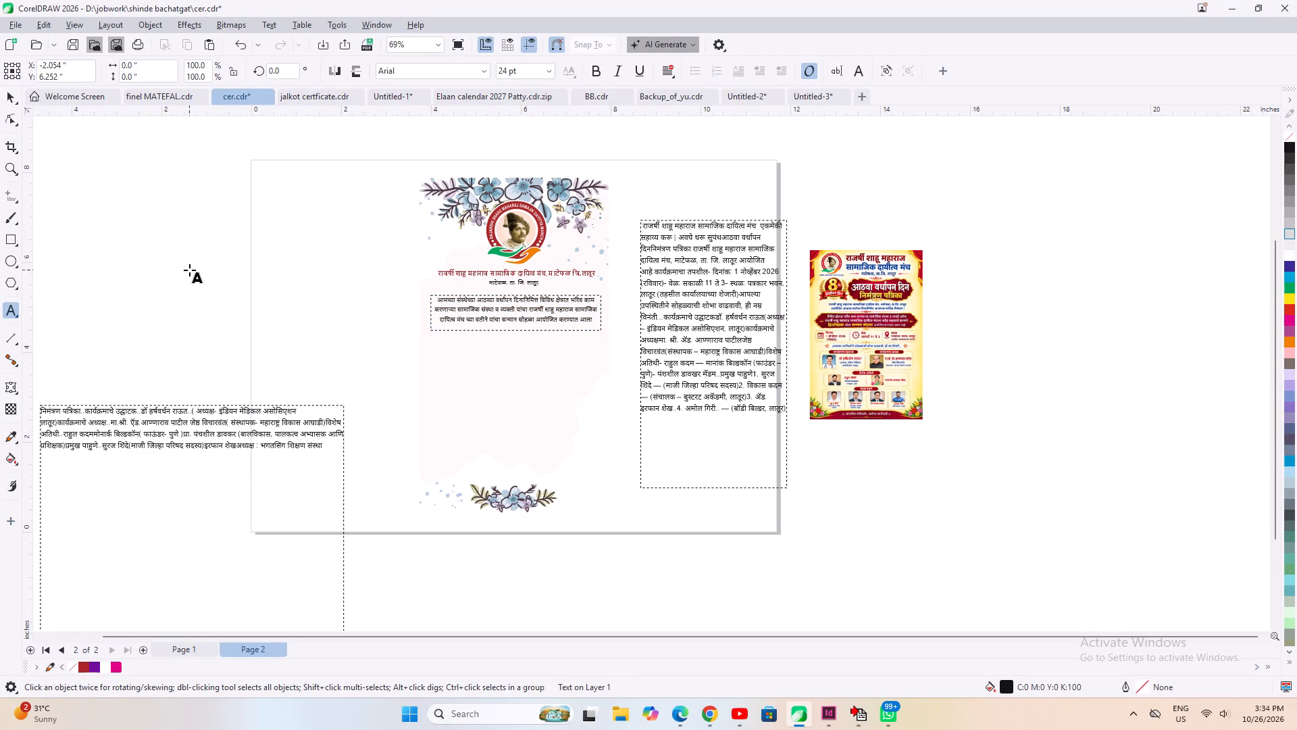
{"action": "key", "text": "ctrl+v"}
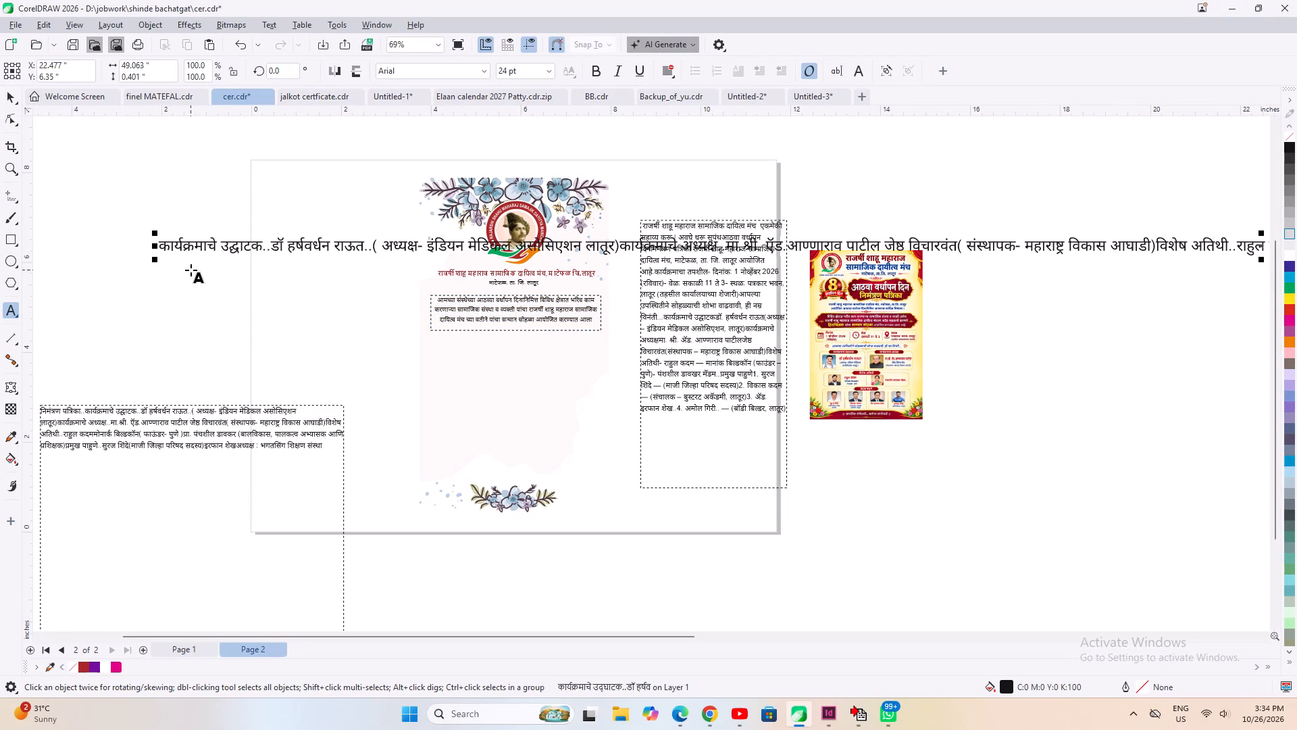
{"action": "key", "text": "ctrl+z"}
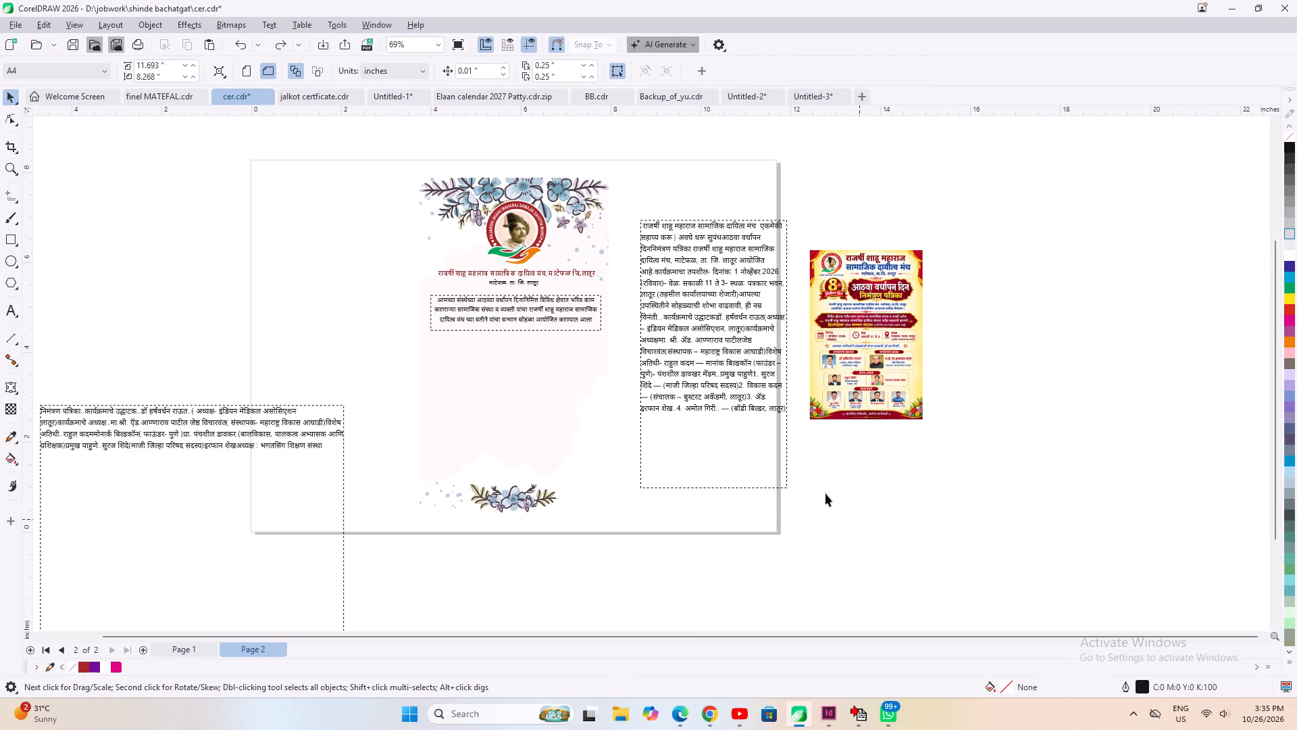
Move the text frame with the full programme details off the page, beyond the colour poster, to about X 18, Y 4.92 inches.
{"action": "left_click", "coordinate": [711, 389]}
{"action": "left_click_drag", "start_coordinate": [709, 334], "coordinate": [1056, 291]}
{"action": "left_click", "coordinate": [718, 301]}
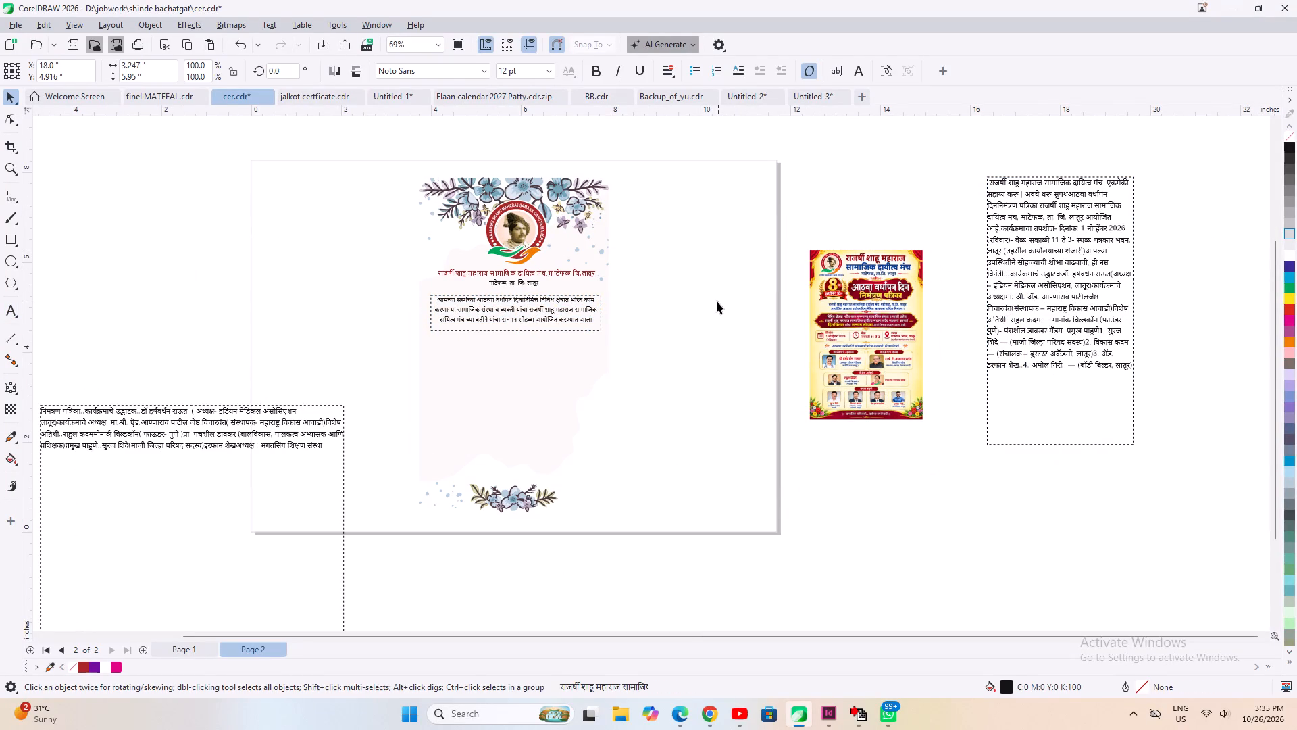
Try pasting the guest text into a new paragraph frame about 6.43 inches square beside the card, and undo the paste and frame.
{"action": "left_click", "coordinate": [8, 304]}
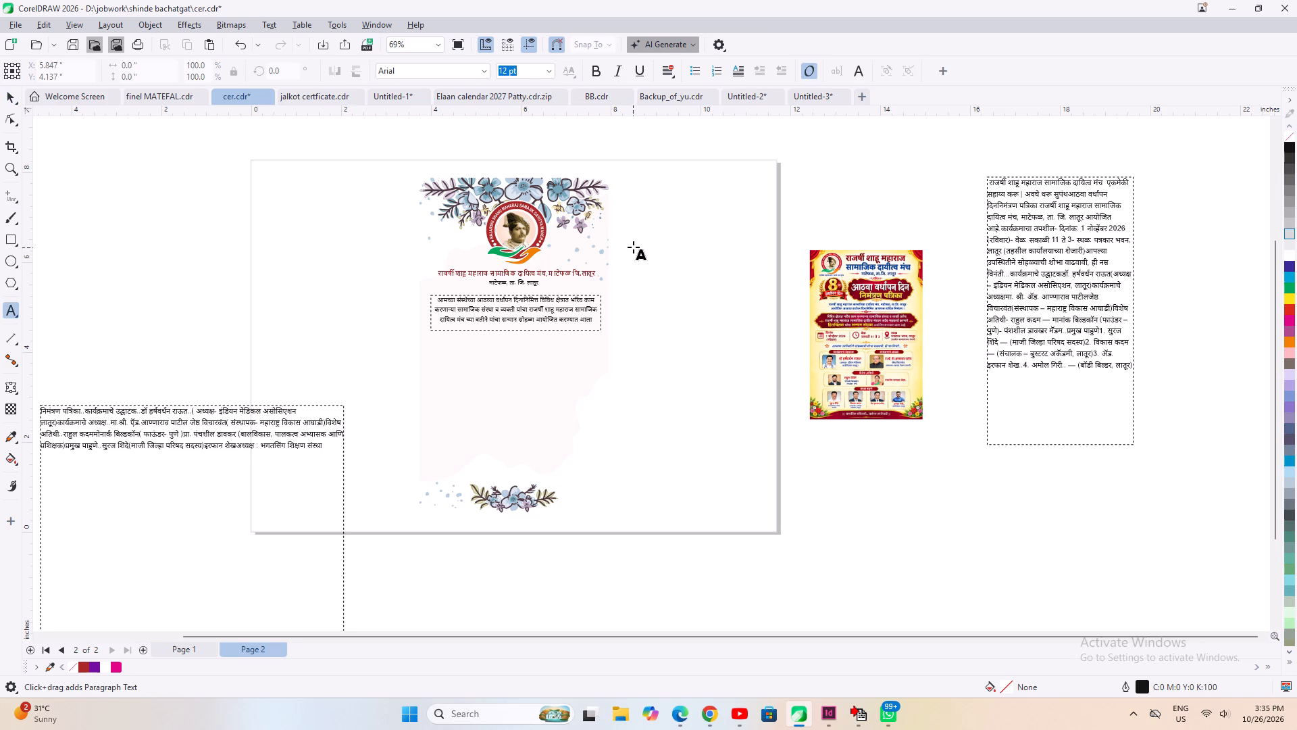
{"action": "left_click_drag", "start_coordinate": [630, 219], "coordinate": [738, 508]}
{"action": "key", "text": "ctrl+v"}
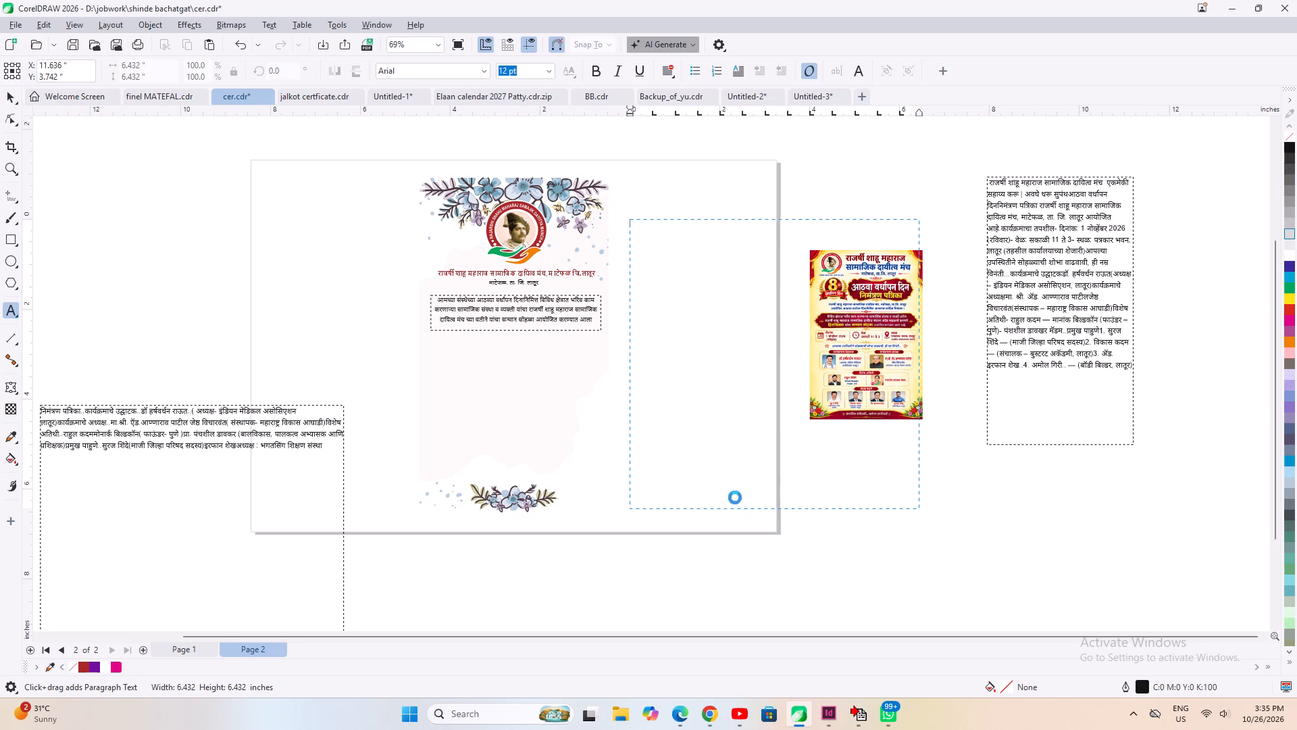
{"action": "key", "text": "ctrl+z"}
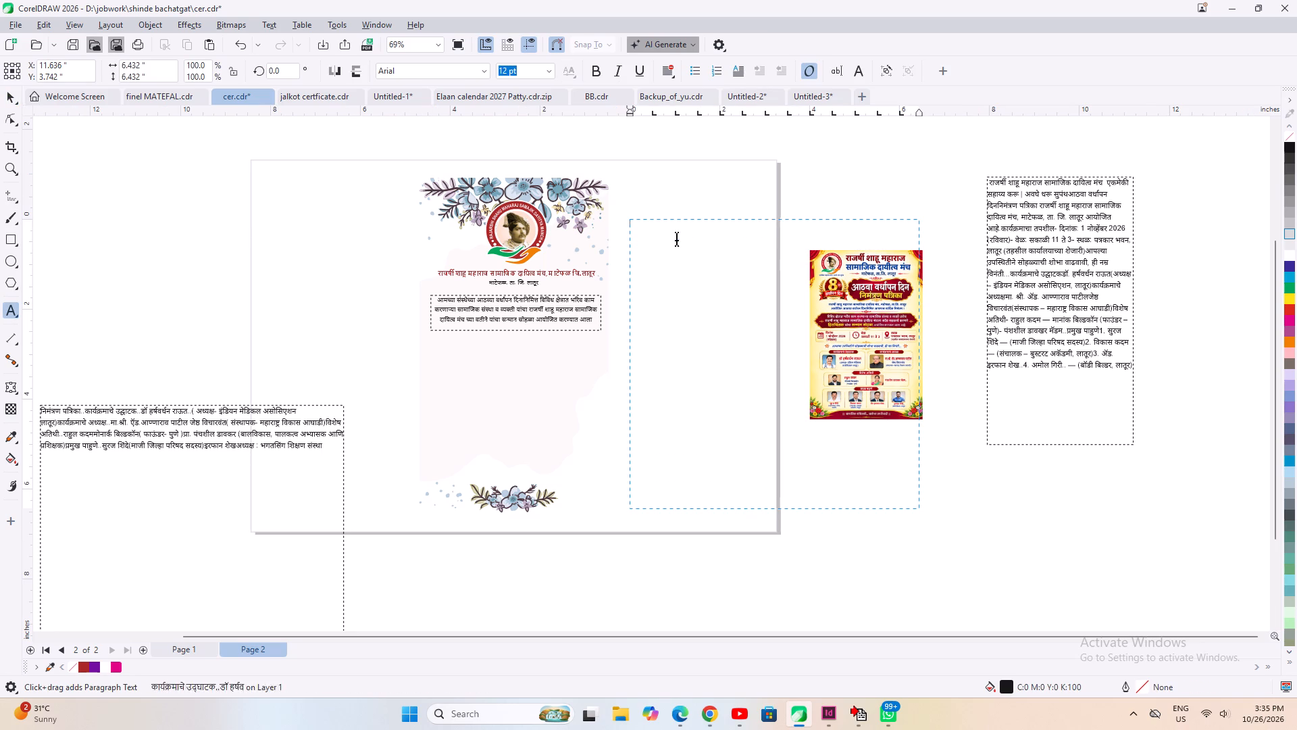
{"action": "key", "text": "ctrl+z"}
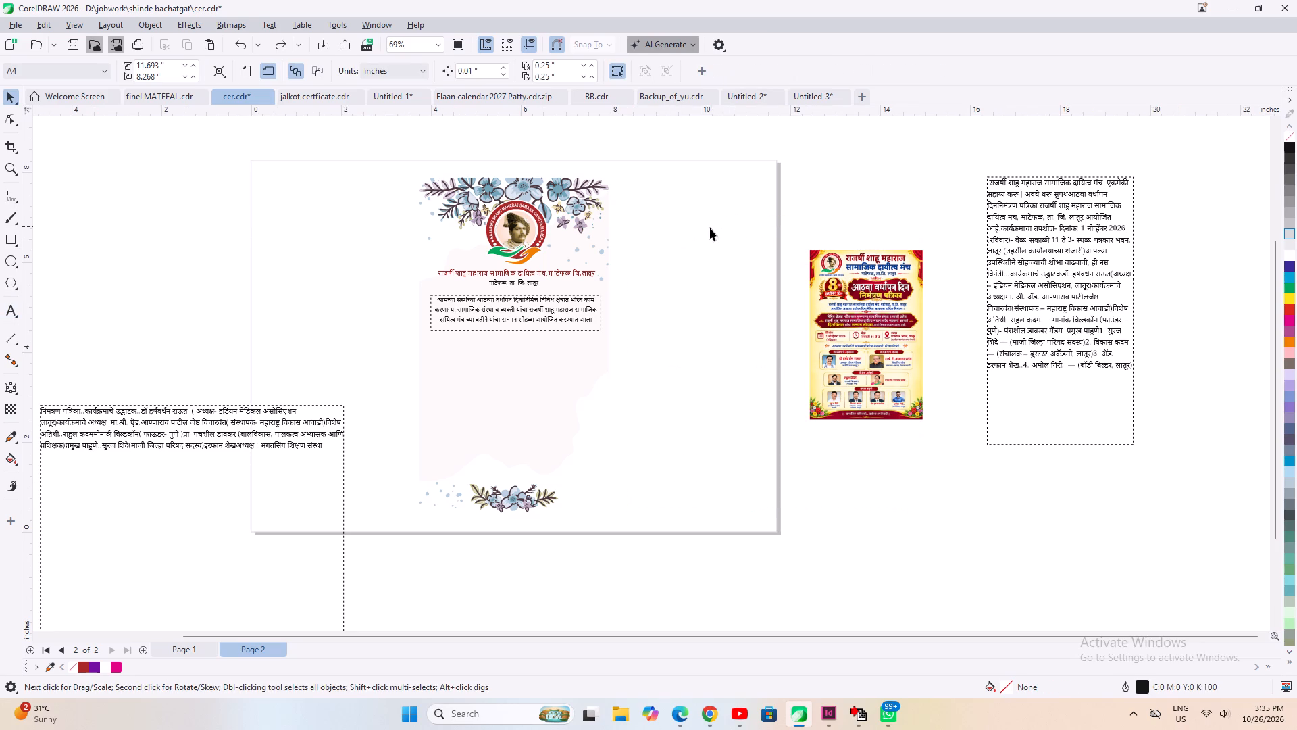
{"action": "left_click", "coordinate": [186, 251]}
Draw a paragraph text frame about 5.05 inches square beside the card and paste the copied guest text into it.
{"action": "left_click", "coordinate": [4, 303]}
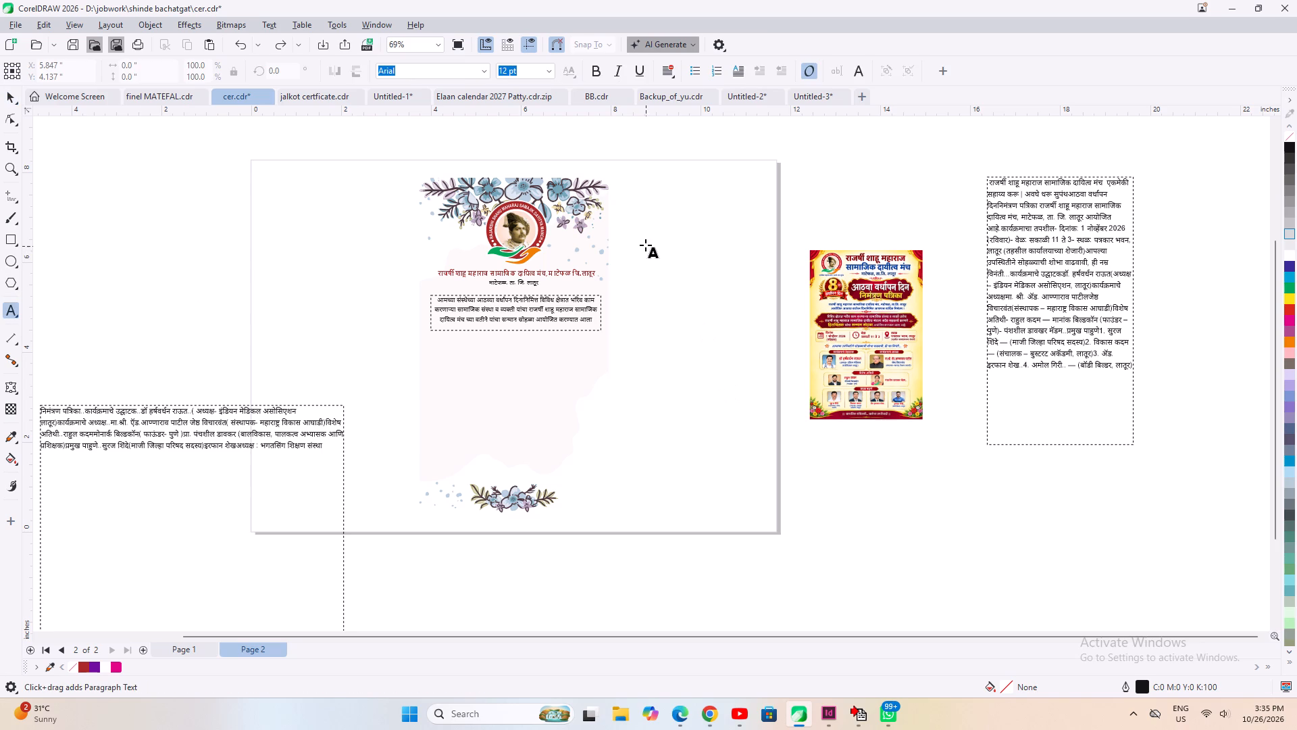
{"action": "left_click_drag", "start_coordinate": [637, 247], "coordinate": [742, 474]}
{"action": "key", "text": "ctrl+v"}
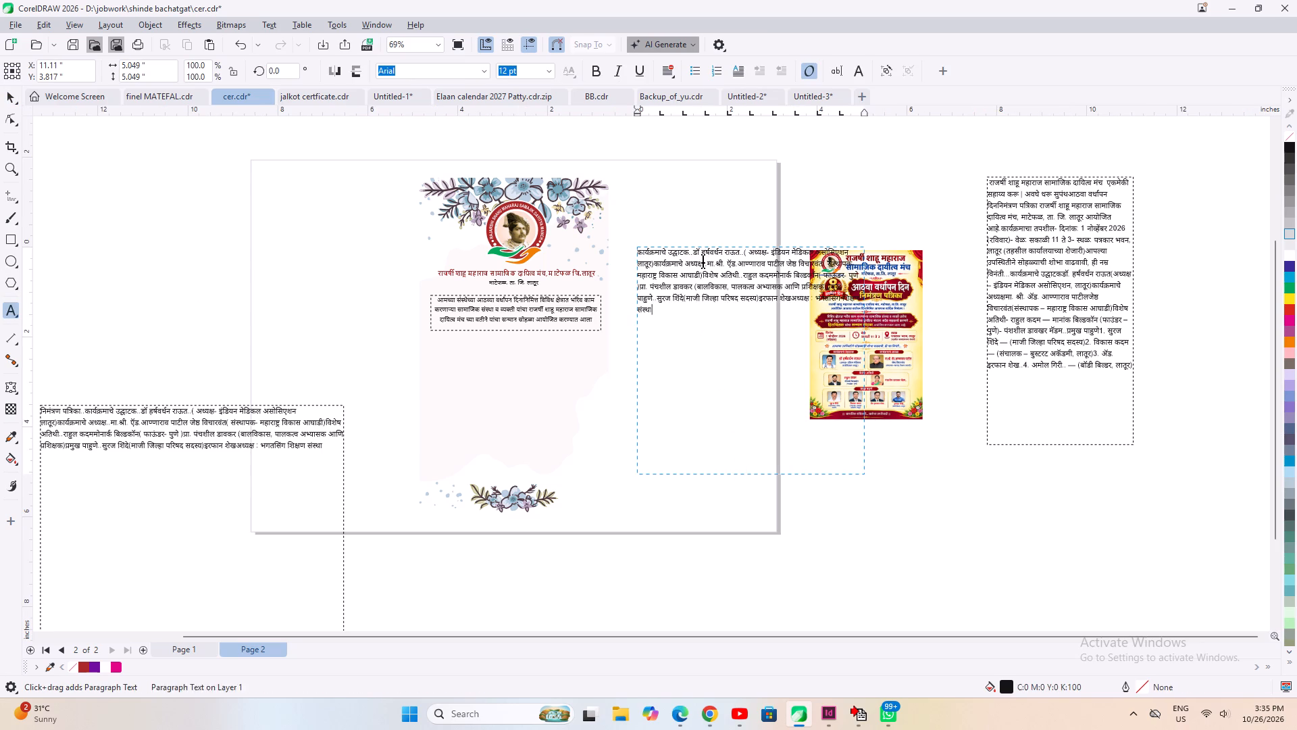
Move the inaugurator's entry, from "कार्यक्रमाचे उद्घाटक" through "लातूर)", out of the new frame into a separate free text beside the card.
{"action": "scroll", "coordinate": [703, 260], "scroll_direction": "up", "scroll_amount": 7}
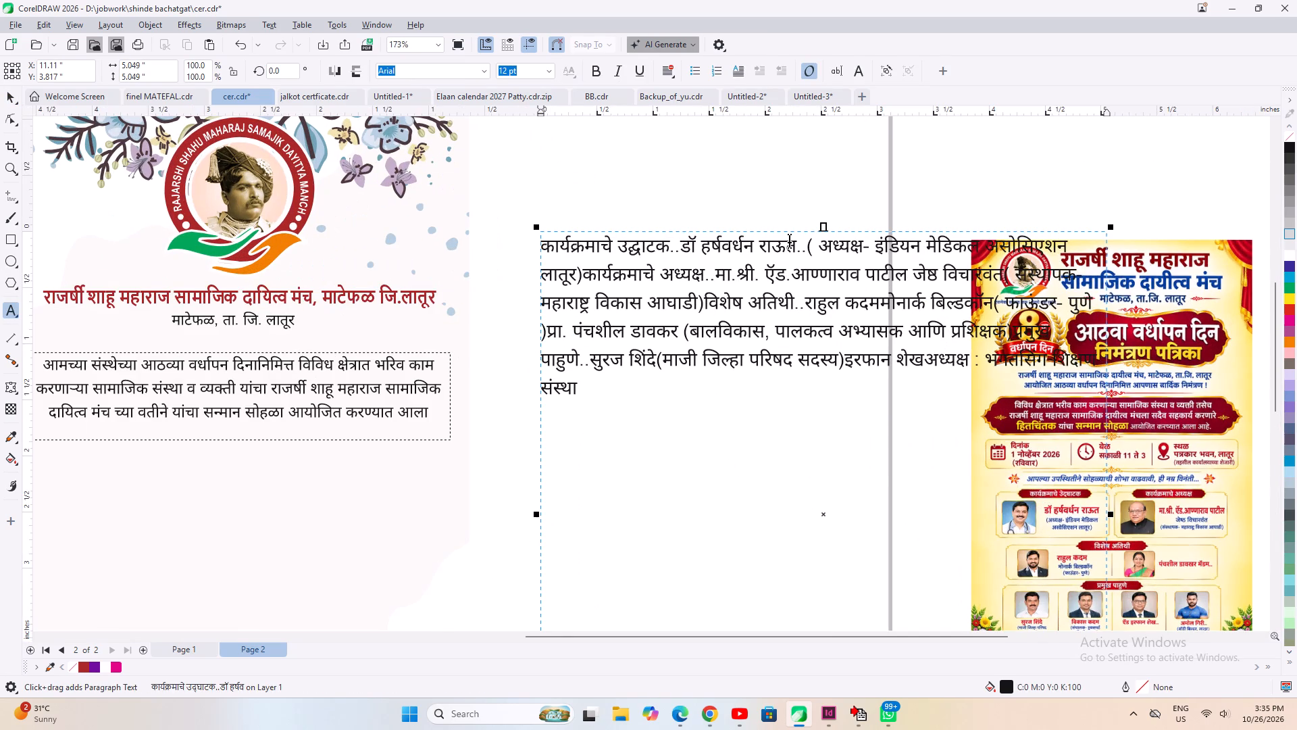
{"action": "left_click_drag", "start_coordinate": [583, 275], "coordinate": [542, 250]}
{"action": "left_click", "coordinate": [645, 269]}
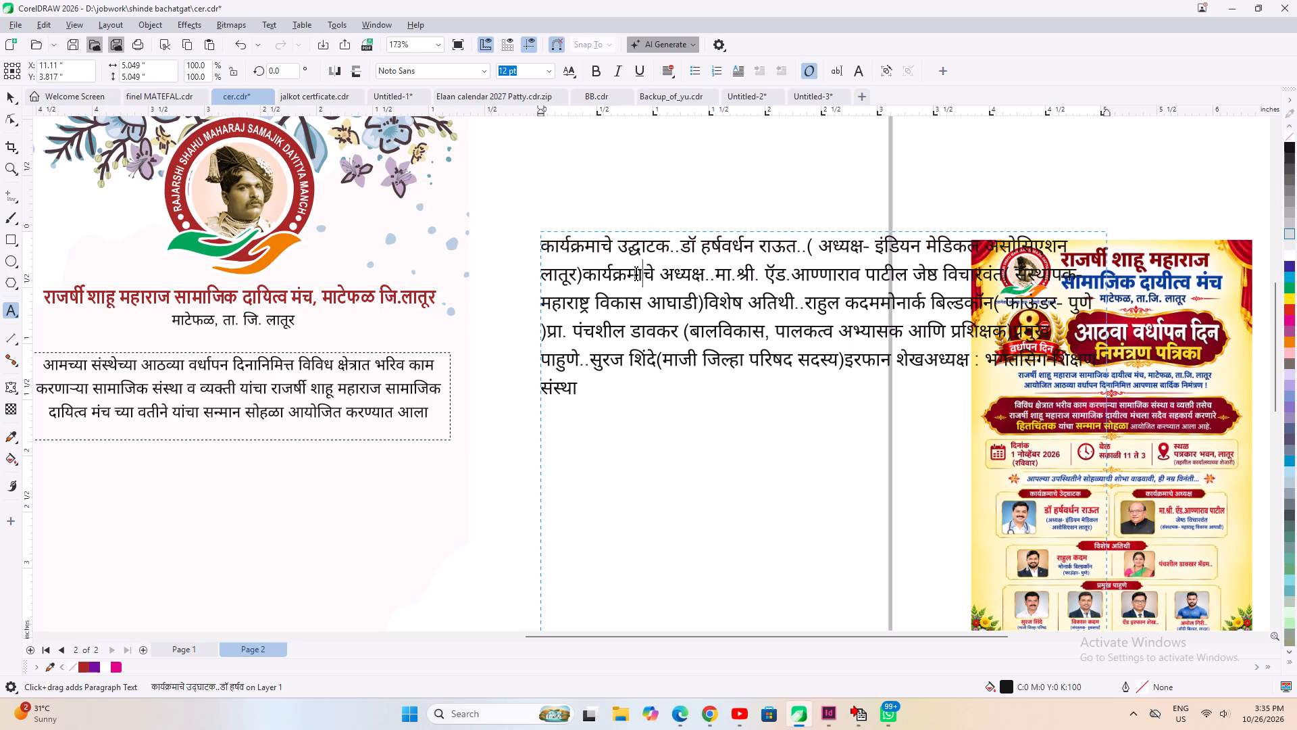
{"action": "left_click", "coordinate": [39, 46]}
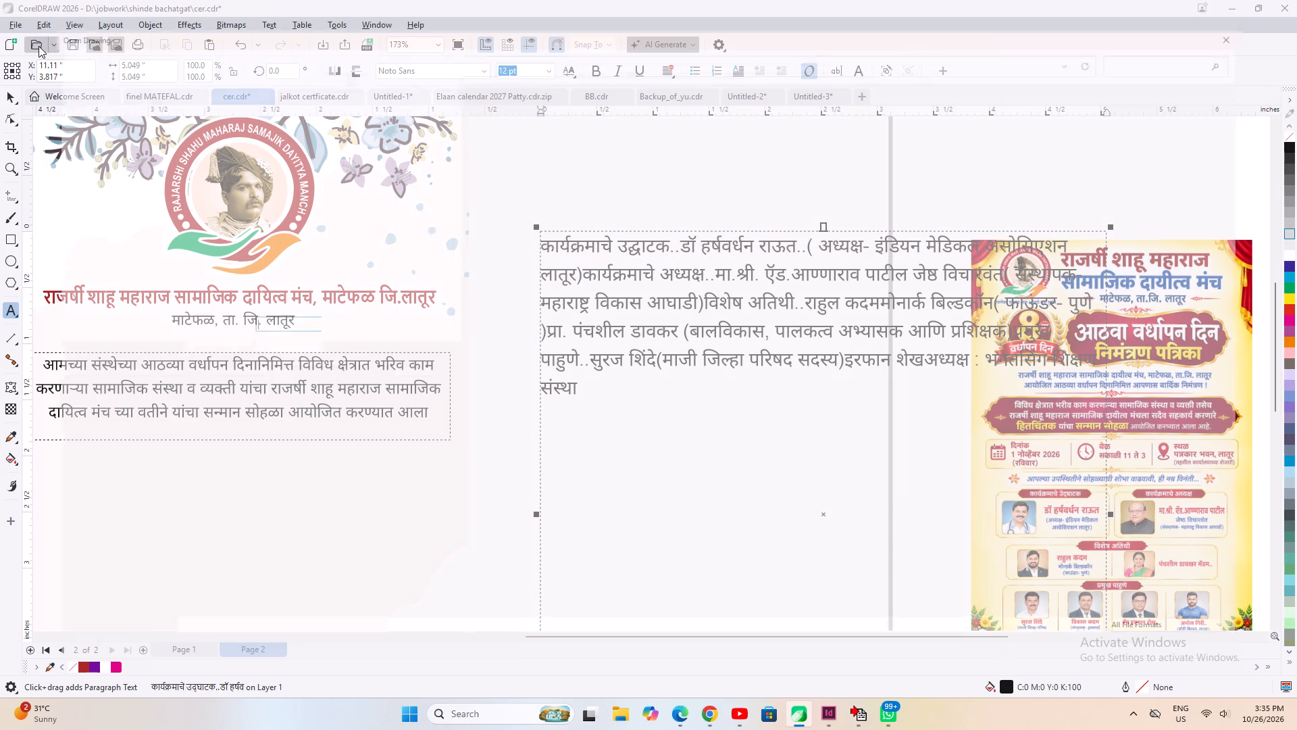
{"action": "left_click", "coordinate": [1265, 675]}
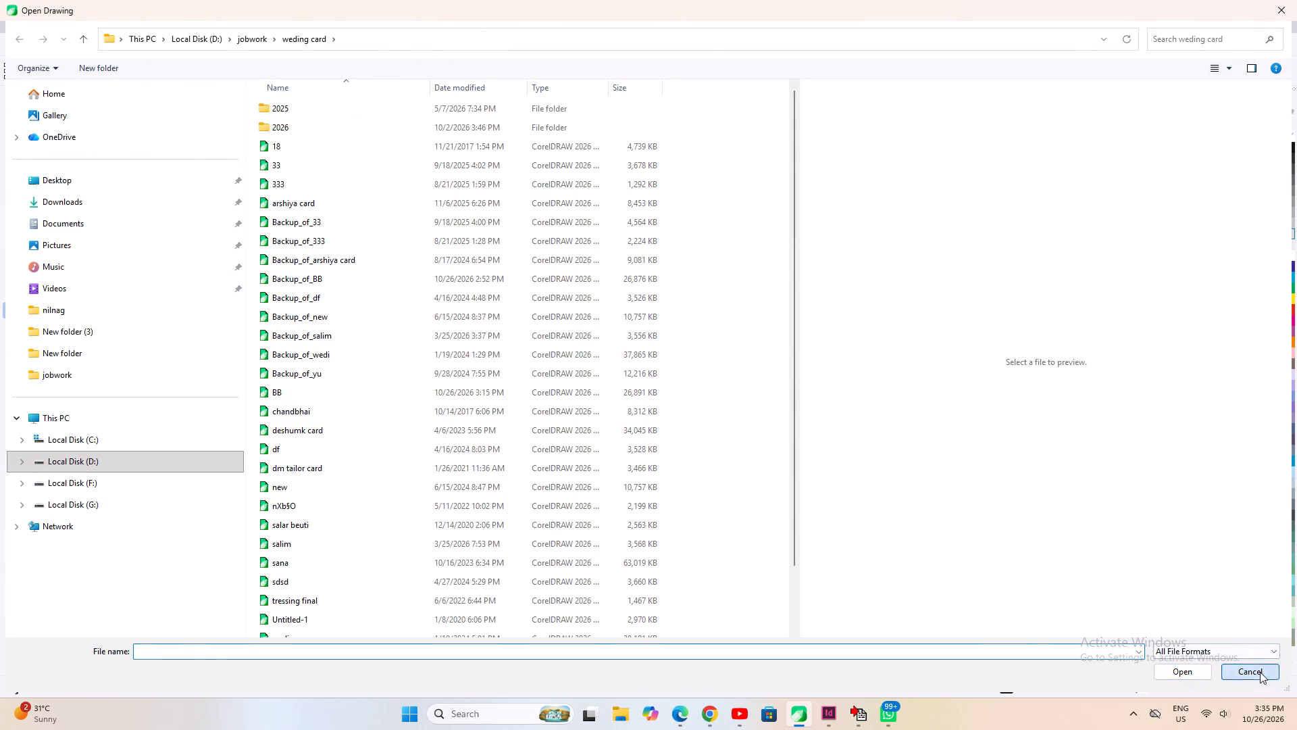
{"action": "key", "text": "space"}
{"action": "left_click_drag", "start_coordinate": [657, 273], "coordinate": [559, 248]}
{"action": "left_click", "coordinate": [607, 272]}
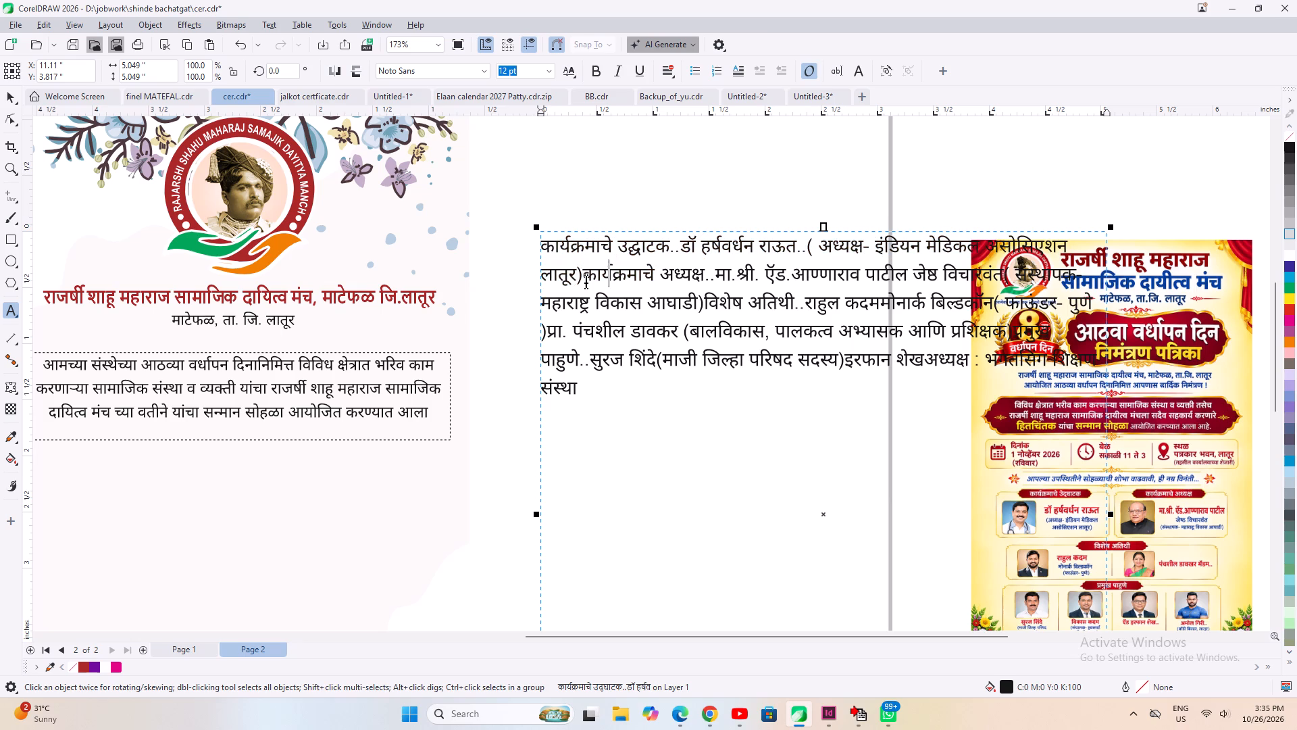
{"action": "left_click_drag", "start_coordinate": [582, 278], "coordinate": [495, 243]}
{"action": "key", "text": "ctrl+x"}
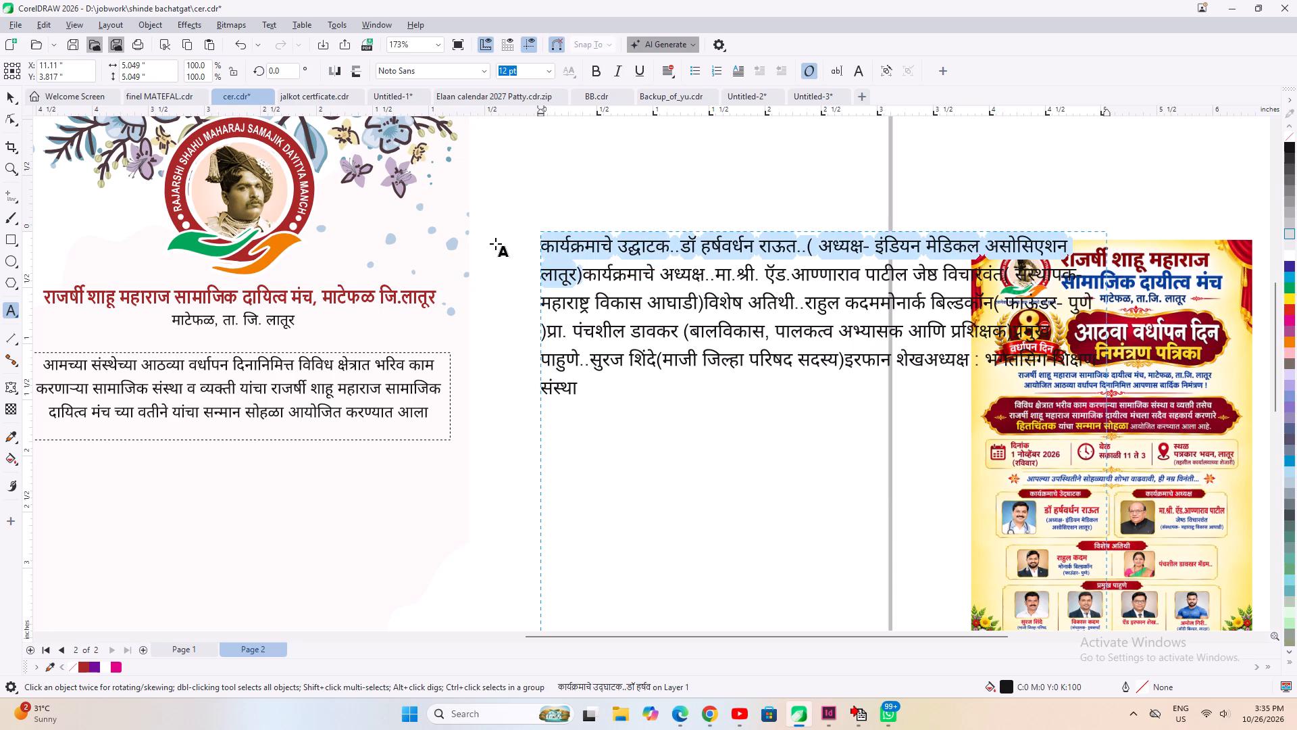
{"action": "scroll", "coordinate": [671, 239], "scroll_direction": "down", "scroll_amount": 6}
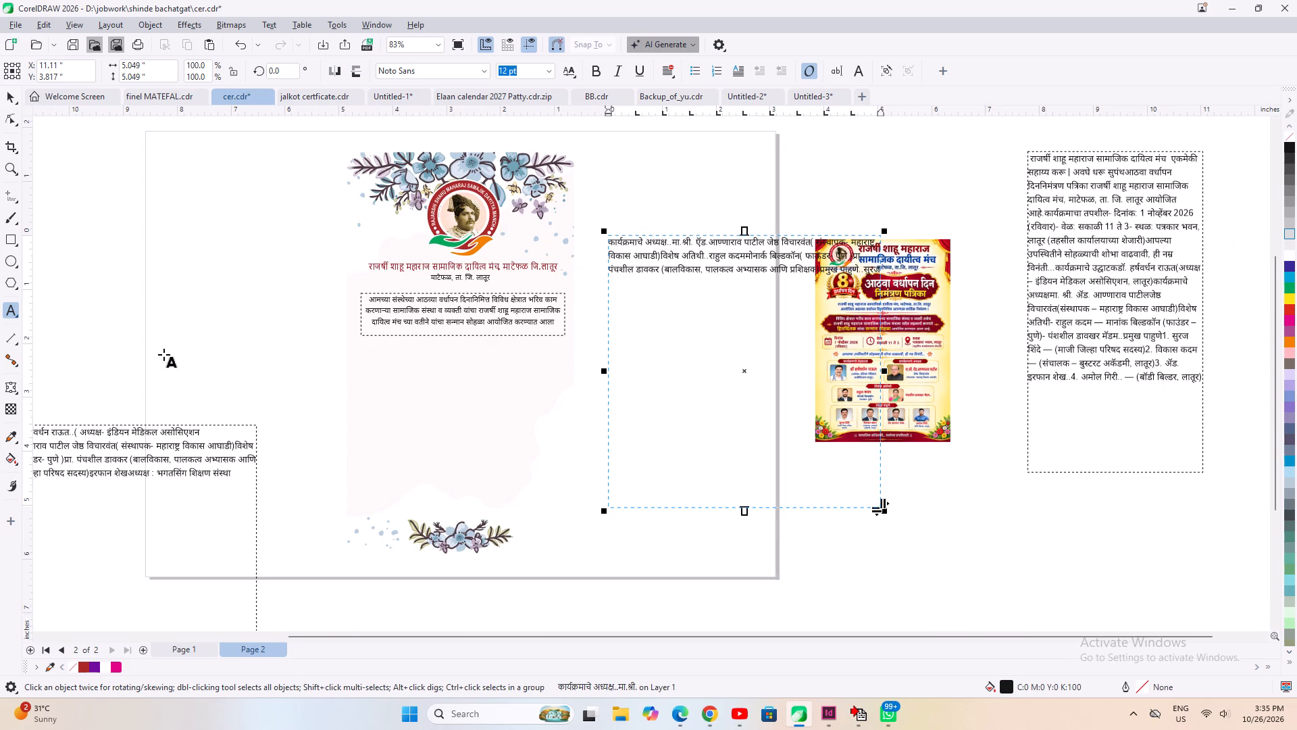
{"action": "left_click", "coordinate": [203, 336]}
{"action": "key", "text": "ctrl+v"}
Break the entry after "कार्यक्रमाचे उद्घाटक.", removing the extra full stop so the inaugurator's name starts a second line.
{"action": "scroll", "coordinate": [252, 335], "scroll_direction": "up", "scroll_amount": 5}
{"action": "left_click", "coordinate": [268, 330]}
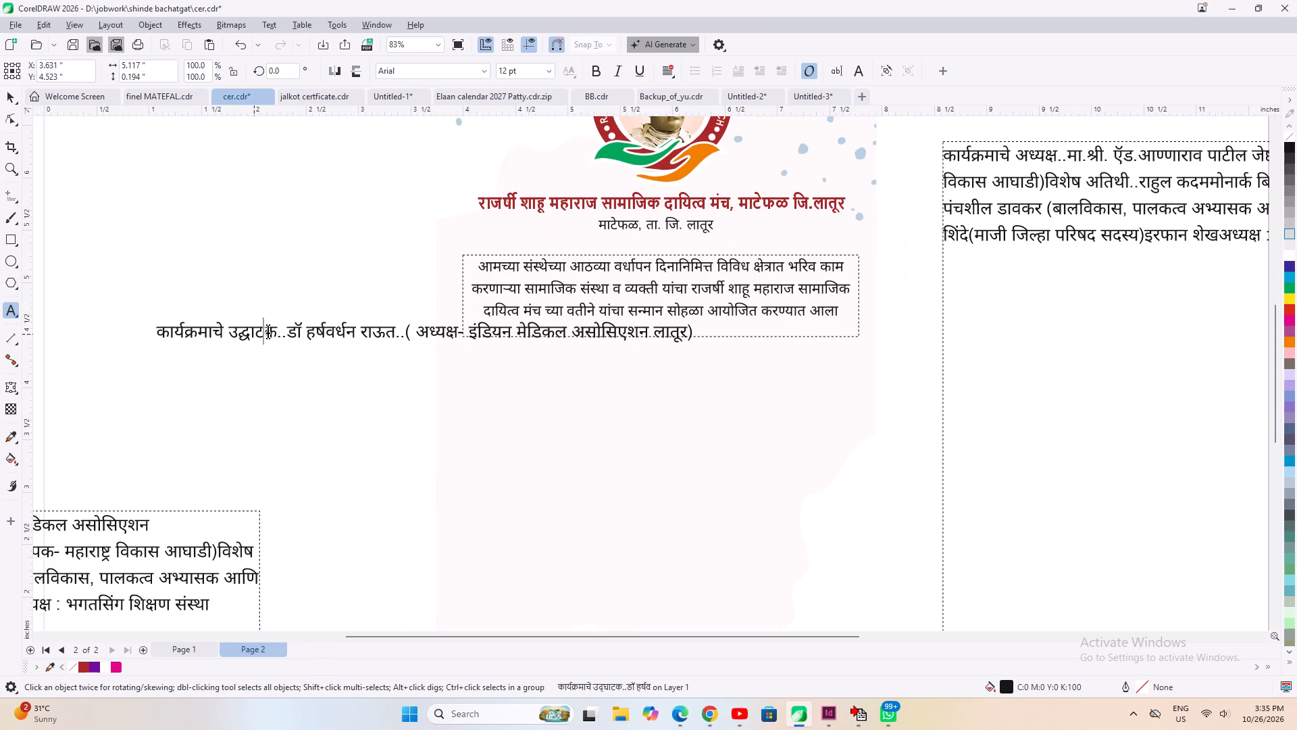
{"action": "key", "text": "Right"}
{"action": "key", "text": "Right"}
{"action": "key", "text": "Right"}
{"action": "key", "text": "Right"}
{"action": "key", "text": "Left"}
{"action": "key", "text": "BackSpace"}
{"action": "key", "text": "Return"}
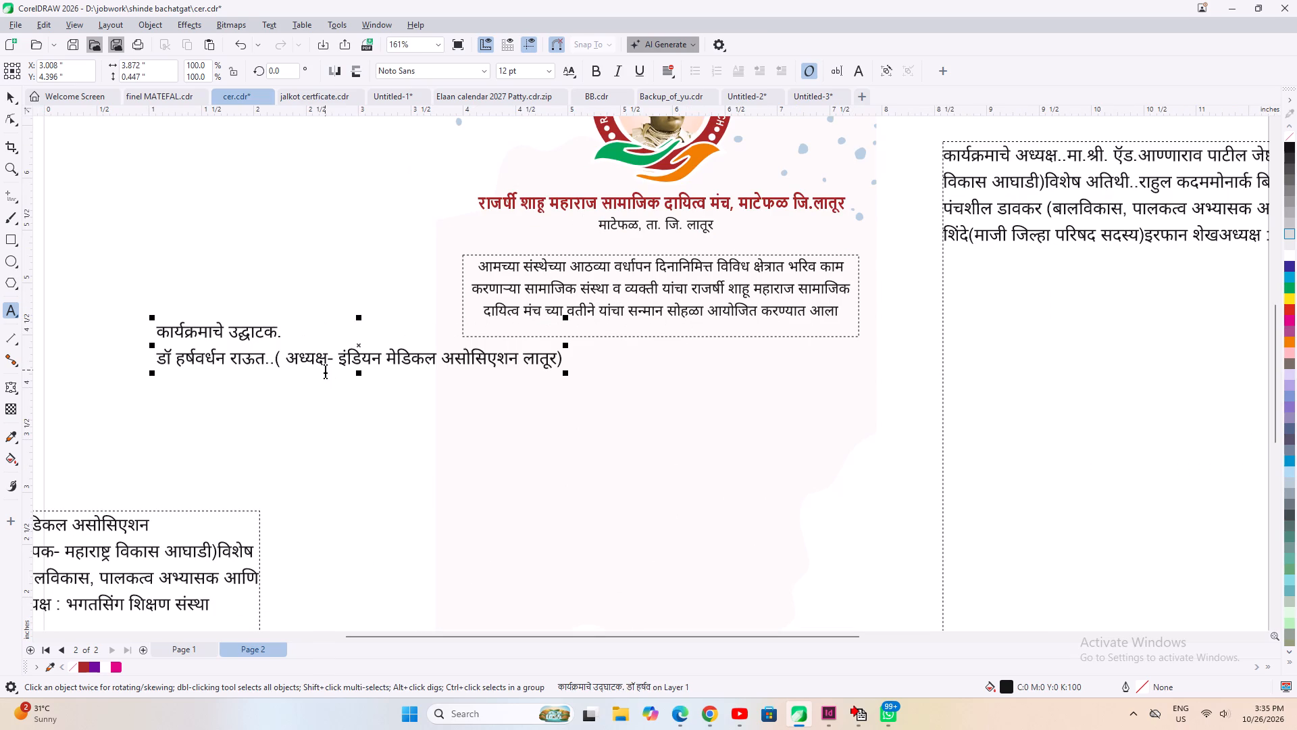
Remove the two full stops after the inaugurator's name and put "( अध्यक्ष- इंडियन मेडिकल असोसिएशन लातूर)" on a third line.
{"action": "key", "text": "Right"}
{"action": "key", "text": "Right"}
{"action": "key", "text": "Right"}
{"action": "key", "text": "Right"}
{"action": "key", "text": "Right"}
{"action": "key", "text": "Right"}
{"action": "key", "text": "Right"}
{"action": "key", "text": "Right"}
{"action": "key", "text": "Right"}
{"action": "key", "text": "Right"}
{"action": "key", "text": "Right"}
{"action": "key", "text": "Right"}
{"action": "key", "text": "Right"}
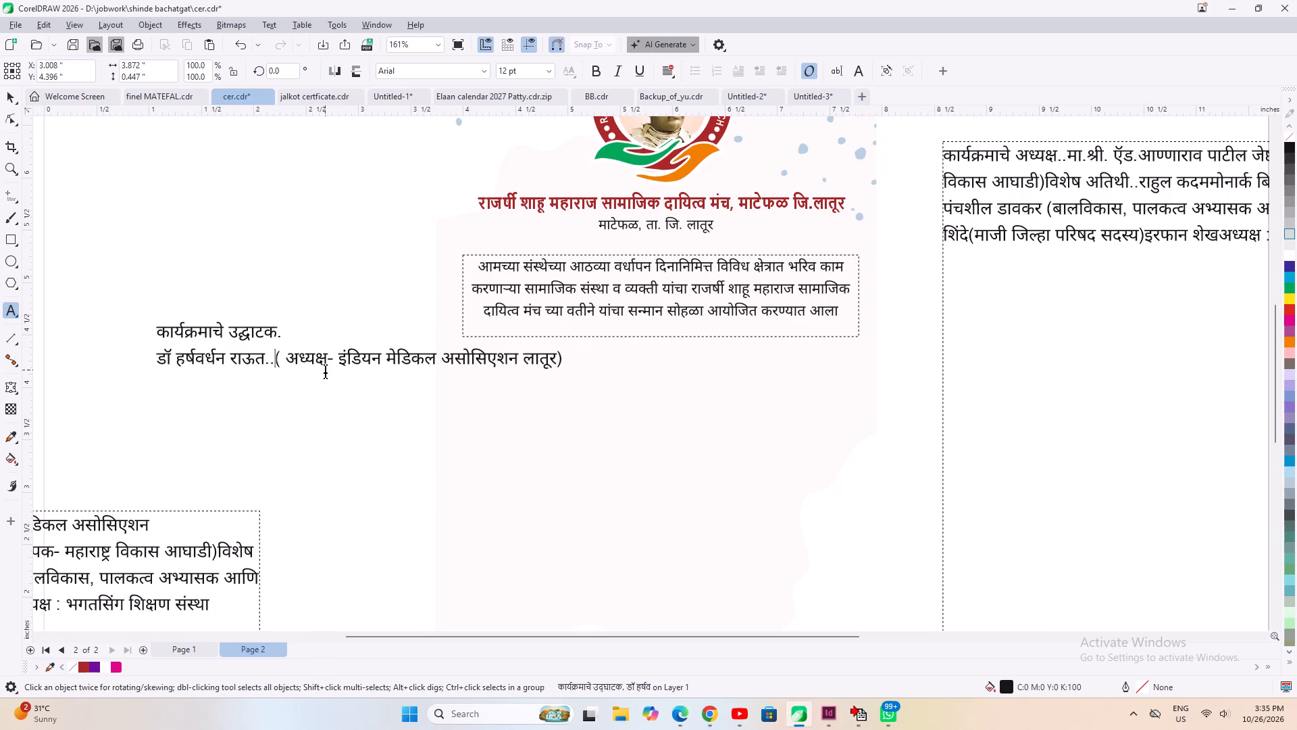
{"action": "key", "text": "BackSpace"}
{"action": "key", "text": "BackSpace"}
{"action": "key", "text": "Return"}
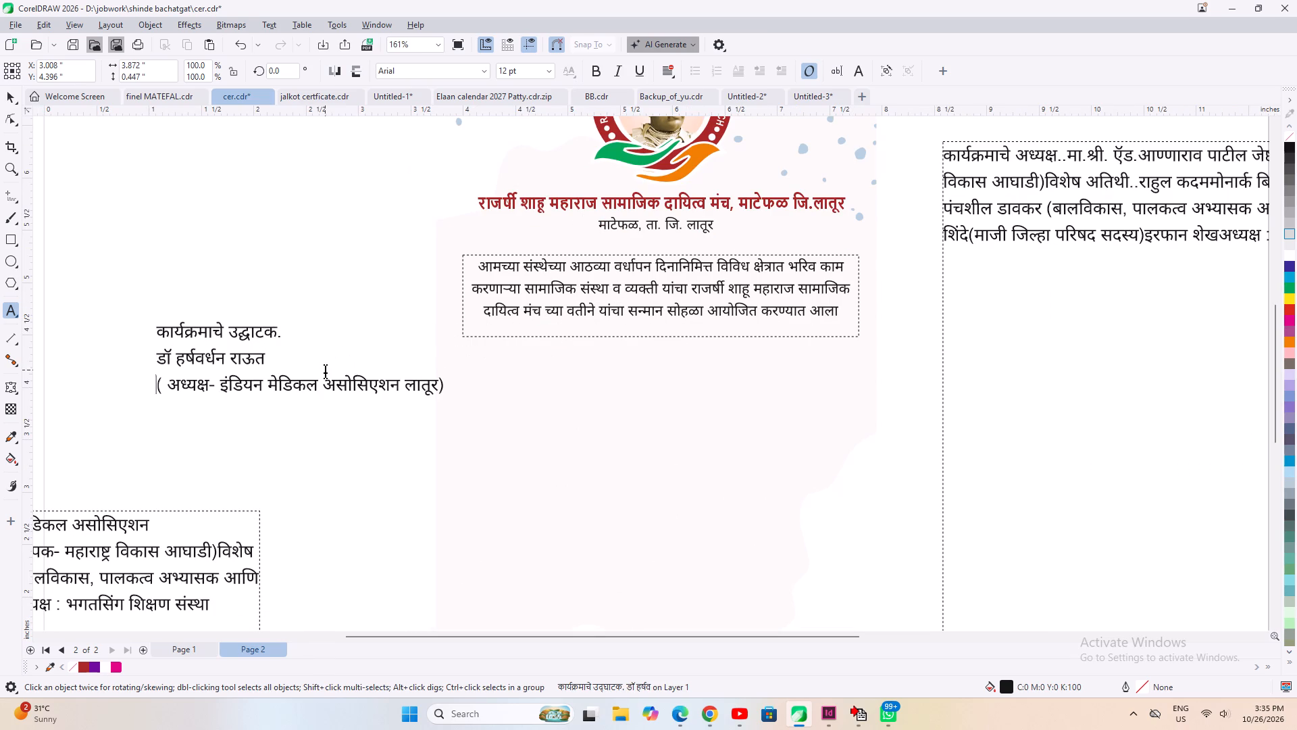
Centre-align all three lines of the inaugurator text.
{"action": "key", "text": "ctrl+a"}
{"action": "key", "text": "ctrl+e"}
Set the inaugurator's name on the second line to 16 pt.
{"action": "key", "text": "Left"}
{"action": "key", "text": "Down"}
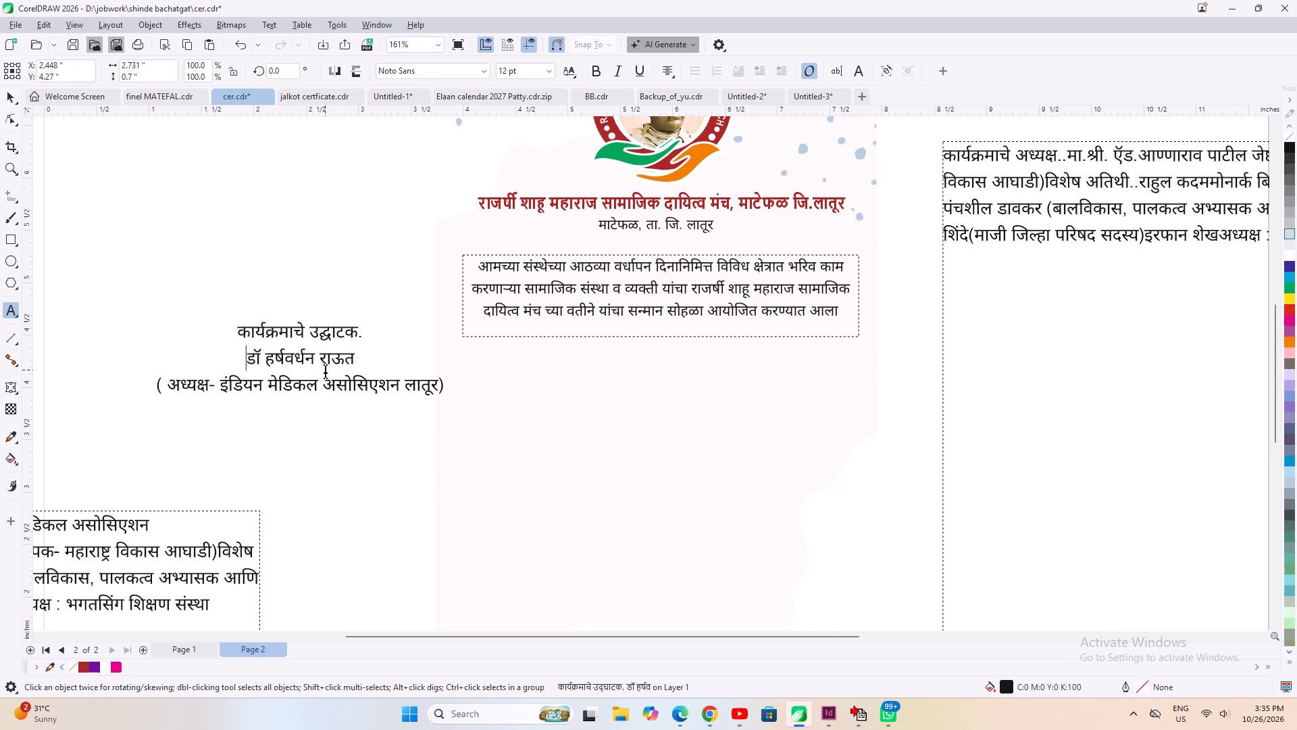
{"action": "key", "text": "shift+End"}
{"action": "left_click", "coordinate": [551, 70]}
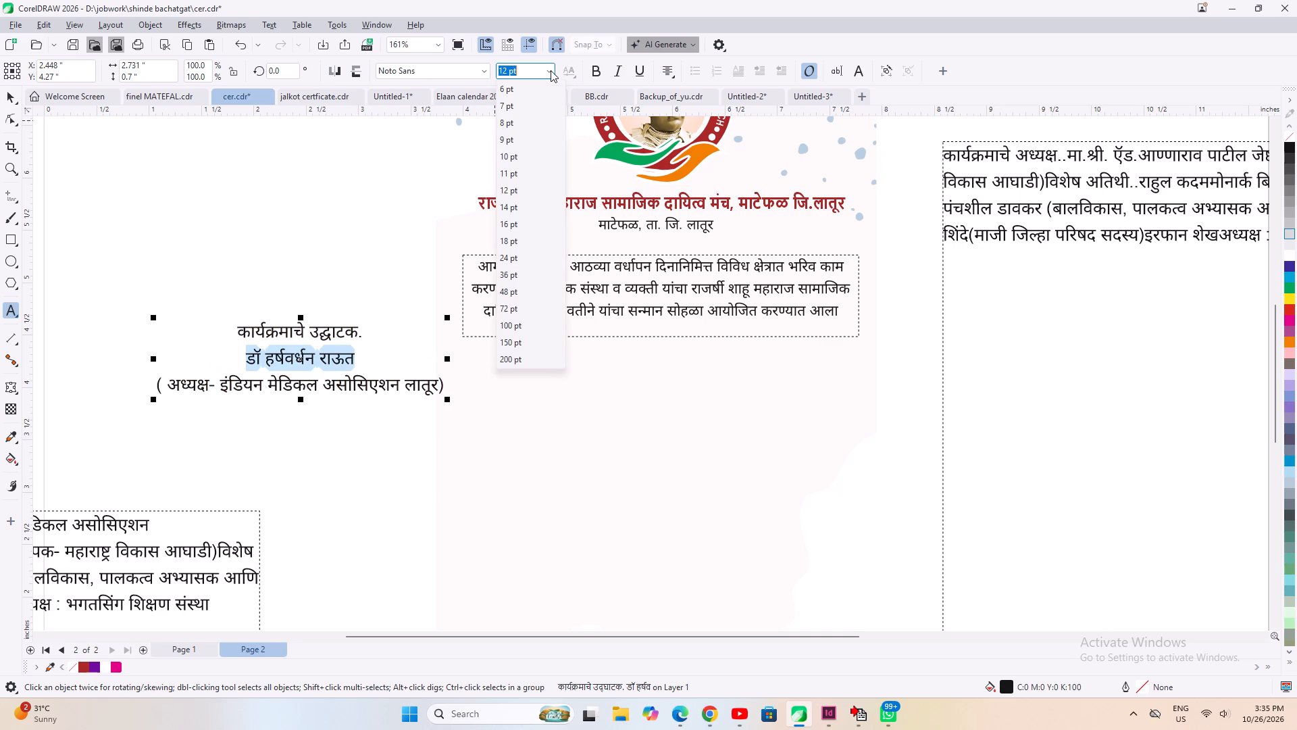
{"action": "left_click", "coordinate": [523, 228]}
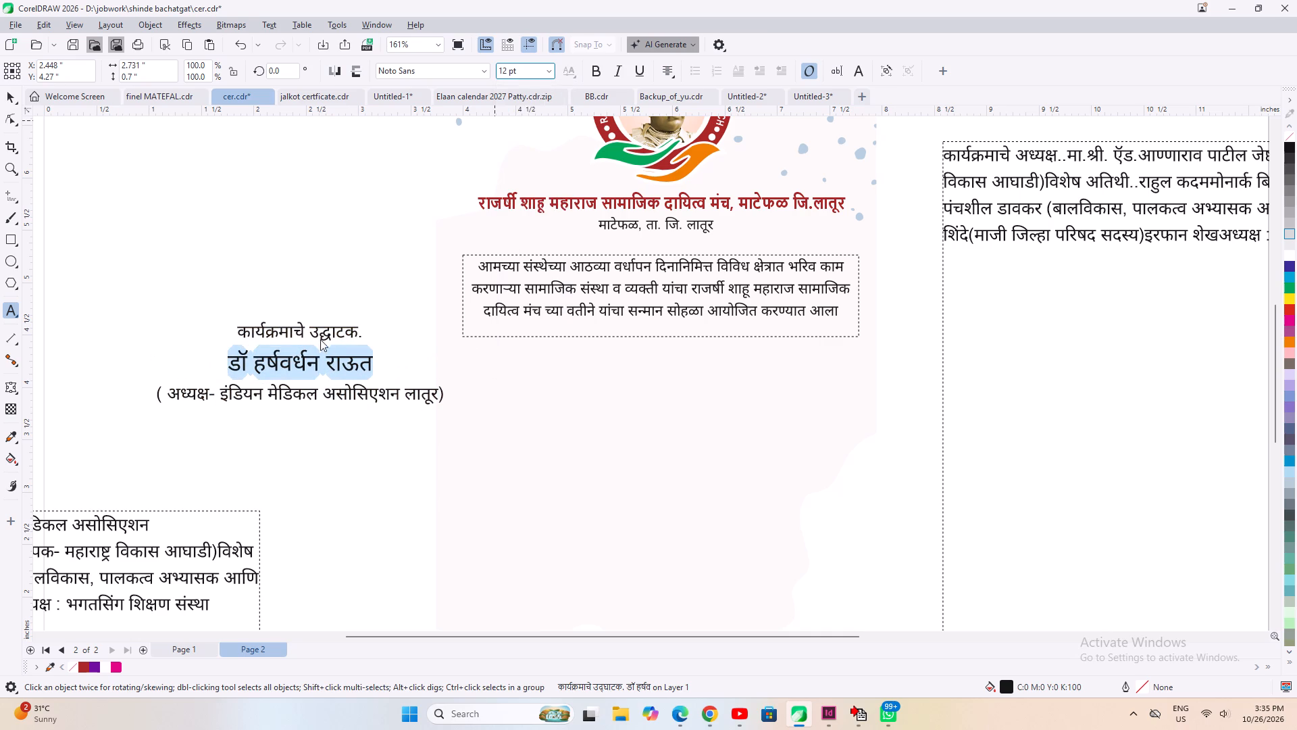
Colour the inaugurator's name dark red, #A92727.
{"action": "left_click", "coordinate": [271, 351]}
{"action": "scroll", "coordinate": [279, 372], "scroll_direction": "up", "scroll_amount": 3}
{"action": "left_click_drag", "start_coordinate": [423, 355], "coordinate": [205, 355]}
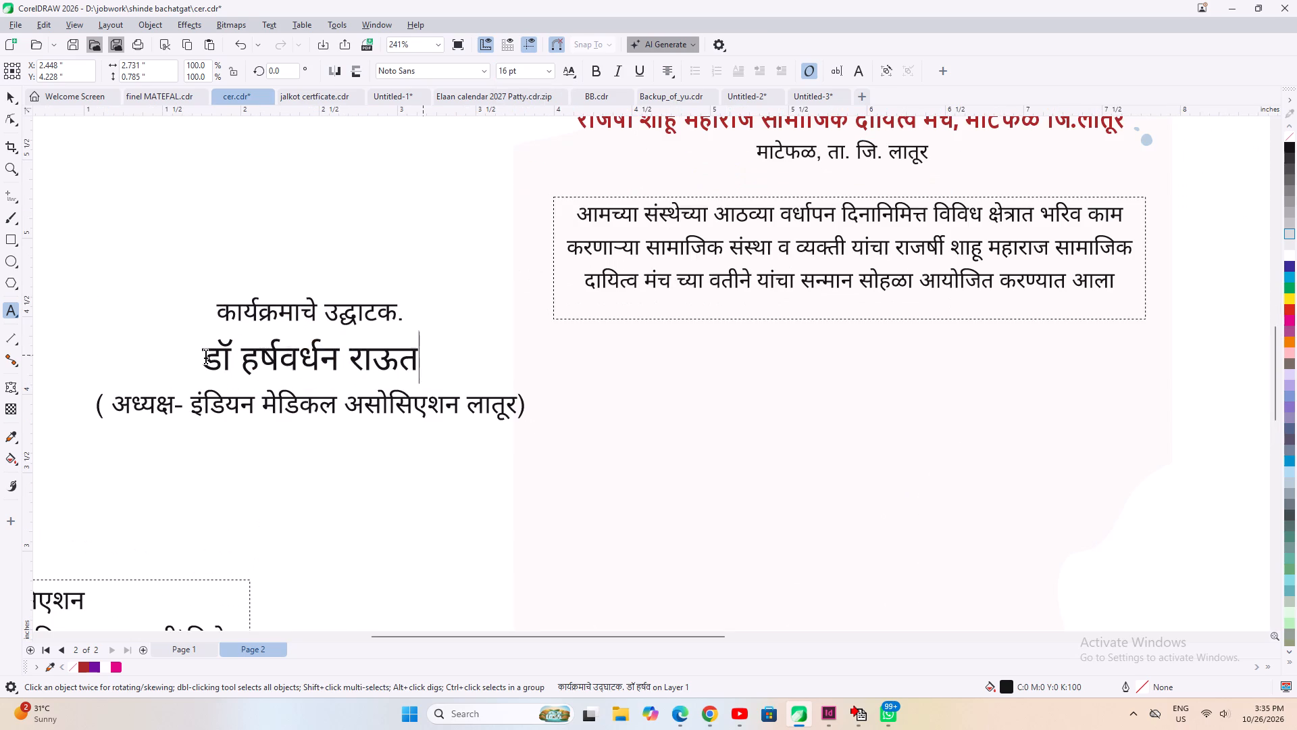
{"action": "left_click_drag", "start_coordinate": [205, 355], "coordinate": [86, 354]}
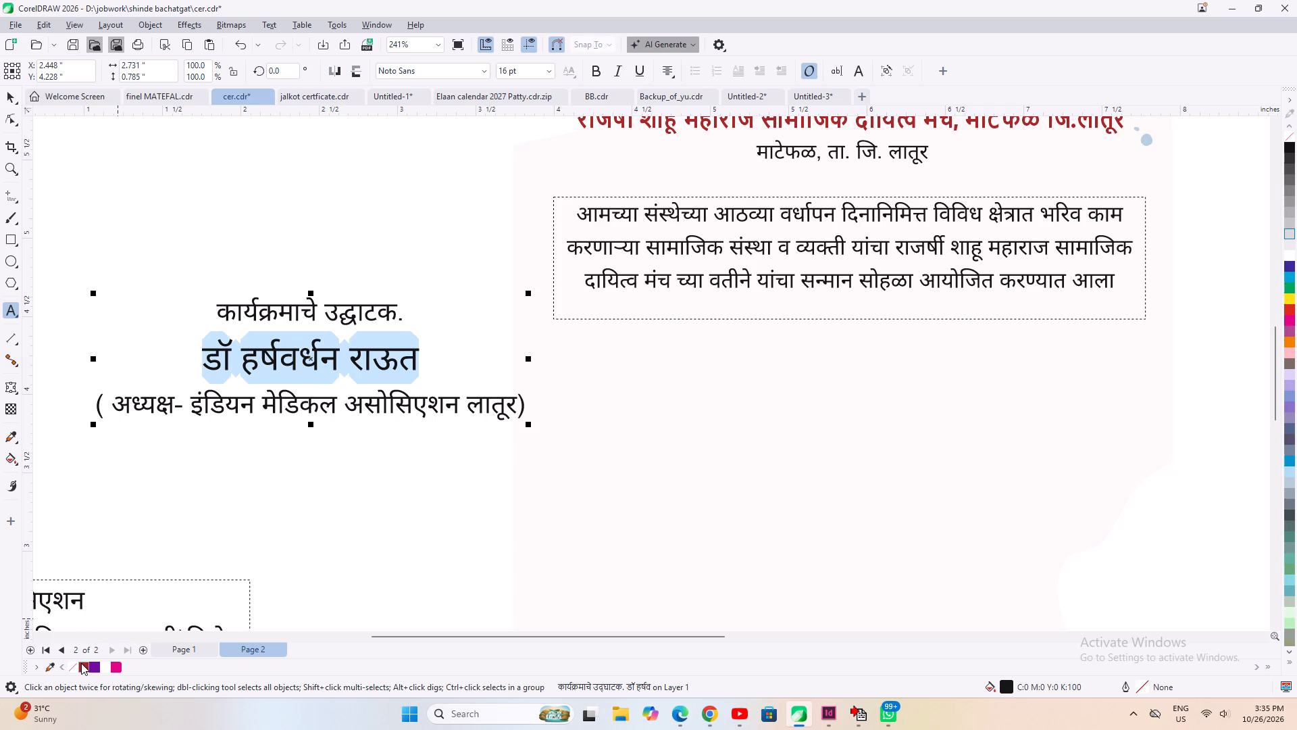
{"action": "left_click", "coordinate": [81, 663]}
Make the inaugurator's name on the second line bold.
{"action": "left_click", "coordinate": [256, 364]}
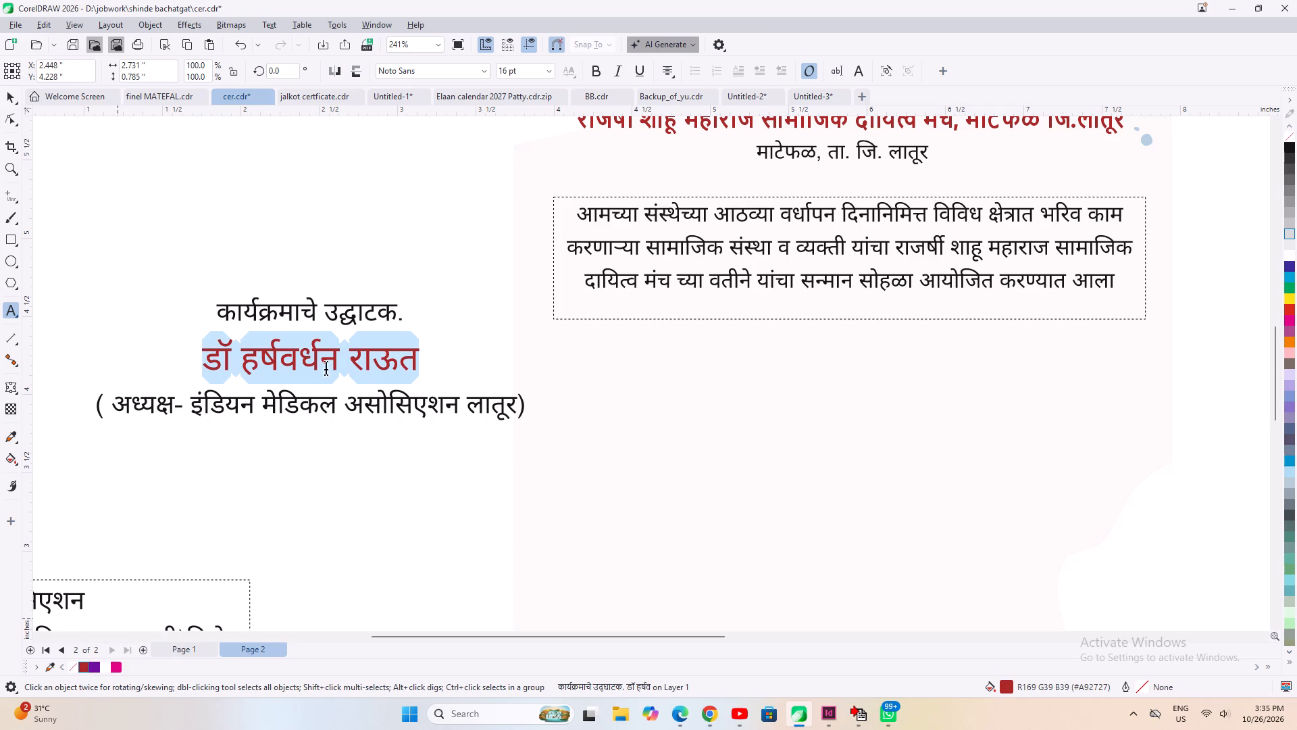
{"action": "left_click", "coordinate": [313, 366]}
{"action": "left_click", "coordinate": [435, 360]}
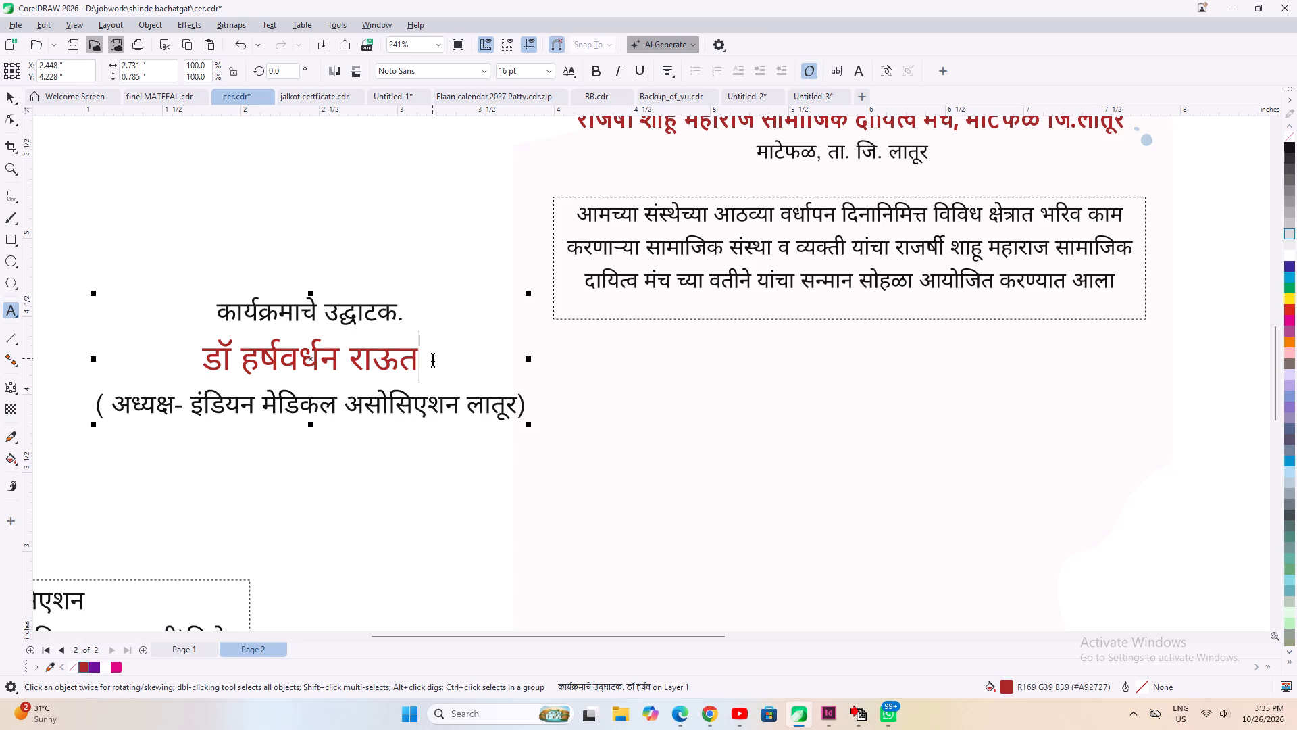
{"action": "left_click_drag", "start_coordinate": [432, 358], "coordinate": [176, 339]}
{"action": "left_click", "coordinate": [596, 73]}
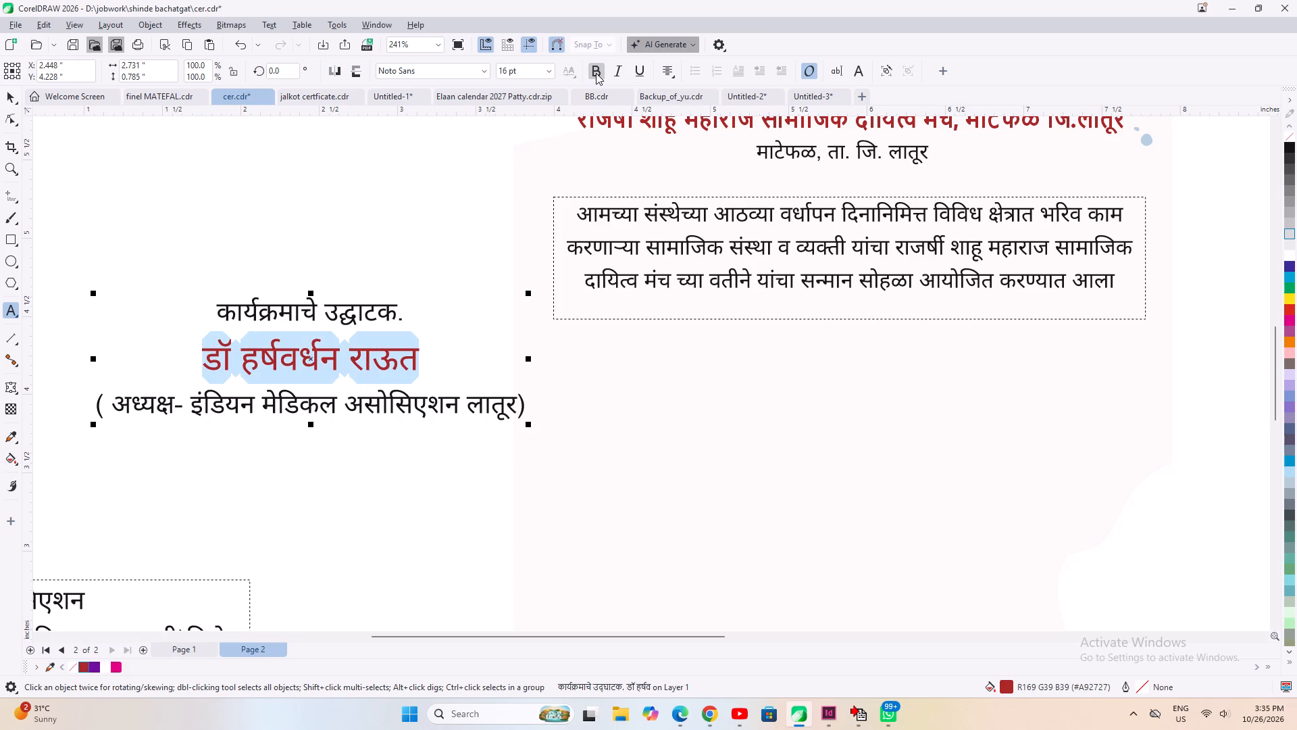
{"action": "left_click", "coordinate": [290, 365]}
Scale the three-line inaugurator text to about 1.63 by 0.47 inches and place it centred just below the invitation passage on the card.
{"action": "left_click", "coordinate": [7, 97]}
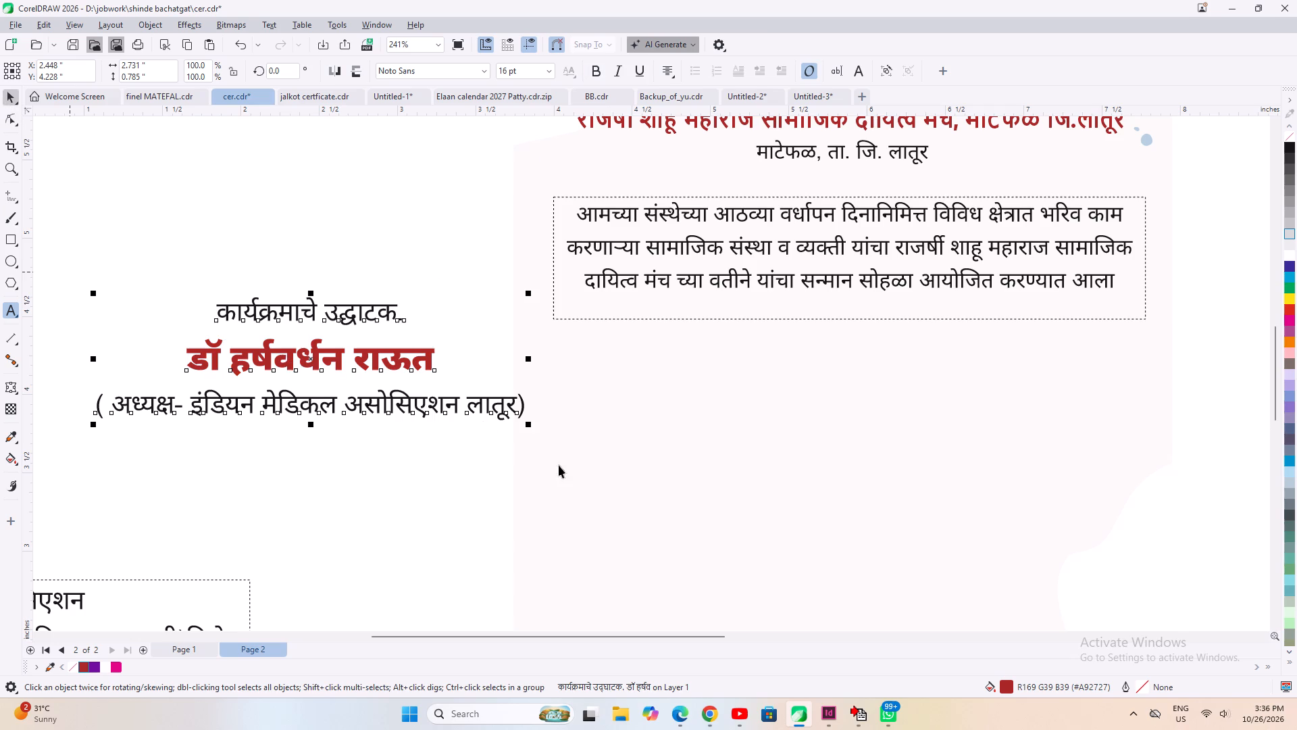
{"action": "left_click_drag", "start_coordinate": [528, 424], "coordinate": [407, 435], "text": "shift"}
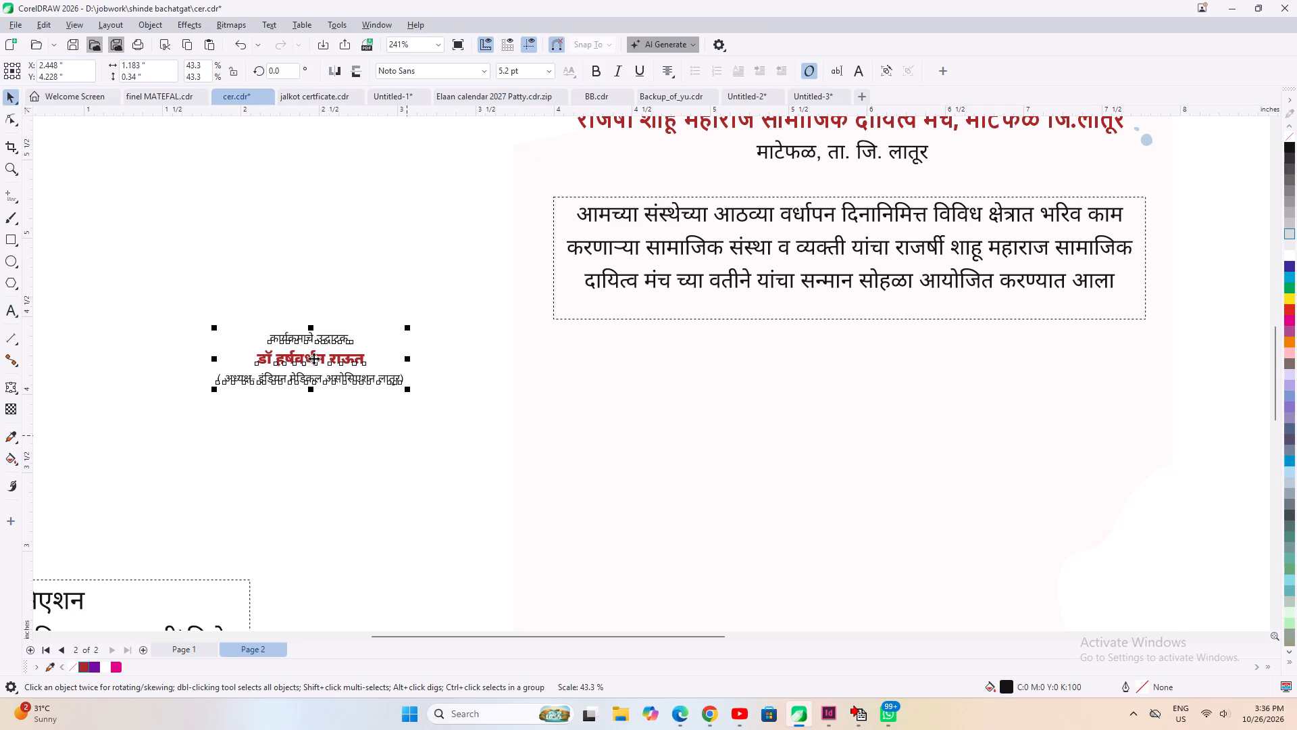
{"action": "left_click_drag", "start_coordinate": [313, 358], "coordinate": [840, 340]}
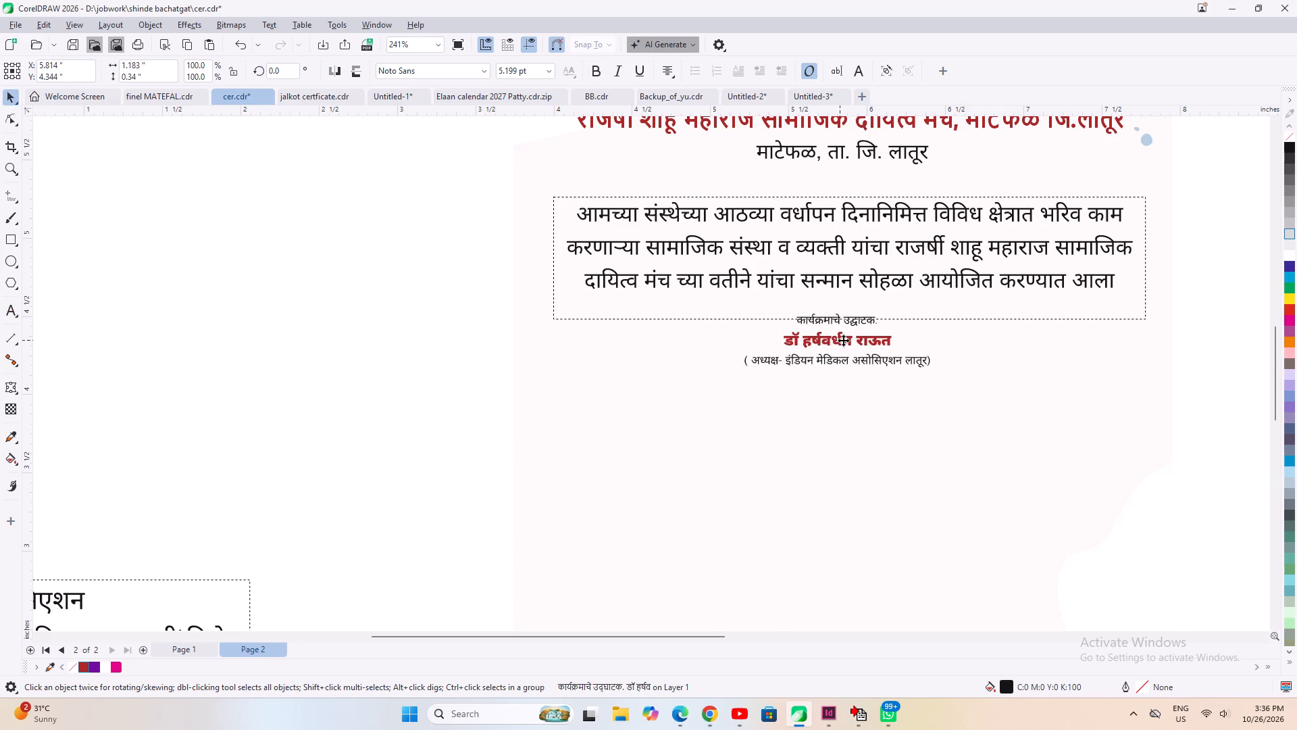
{"action": "scroll", "coordinate": [1165, 404], "scroll_direction": "up", "scroll_amount": 3}
{"action": "left_click_drag", "start_coordinate": [820, 353], "coordinate": [872, 401], "text": "shift"}
{"action": "left_click_drag", "start_coordinate": [667, 306], "coordinate": [669, 319]}
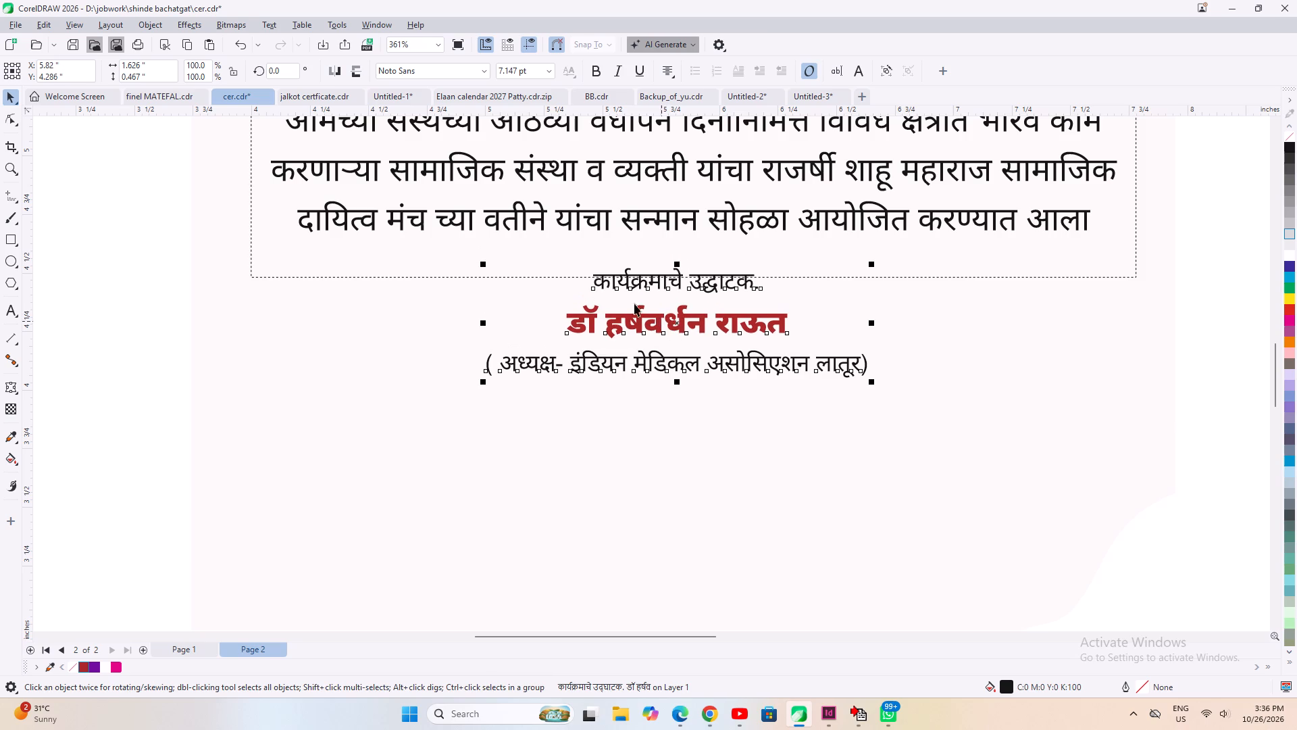
Search the jobwork folder on drive D for "mav" to find the folder of earlier invitation drawings.
{"action": "left_click", "coordinate": [30, 44]}
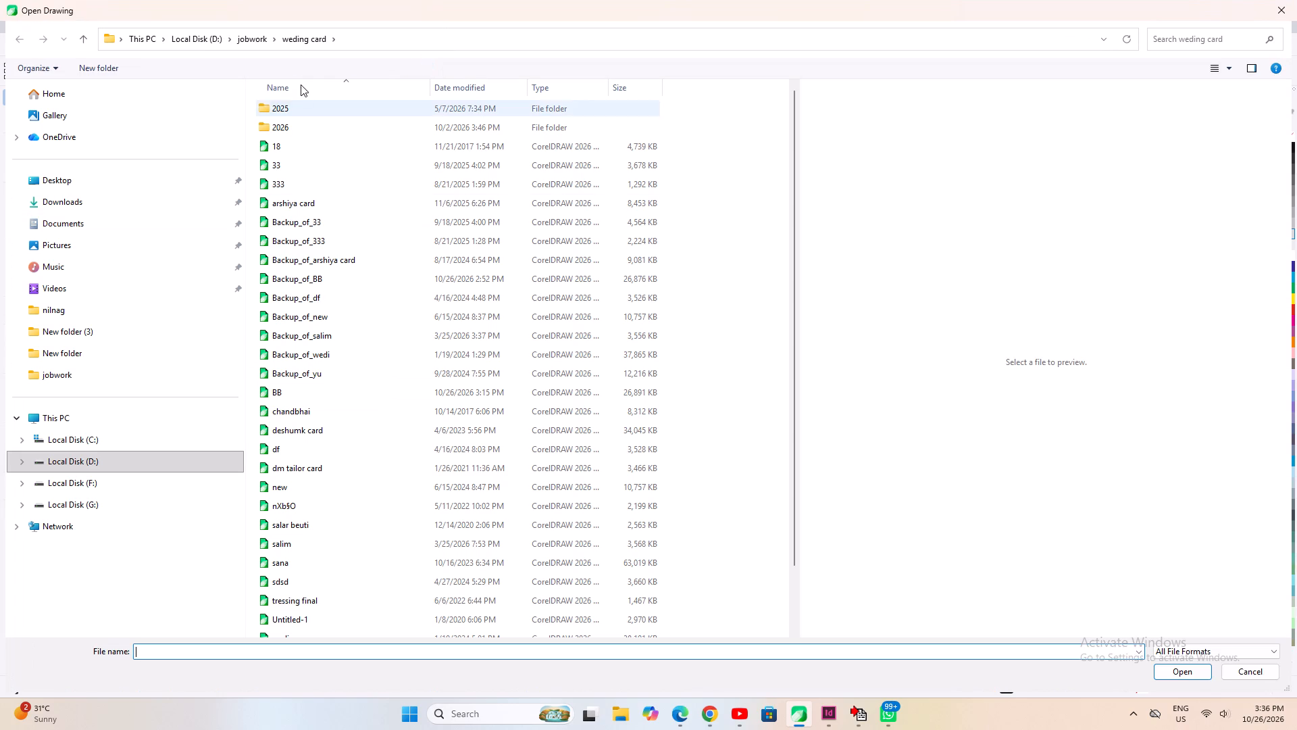
{"action": "left_click", "coordinate": [246, 40]}
{"action": "left_click", "coordinate": [297, 449]}
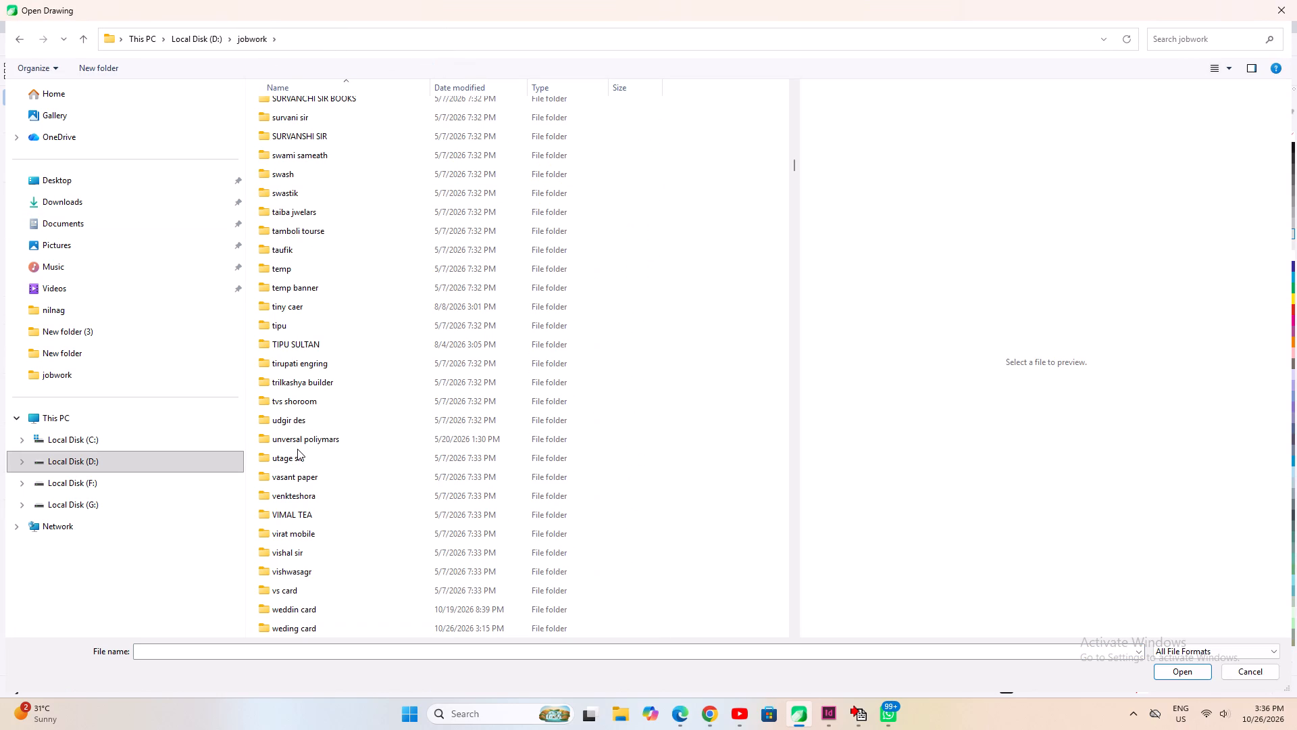
{"action": "left_click", "coordinate": [290, 413]}
{"action": "key", "text": "m"}
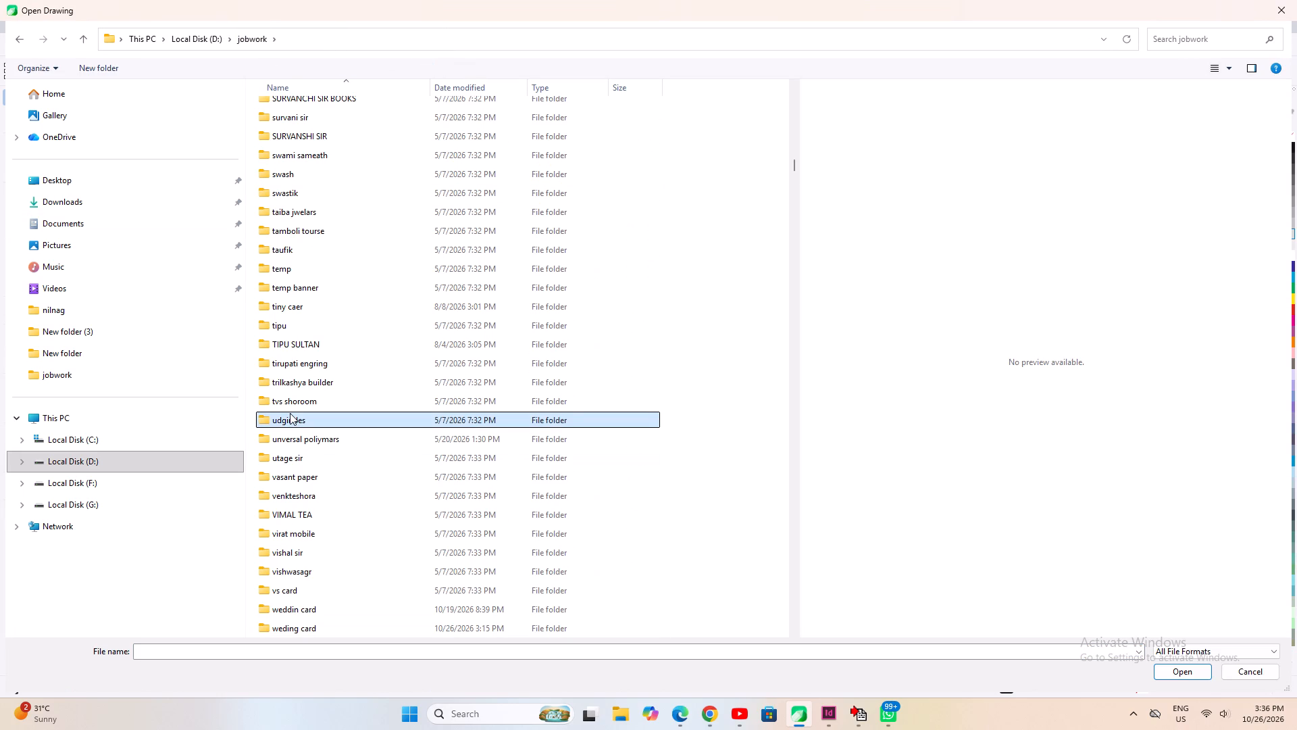
{"action": "type", "text": "mmm"}
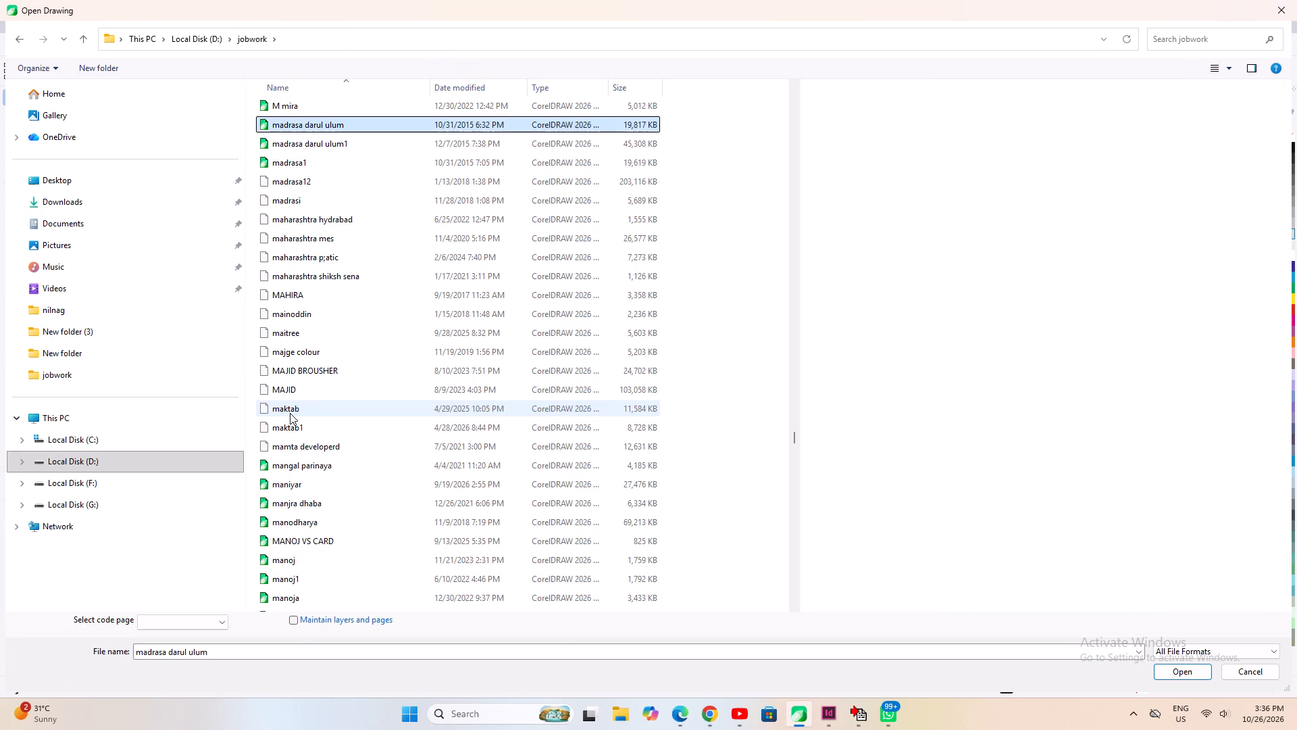
{"action": "type", "text": "MMMMMMMM"}
{"action": "key", "text": "m"}
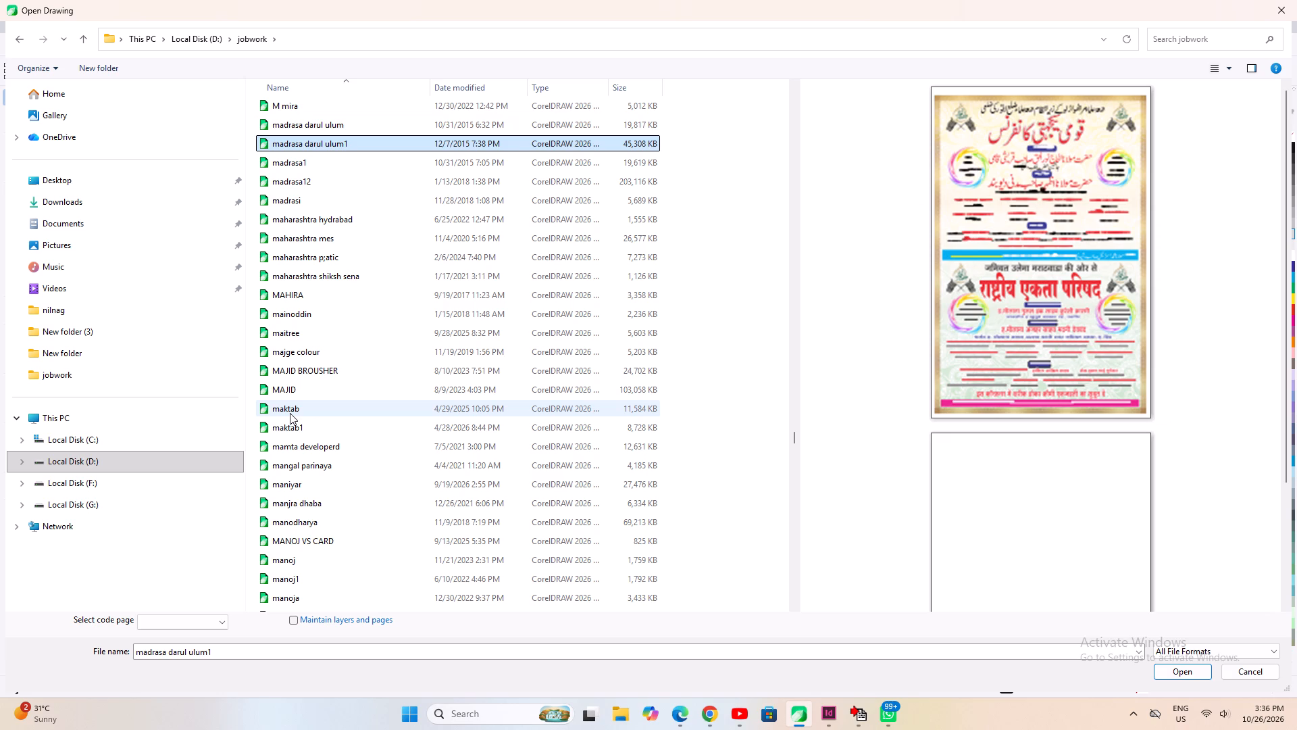
{"action": "type", "text": "MM"}
{"action": "left_click", "coordinate": [254, 39]}
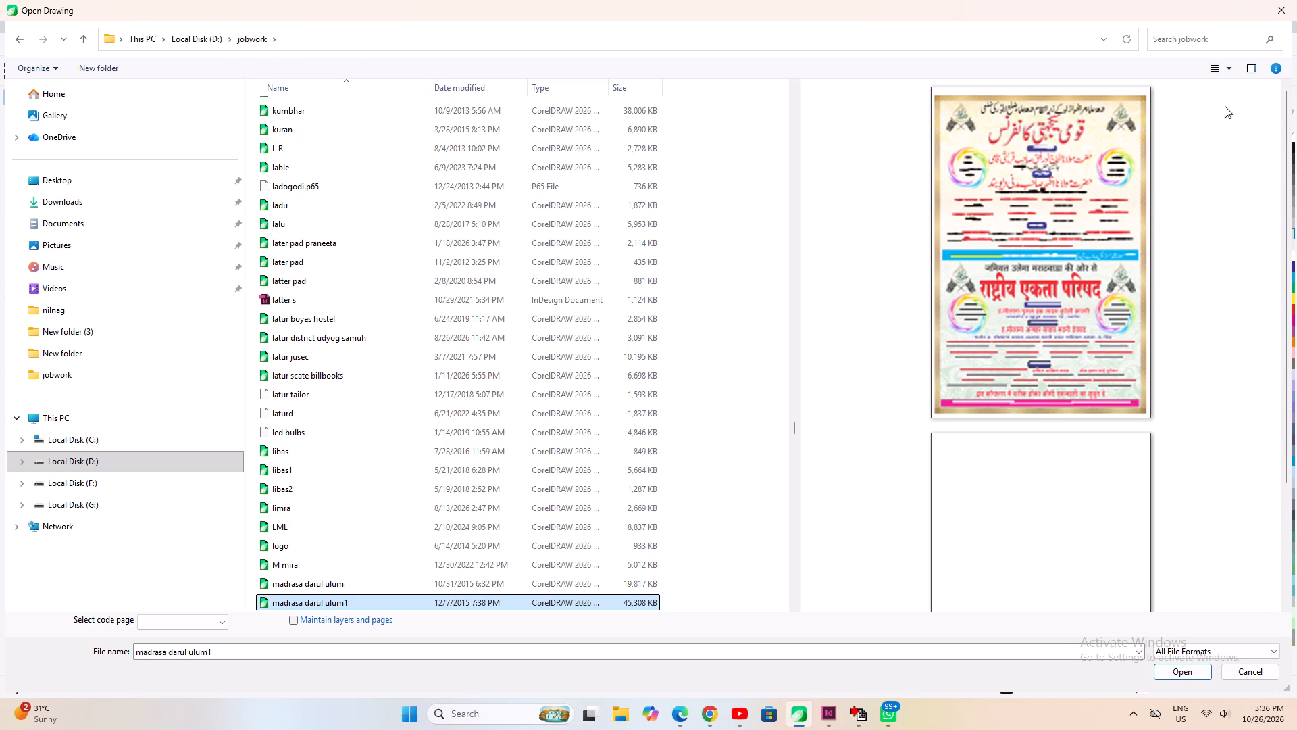
{"action": "left_click", "coordinate": [1191, 43]}
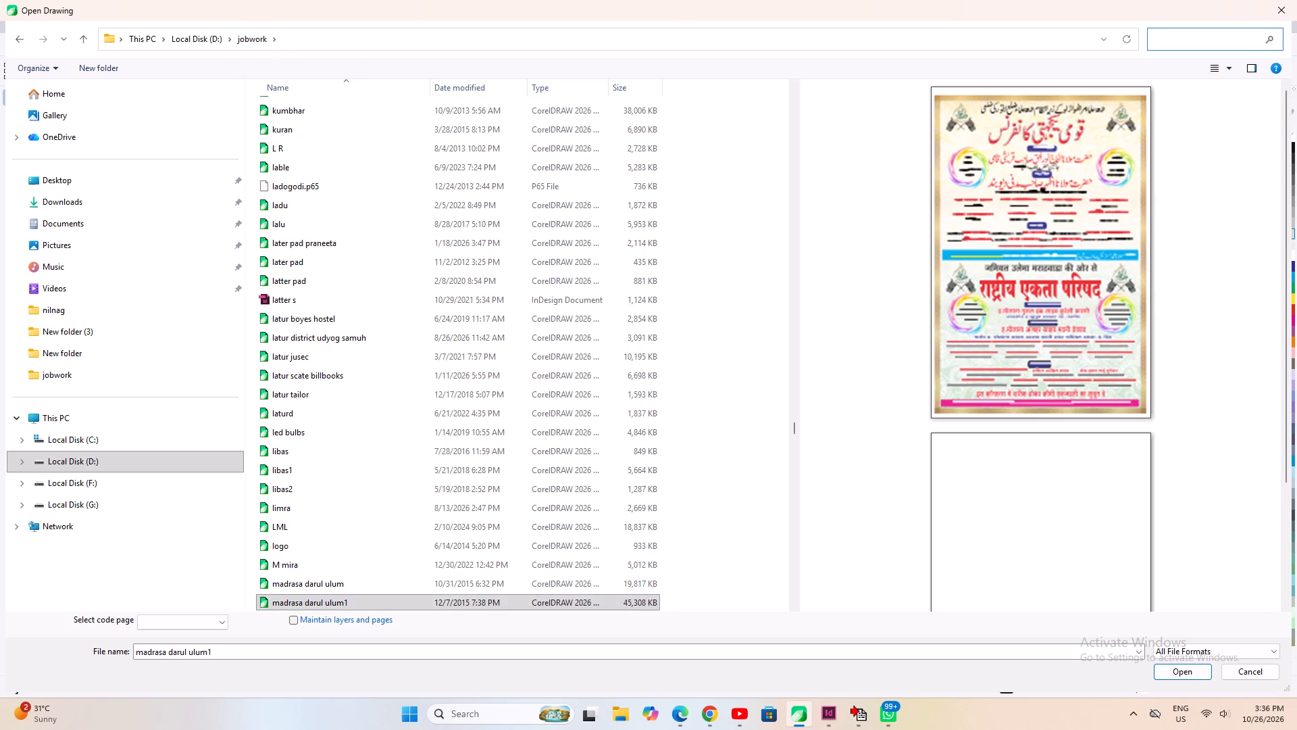
{"action": "type", "text": "MAV"}
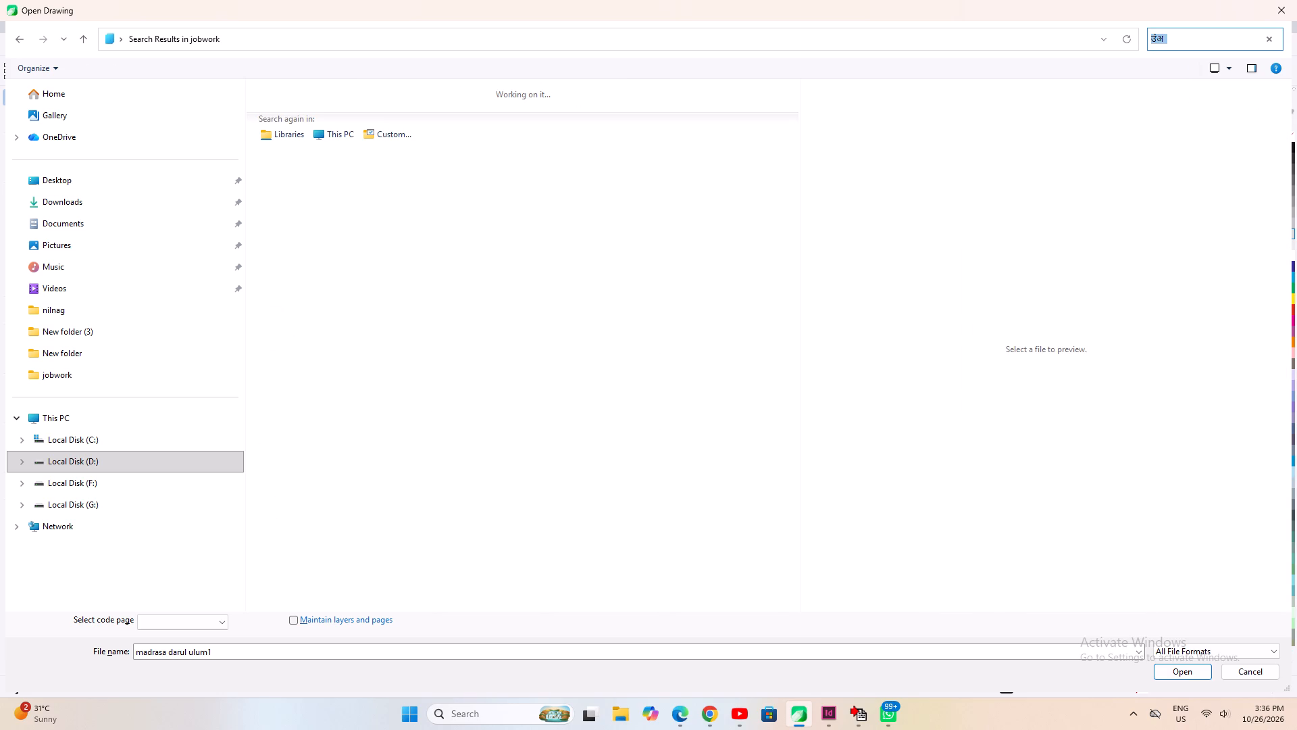
{"action": "type", "text": "mav"}
Open the usmanabad drawing from the 2026 subfolder of the mavim folder.
{"action": "double_click", "coordinate": [397, 199]}
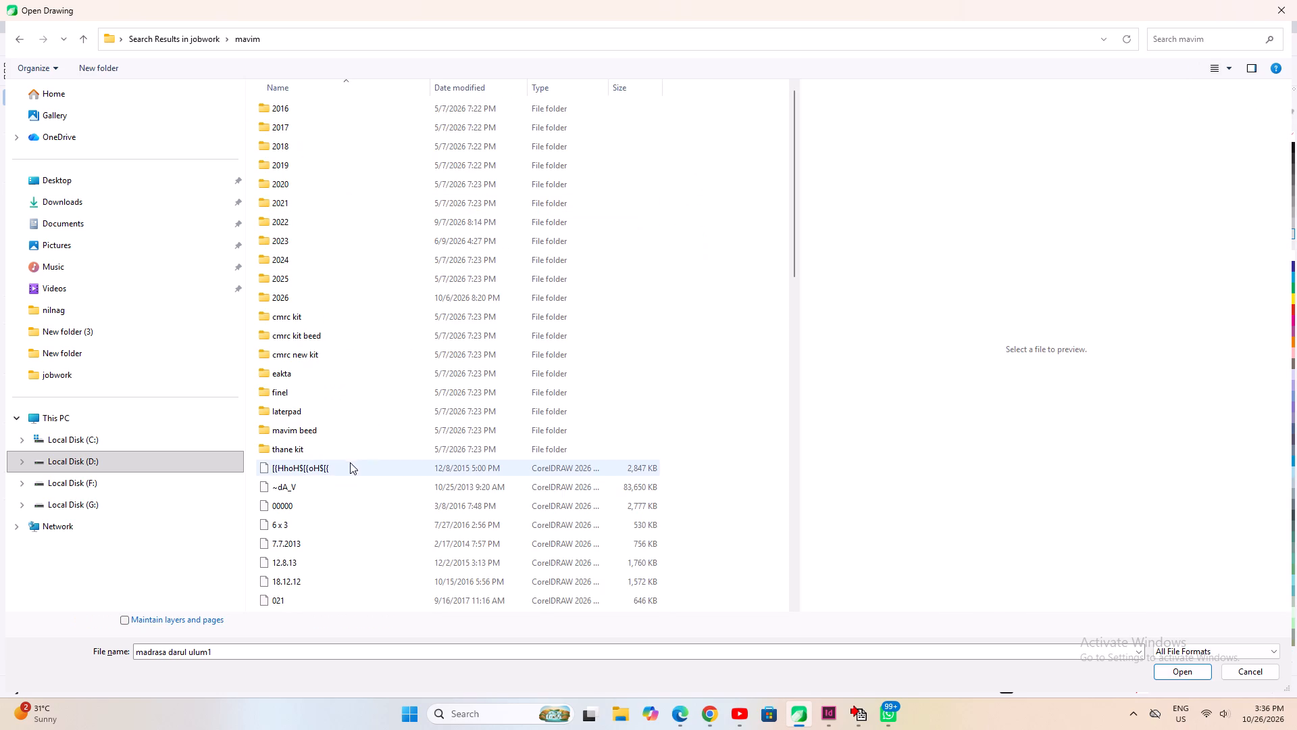
{"action": "double_click", "coordinate": [272, 300]}
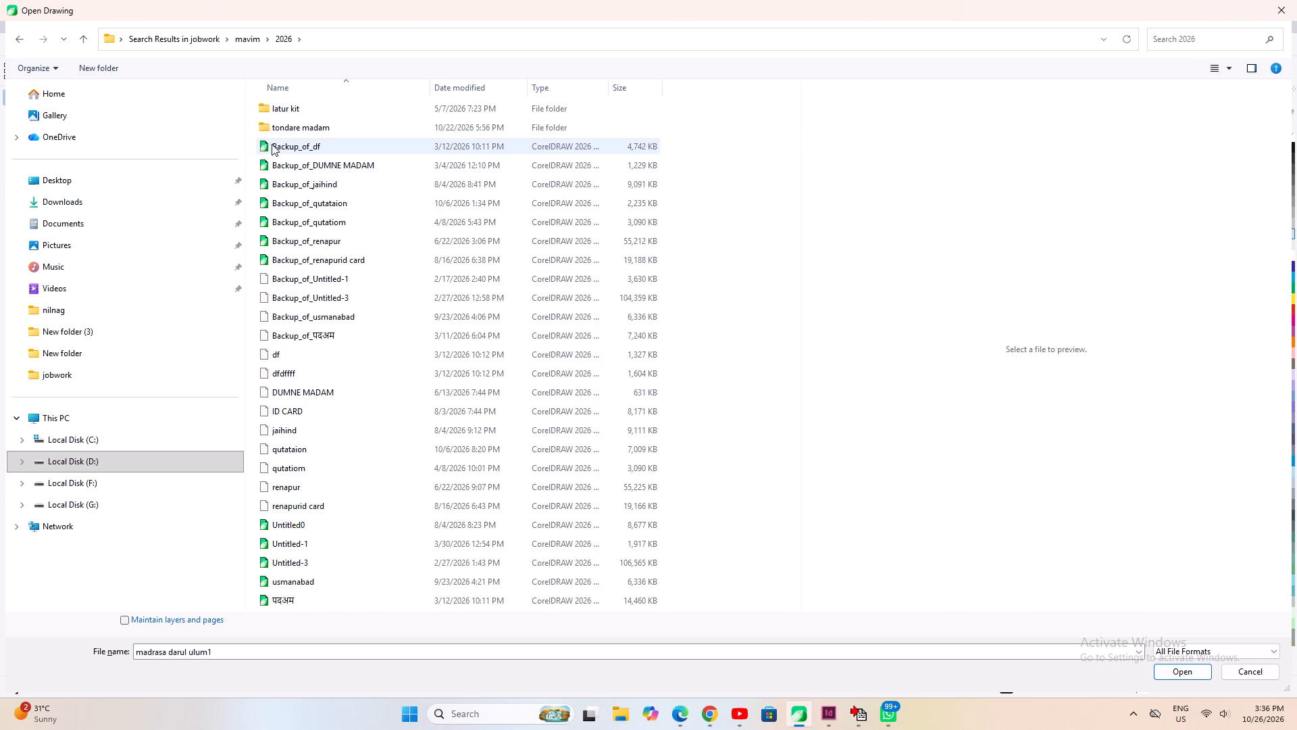
{"action": "scroll", "coordinate": [301, 550], "scroll_direction": "down", "scroll_amount": 4}
{"action": "left_click", "coordinate": [284, 602]}
{"action": "left_click", "coordinate": [293, 576]}
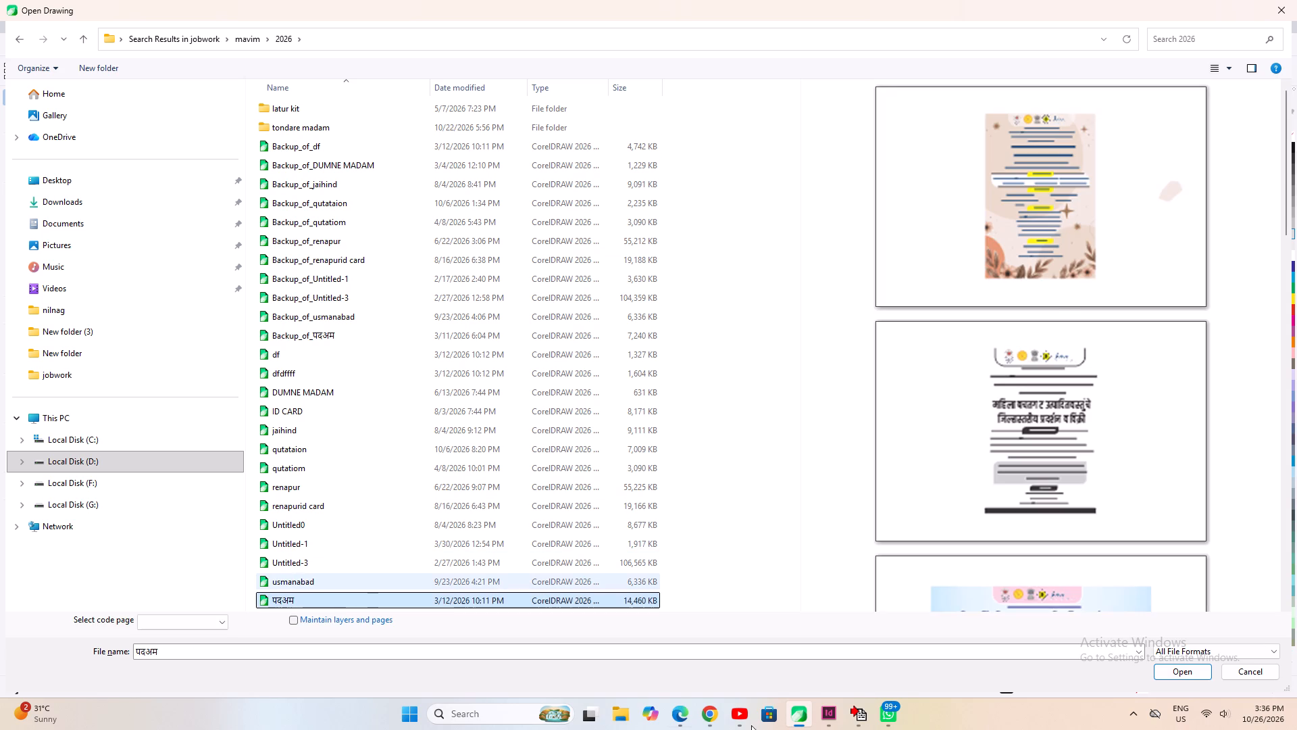
{"action": "left_click", "coordinate": [1181, 671]}
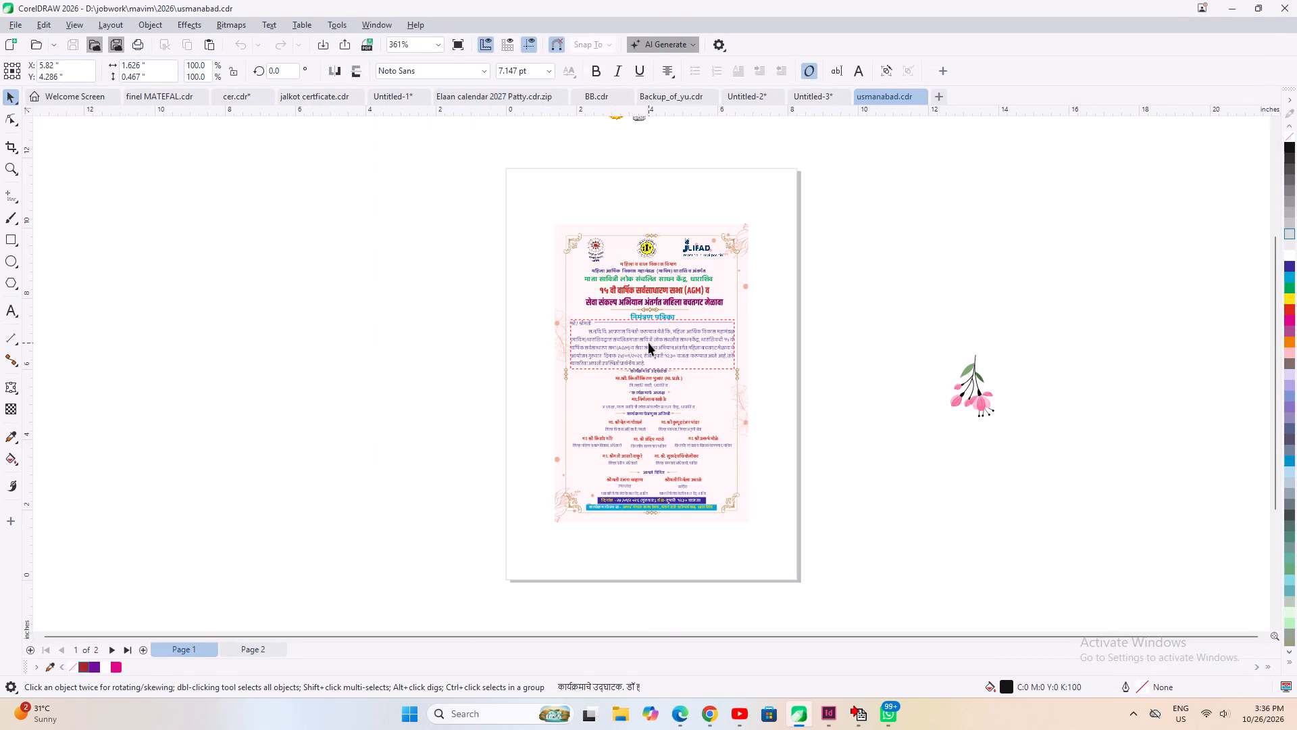
Copy the complete grouped invitation card from page 1 of usmanabad.cdr.
{"action": "left_click_drag", "start_coordinate": [514, 187], "coordinate": [800, 577]}
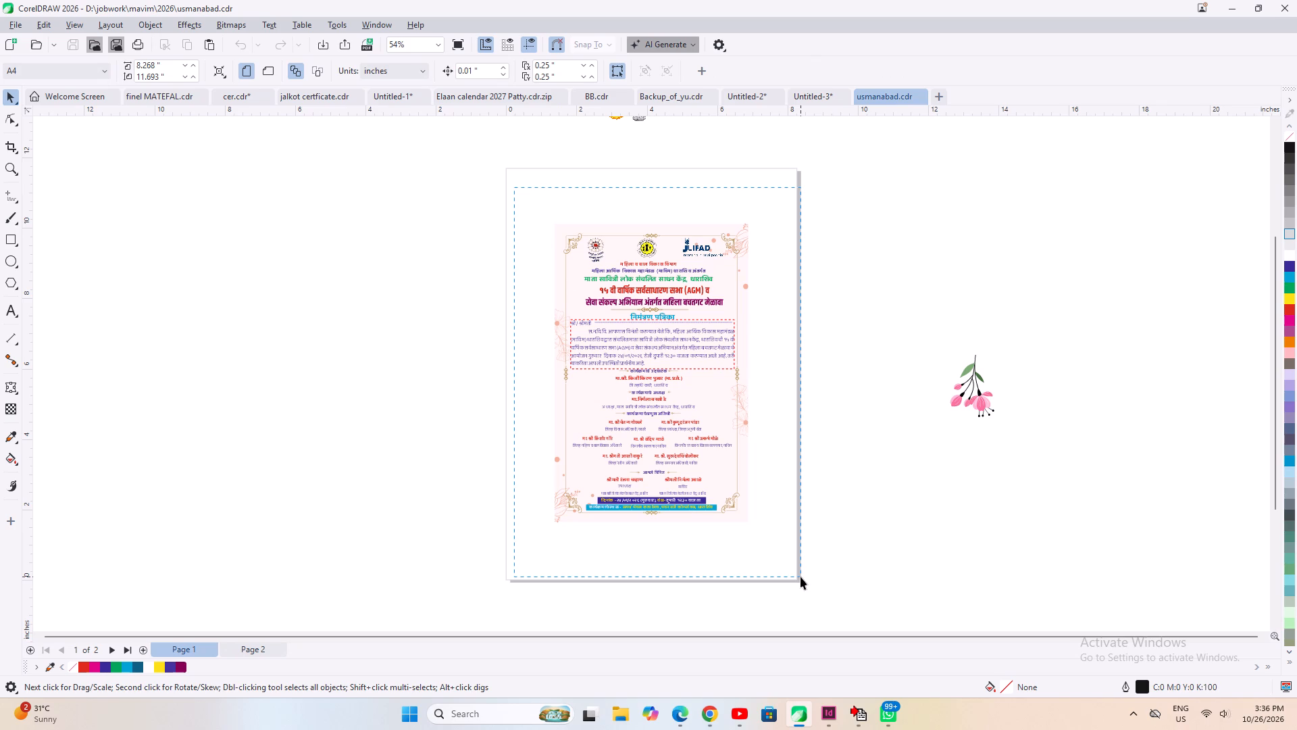
{"action": "left_click_drag", "start_coordinate": [800, 577], "coordinate": [778, 565]}
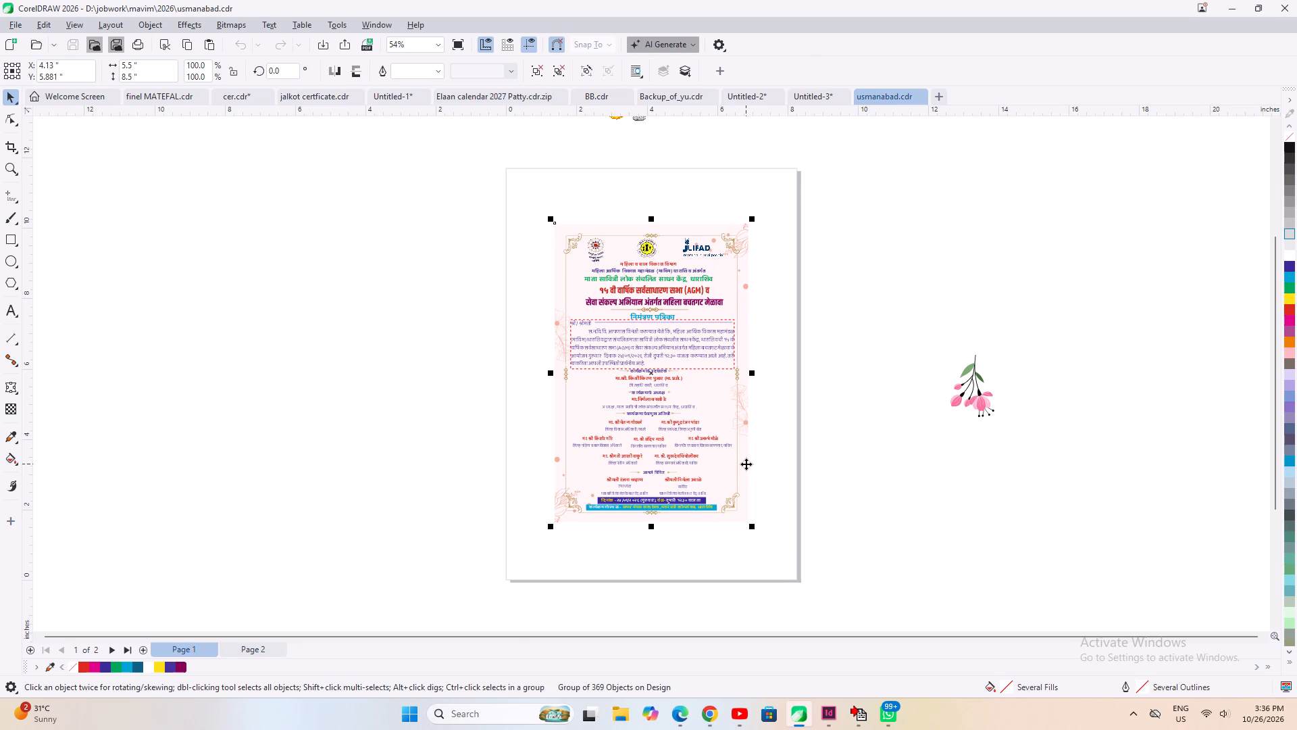
{"action": "left_click", "coordinate": [238, 651]}
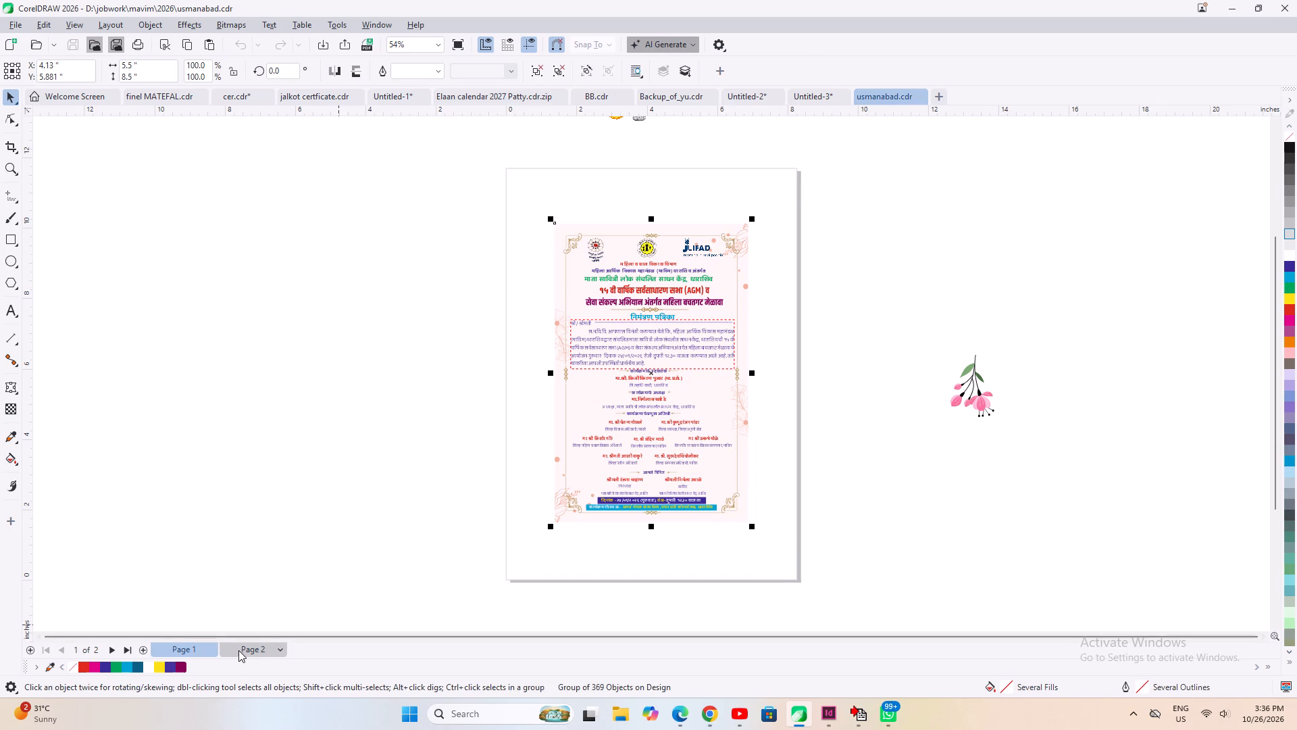
{"action": "left_click", "coordinate": [190, 654]}
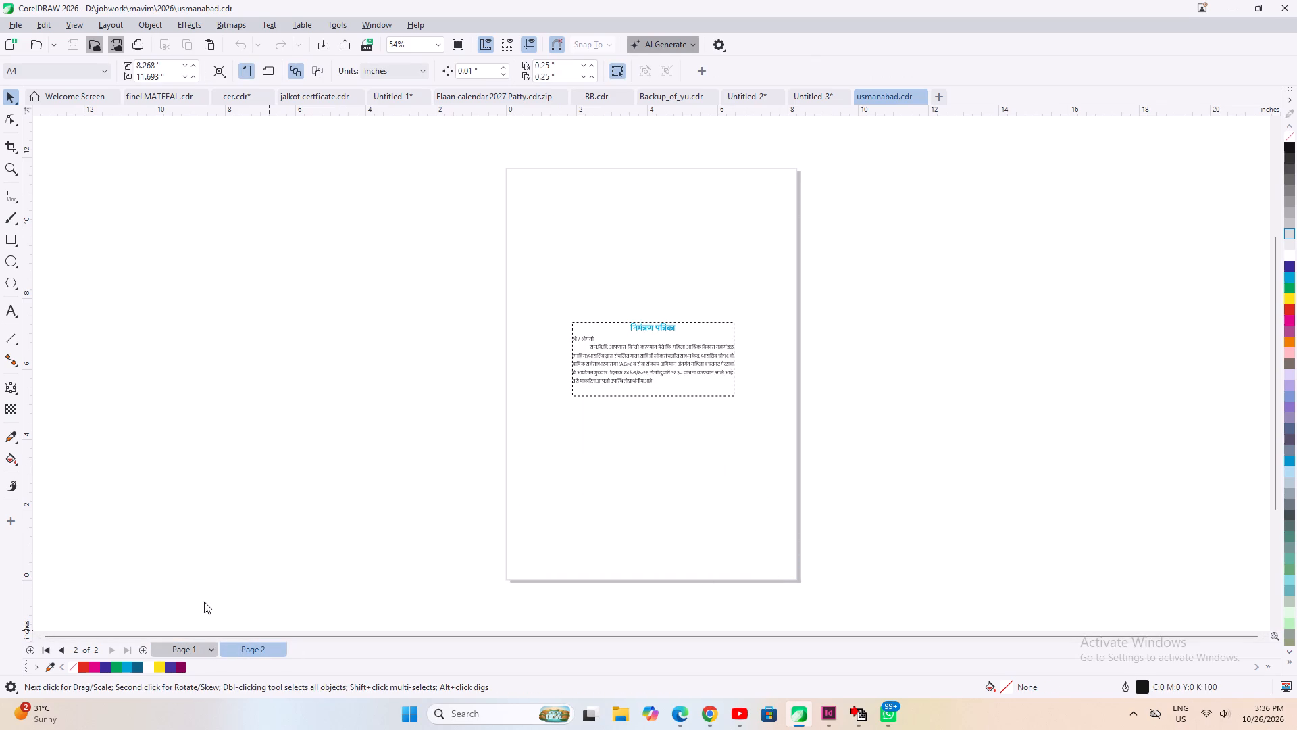
{"action": "left_click_drag", "start_coordinate": [457, 195], "coordinate": [848, 616]}
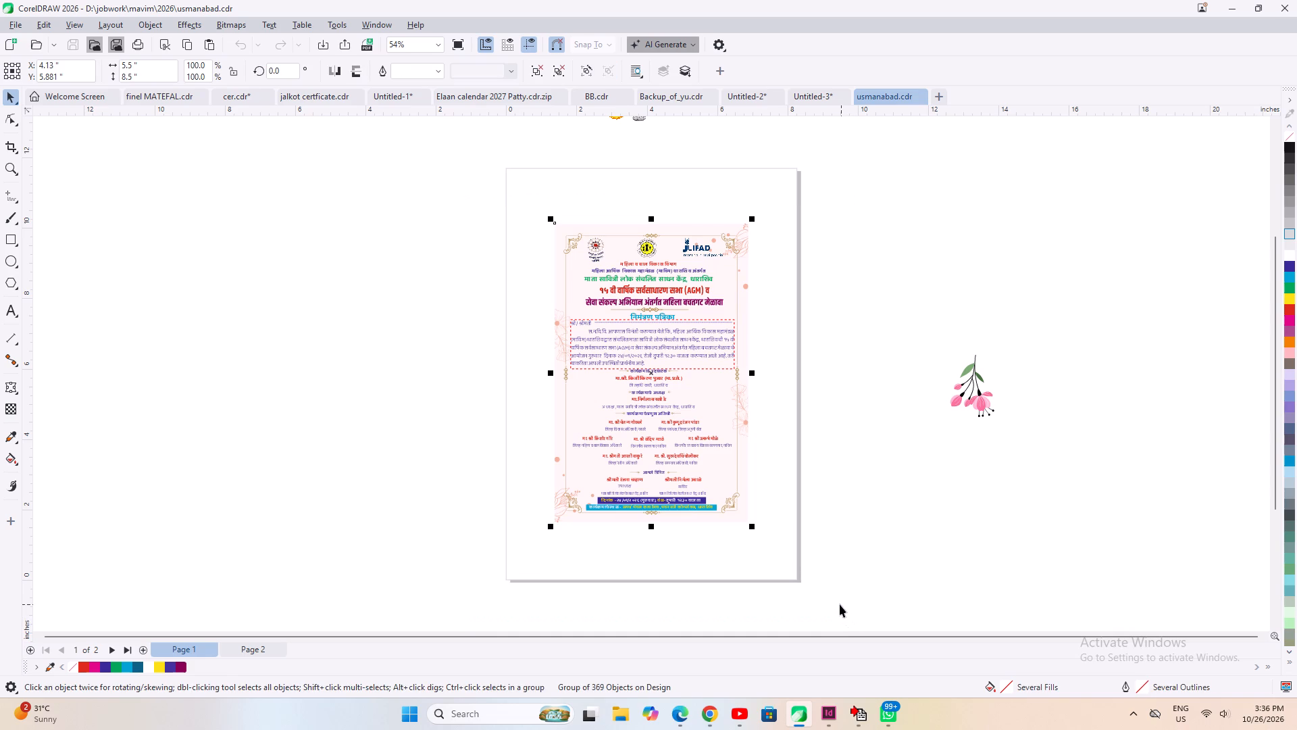
{"action": "key", "text": "ctrl+c"}
{"action": "left_click", "coordinate": [822, 570]}
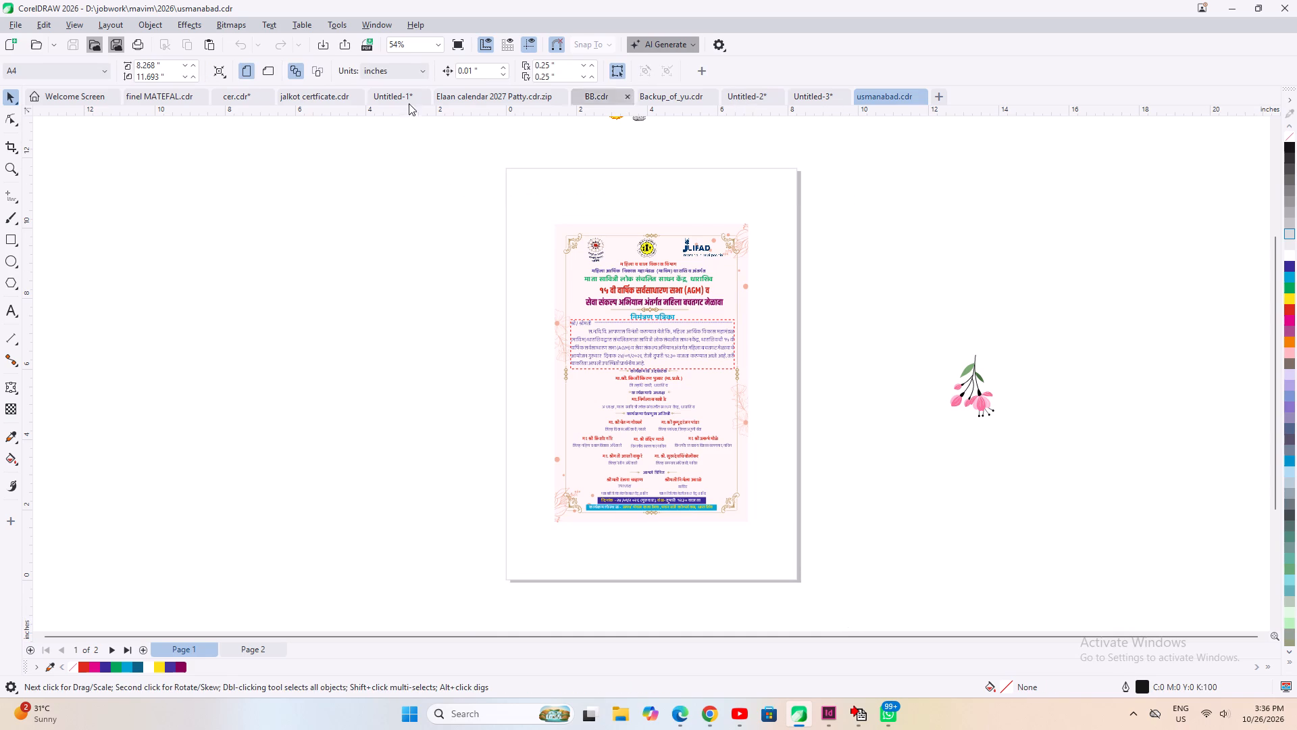
Return to cer.cdr and move the text frame beginning कार्यक्रमाचे अध्यक्ष off the page, below the yellow reference poster.
{"action": "left_click", "coordinate": [226, 97]}
{"action": "scroll", "coordinate": [718, 529], "scroll_direction": "down", "scroll_amount": 10}
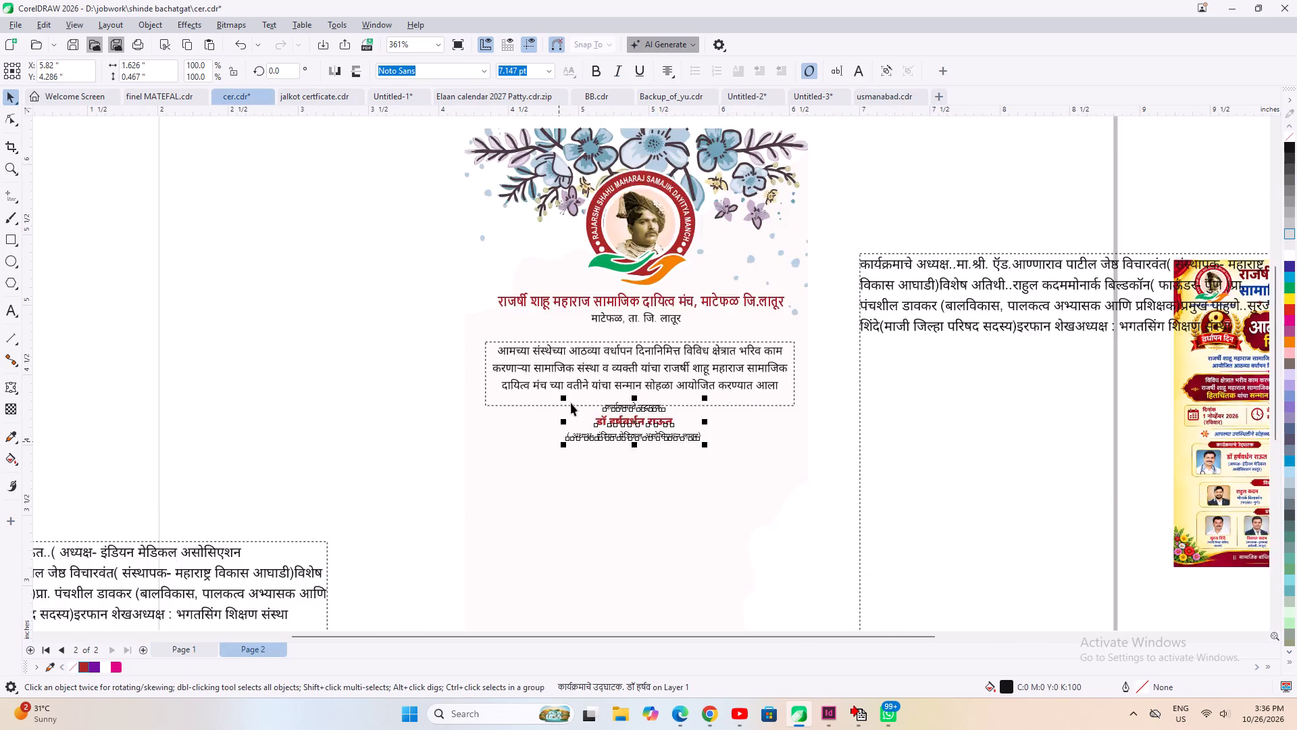
{"action": "scroll", "coordinate": [486, 228], "scroll_direction": "down", "scroll_amount": 4}
{"action": "left_click", "coordinate": [617, 520]}
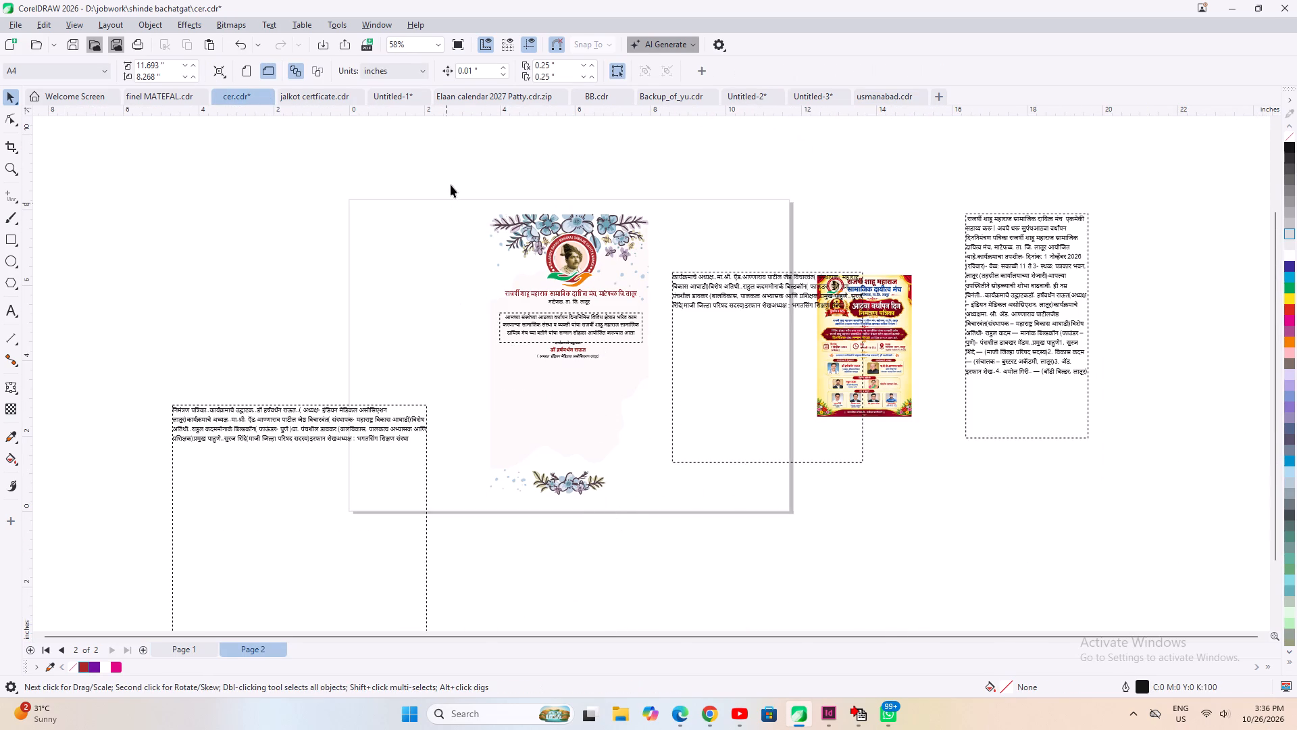
{"action": "left_click_drag", "start_coordinate": [452, 179], "coordinate": [663, 577]}
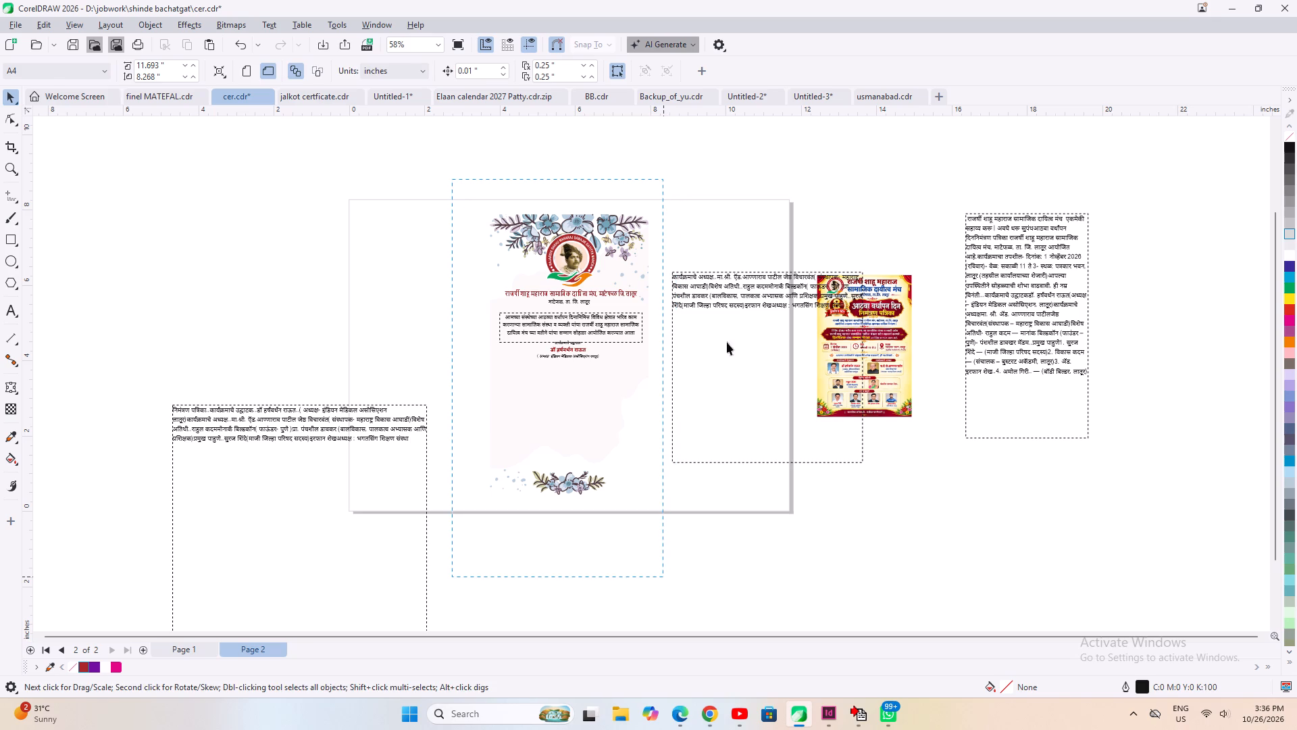
{"action": "left_click", "coordinate": [707, 282]}
{"action": "left_click_drag", "start_coordinate": [698, 289], "coordinate": [870, 495]}
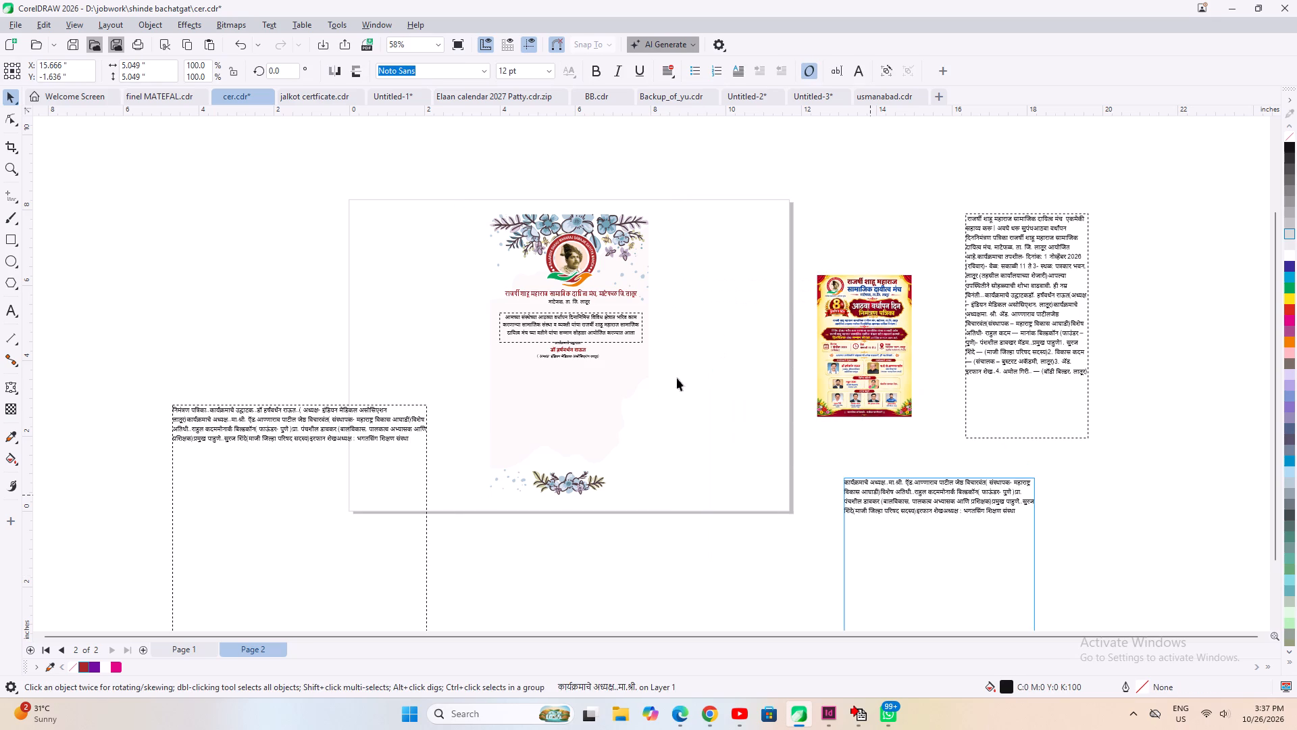
Move the entire floral card design, with its logo and texts, off the page to the empty area on its left.
{"action": "left_click_drag", "start_coordinate": [727, 189], "coordinate": [453, 538]}
{"action": "left_click_drag", "start_coordinate": [555, 339], "coordinate": [122, 293]}
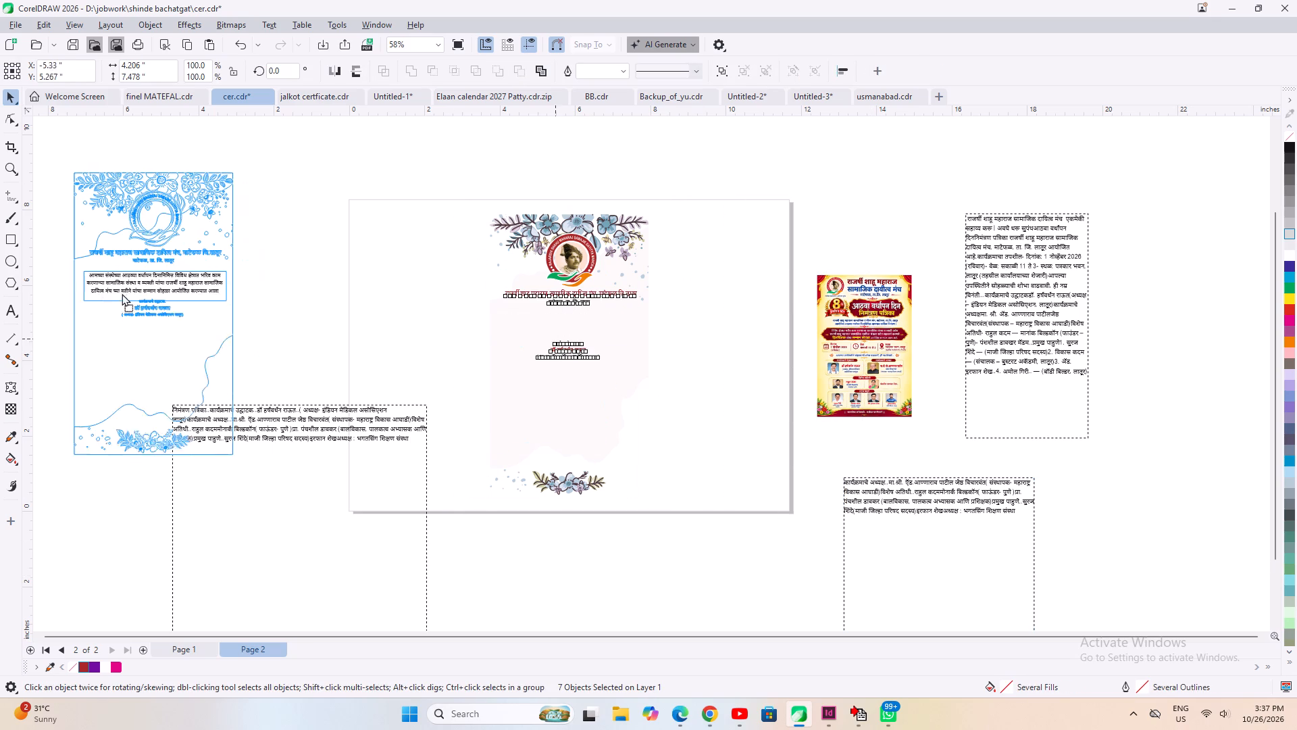
{"action": "left_click_drag", "start_coordinate": [122, 293], "coordinate": [100, 288]}
{"action": "left_click", "coordinate": [522, 287]}
Paste the copied invitation card onto the emptied page 2 of cer.cdr.
{"action": "right_click", "coordinate": [511, 258]}
{"action": "left_click", "coordinate": [536, 360]}
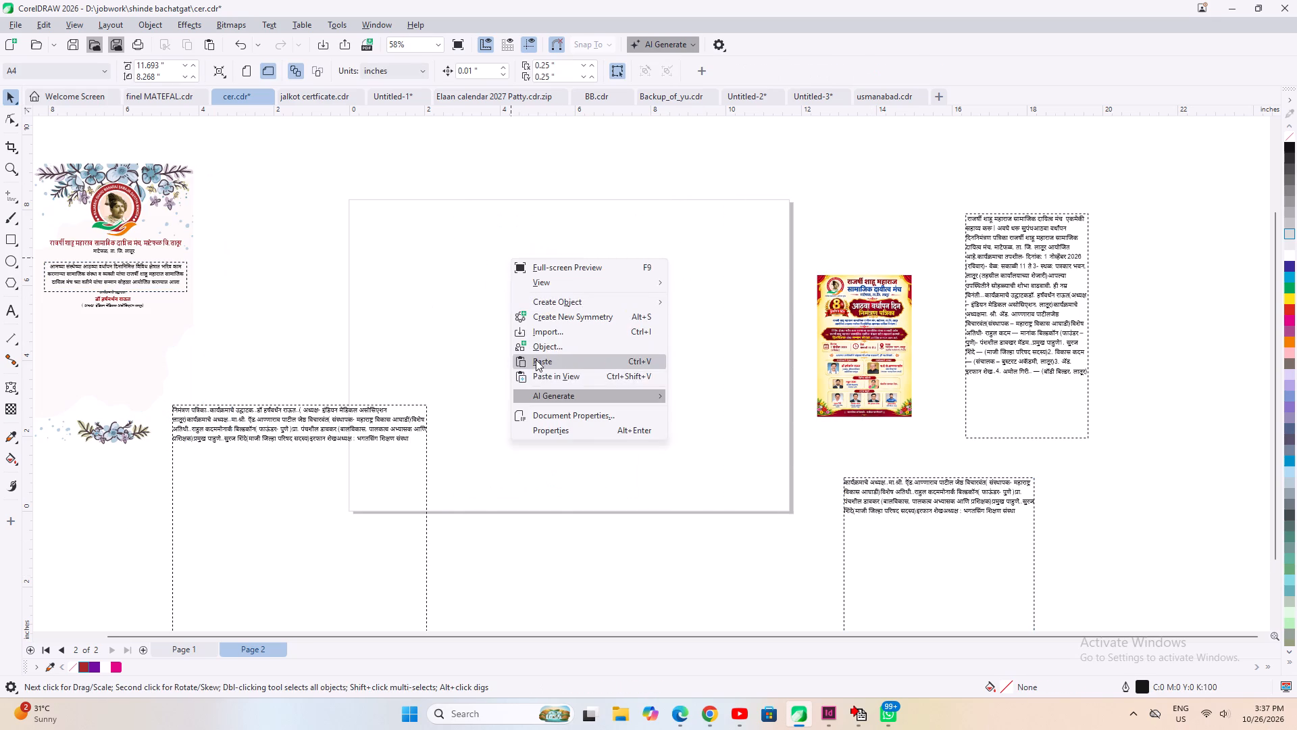
{"action": "left_click", "coordinate": [744, 284]}
Ungroup the pasted invitation card so its parts can be edited individually.
{"action": "scroll", "coordinate": [621, 205], "scroll_direction": "up", "scroll_amount": 3}
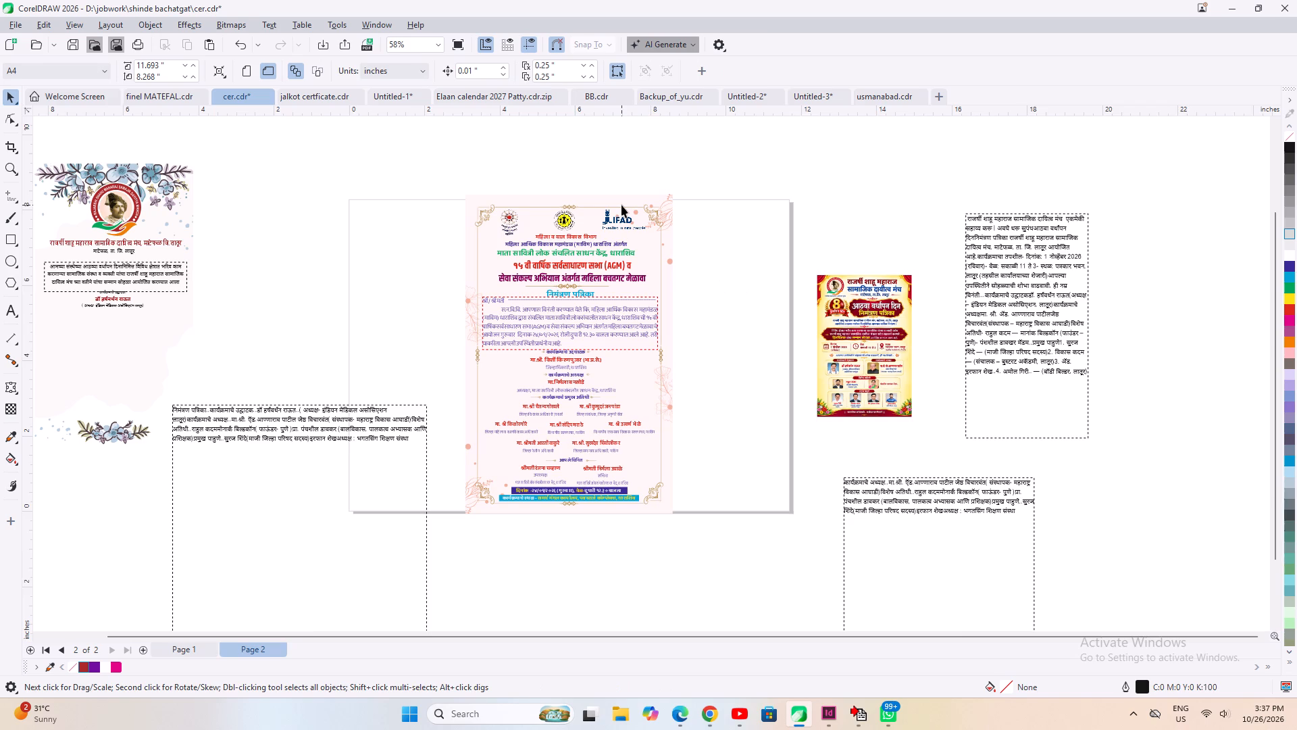
{"action": "scroll", "coordinate": [576, 215], "scroll_direction": "up", "scroll_amount": 3}
{"action": "left_click", "coordinate": [655, 244]}
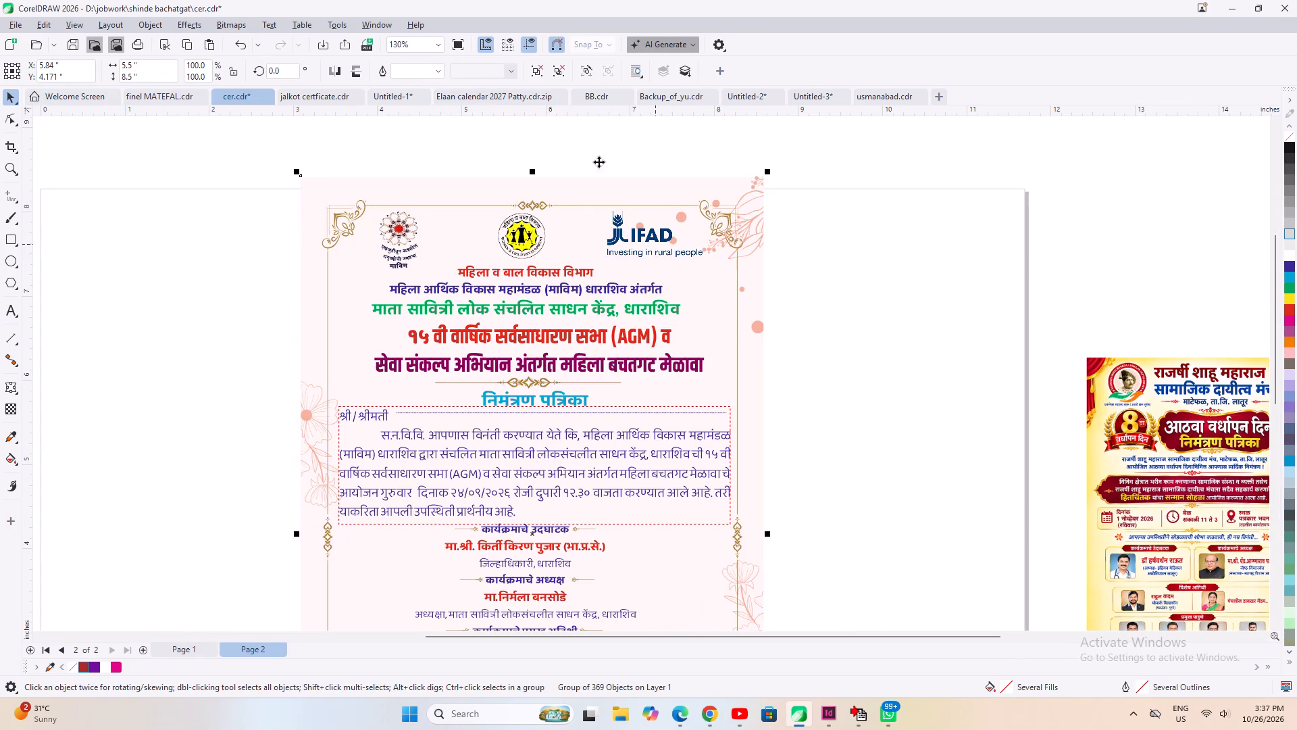
{"action": "left_click", "coordinate": [567, 70]}
{"action": "left_click", "coordinate": [820, 276]}
Delete the three logos along the top of the pasted card: IFAD, the yellow round emblem and the माविम emblem.
{"action": "left_click", "coordinate": [649, 237]}
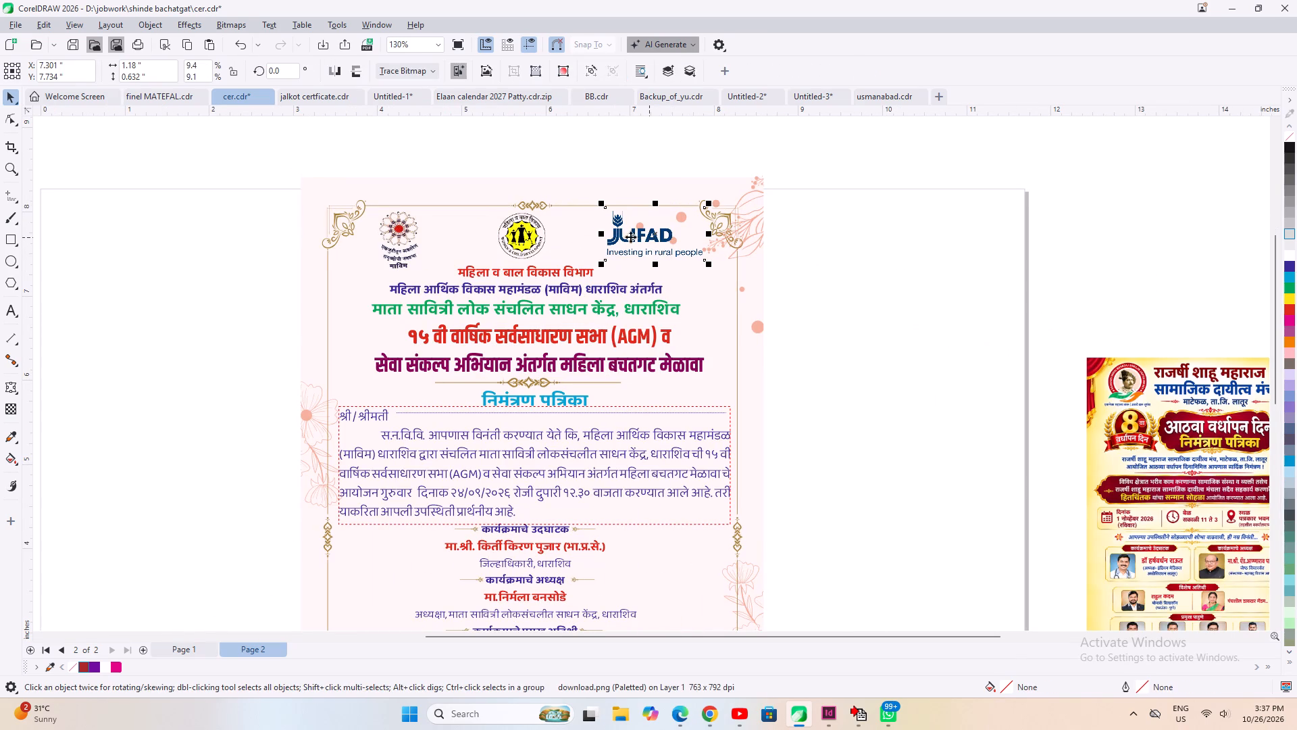
{"action": "key", "text": "Delete"}
{"action": "left_click", "coordinate": [531, 230]}
{"action": "key", "text": "Delete"}
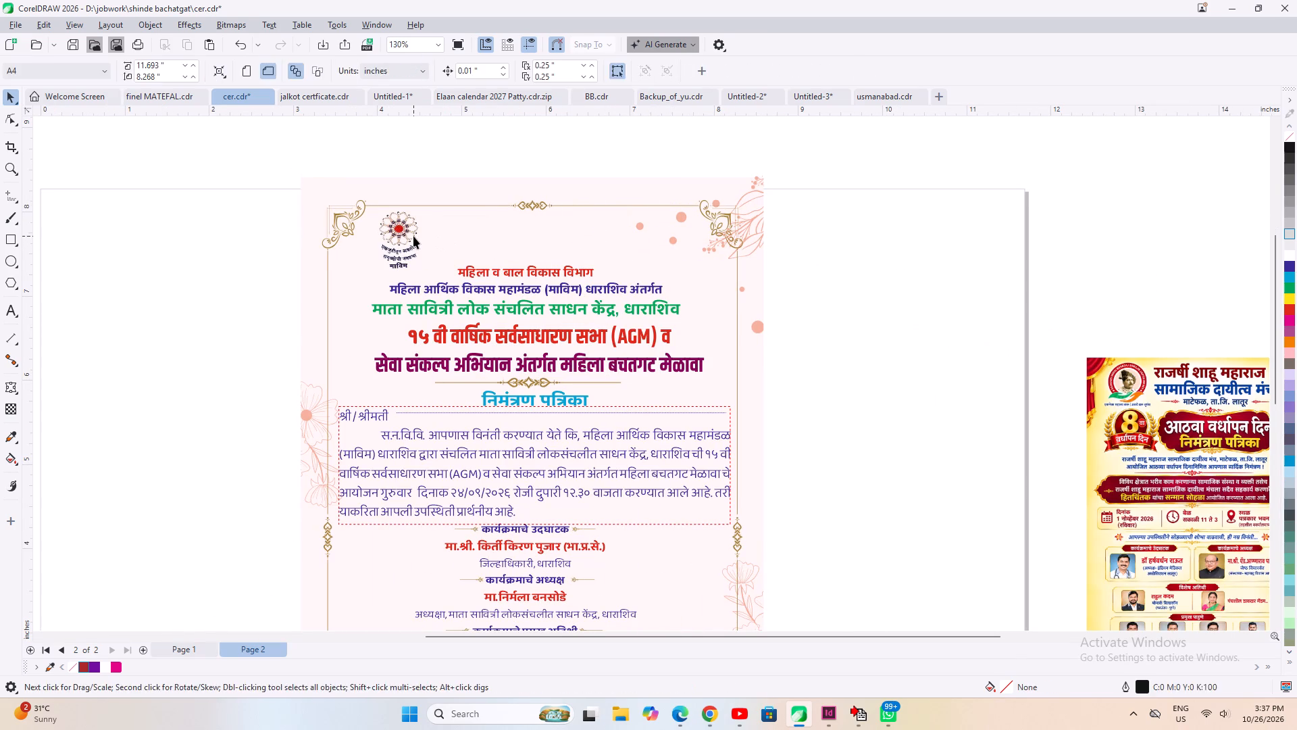
{"action": "left_click", "coordinate": [413, 236]}
{"action": "key", "text": "Delete"}
Delete the old organisation lines and the two-line AGM heading above the निमंत्रण पत्रिका title.
{"action": "left_click", "coordinate": [484, 265]}
{"action": "left_click", "coordinate": [483, 276]}
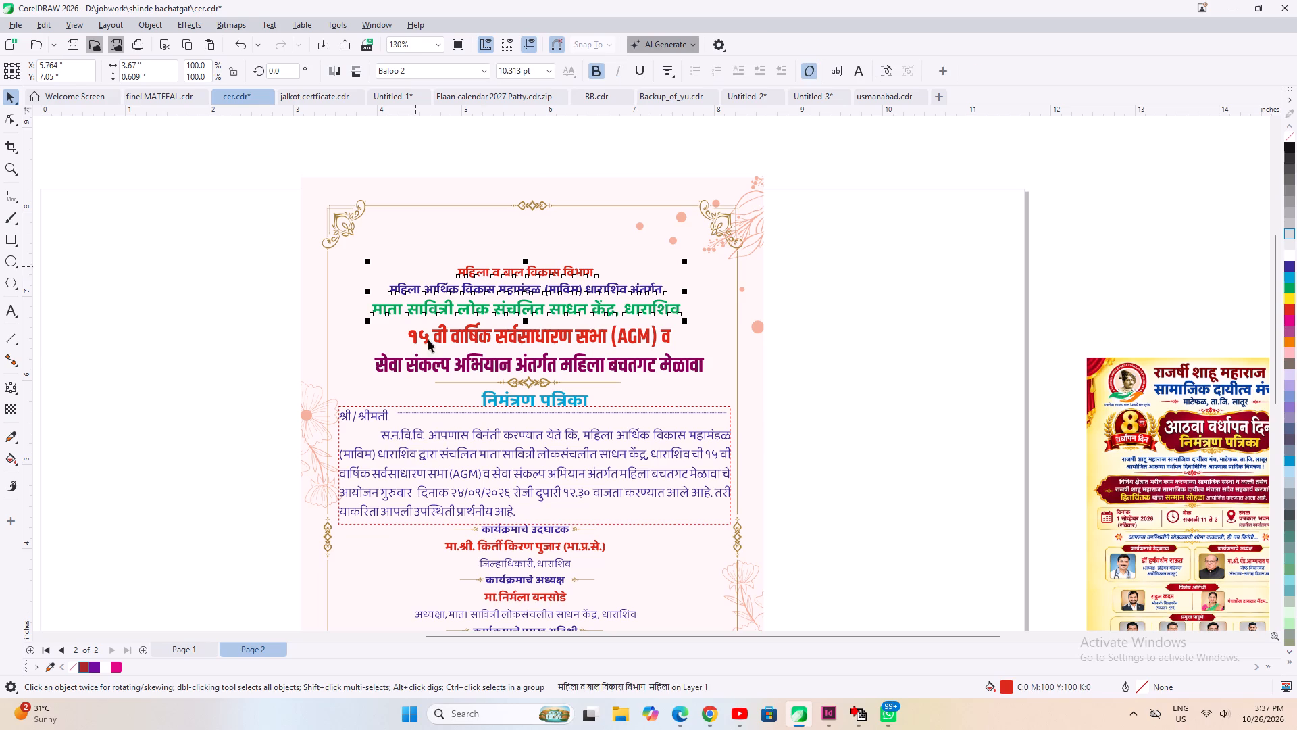
{"action": "left_click", "coordinate": [499, 338], "text": "shift"}
{"action": "key", "text": "Delete"}
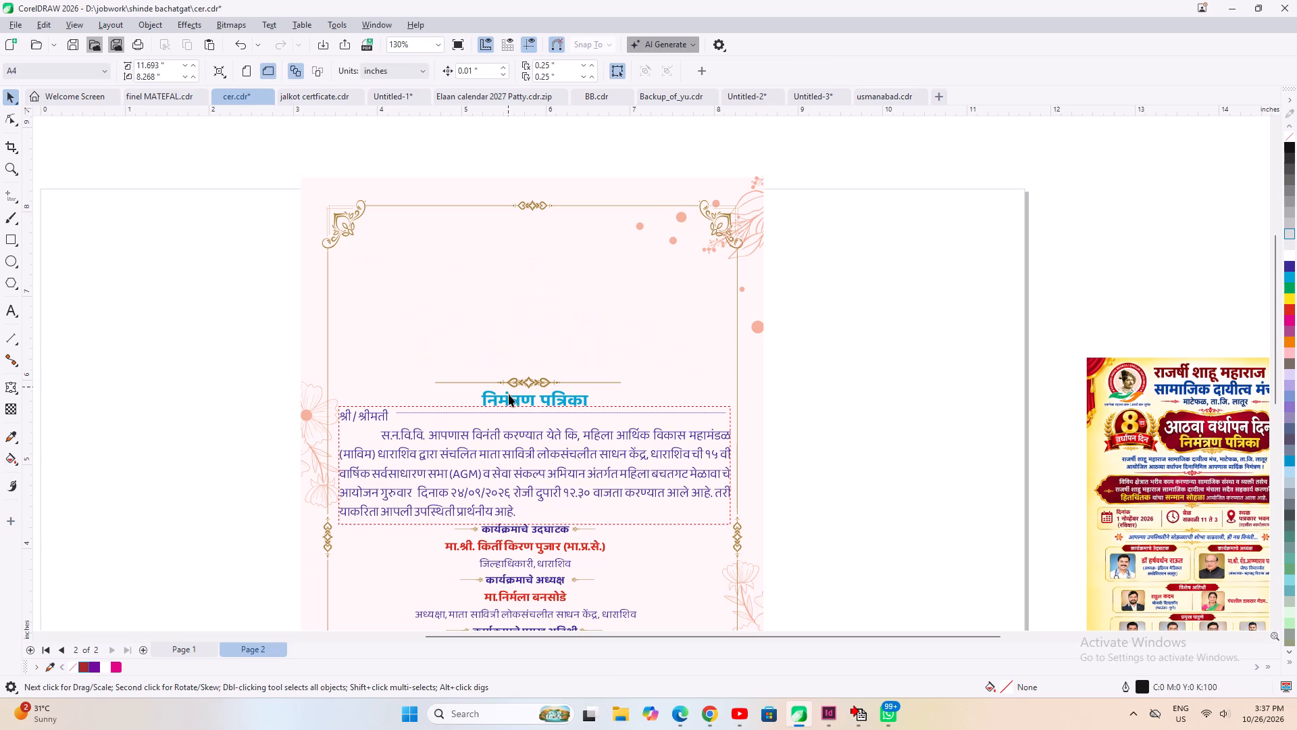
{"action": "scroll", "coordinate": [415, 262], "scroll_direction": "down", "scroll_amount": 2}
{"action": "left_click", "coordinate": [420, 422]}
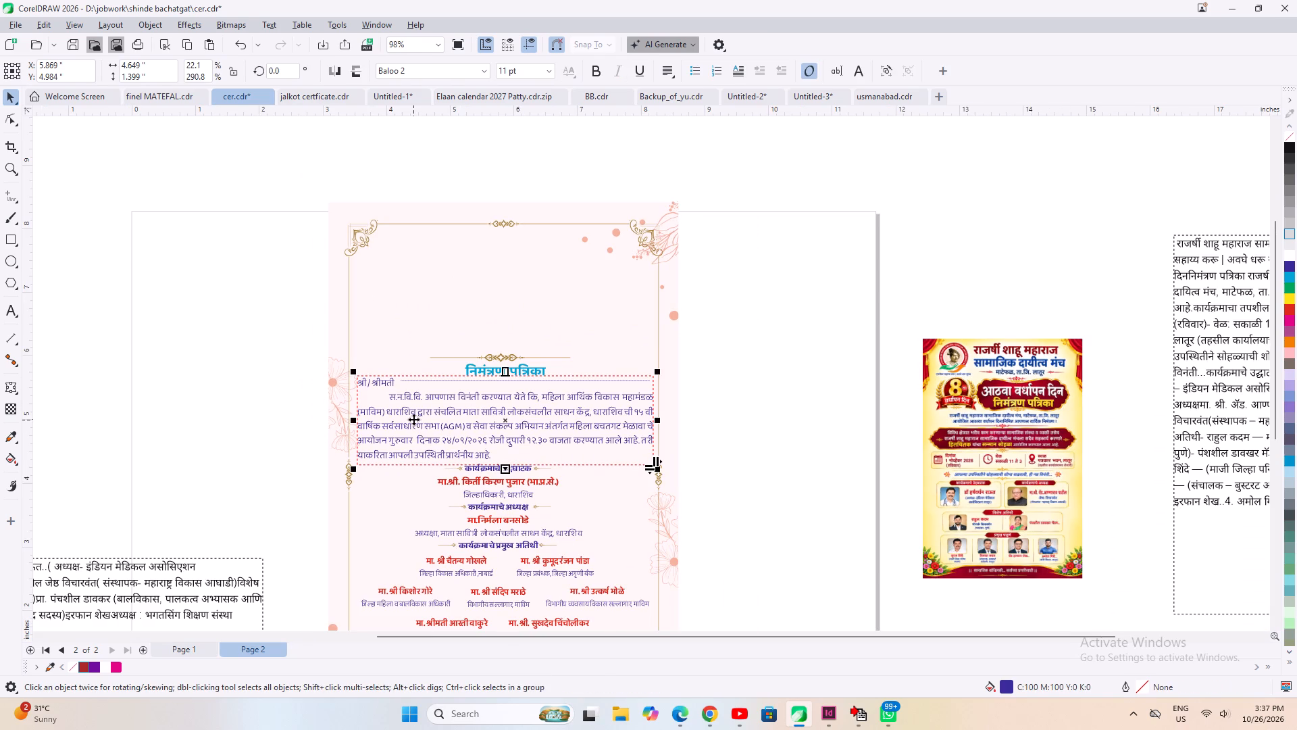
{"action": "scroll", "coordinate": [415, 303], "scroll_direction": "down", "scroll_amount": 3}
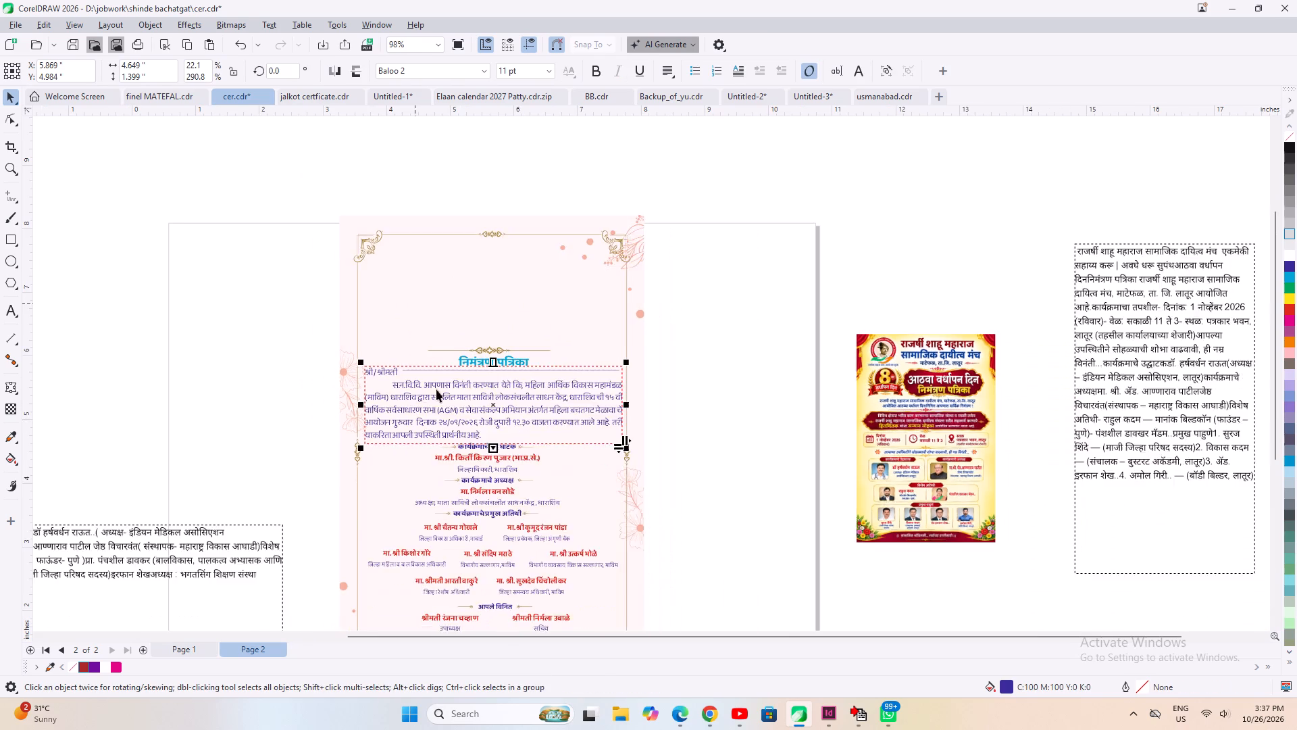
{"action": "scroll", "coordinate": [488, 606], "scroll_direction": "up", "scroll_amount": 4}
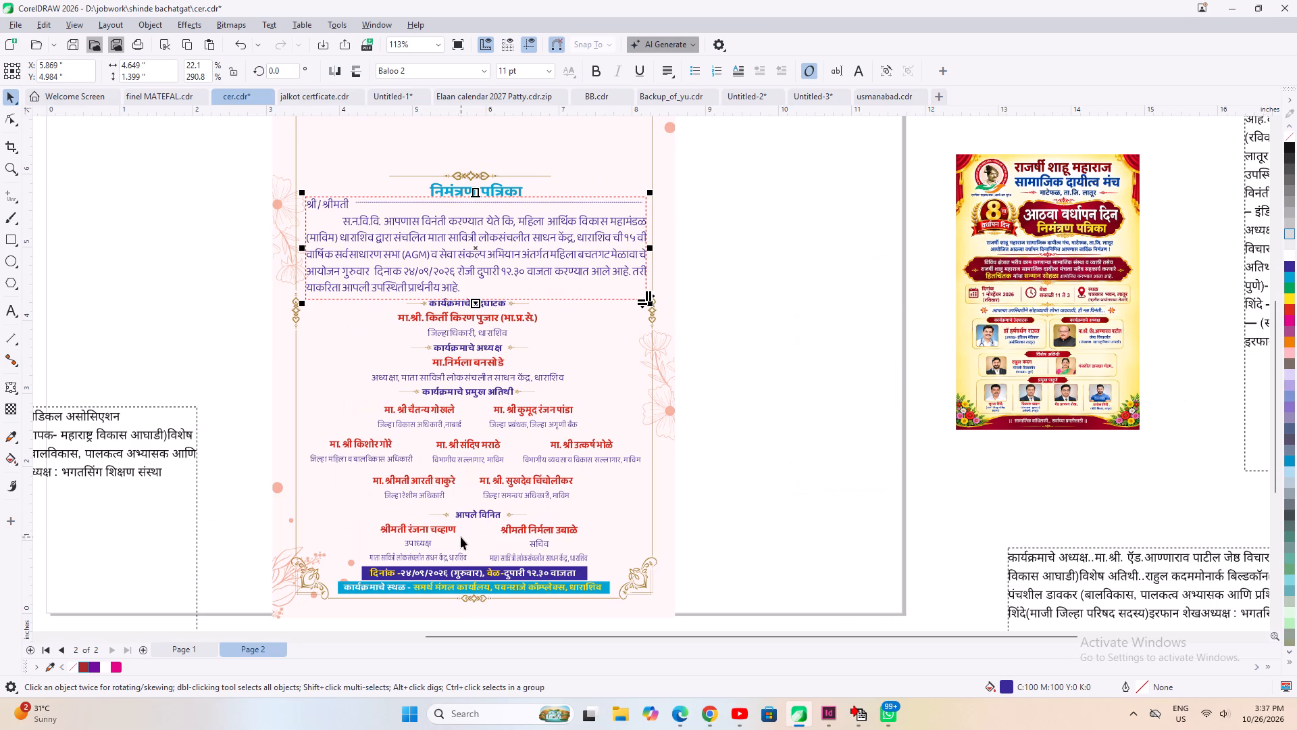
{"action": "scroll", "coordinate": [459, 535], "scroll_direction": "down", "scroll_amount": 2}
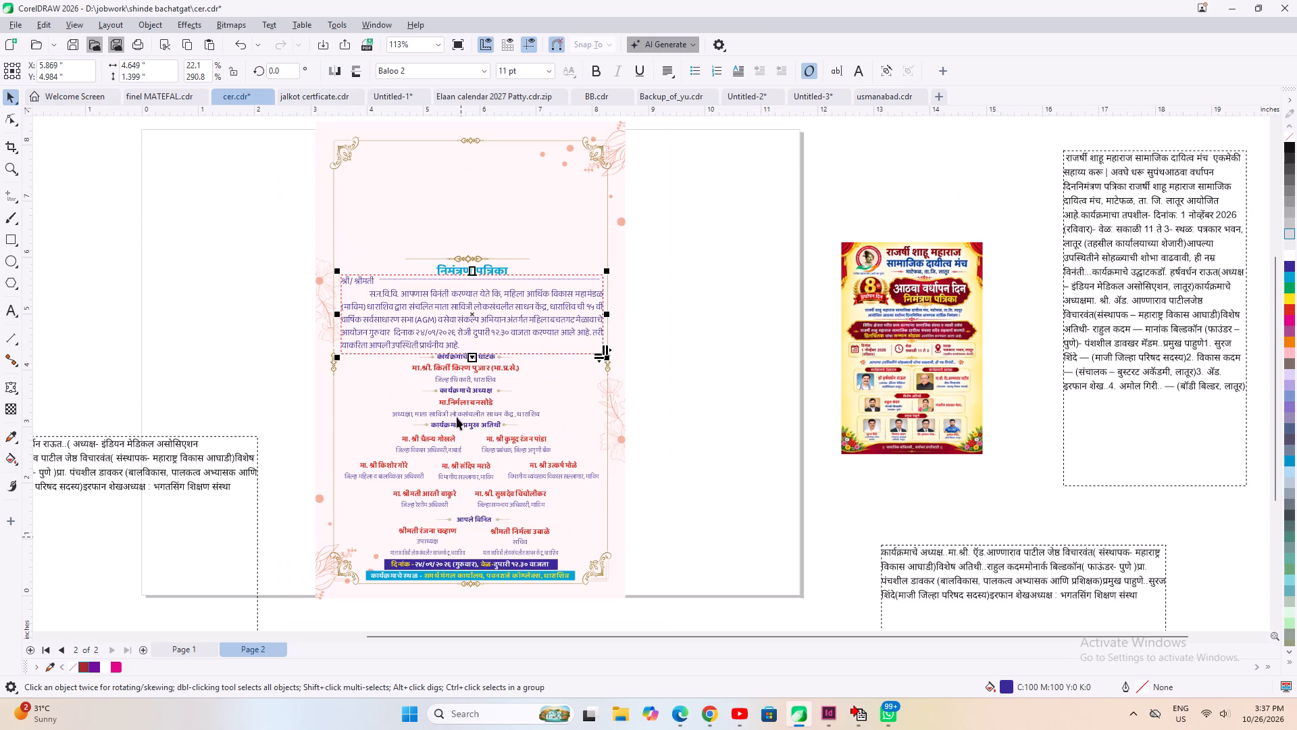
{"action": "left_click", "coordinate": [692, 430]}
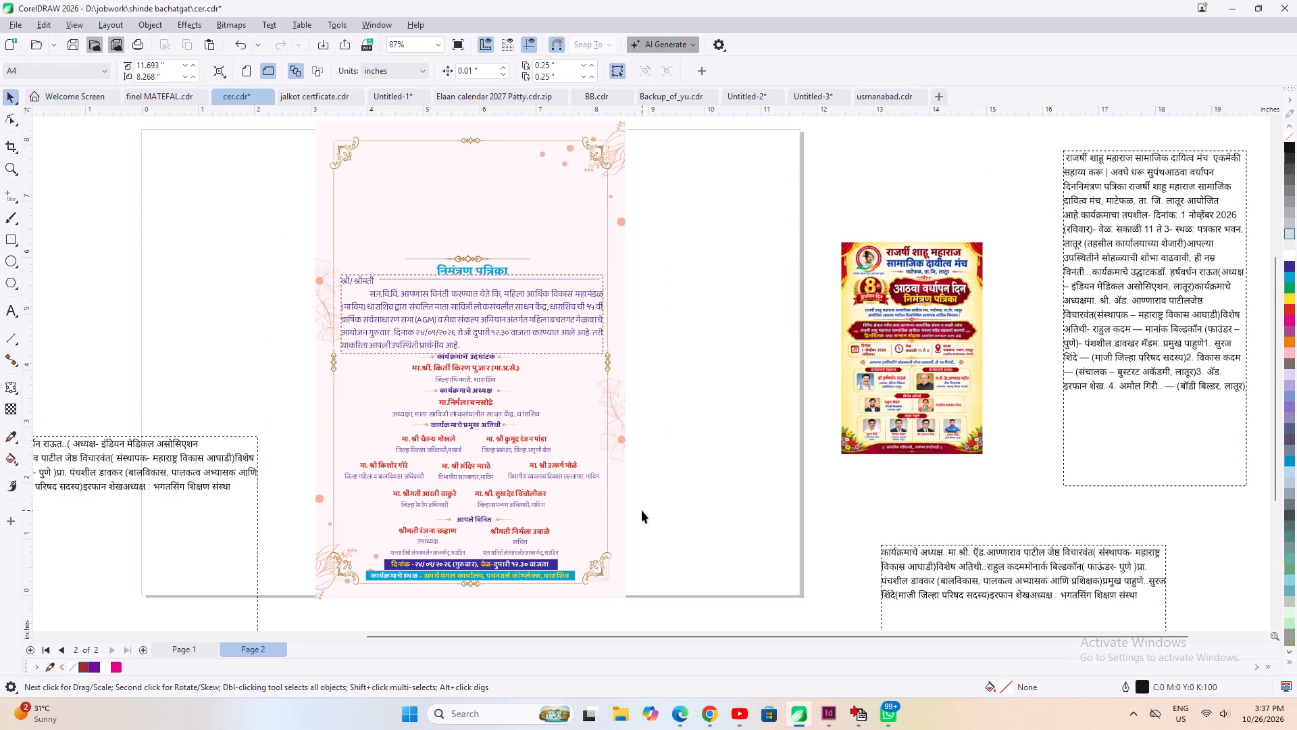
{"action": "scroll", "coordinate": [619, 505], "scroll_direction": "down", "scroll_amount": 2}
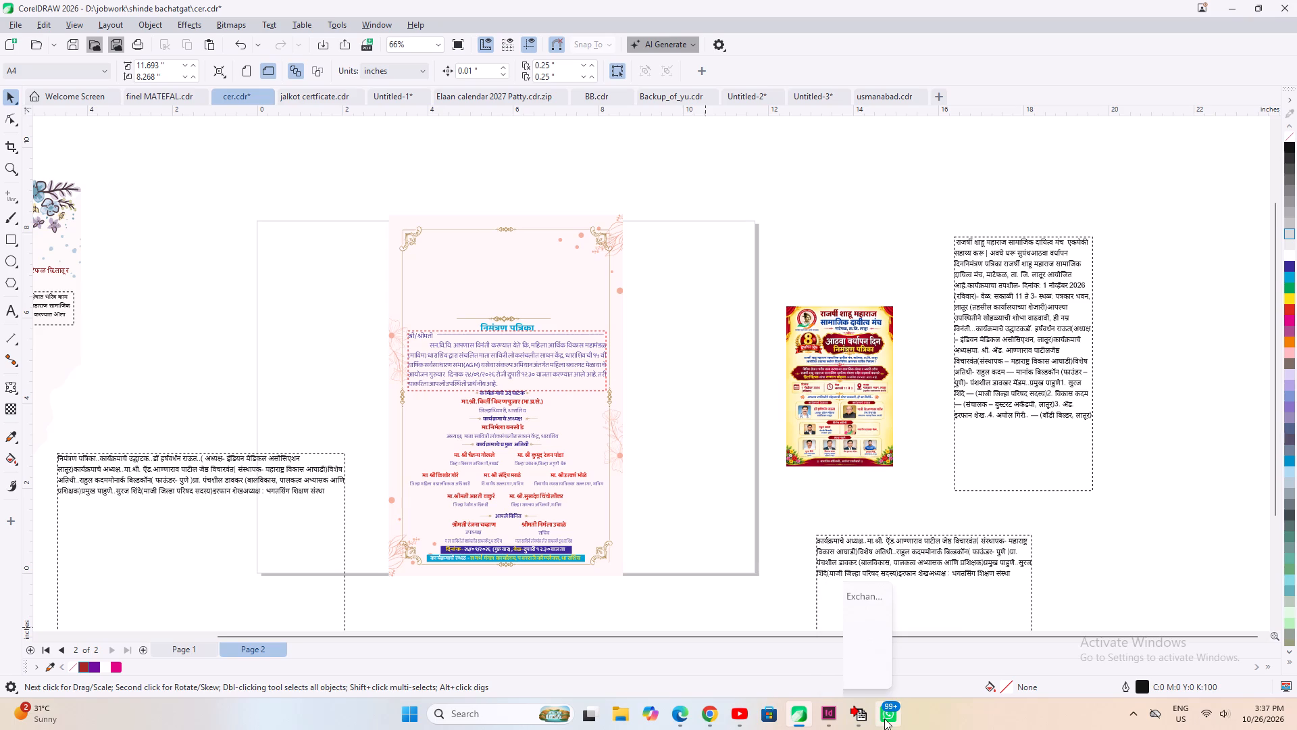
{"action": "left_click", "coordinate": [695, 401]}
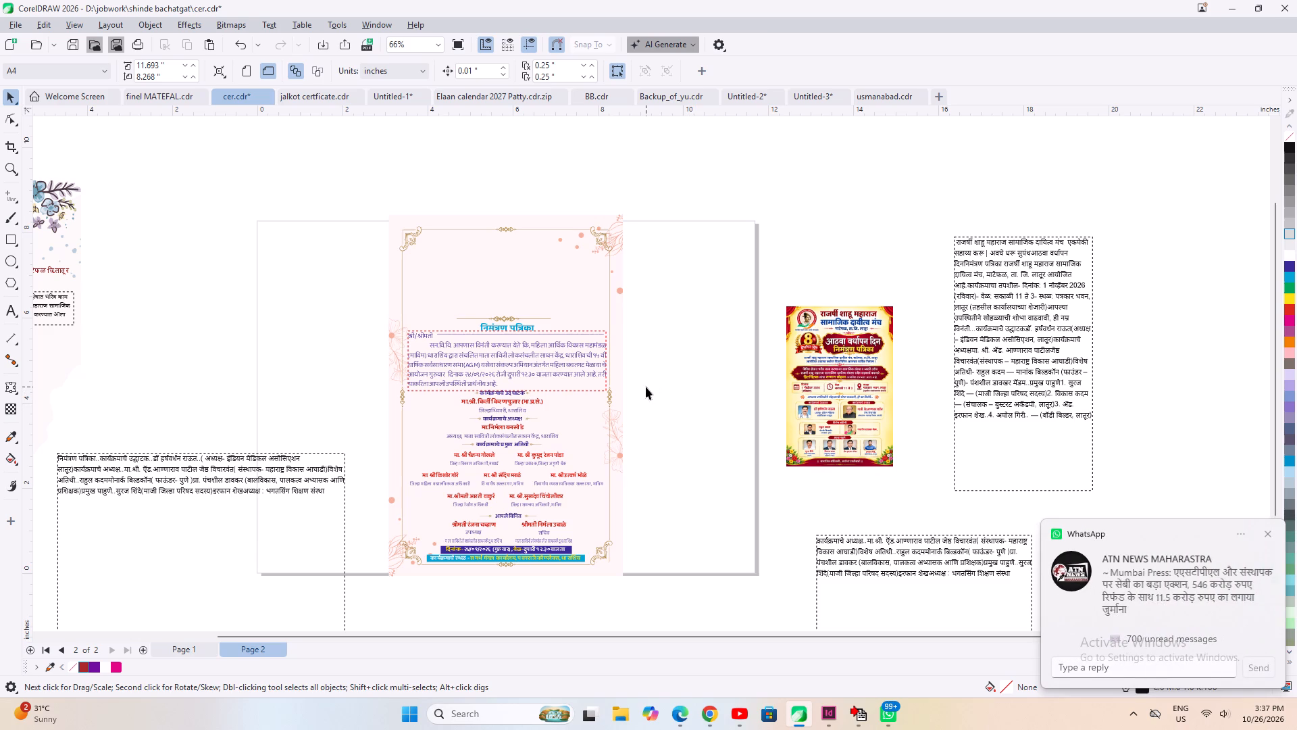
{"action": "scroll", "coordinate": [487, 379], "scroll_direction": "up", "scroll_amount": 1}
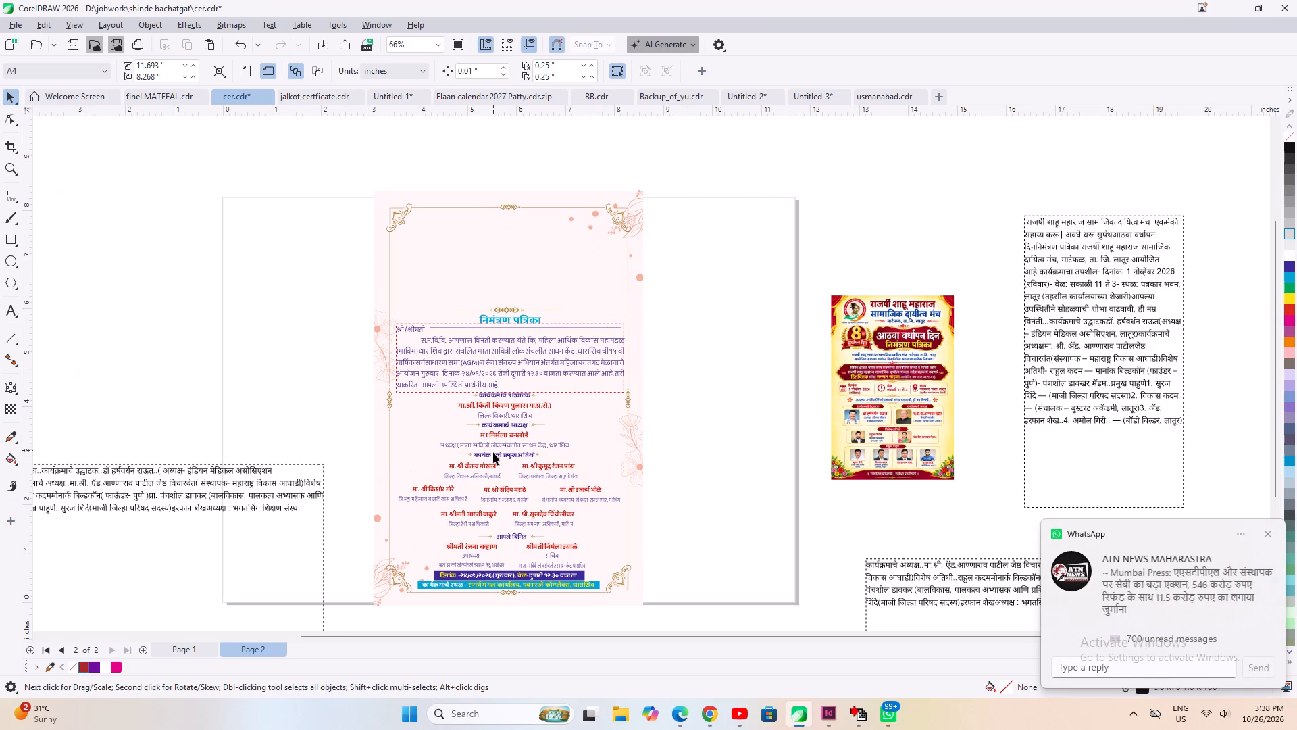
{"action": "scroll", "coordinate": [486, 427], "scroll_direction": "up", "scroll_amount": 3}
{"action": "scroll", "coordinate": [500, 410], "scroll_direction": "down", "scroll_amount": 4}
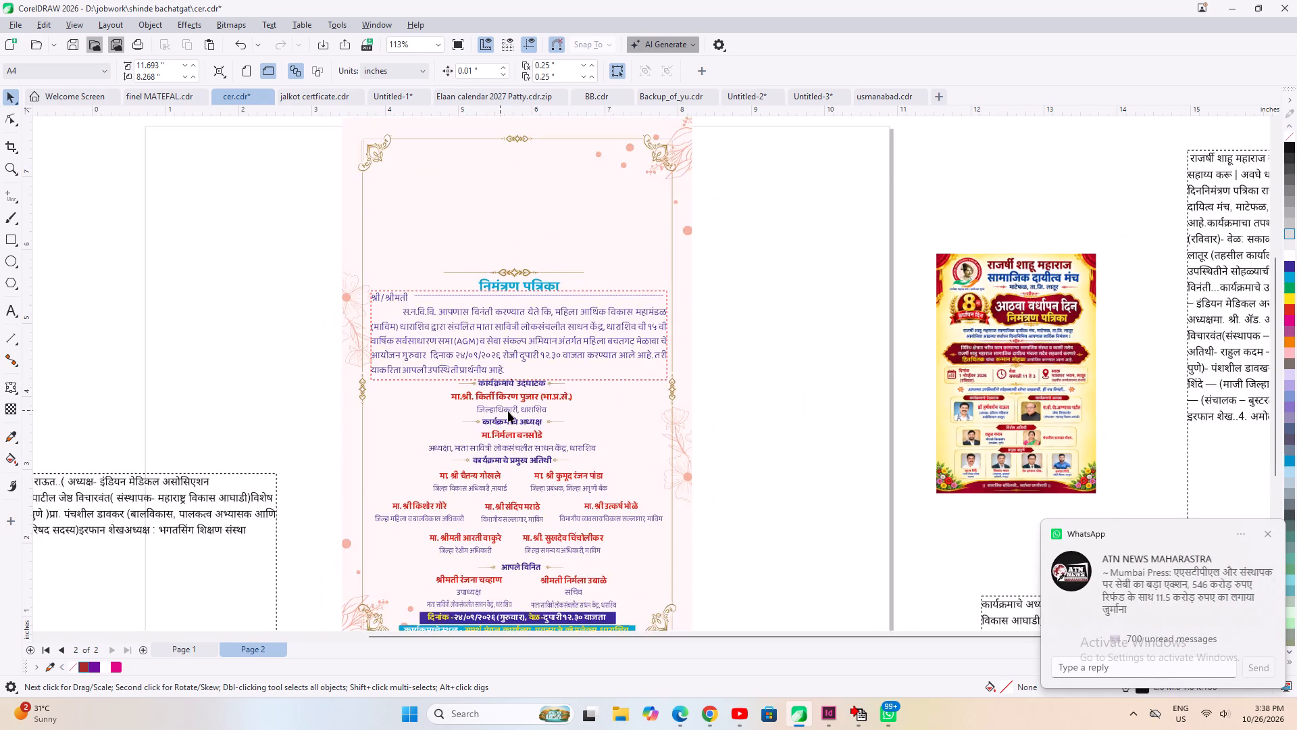
Place the round Rajarshi Shahu Maharaj Samajik Dayitya Manch logo from the floral card onto the pink card's empty top area, in front of everything.
{"action": "scroll", "coordinate": [497, 430], "scroll_direction": "down", "scroll_amount": 2}
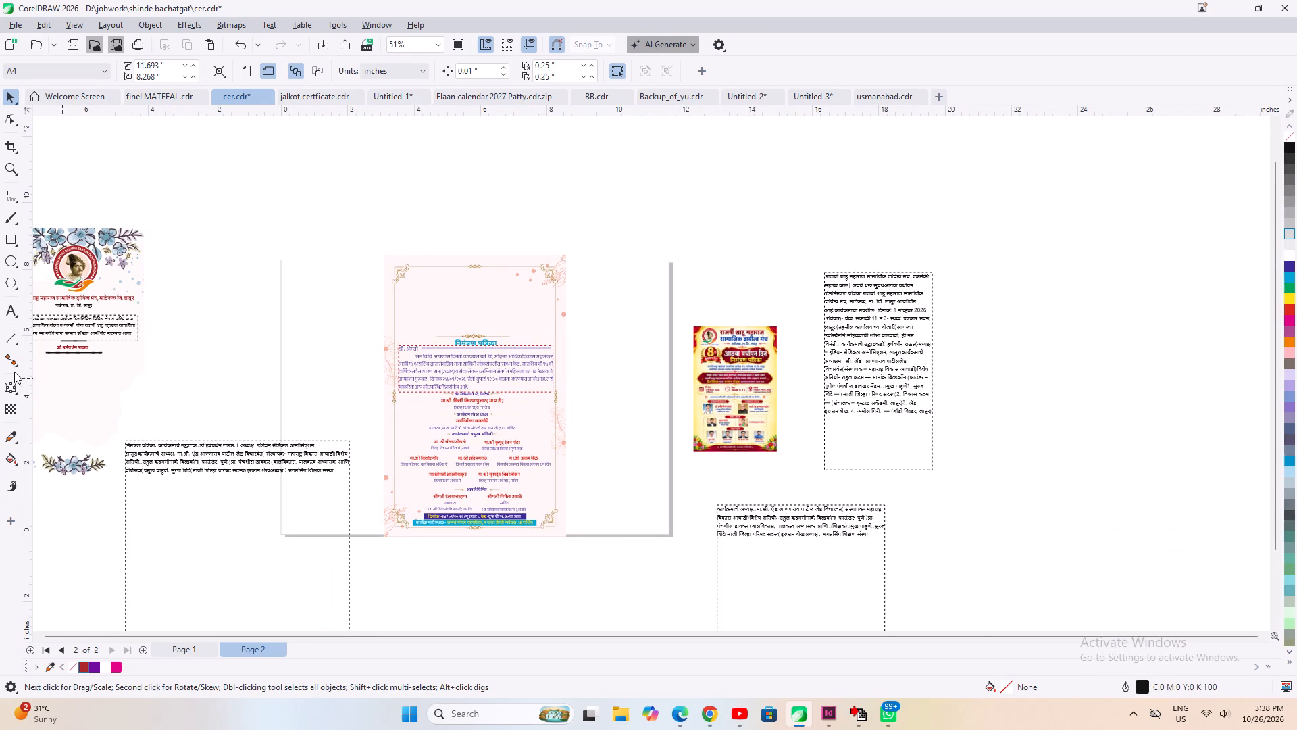
{"action": "left_click", "coordinate": [61, 349]}
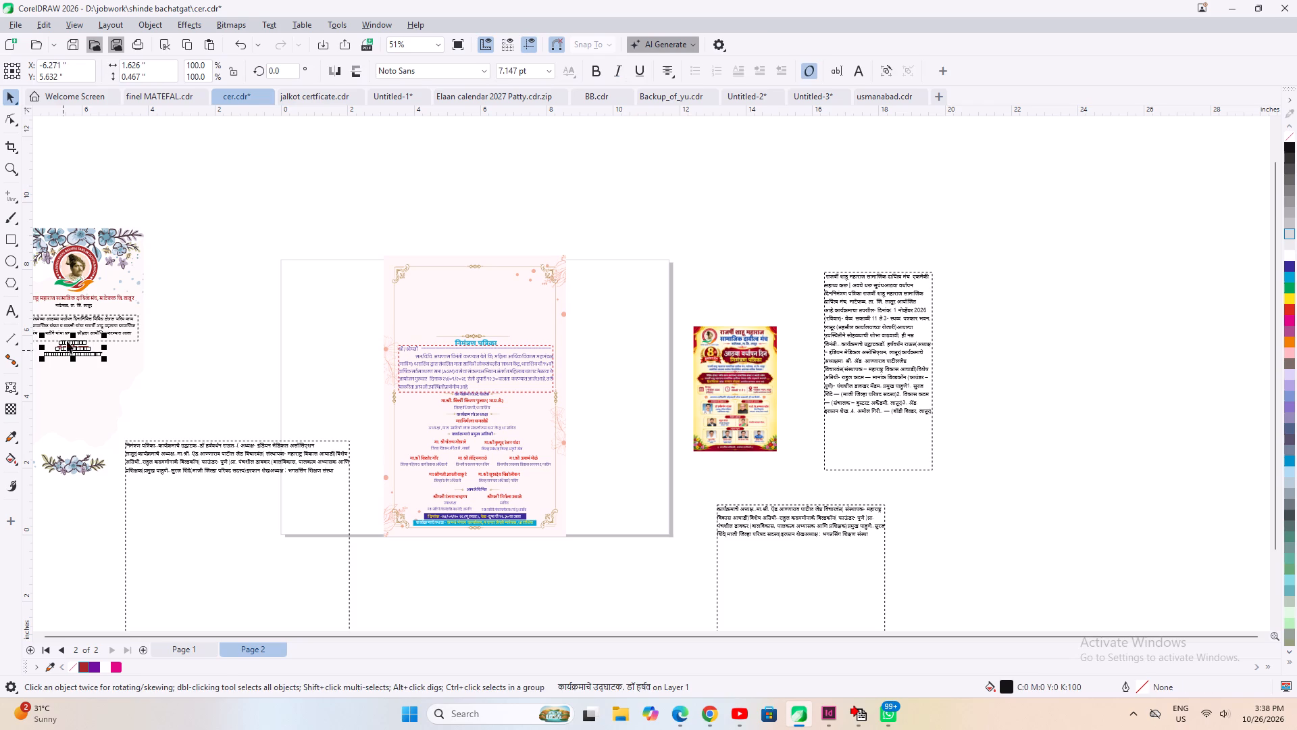
{"action": "scroll", "coordinate": [382, 297], "scroll_direction": "down", "scroll_amount": 1}
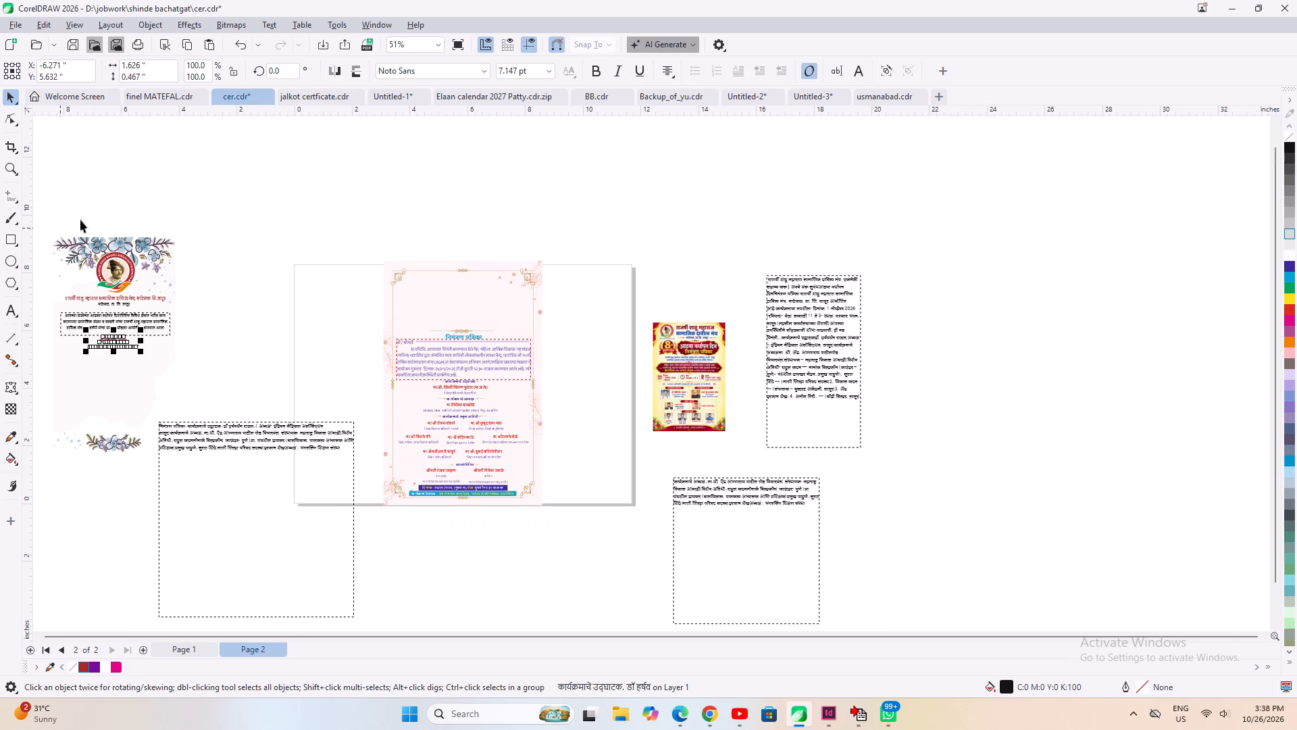
{"action": "left_click", "coordinate": [80, 220]}
{"action": "left_click_drag", "start_coordinate": [81, 210], "coordinate": [144, 297]}
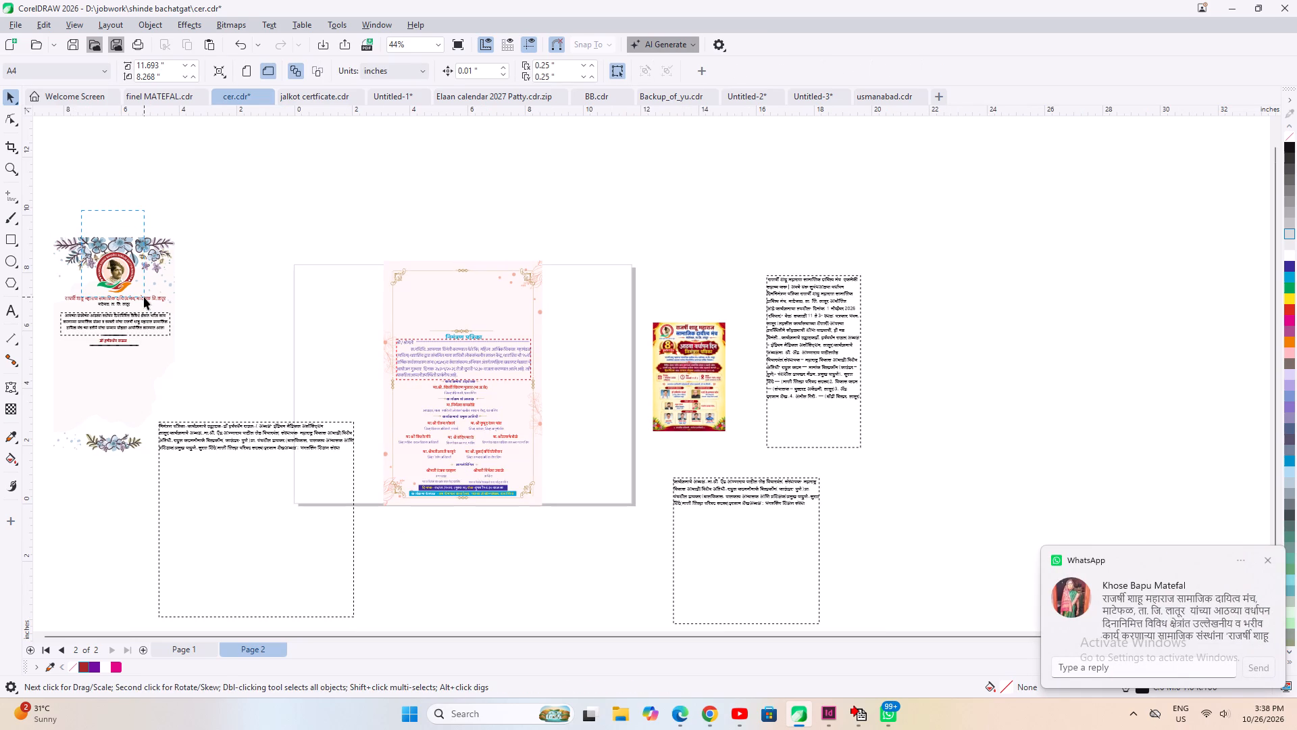
{"action": "left_click_drag", "start_coordinate": [144, 297], "coordinate": [147, 297]}
{"action": "left_click_drag", "start_coordinate": [120, 277], "coordinate": [462, 300]}
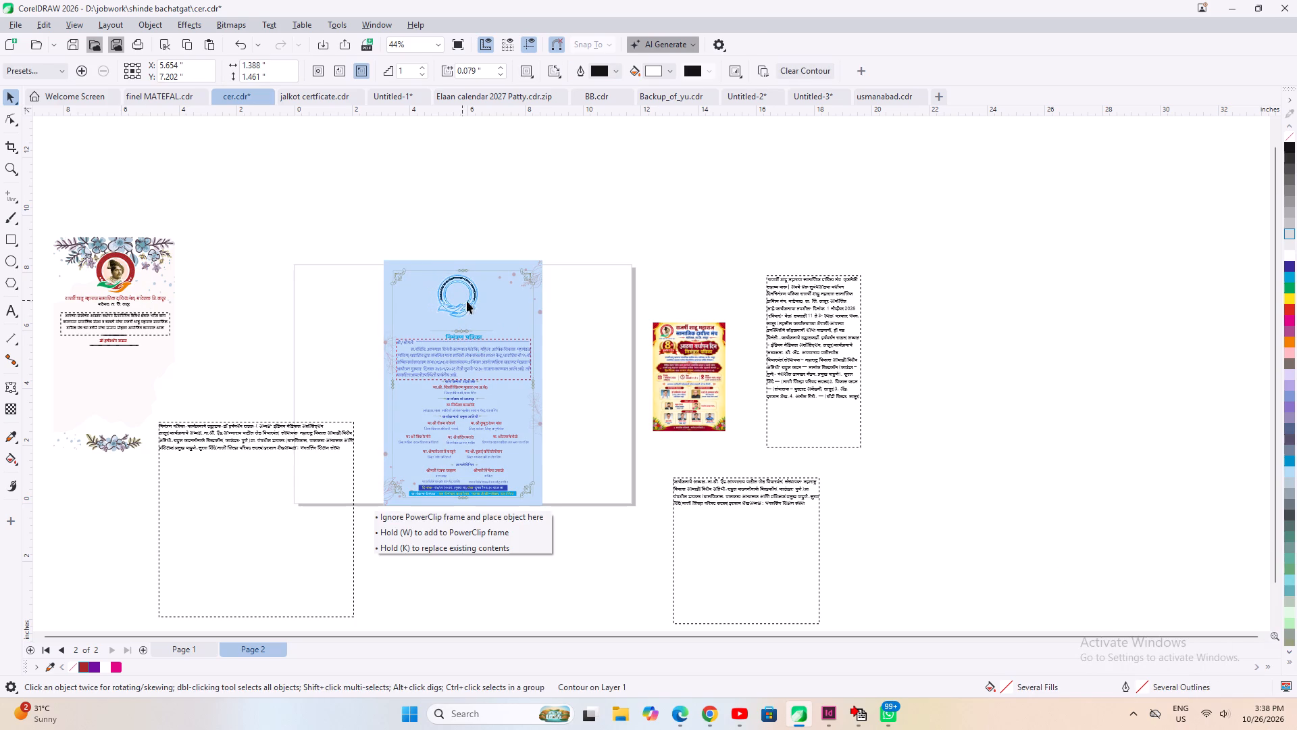
{"action": "scroll", "coordinate": [479, 285], "scroll_direction": "up", "scroll_amount": 5}
{"action": "key", "text": "shift+Page_Up"}
Shrink the round logo to about 1.02 inches wide and place it just below the ornament in the card's top border.
{"action": "scroll", "coordinate": [457, 268], "scroll_direction": "up", "scroll_amount": 6}
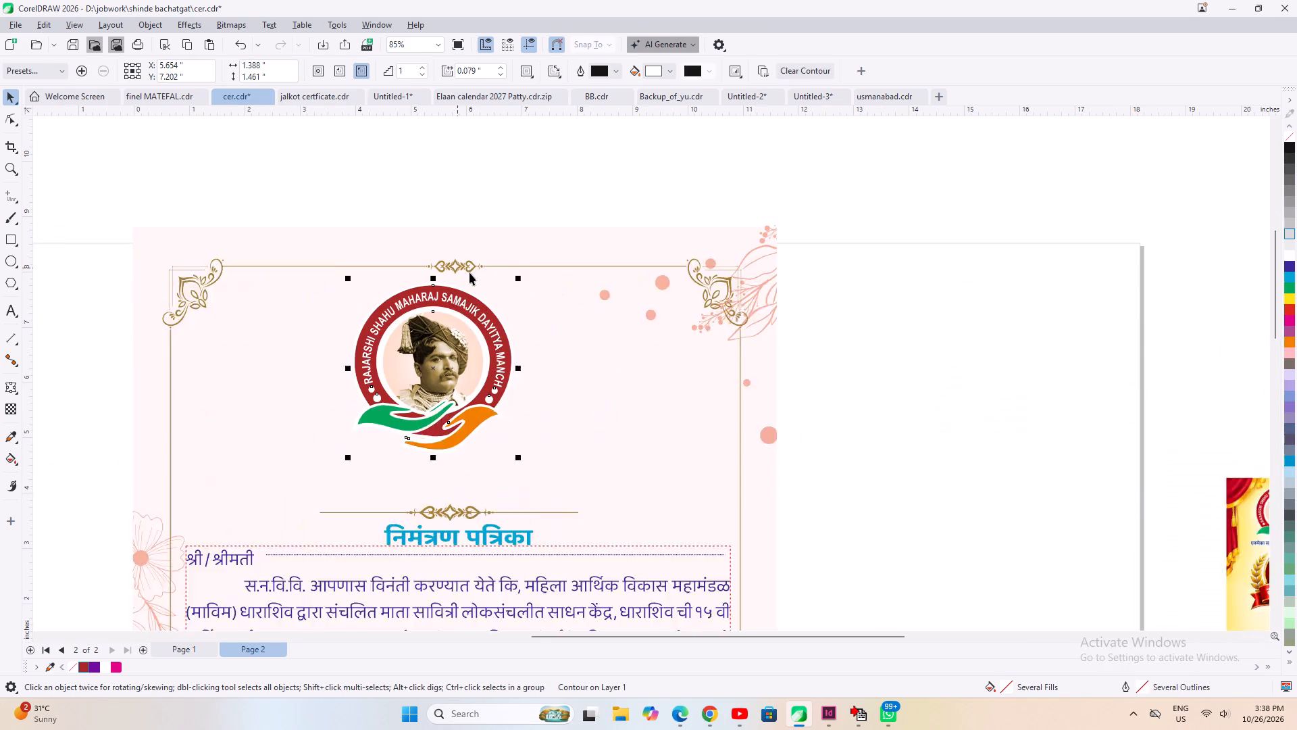
{"action": "scroll", "coordinate": [469, 272], "scroll_direction": "up", "scroll_amount": 2}
{"action": "left_click_drag", "start_coordinate": [534, 280], "coordinate": [508, 324], "text": "shift"}
{"action": "left_click_drag", "start_coordinate": [434, 361], "coordinate": [459, 321]}
{"action": "scroll", "coordinate": [449, 320], "scroll_direction": "up", "scroll_amount": 4}
{"action": "left_click", "coordinate": [441, 285]}
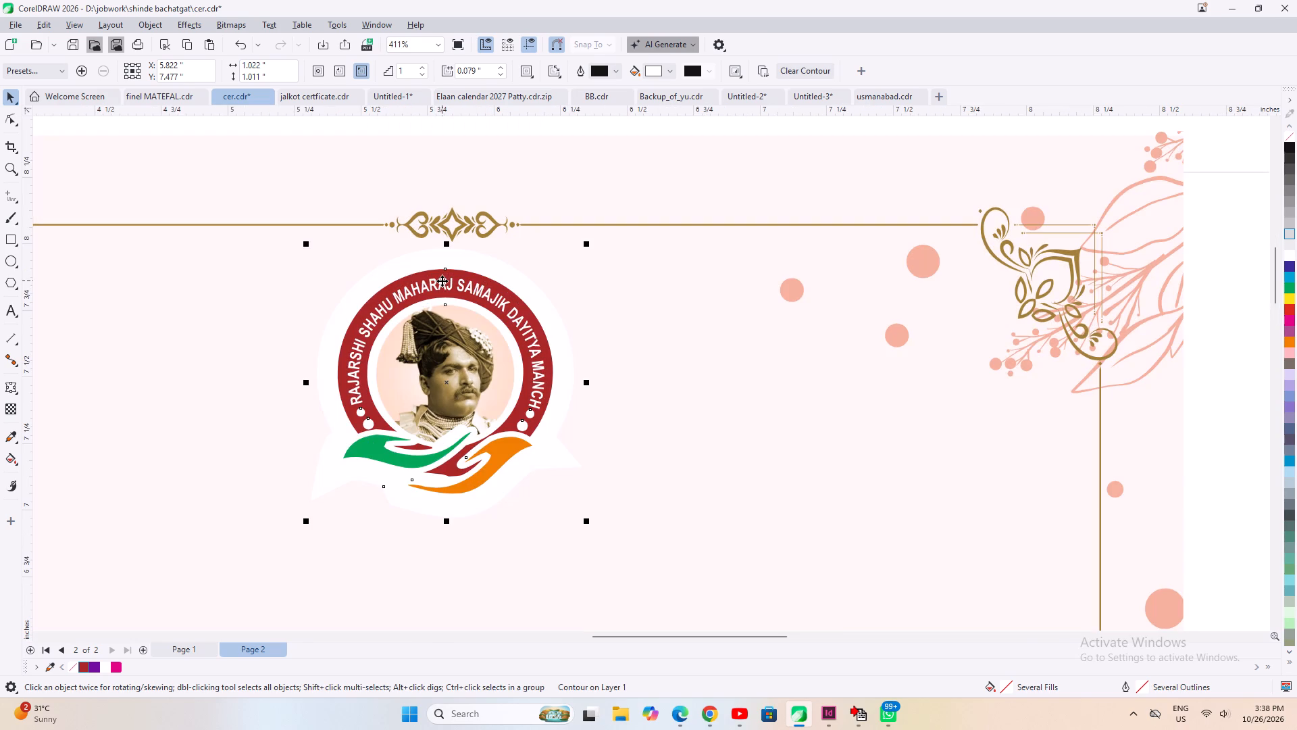
{"action": "scroll", "coordinate": [442, 284], "scroll_direction": "down", "scroll_amount": 7}
{"action": "left_click", "coordinate": [908, 463]}
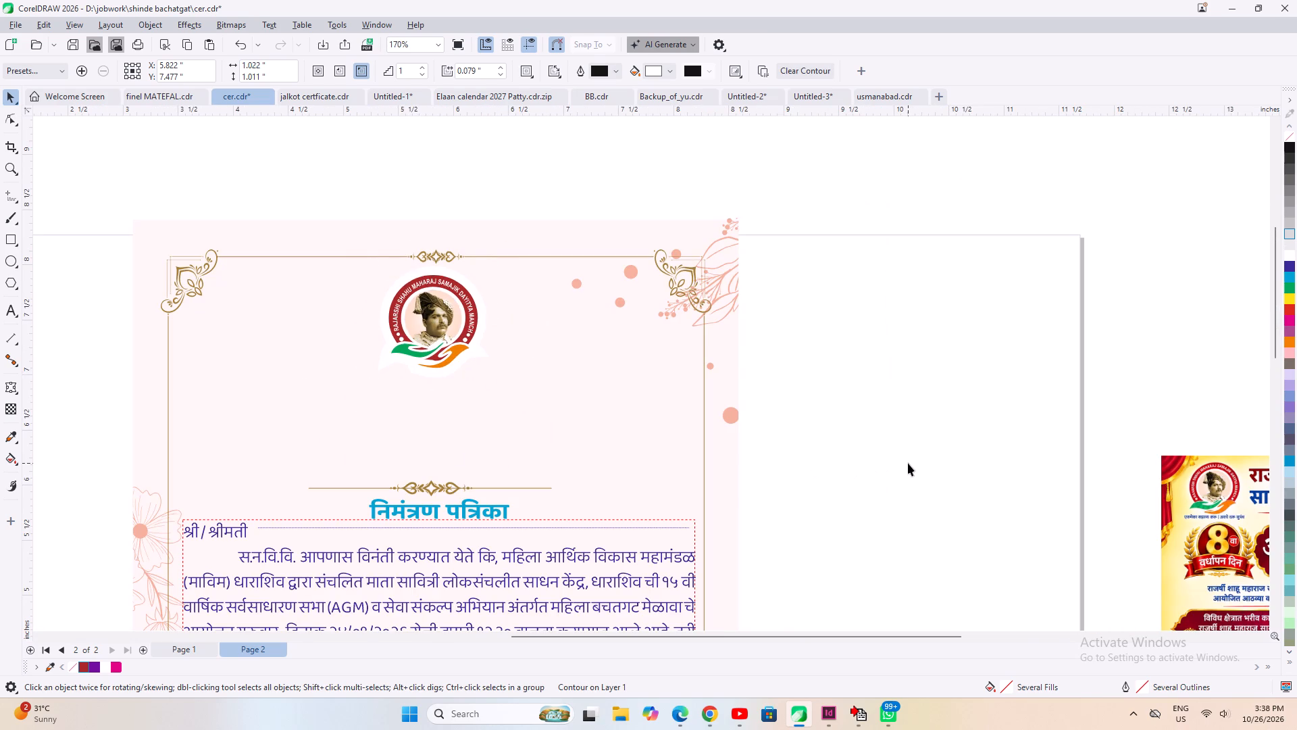
Bring the organisation name and माटेफळ, ता. जि. लातूर lines from the floral card to below the logo, in front of the background.
{"action": "scroll", "coordinate": [530, 346], "scroll_direction": "down", "scroll_amount": 7}
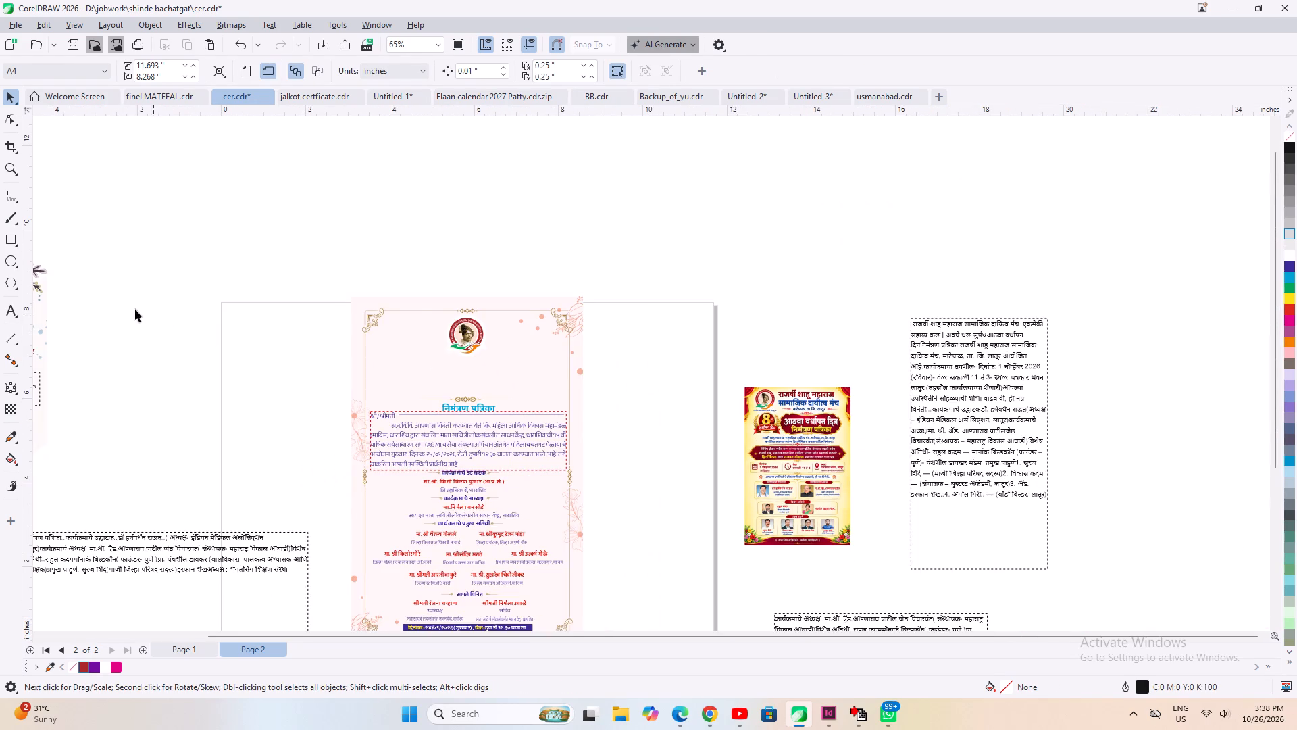
{"action": "scroll", "coordinate": [551, 327], "scroll_direction": "down", "scroll_amount": 3}
{"action": "scroll", "coordinate": [113, 355], "scroll_direction": "up", "scroll_amount": 1}
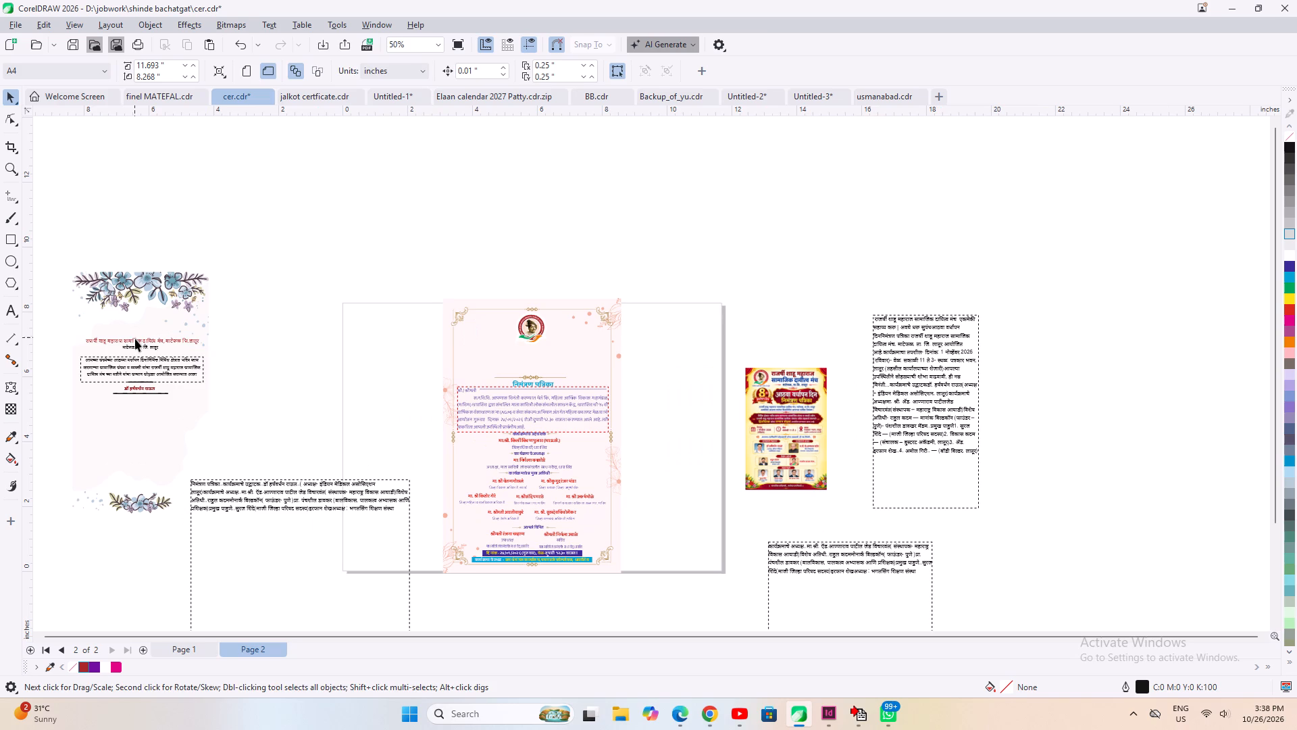
{"action": "left_click", "coordinate": [135, 339]}
{"action": "left_click", "coordinate": [128, 348], "text": "shift"}
{"action": "scroll", "coordinate": [153, 346], "scroll_direction": "up", "scroll_amount": 2}
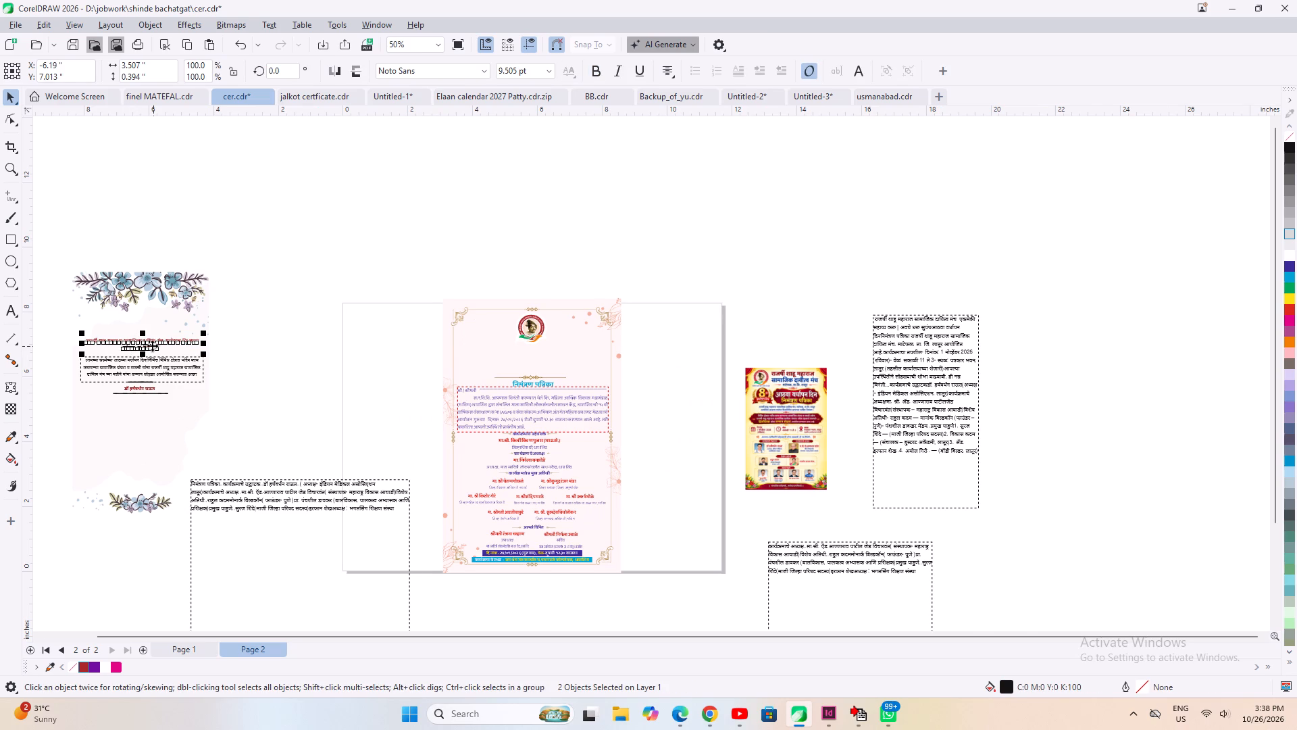
{"action": "left_click_drag", "start_coordinate": [138, 341], "coordinate": [650, 352]}
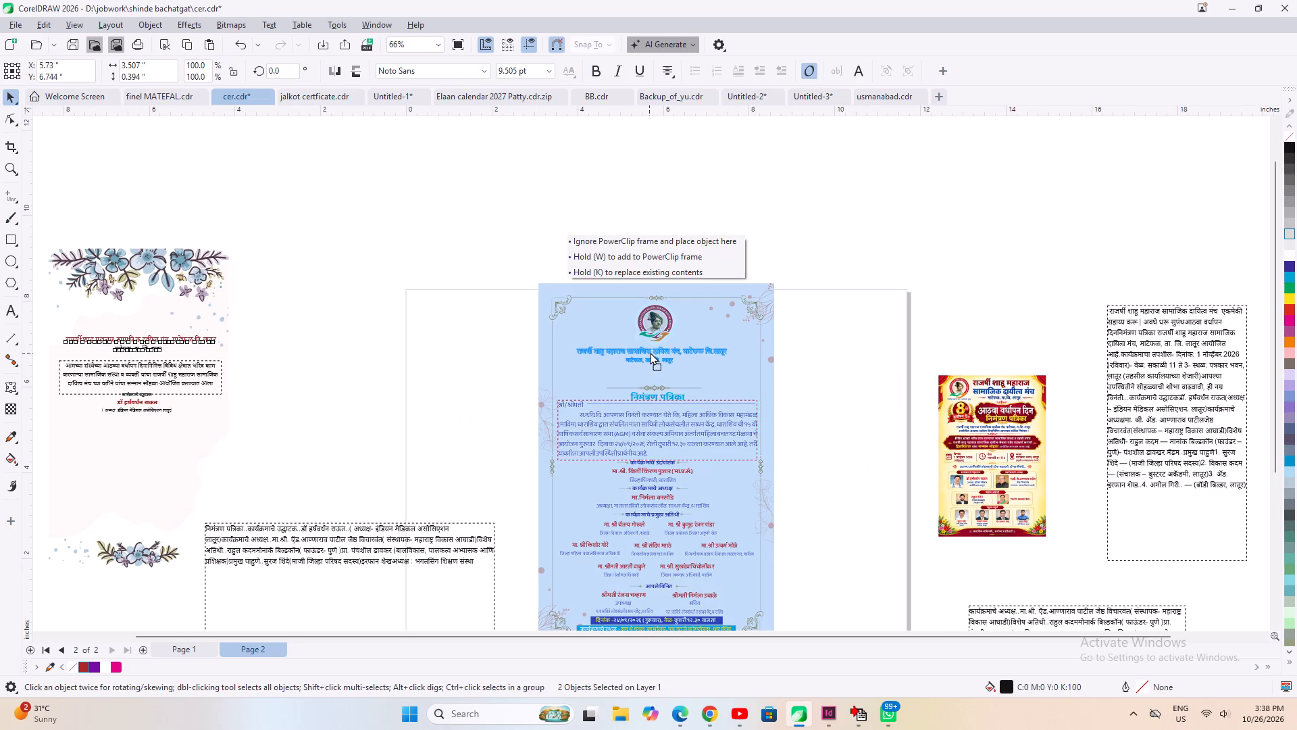
{"action": "left_click_drag", "start_coordinate": [650, 352], "coordinate": [653, 352]}
{"action": "scroll", "coordinate": [705, 339], "scroll_direction": "up", "scroll_amount": 5}
{"action": "key", "text": "shift+Page_Up"}
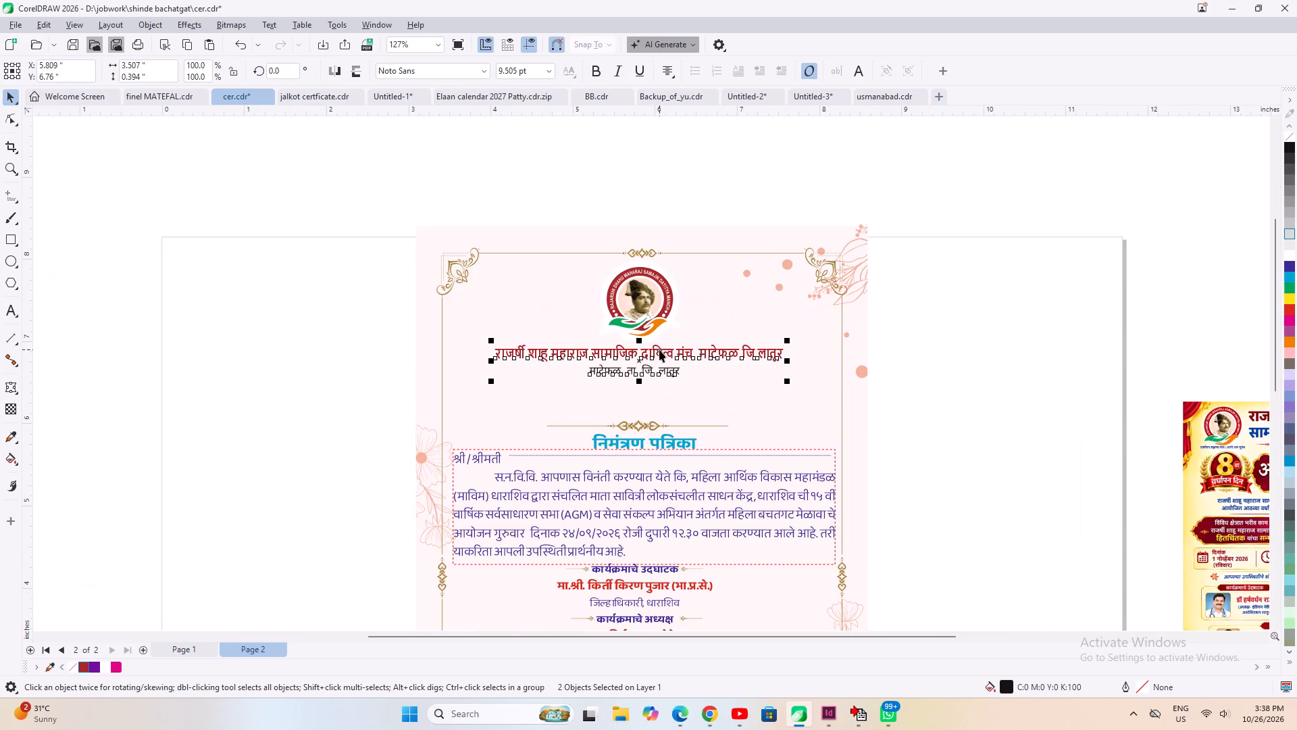
Send the invitation card's pink PowerClip background behind all other objects.
{"action": "left_click", "coordinate": [752, 305]}
{"action": "key", "text": "shift+Page_Down"}
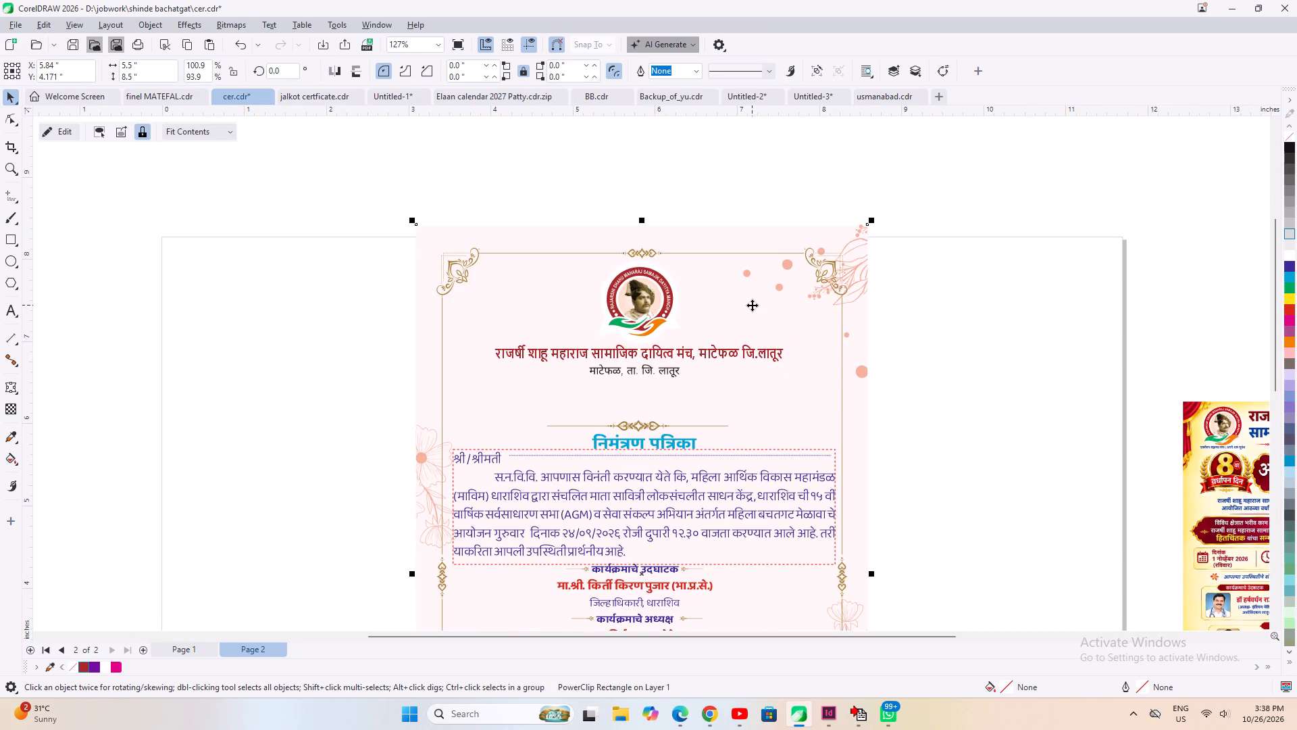
{"action": "left_click", "coordinate": [971, 360]}
Enlarge the organisation name and address lines together to about 3.66 in wide.
{"action": "scroll", "coordinate": [642, 356], "scroll_direction": "up", "scroll_amount": 3}
{"action": "left_click_drag", "start_coordinate": [193, 320], "coordinate": [887, 439]}
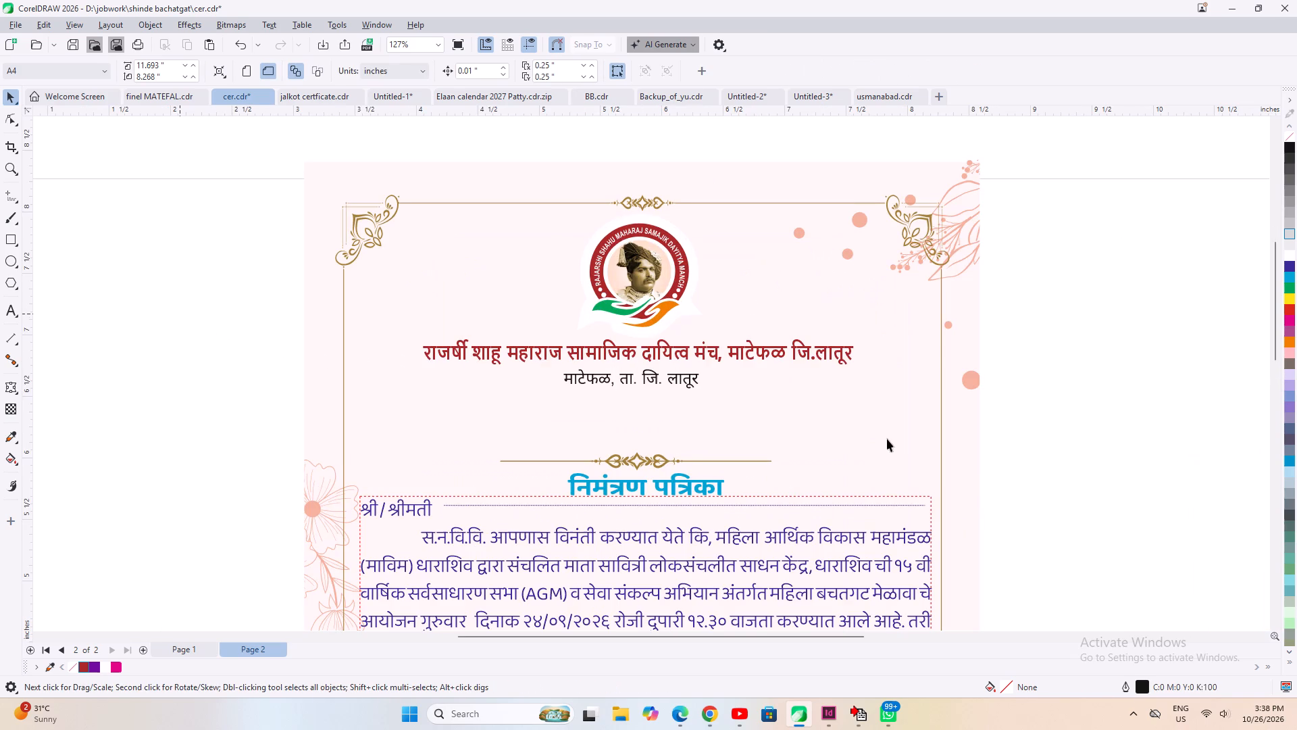
{"action": "left_click_drag", "start_coordinate": [887, 439], "coordinate": [885, 424]}
{"action": "scroll", "coordinate": [804, 388], "scroll_direction": "up", "scroll_amount": 2}
{"action": "left_click_drag", "start_coordinate": [875, 395], "coordinate": [877, 397], "text": "shift"}
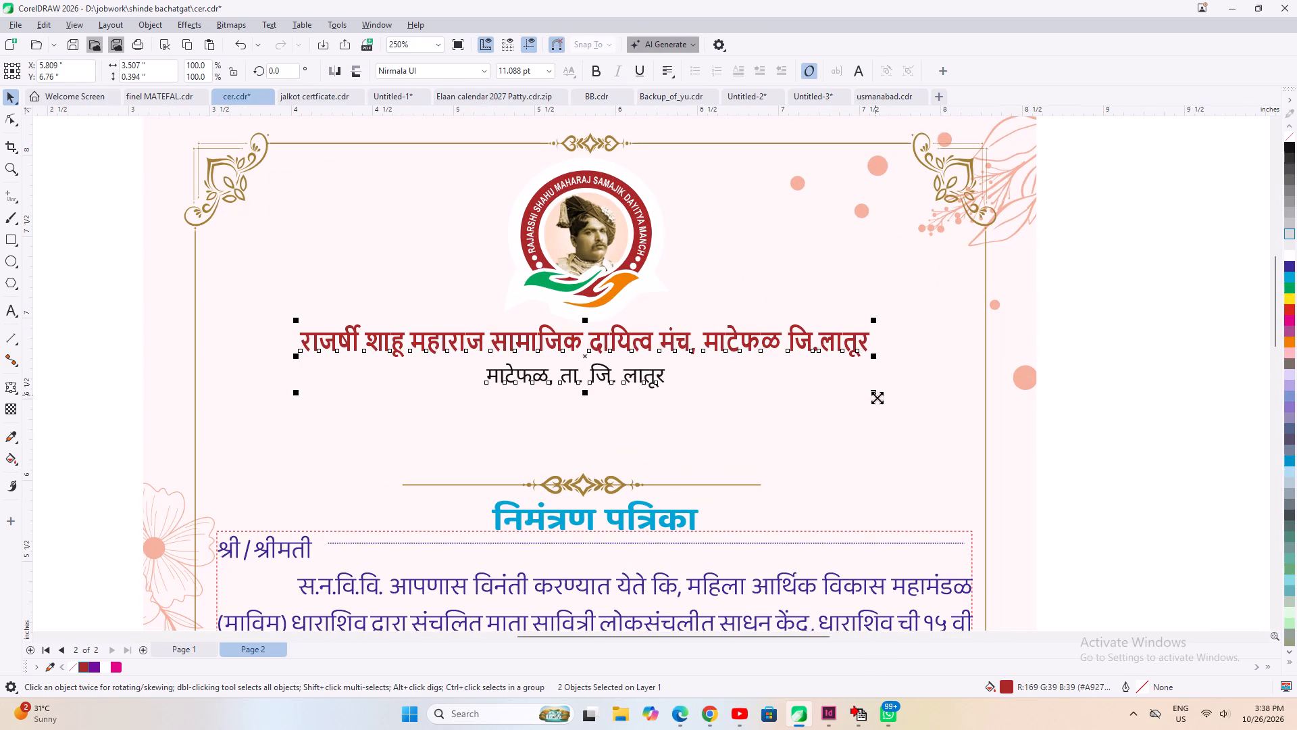
{"action": "left_click_drag", "start_coordinate": [877, 397], "coordinate": [888, 412], "text": "shift"}
{"action": "scroll", "coordinate": [566, 382], "scroll_direction": "down", "scroll_amount": 2}
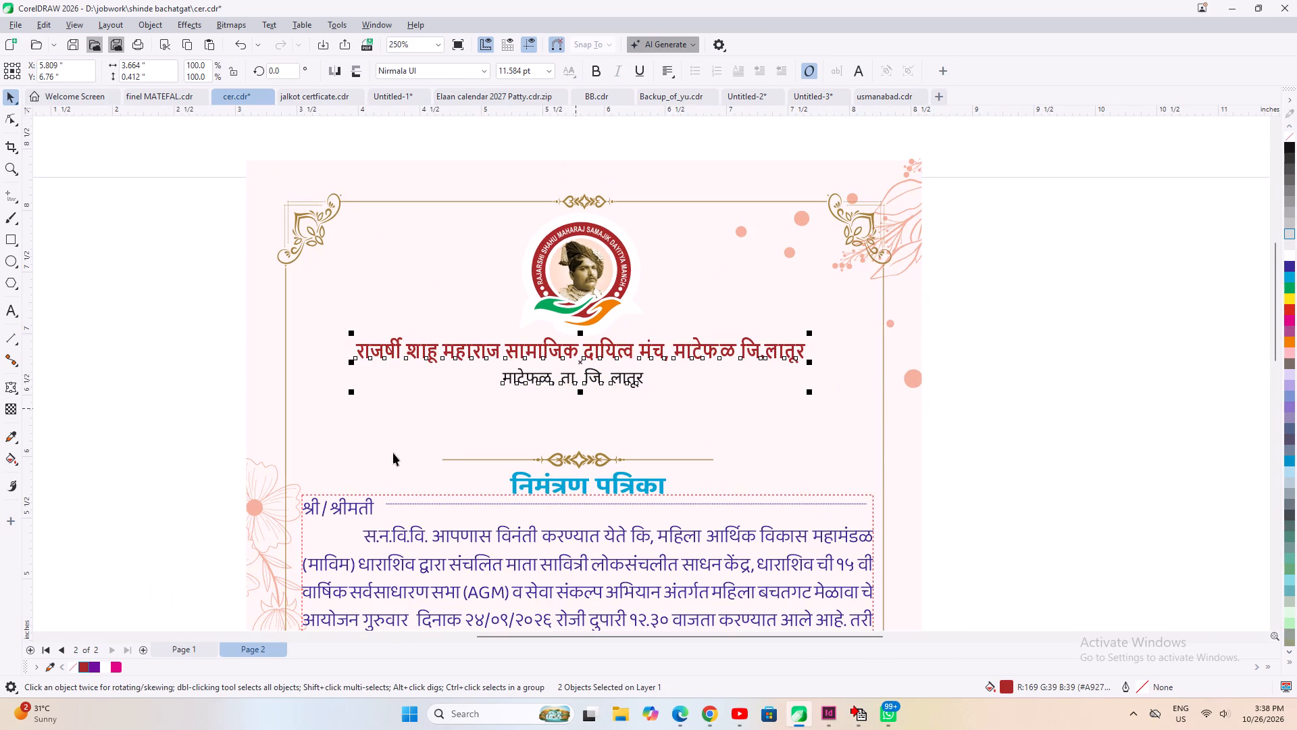
{"action": "left_click", "coordinate": [170, 406]}
Move the ornamental divider and the निमंत्रण पत्रिका title up together, just below the address line.
{"action": "left_click_drag", "start_coordinate": [148, 397], "coordinate": [815, 506]}
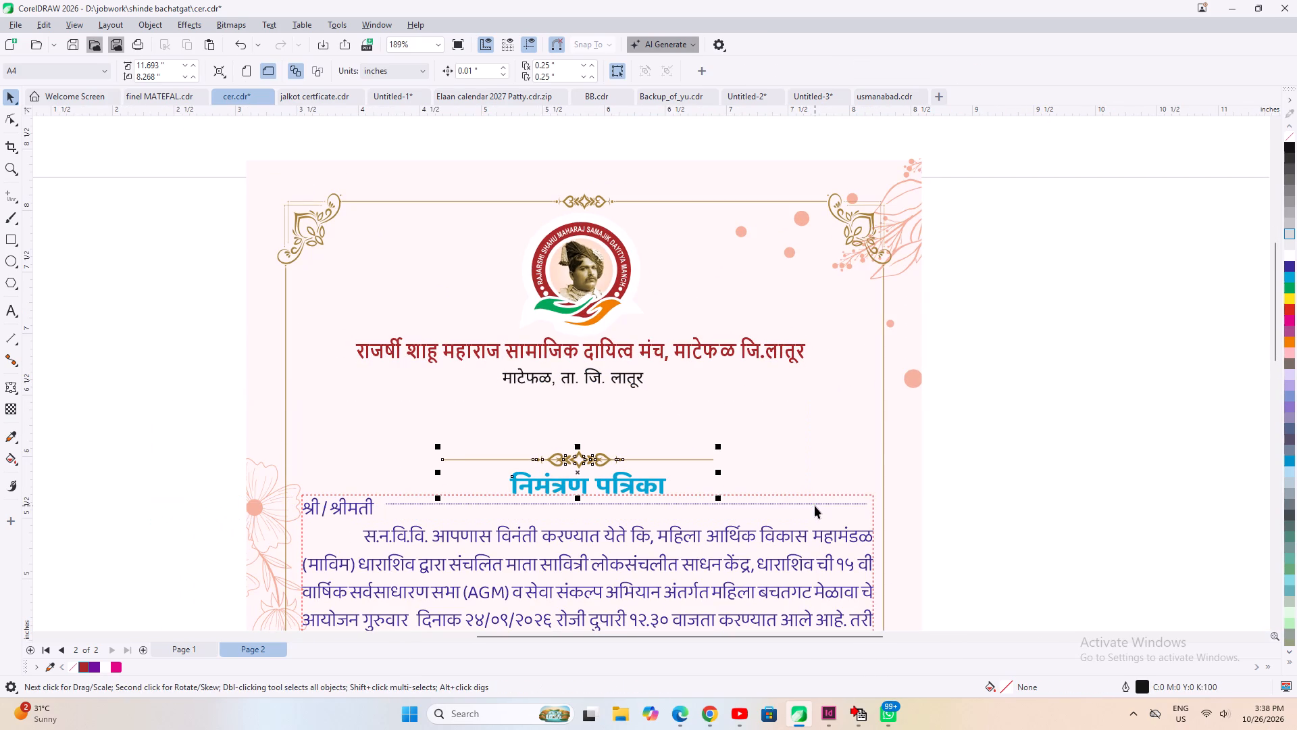
{"action": "left_click_drag", "start_coordinate": [576, 457], "coordinate": [573, 402]}
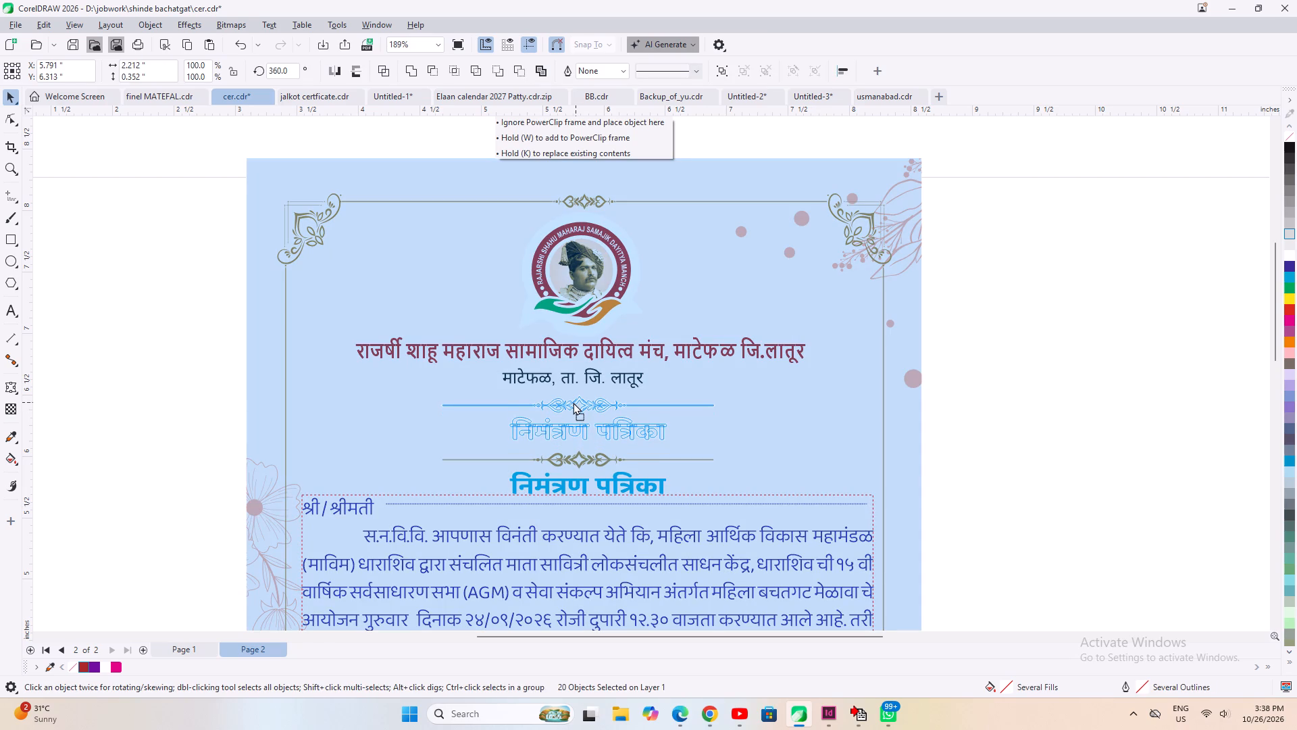
{"action": "left_click_drag", "start_coordinate": [573, 402], "coordinate": [573, 401]}
Move the श्री / श्रीमती invitation paragraph up about 0.31 in, just below the निमंत्रण पत्रिका title.
{"action": "left_click", "coordinate": [540, 489]}
{"action": "left_click", "coordinate": [539, 497]}
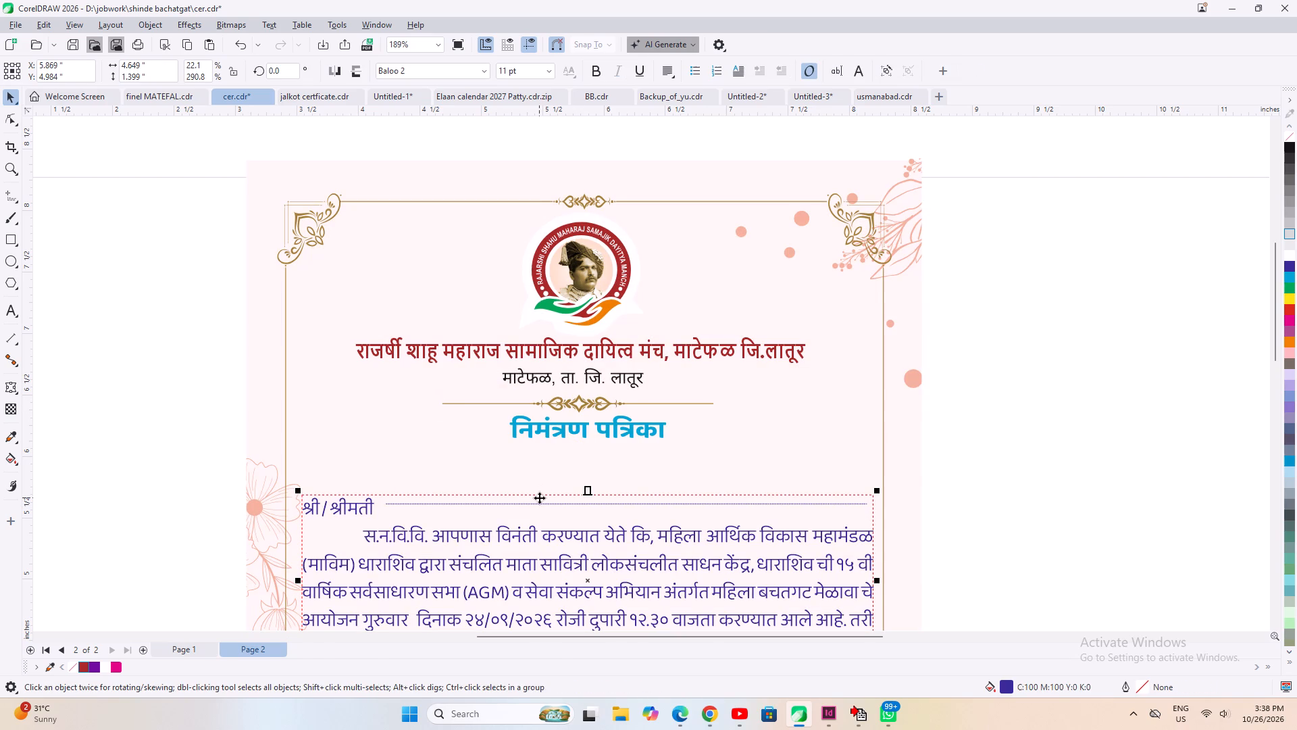
{"action": "left_click_drag", "start_coordinate": [542, 497], "coordinate": [541, 460]}
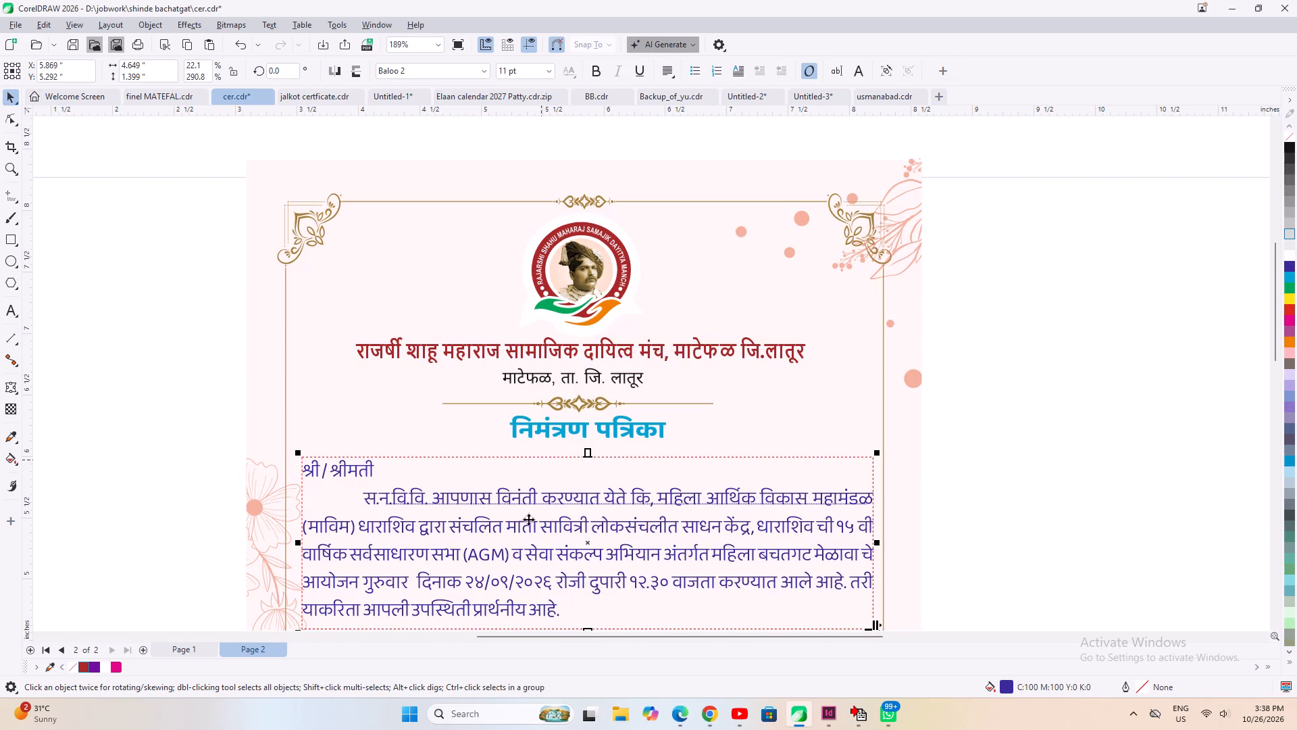
Delete the leftover name-fill line that crosses the first line of the invitation paragraph.
{"action": "left_click_drag", "start_coordinate": [1031, 484], "coordinate": [369, 527]}
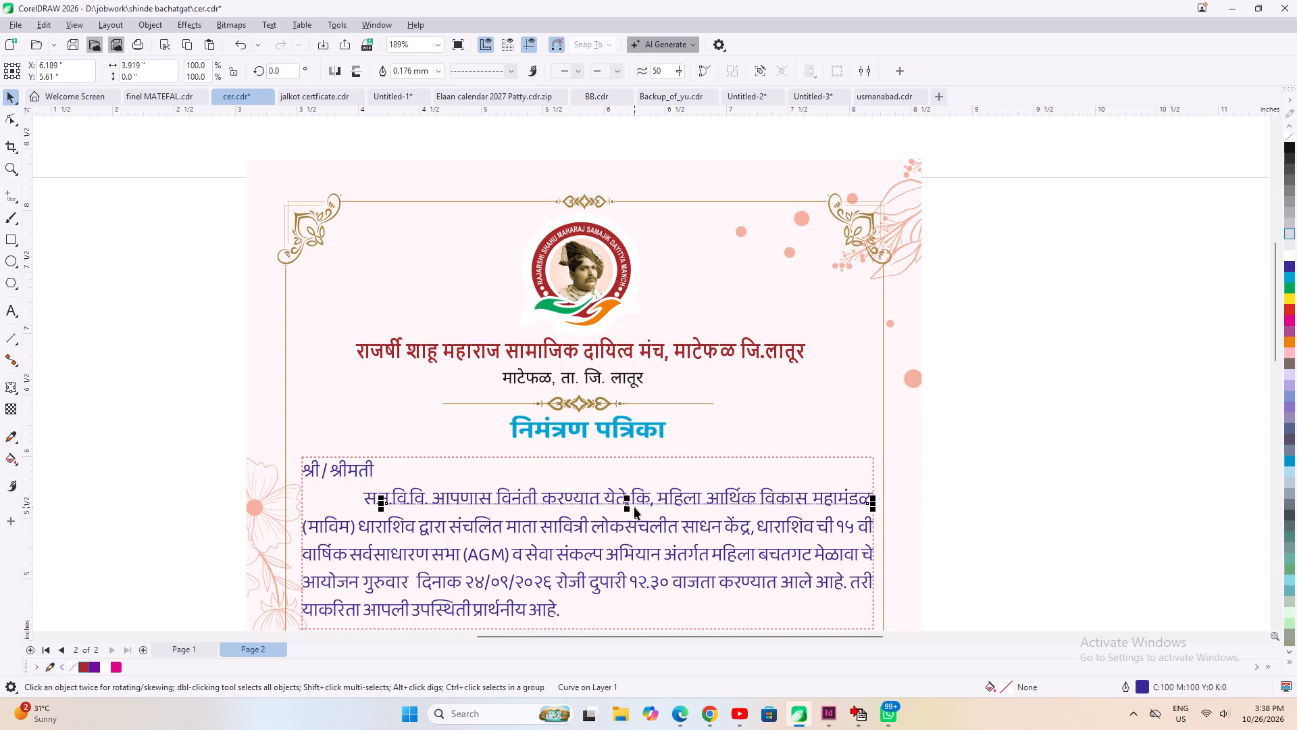
{"action": "left_click_drag", "start_coordinate": [623, 504], "coordinate": [798, 169]}
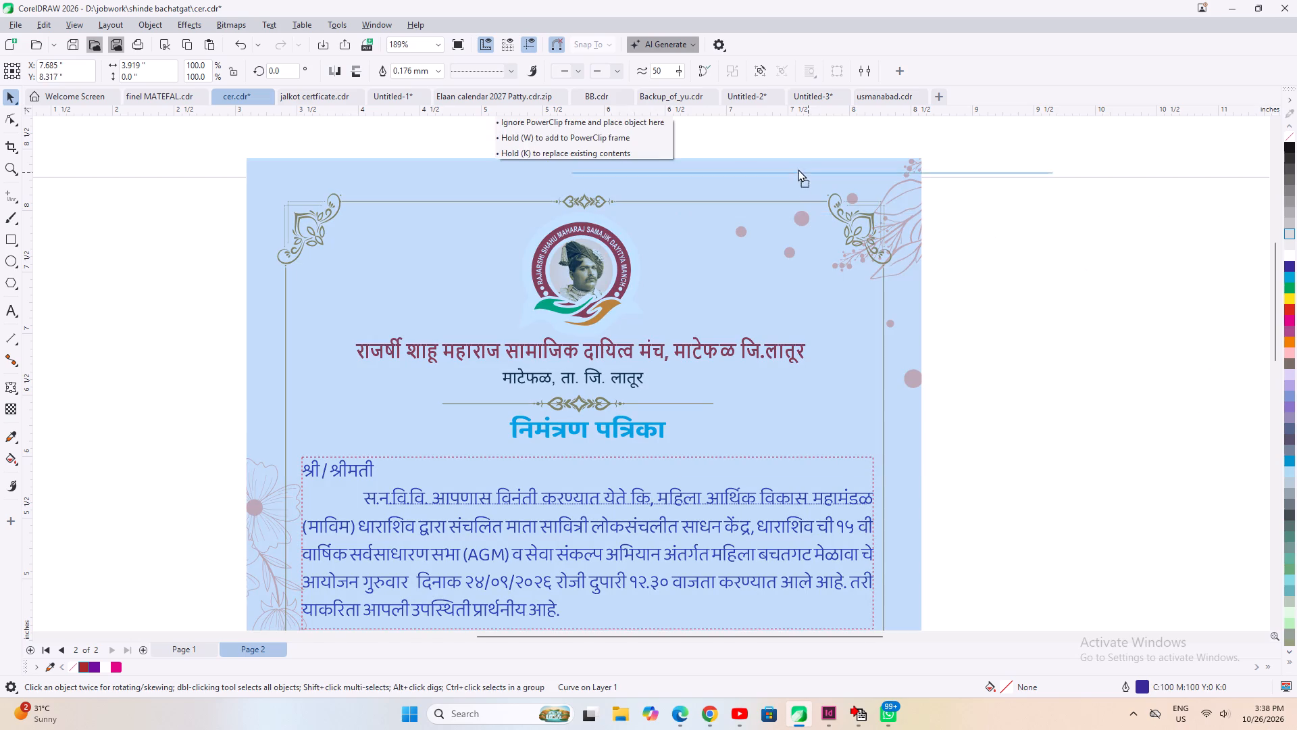
{"action": "left_click_drag", "start_coordinate": [798, 169], "coordinate": [717, 135]}
{"action": "key", "text": "Delete"}
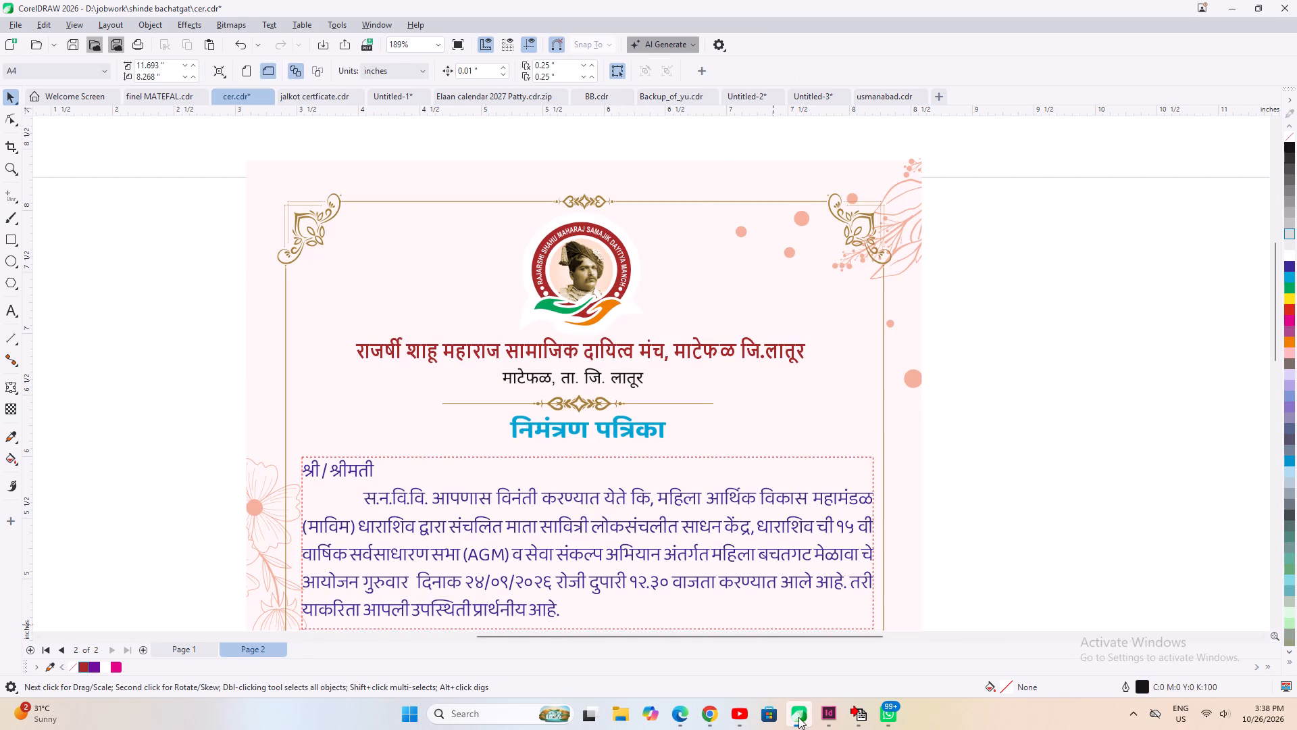
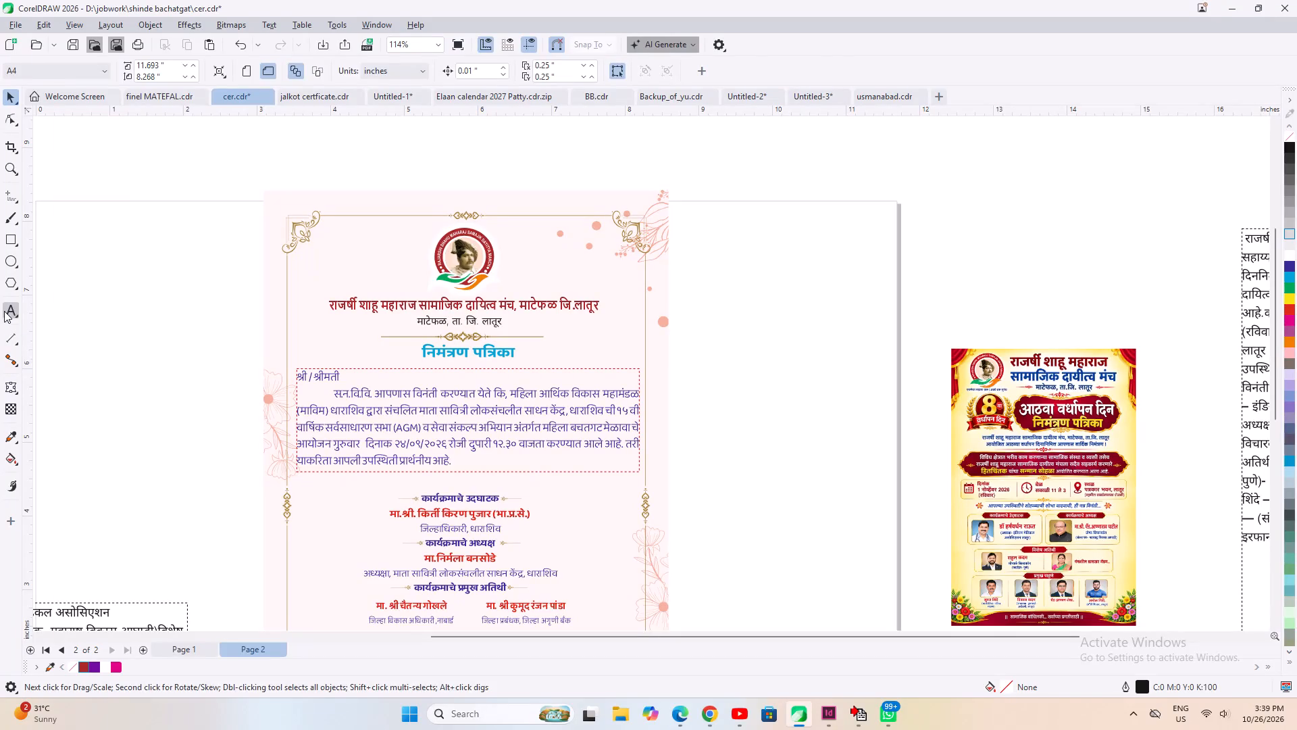
Create a paragraph text frame about 2.6 by 4.1 in beside the card and paste the new राजर्षी शाहू महाराज award text into it.
{"action": "left_click", "coordinate": [4, 311]}
{"action": "left_click_drag", "start_coordinate": [691, 289], "coordinate": [865, 566]}
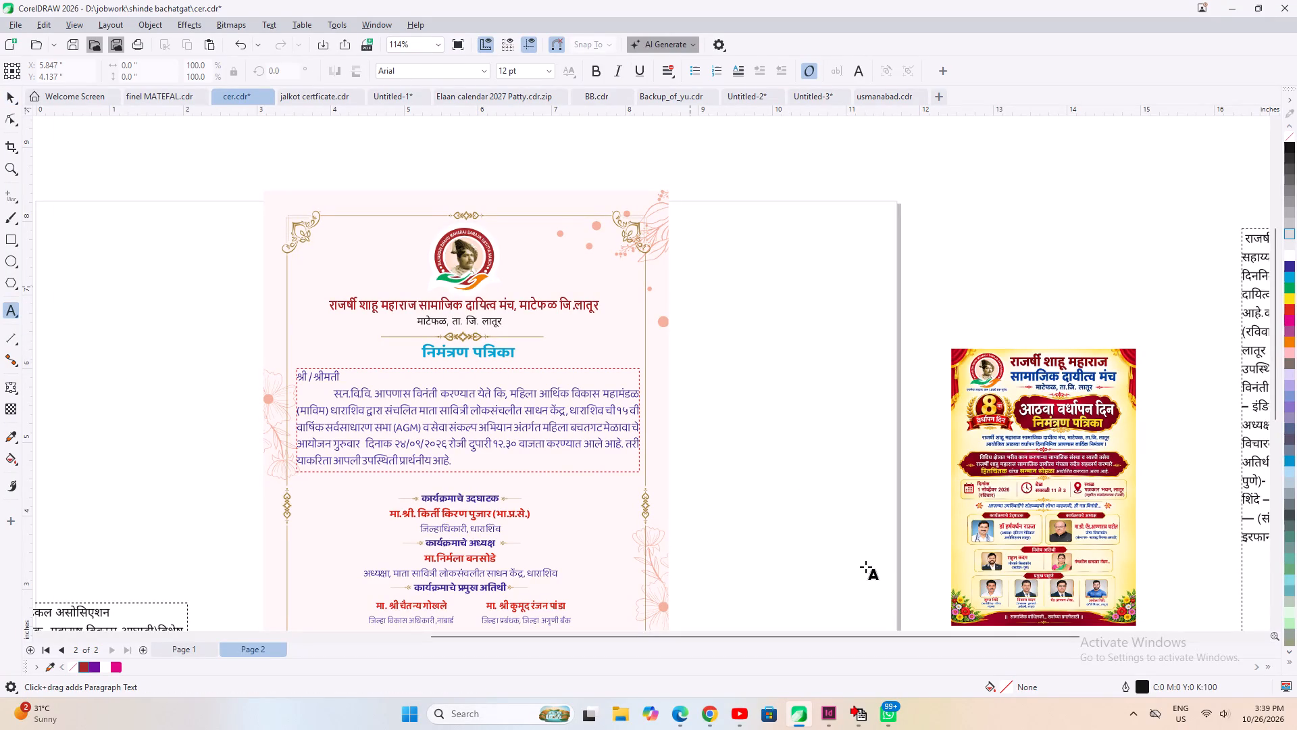
{"action": "left_click_drag", "start_coordinate": [865, 566], "coordinate": [882, 591]}
{"action": "key", "text": "ctrl+v"}
Copy outline pen, outline colour, fill and text properties from the card's invitation paragraph onto all of the pasted text.
{"action": "key", "text": "ctrl+a"}
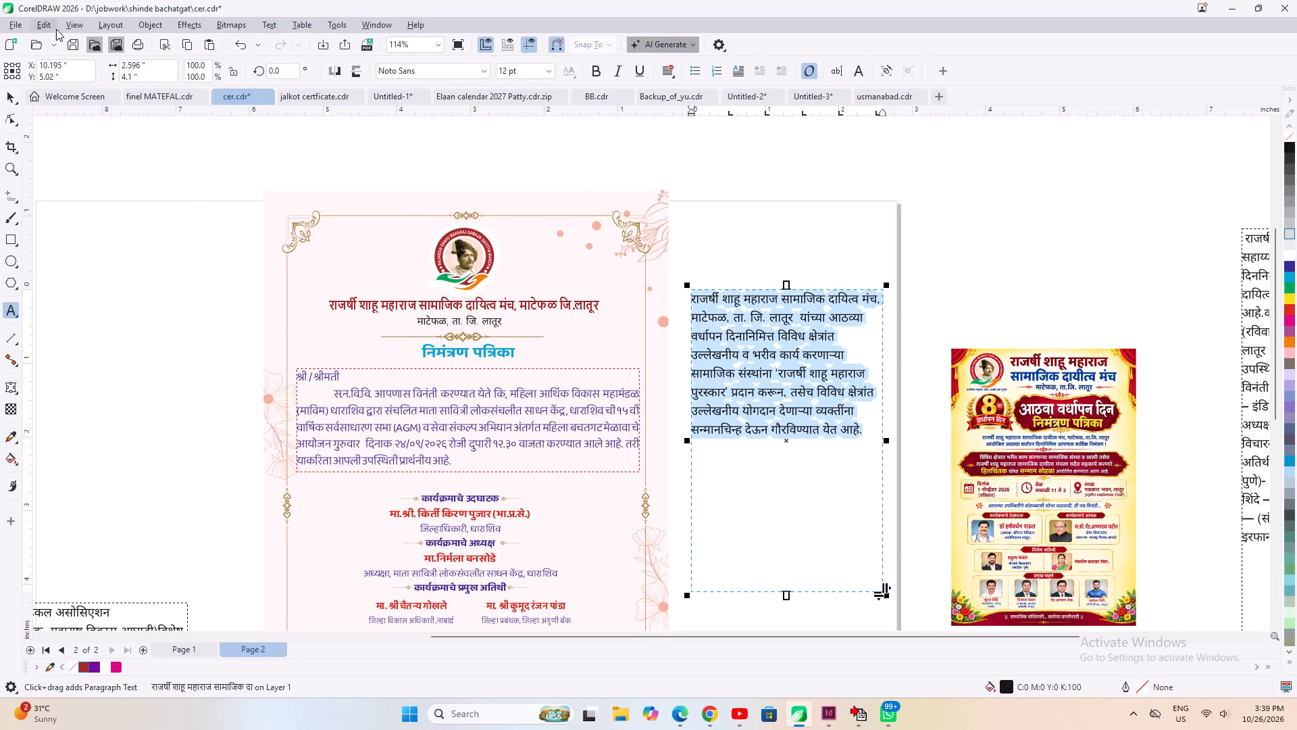
{"action": "left_click", "coordinate": [33, 20]}
{"action": "left_click", "coordinate": [84, 154]}
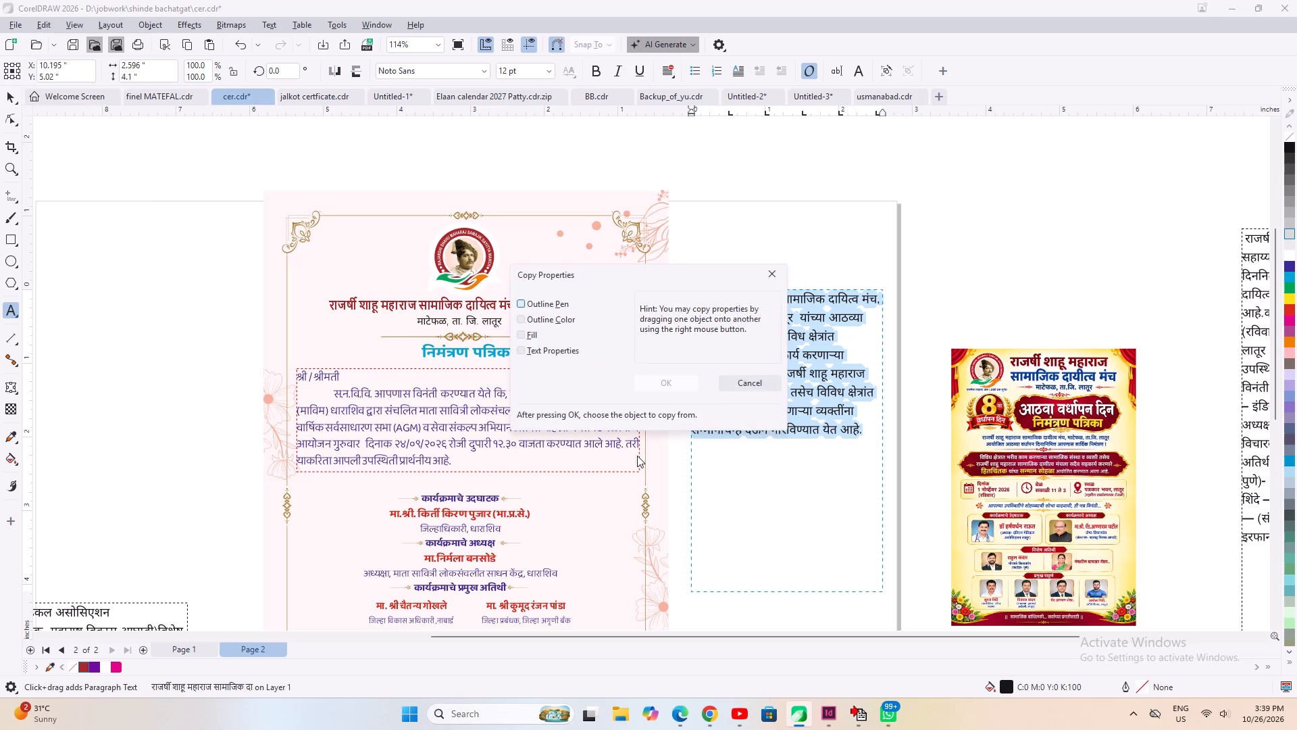
{"action": "left_click", "coordinate": [552, 296]}
{"action": "left_click", "coordinate": [536, 304]}
{"action": "left_click", "coordinate": [534, 320]}
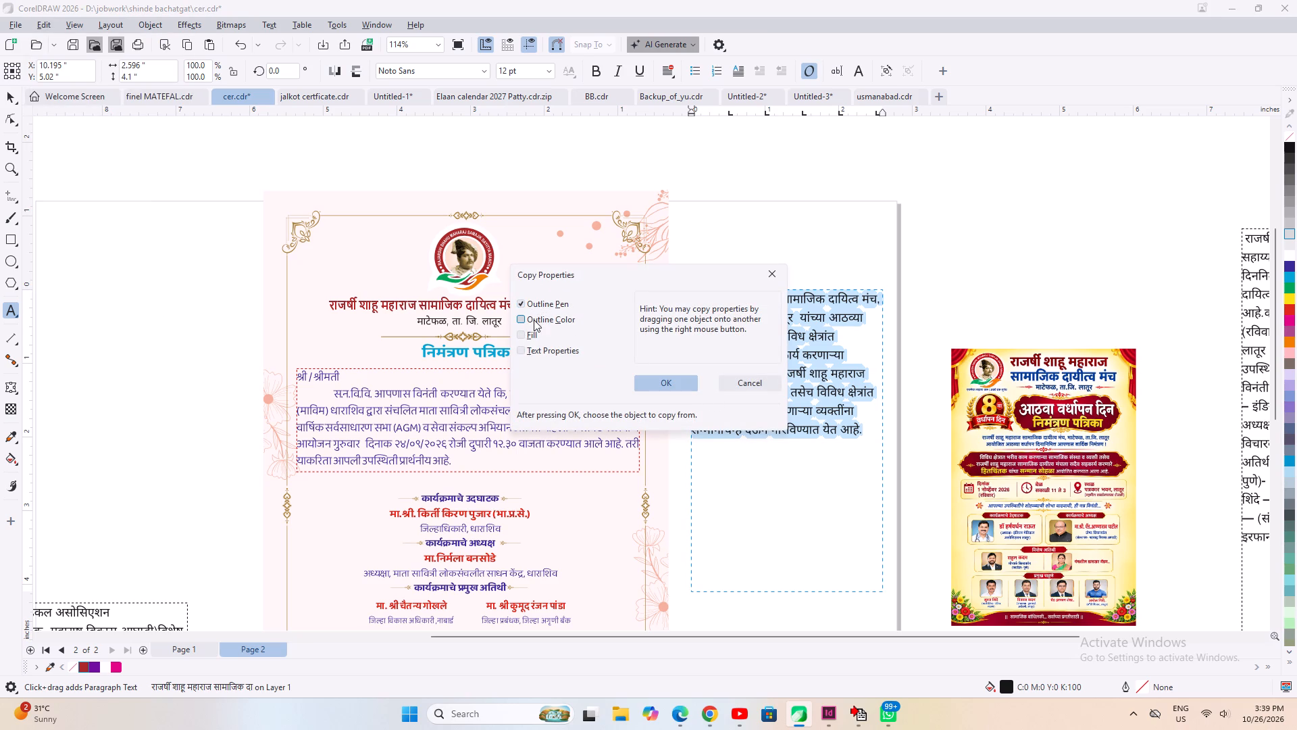
{"action": "left_click", "coordinate": [523, 337]}
{"action": "left_click", "coordinate": [526, 350]}
{"action": "left_click", "coordinate": [652, 387]}
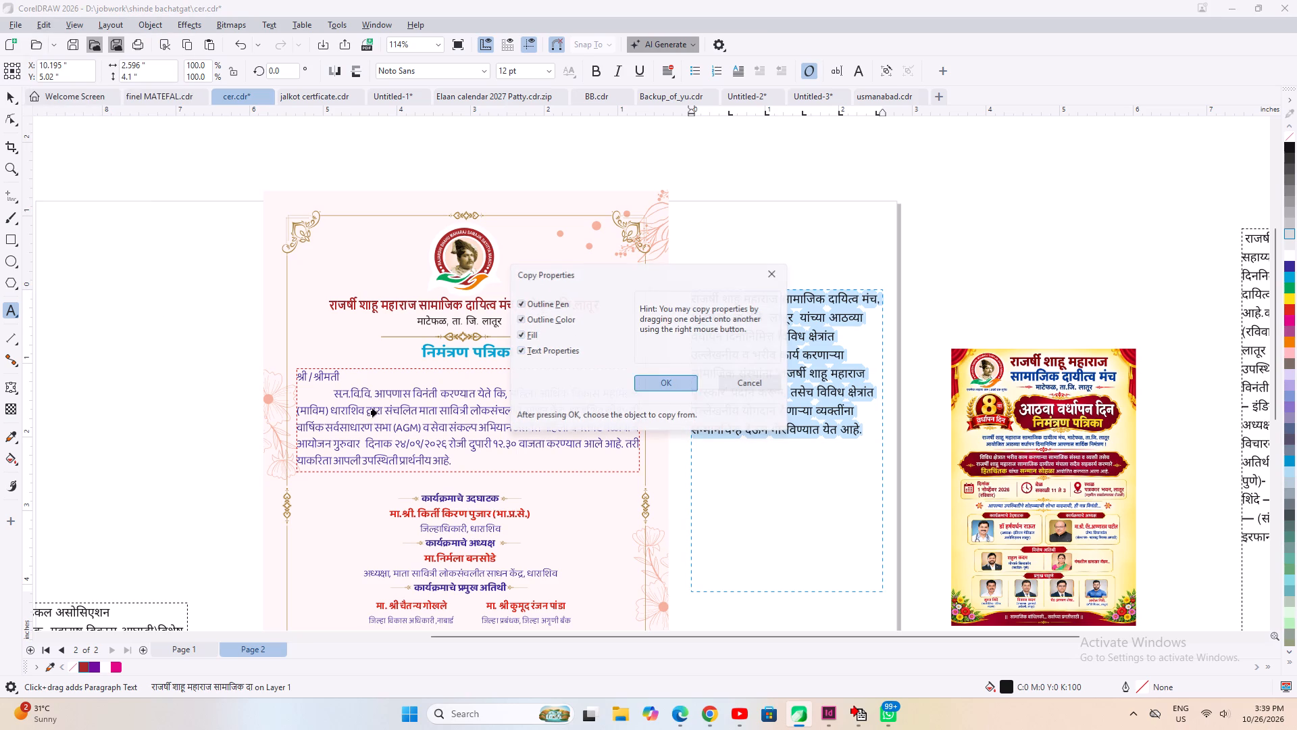
{"action": "left_click", "coordinate": [371, 391]}
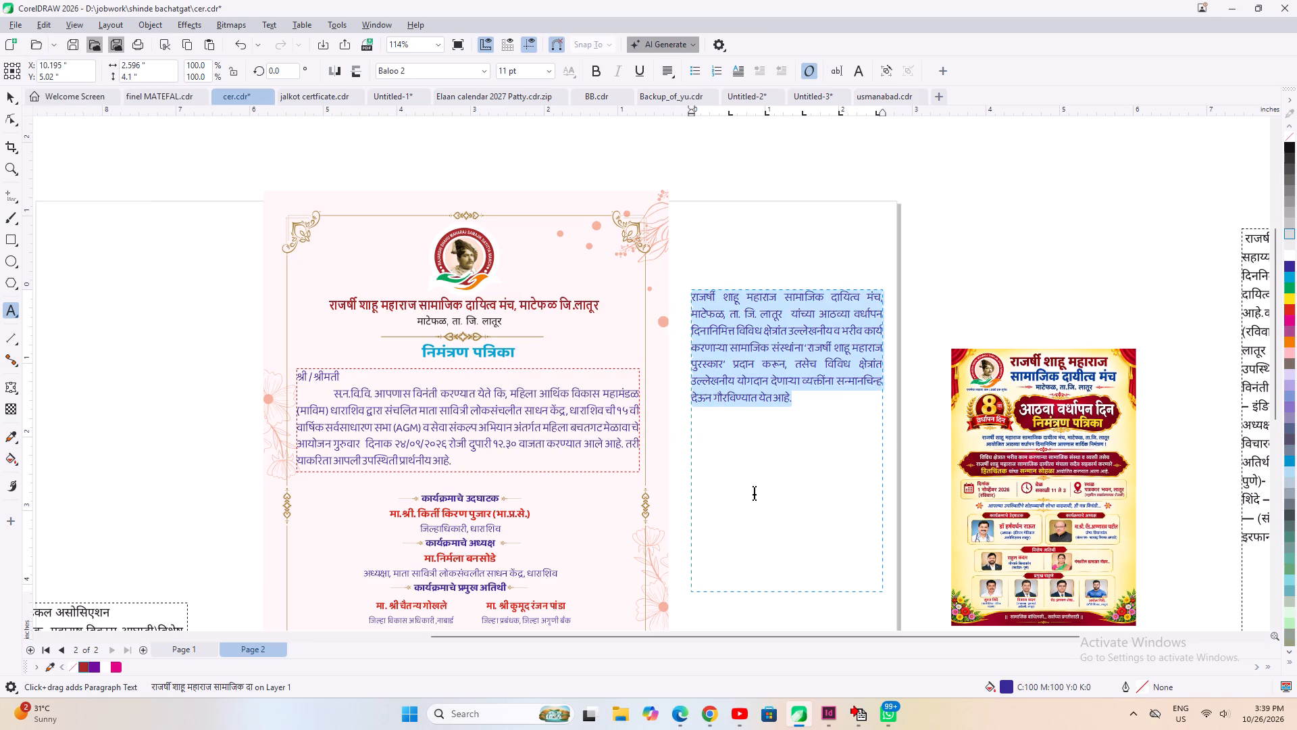
{"action": "left_click", "coordinate": [758, 498]}
Move the styled award text into the invitation paragraph, replacing the old wording from महिला आर्थिक विकास महामंडळ through करण्यात आले आहे.
{"action": "scroll", "coordinate": [742, 335], "scroll_direction": "up", "scroll_amount": 2}
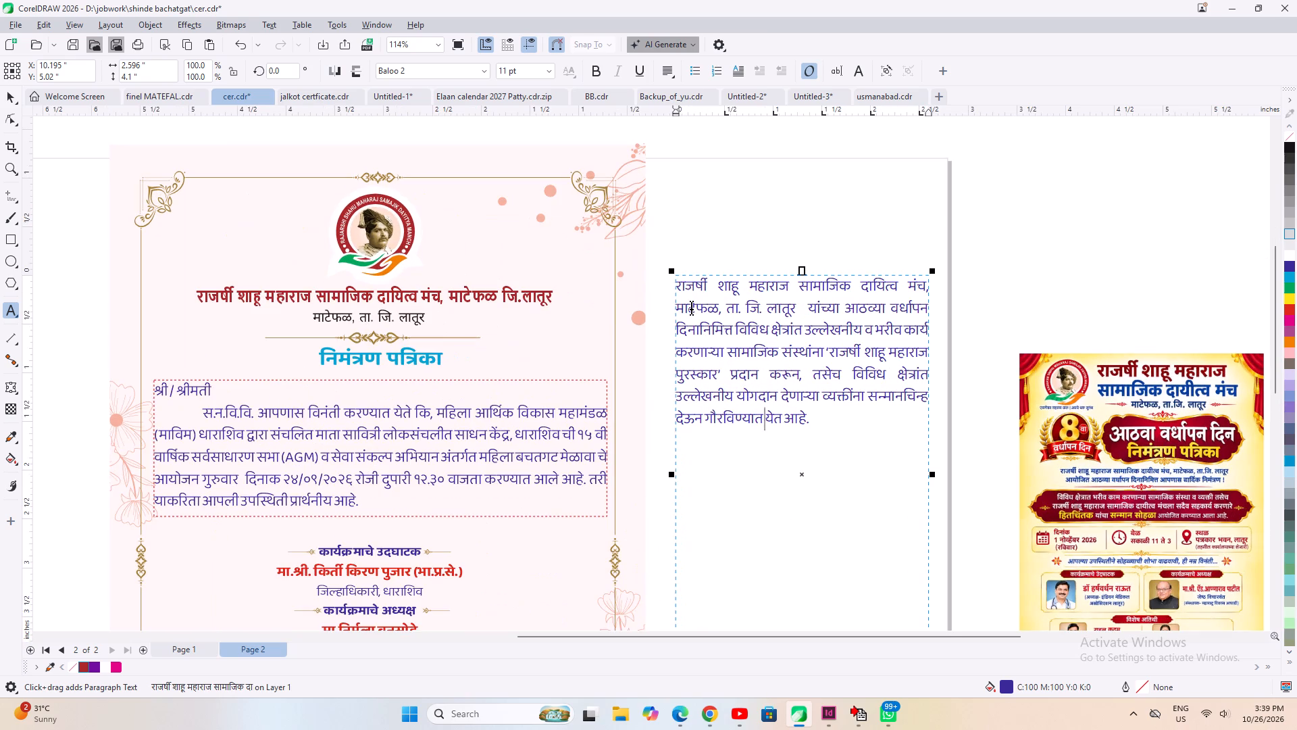
{"action": "left_click_drag", "start_coordinate": [676, 283], "coordinate": [822, 423]}
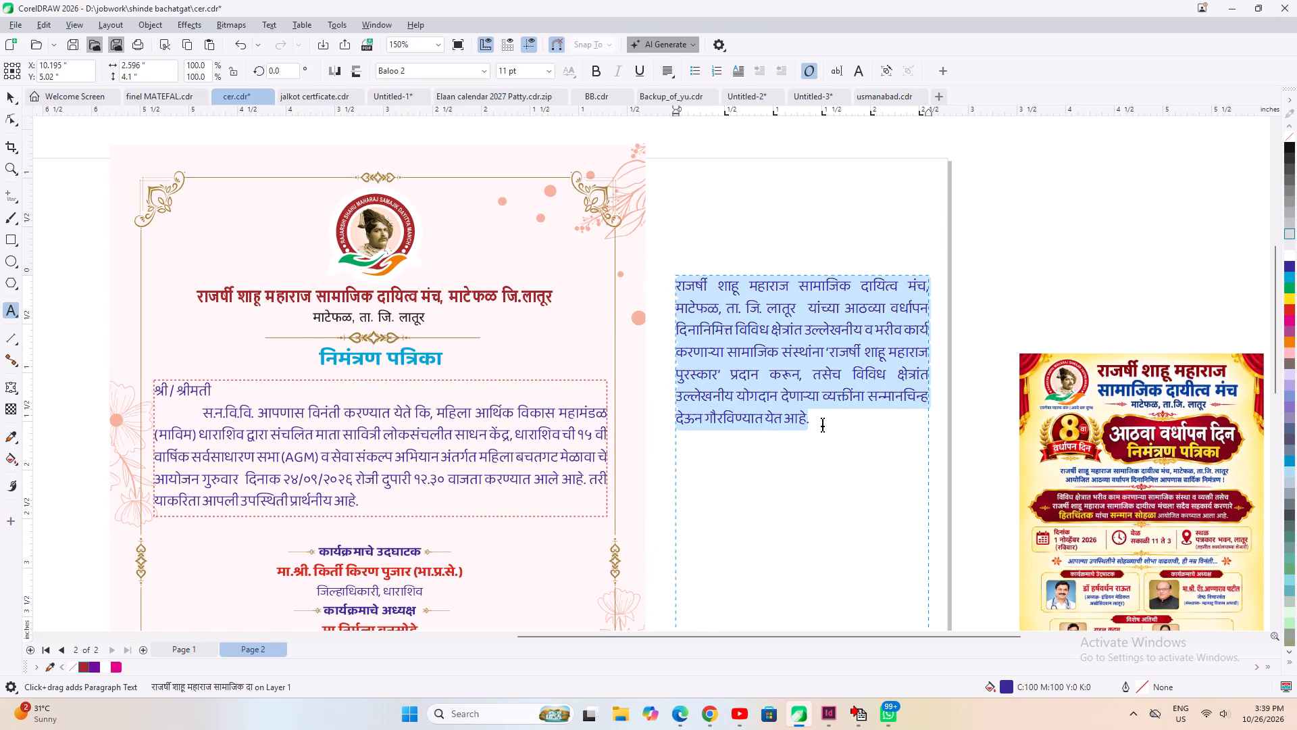
{"action": "left_click_drag", "start_coordinate": [822, 423], "coordinate": [829, 424]}
{"action": "key", "text": "ctrl+x"}
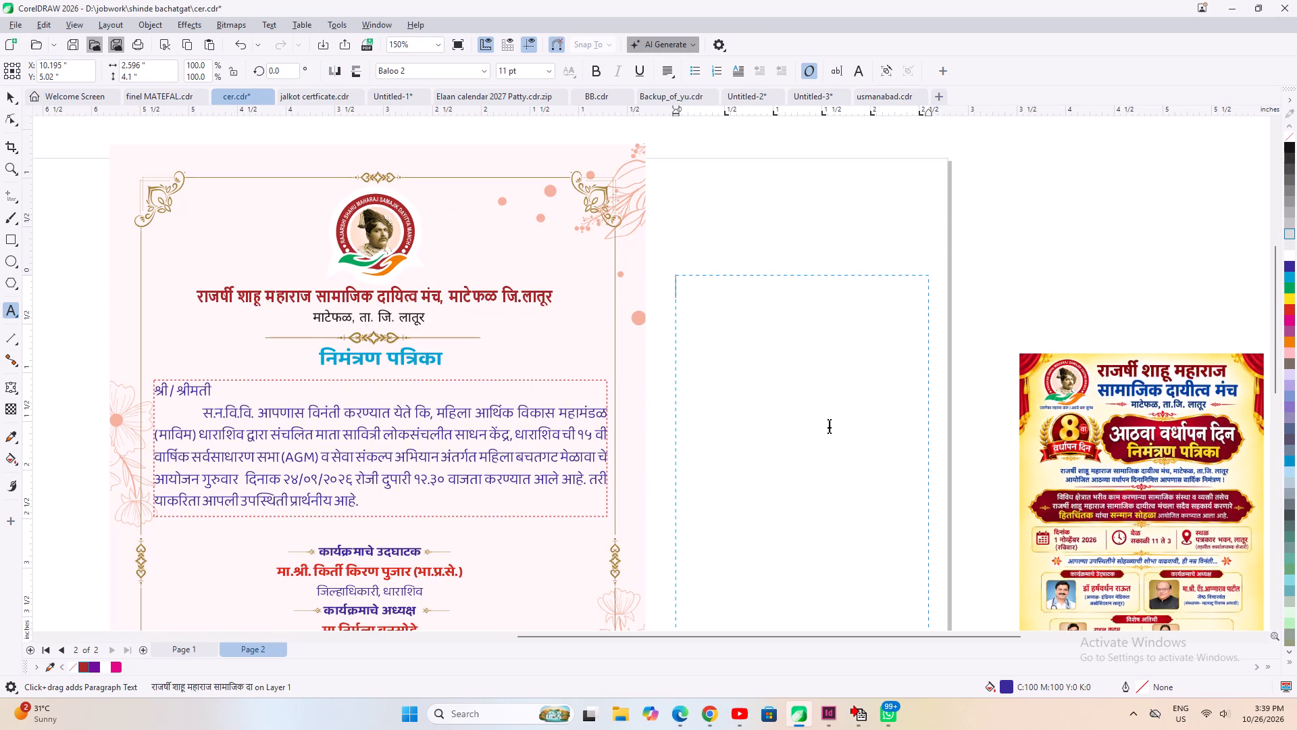
{"action": "left_click_drag", "start_coordinate": [436, 409], "coordinate": [480, 484]}
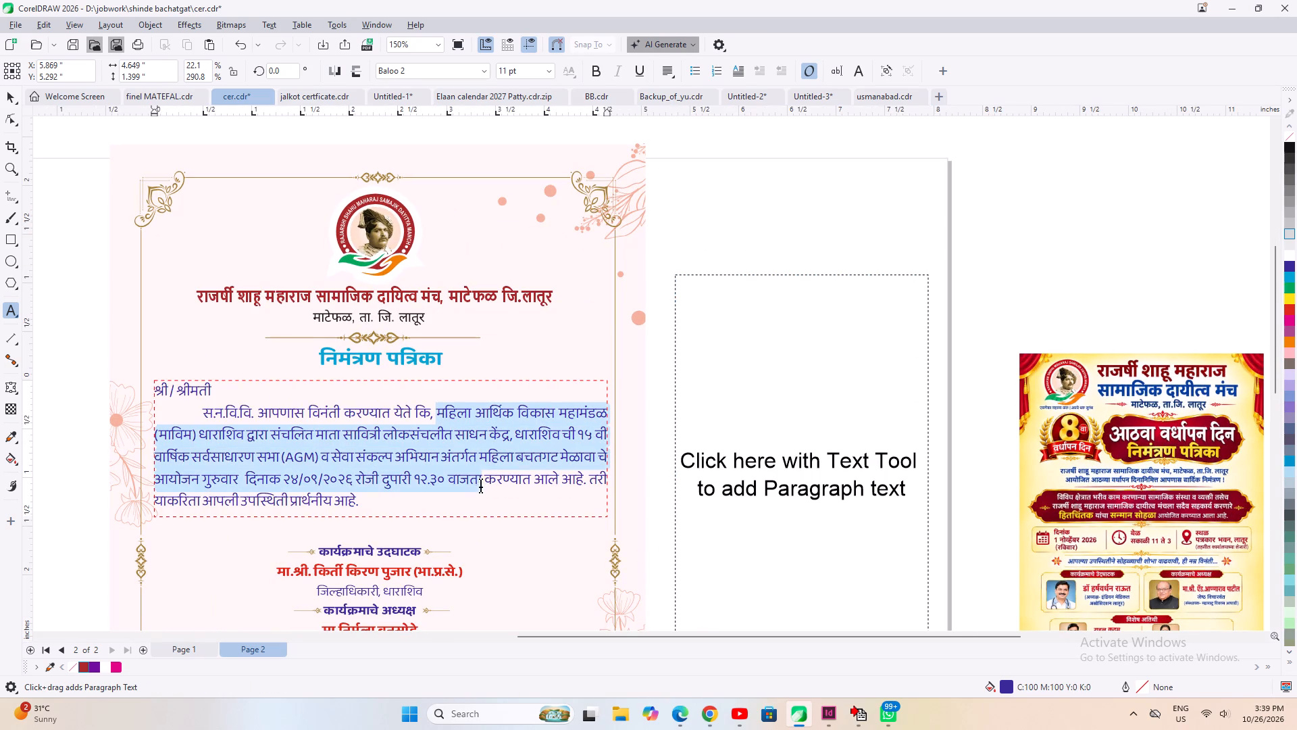
{"action": "left_click_drag", "start_coordinate": [480, 484], "coordinate": [380, 507]}
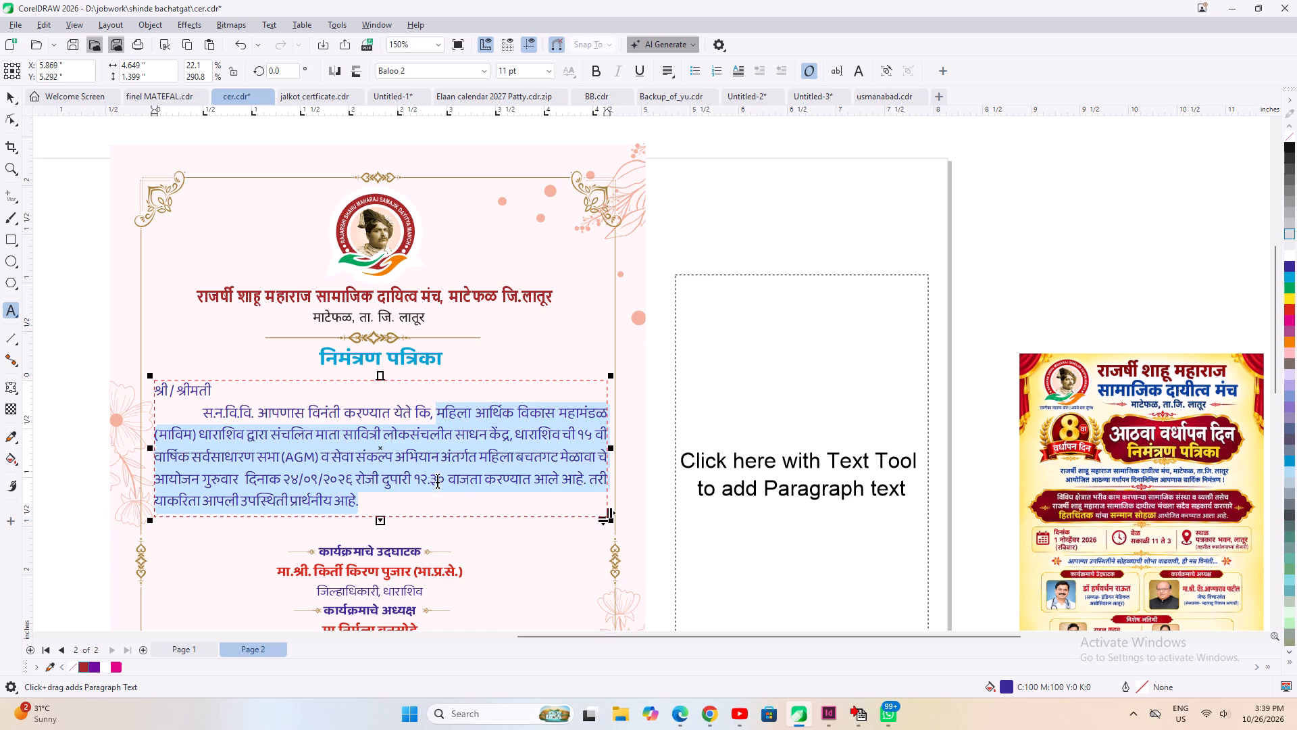
{"action": "left_click", "coordinate": [586, 477], "text": "shift"}
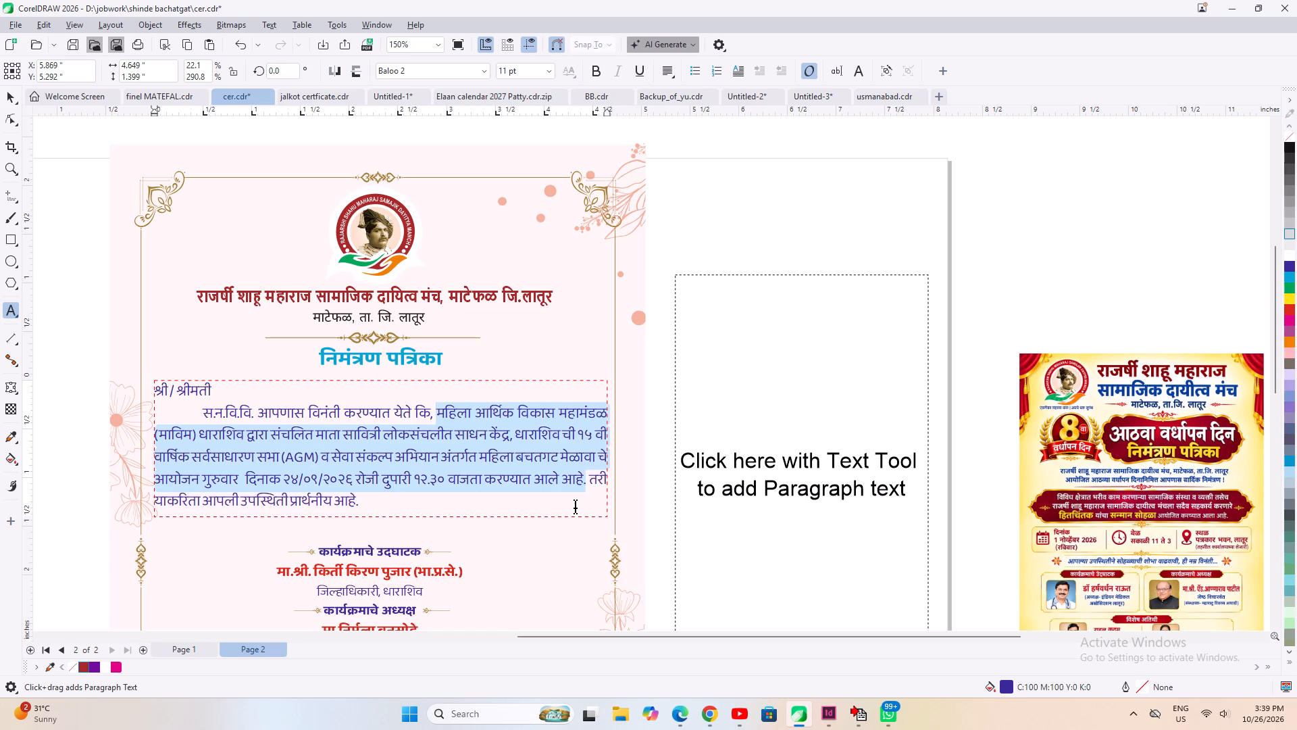
{"action": "key", "text": "ctrl+v"}
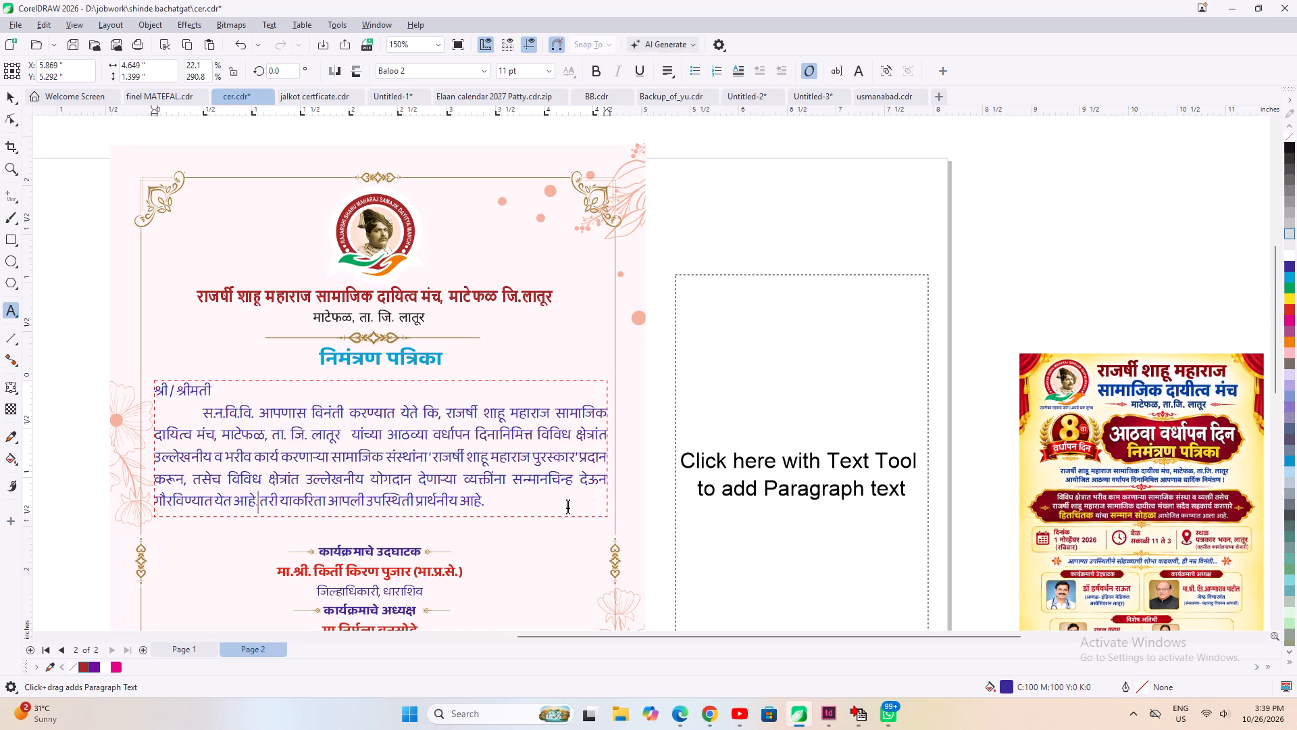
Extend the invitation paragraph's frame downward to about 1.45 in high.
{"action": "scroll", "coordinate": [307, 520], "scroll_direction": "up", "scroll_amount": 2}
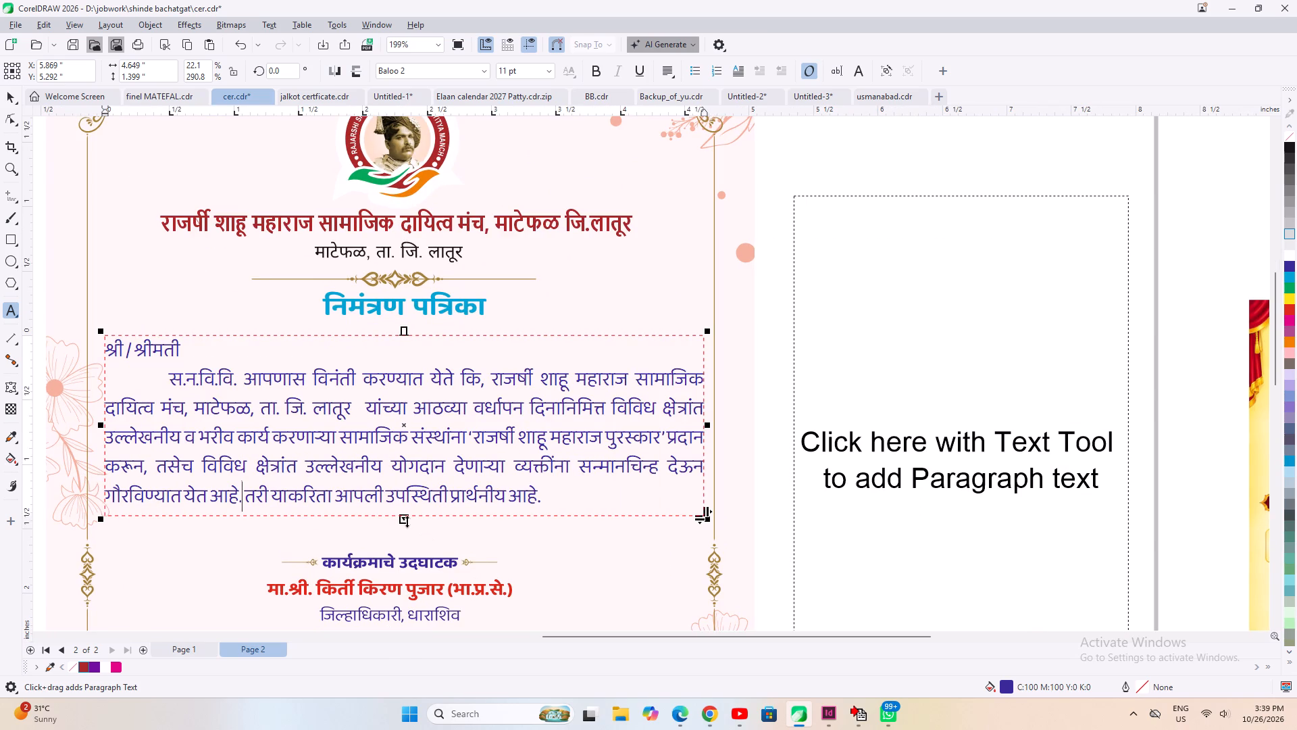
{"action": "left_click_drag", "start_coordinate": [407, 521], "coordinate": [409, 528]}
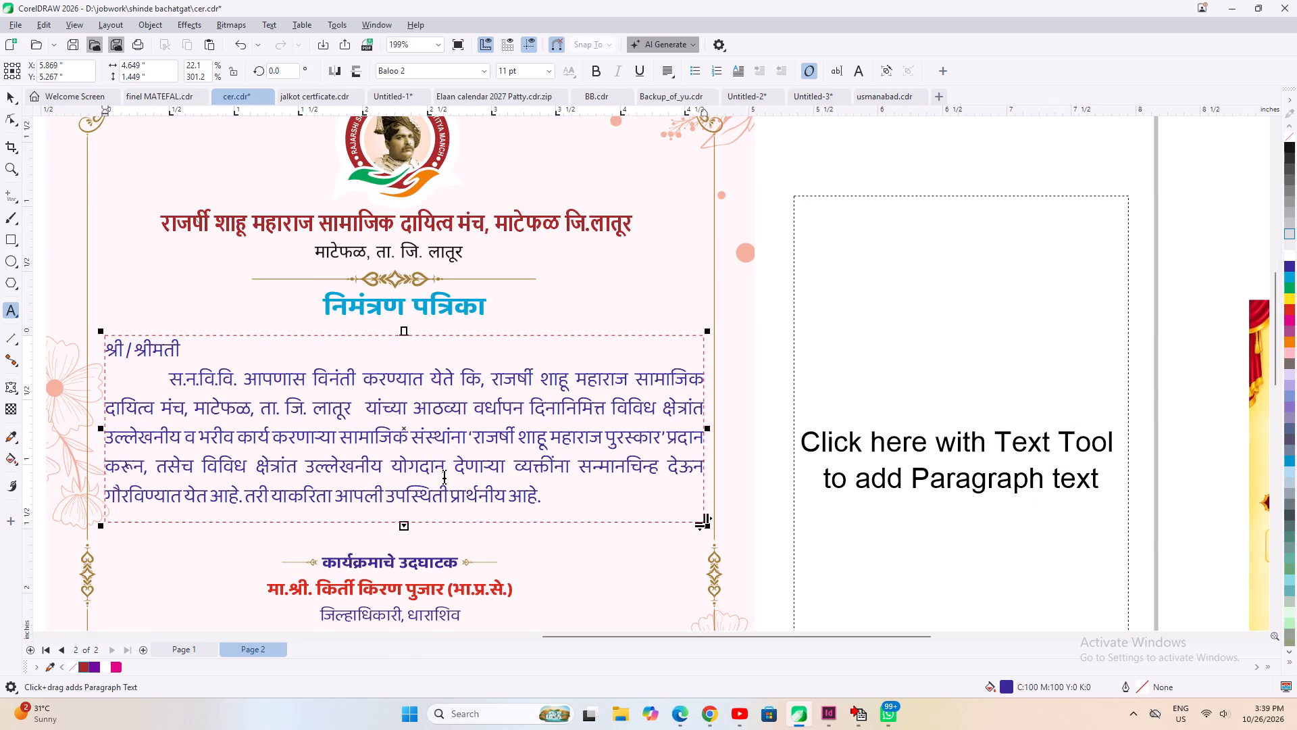
Make the quoted award name ‘राजर्षी शाहू महाराज पुरस्कार’ bold in the invitation paragraph.
{"action": "left_click_drag", "start_coordinate": [467, 429], "coordinate": [583, 431]}
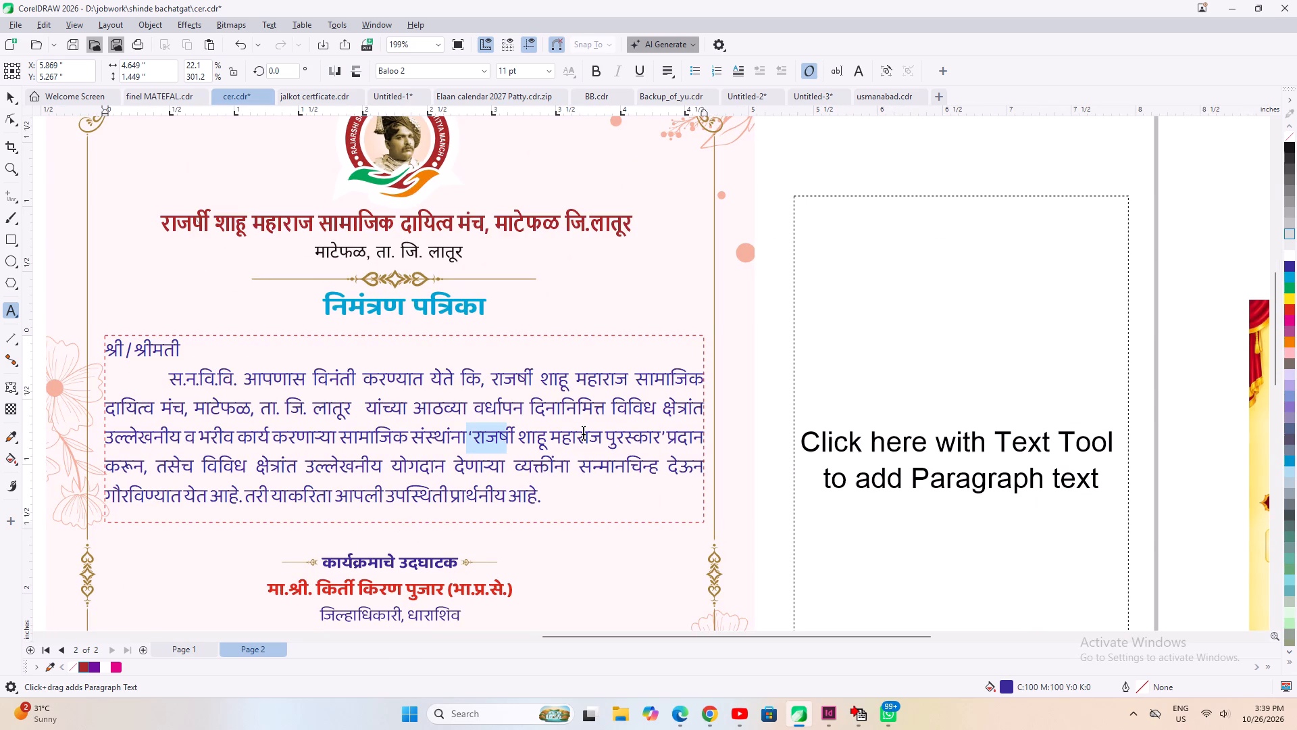
{"action": "left_click_drag", "start_coordinate": [583, 431], "coordinate": [665, 438]}
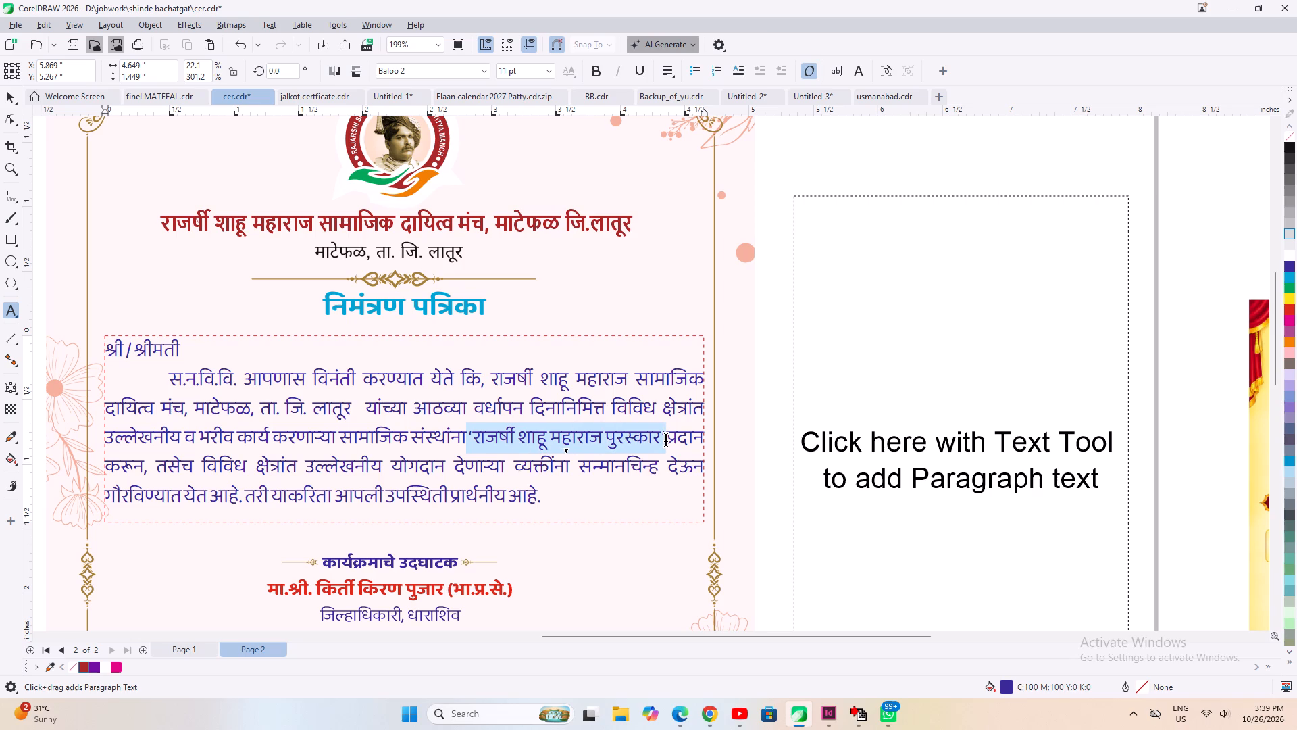
{"action": "left_click", "coordinate": [594, 74]}
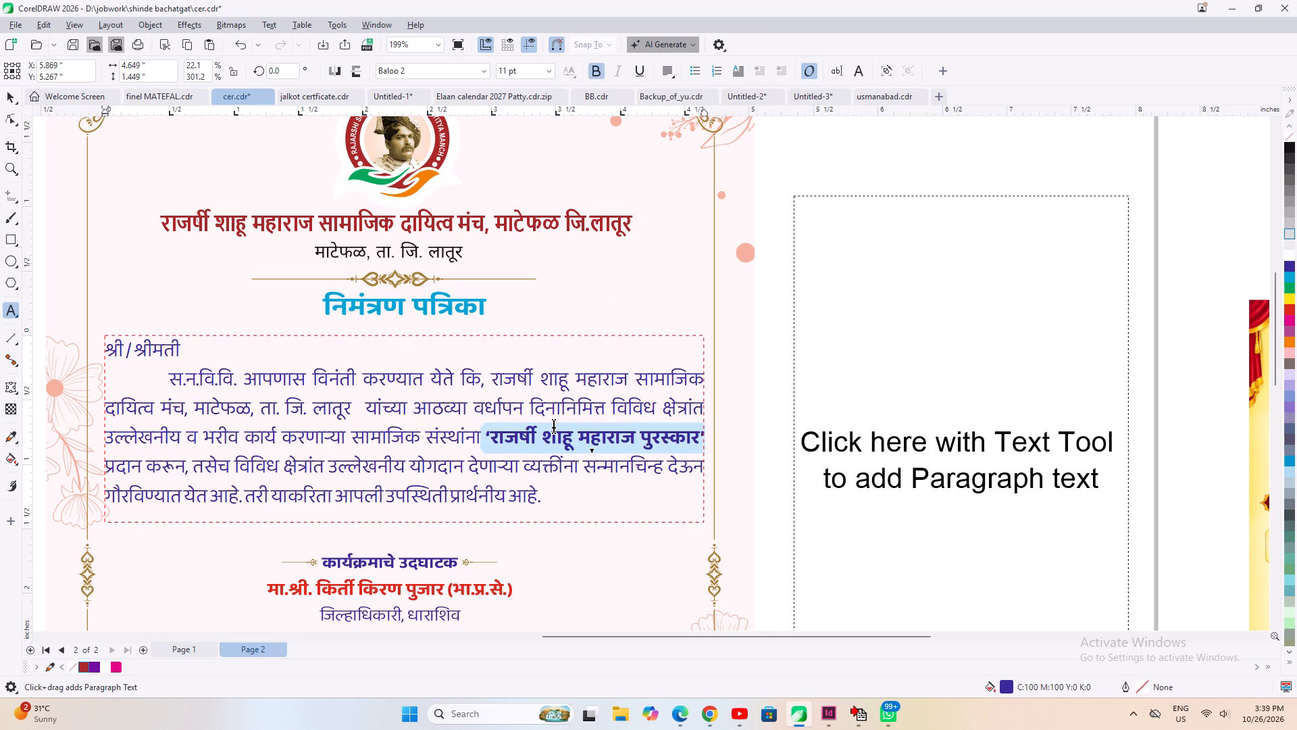
{"action": "left_click", "coordinate": [478, 443]}
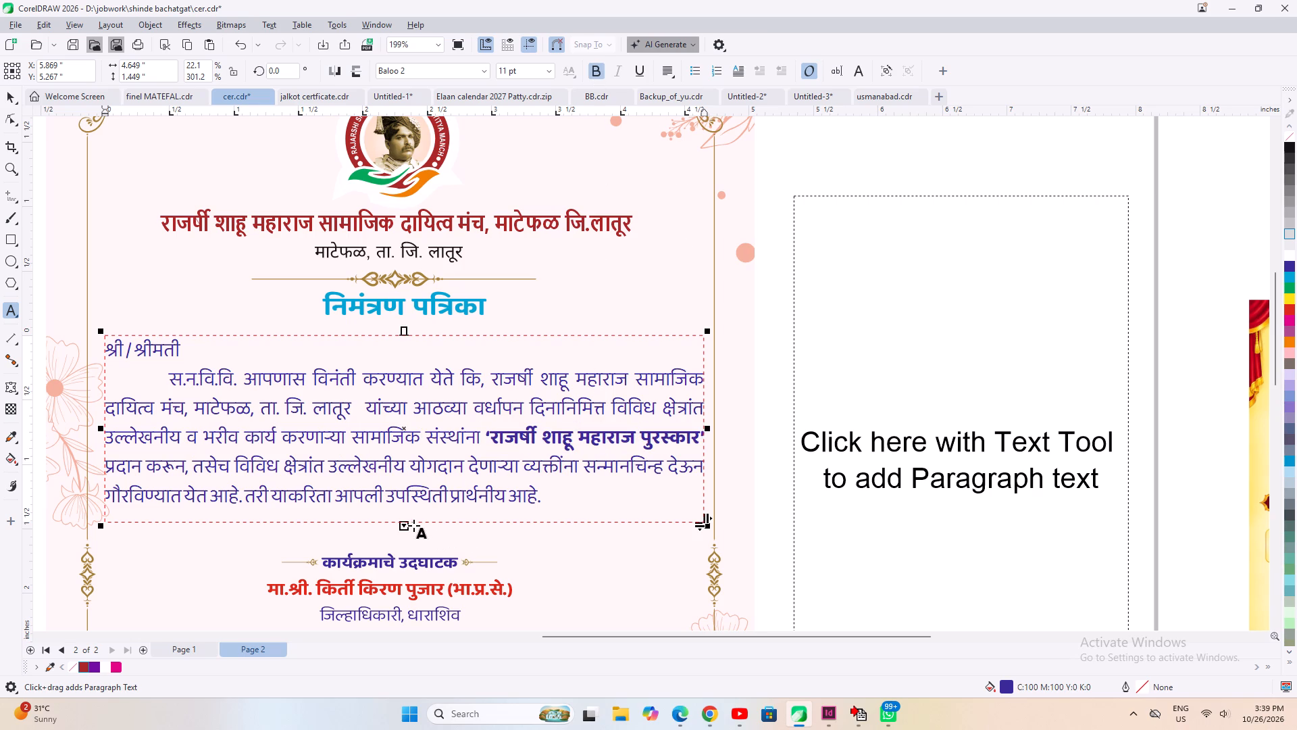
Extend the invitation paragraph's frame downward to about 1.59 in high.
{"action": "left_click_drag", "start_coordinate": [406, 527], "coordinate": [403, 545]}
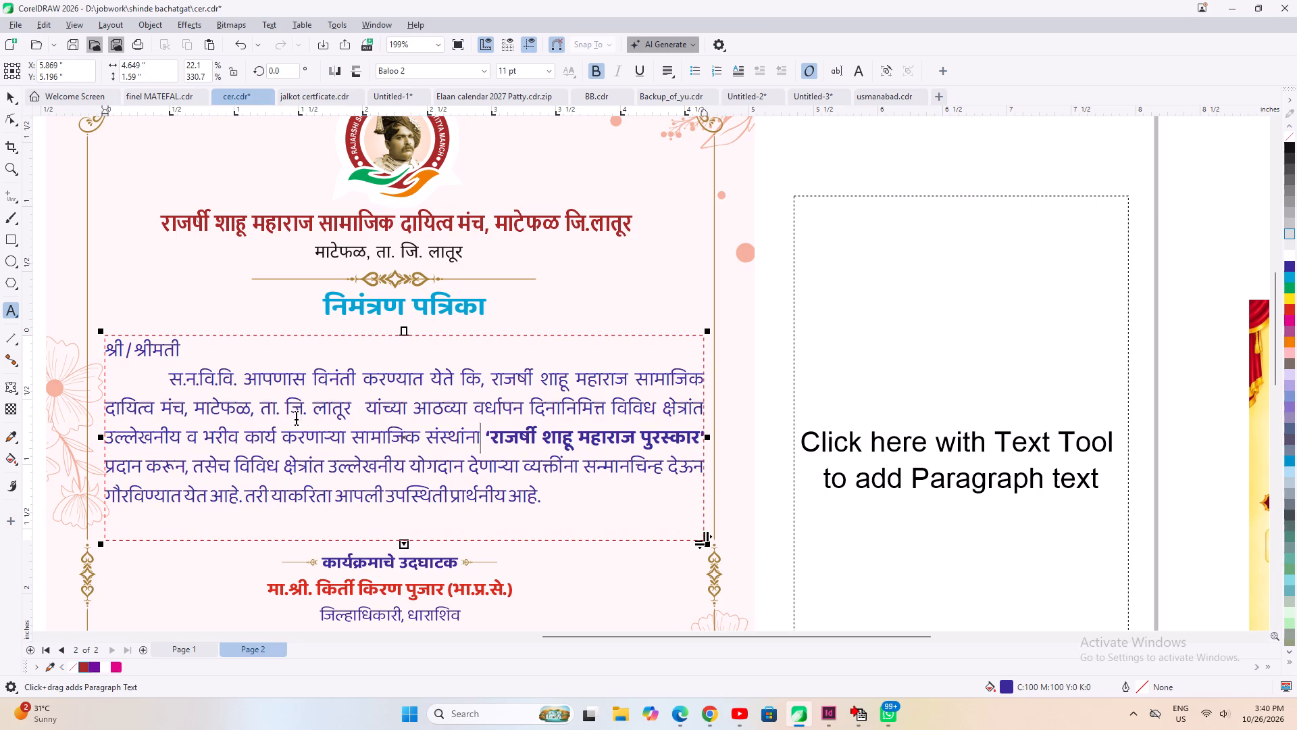
Remove the extra space before यांच्या in the second line of the invitation text.
{"action": "left_click", "coordinate": [370, 412]}
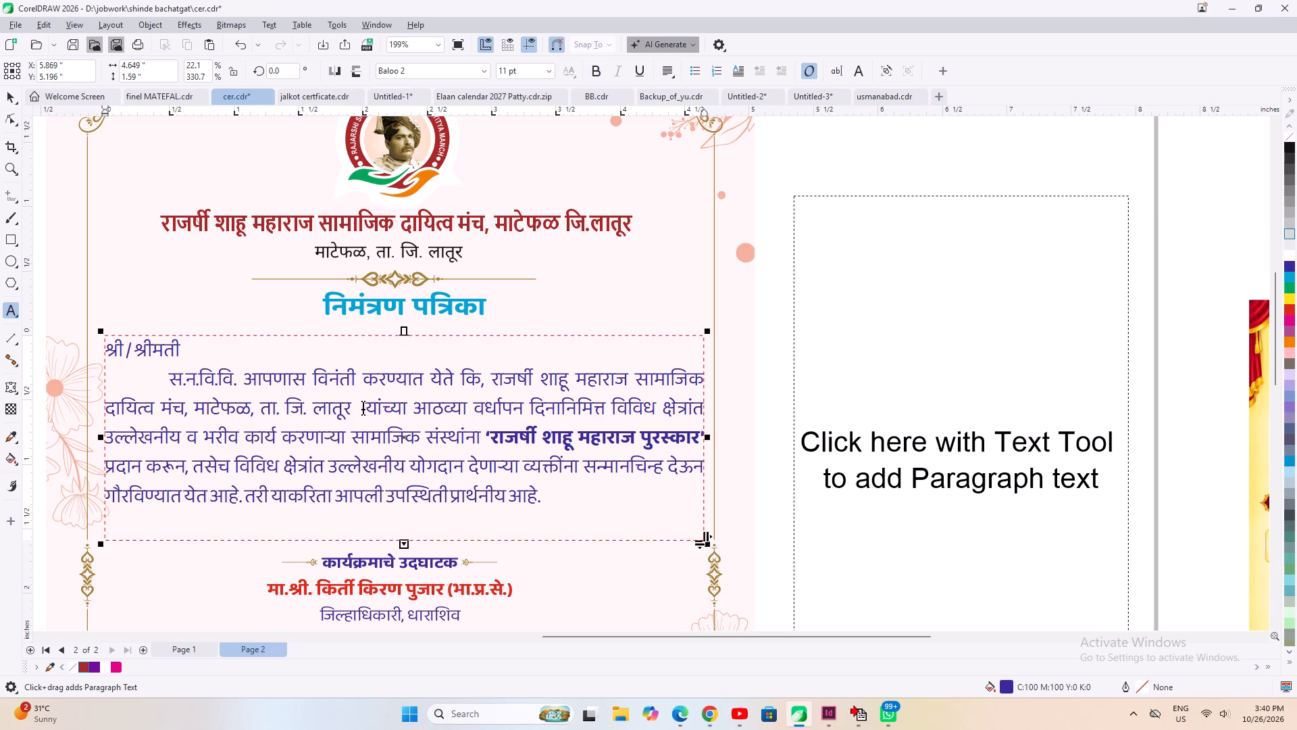
{"action": "left_click", "coordinate": [363, 406]}
{"action": "key", "text": "BackSpace"}
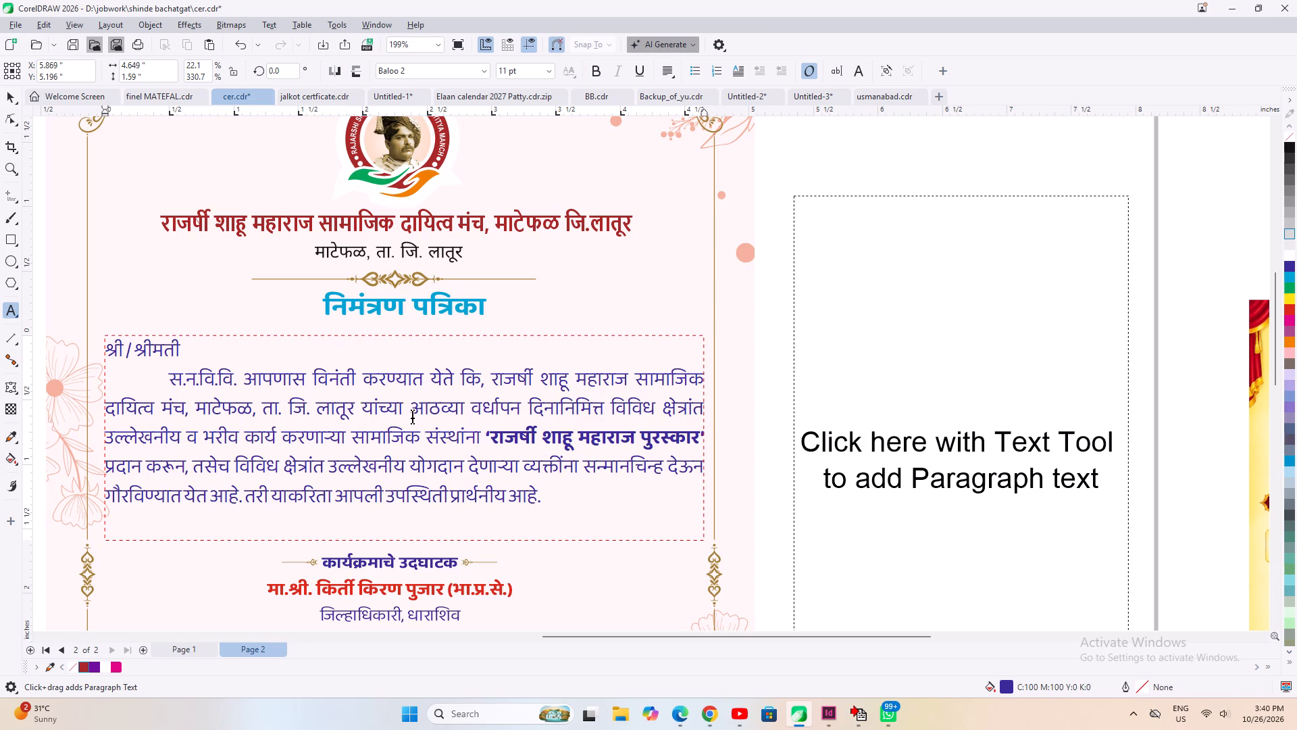
Make the words आठव्या वर्धापन bold in the invitation paragraph.
{"action": "left_click_drag", "start_coordinate": [411, 406], "coordinate": [567, 406]}
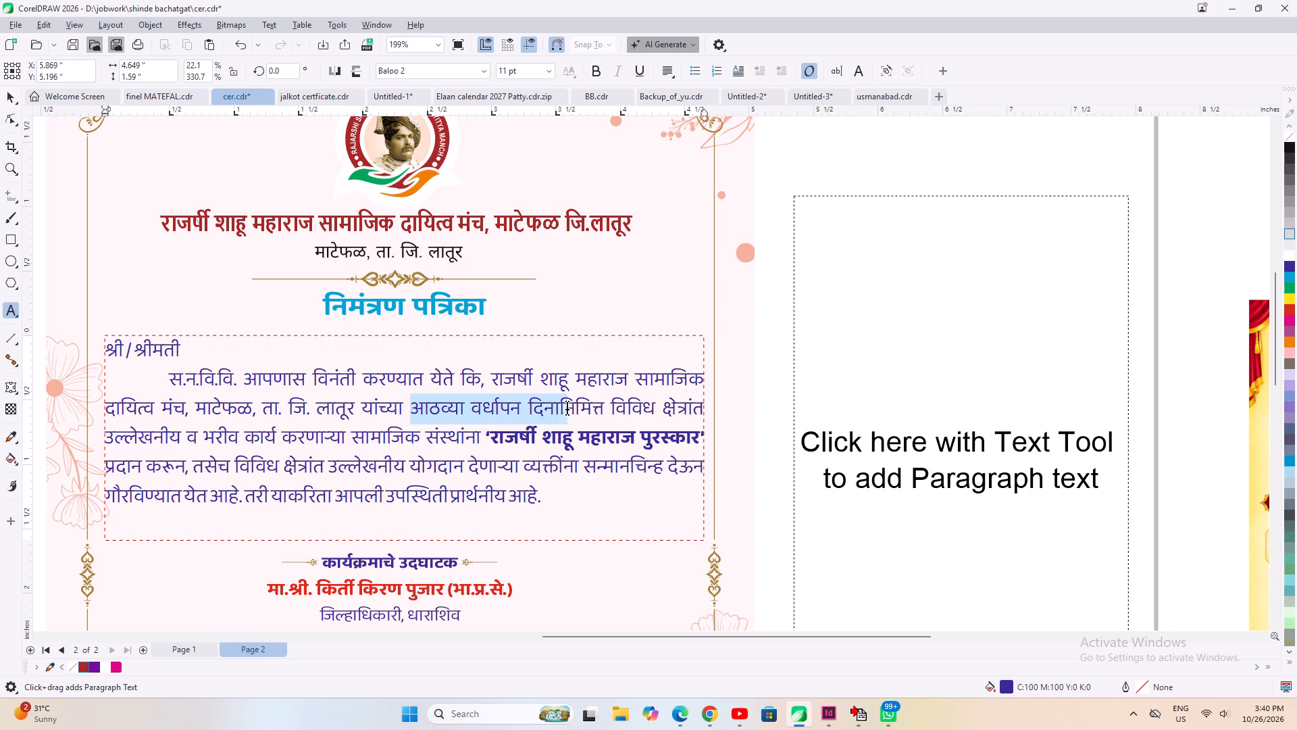
{"action": "left_click_drag", "start_coordinate": [567, 406], "coordinate": [522, 407]}
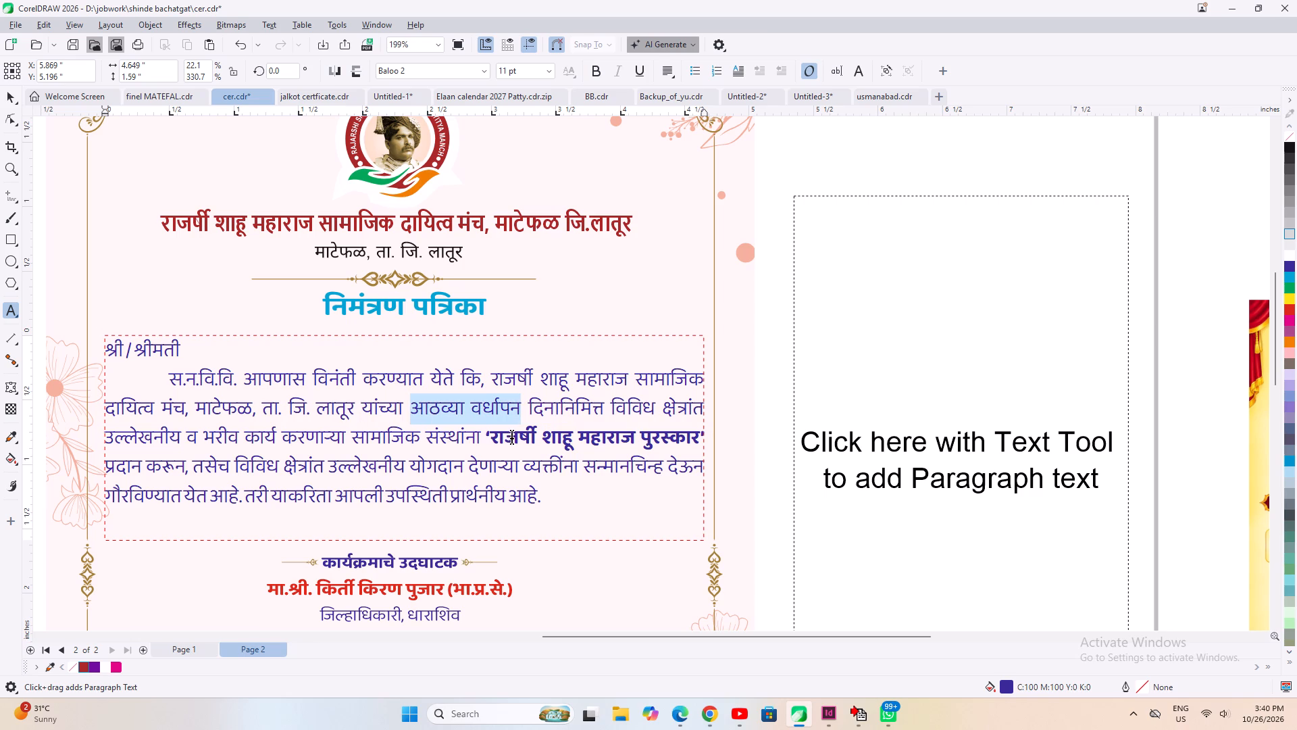
{"action": "left_click", "coordinate": [596, 73]}
{"action": "left_click", "coordinate": [563, 403]}
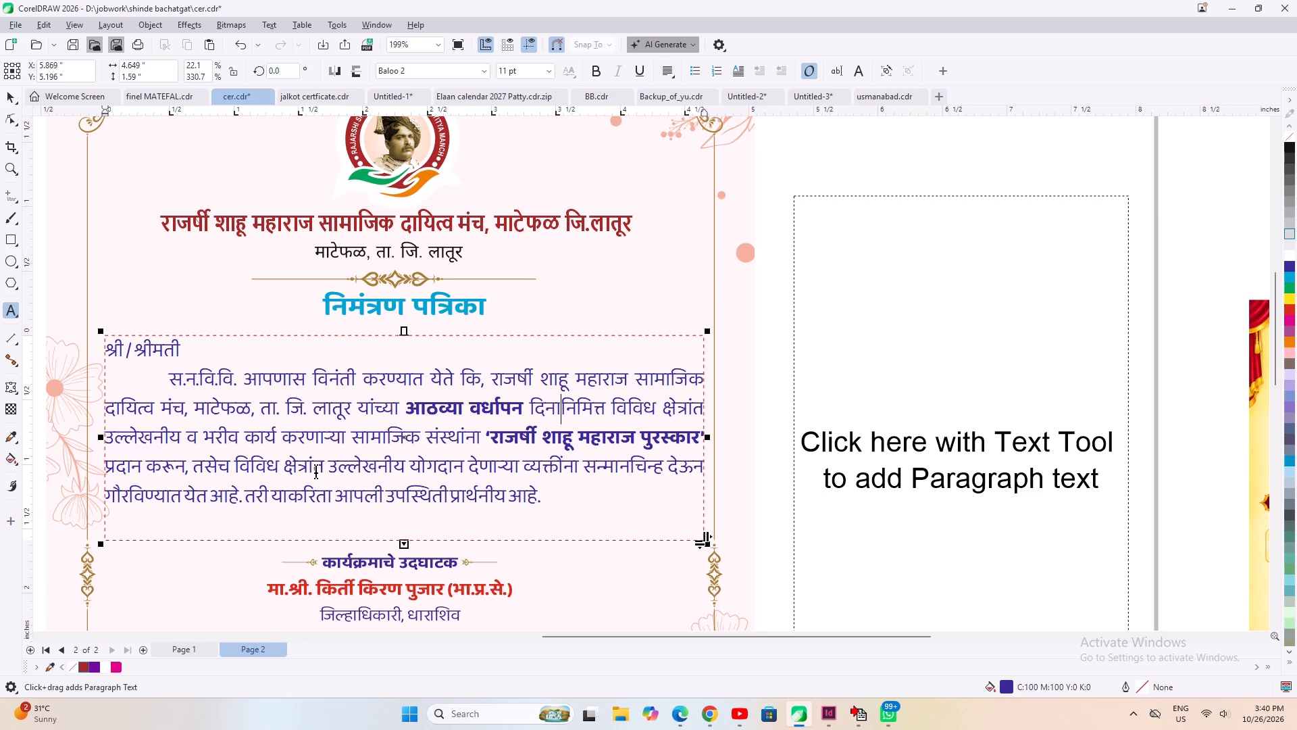
Adjust the invitation paragraph's frame height to about 1.41 in, ending just below its last line.
{"action": "left_click_drag", "start_coordinate": [403, 543], "coordinate": [403, 560]}
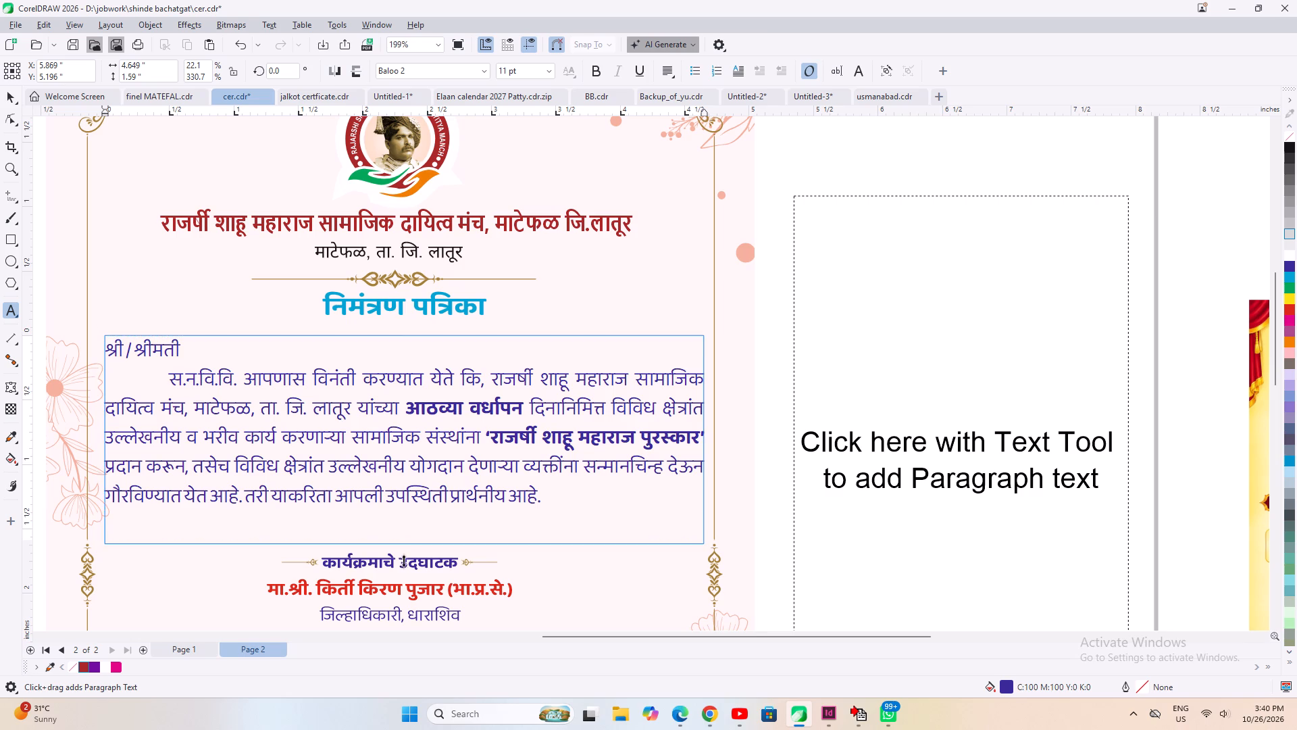
{"action": "left_click_drag", "start_coordinate": [403, 560], "coordinate": [403, 571]}
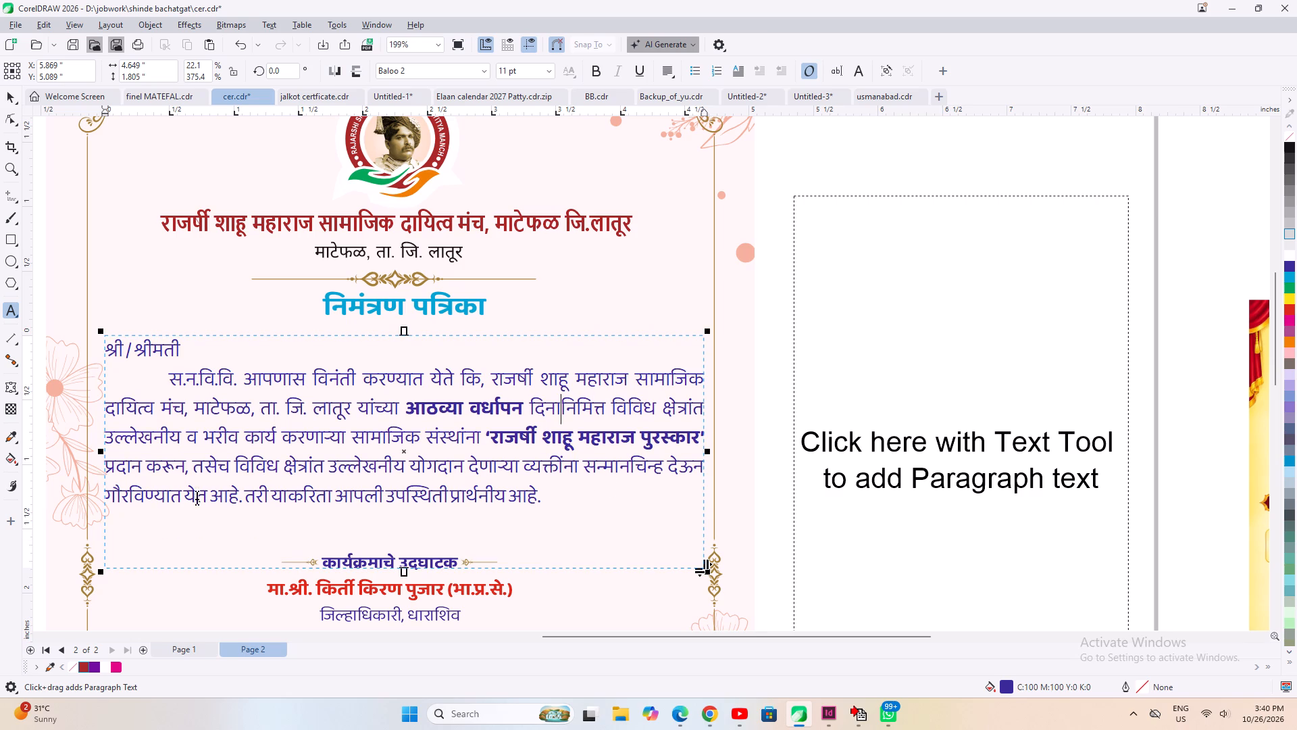
{"action": "left_click", "coordinate": [526, 497]}
{"action": "left_click_drag", "start_coordinate": [402, 568], "coordinate": [401, 518]}
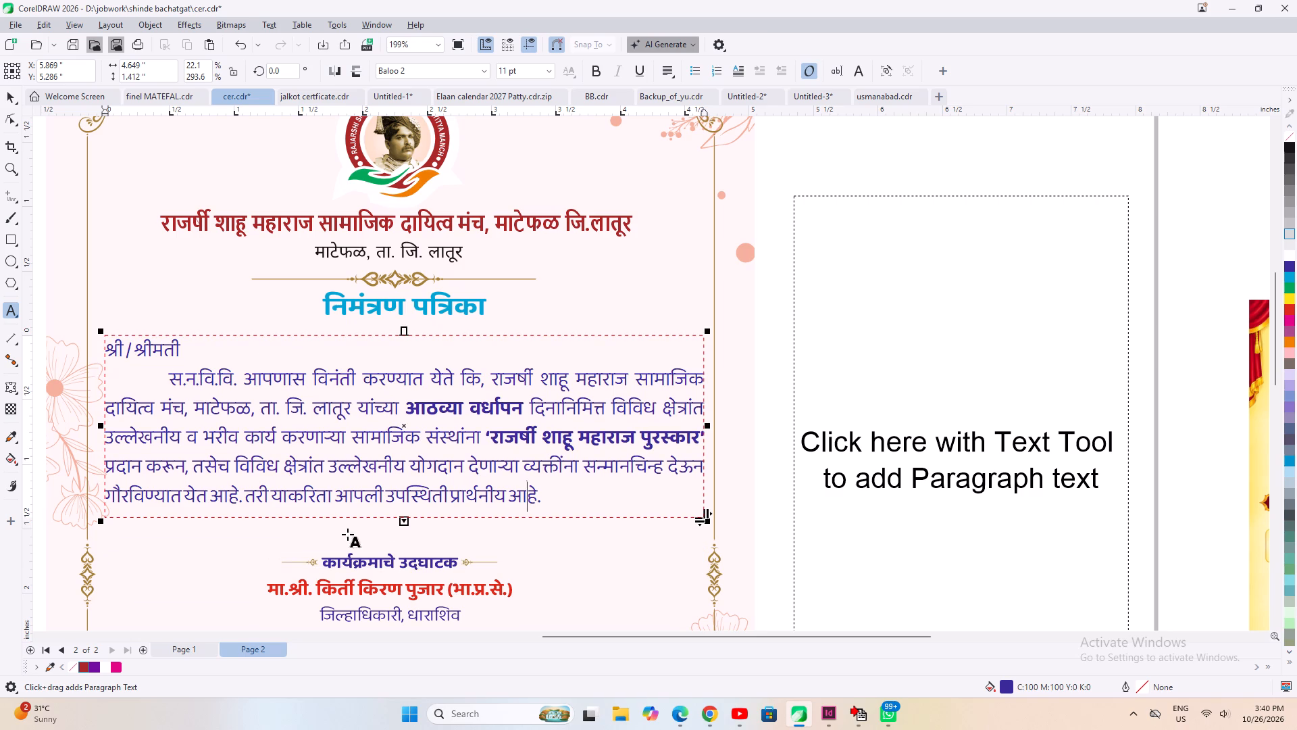
Select the small ornament midway down the card's left border line.
{"action": "scroll", "coordinate": [325, 242], "scroll_direction": "down", "scroll_amount": 2}
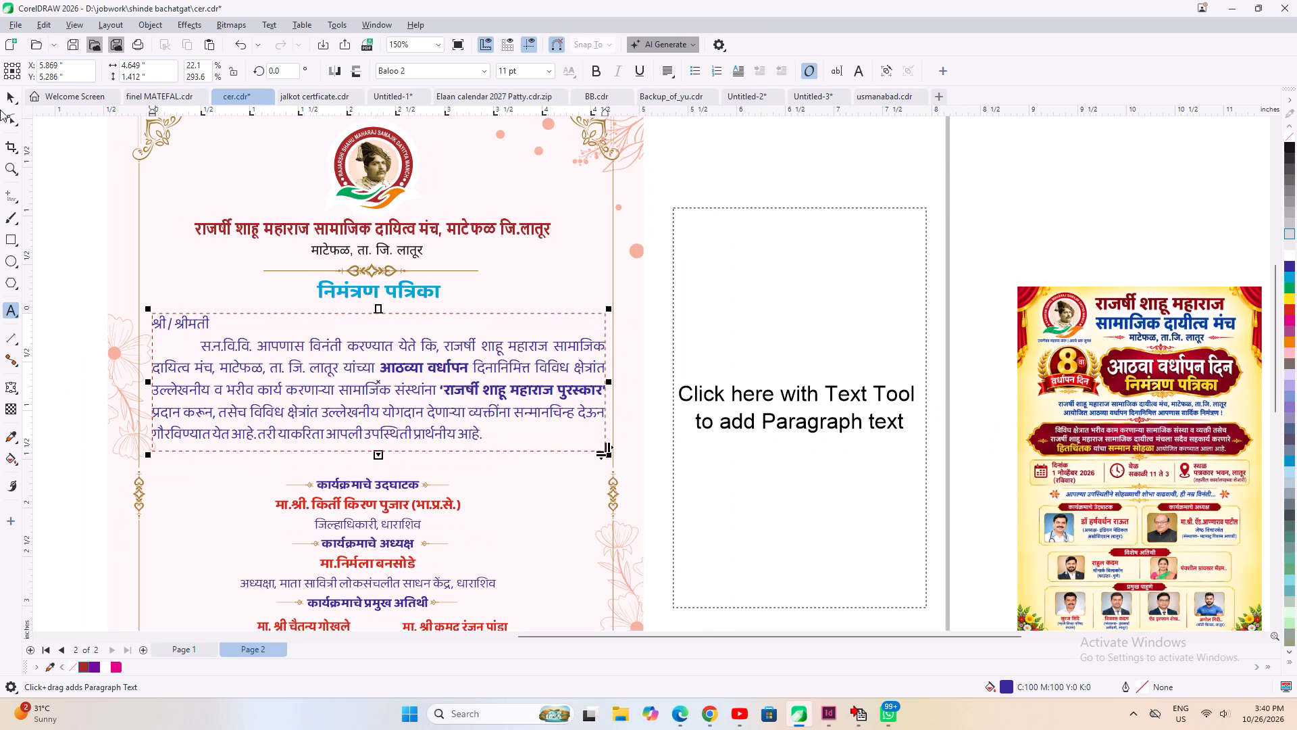
{"action": "left_click", "coordinate": [8, 93]}
{"action": "left_click", "coordinate": [66, 450]}
{"action": "left_click_drag", "start_coordinate": [80, 451], "coordinate": [201, 577]}
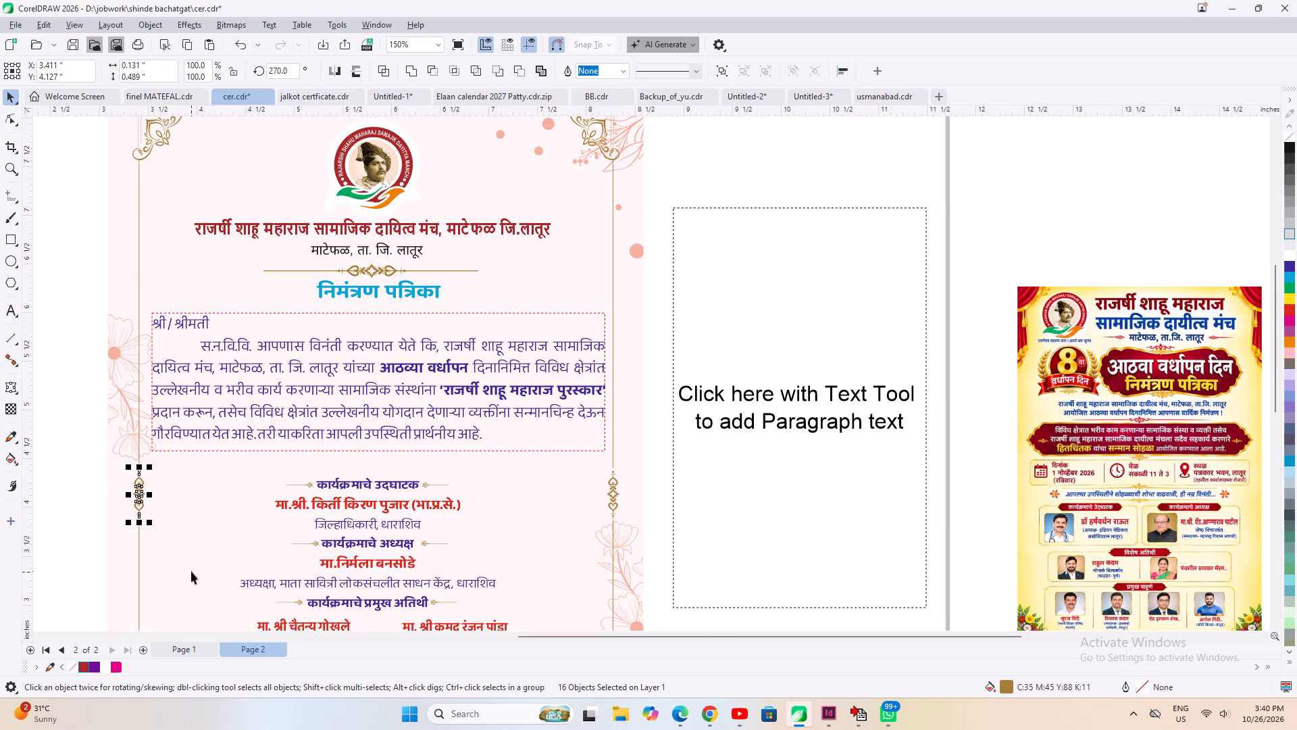
{"action": "scroll", "coordinate": [372, 381], "scroll_direction": "down", "scroll_amount": 2}
{"action": "left_click", "coordinate": [195, 553], "text": "shift"}
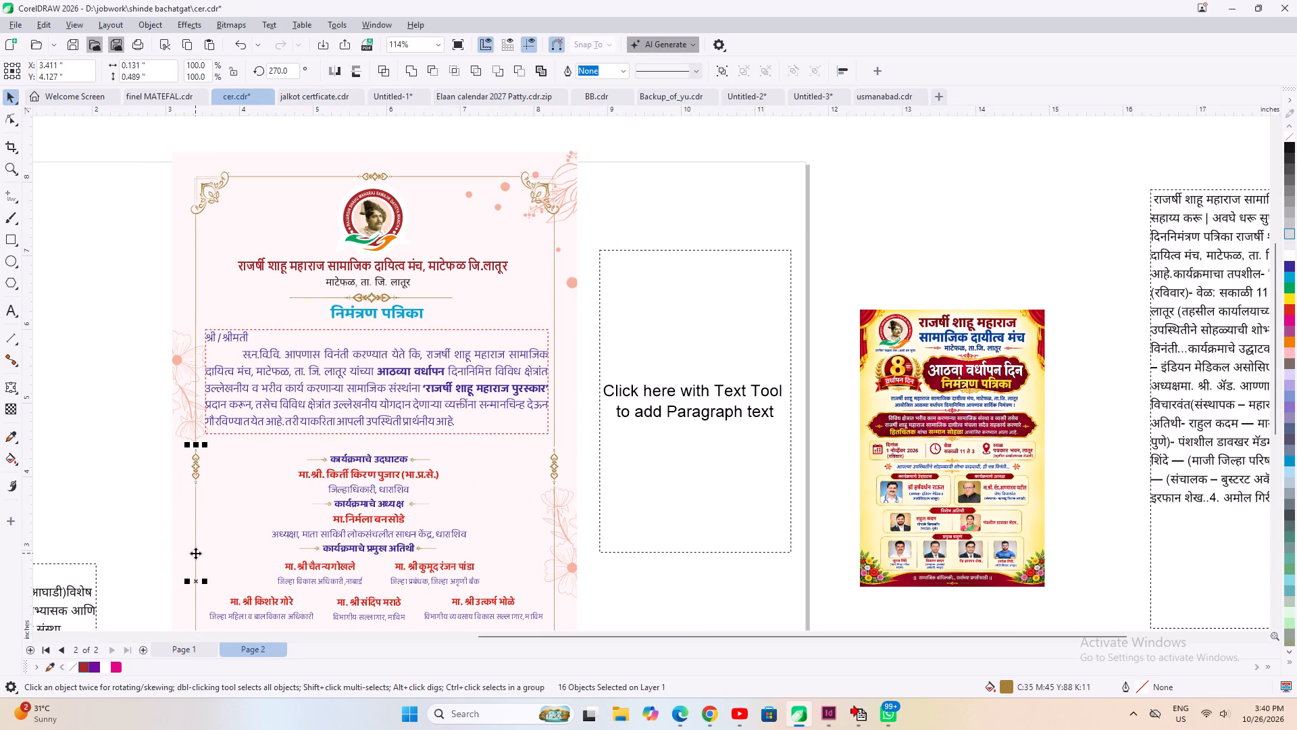
Group the ornament pieces midway down the card's left border with the line segment below them.
{"action": "key", "text": "ctrl+g"}
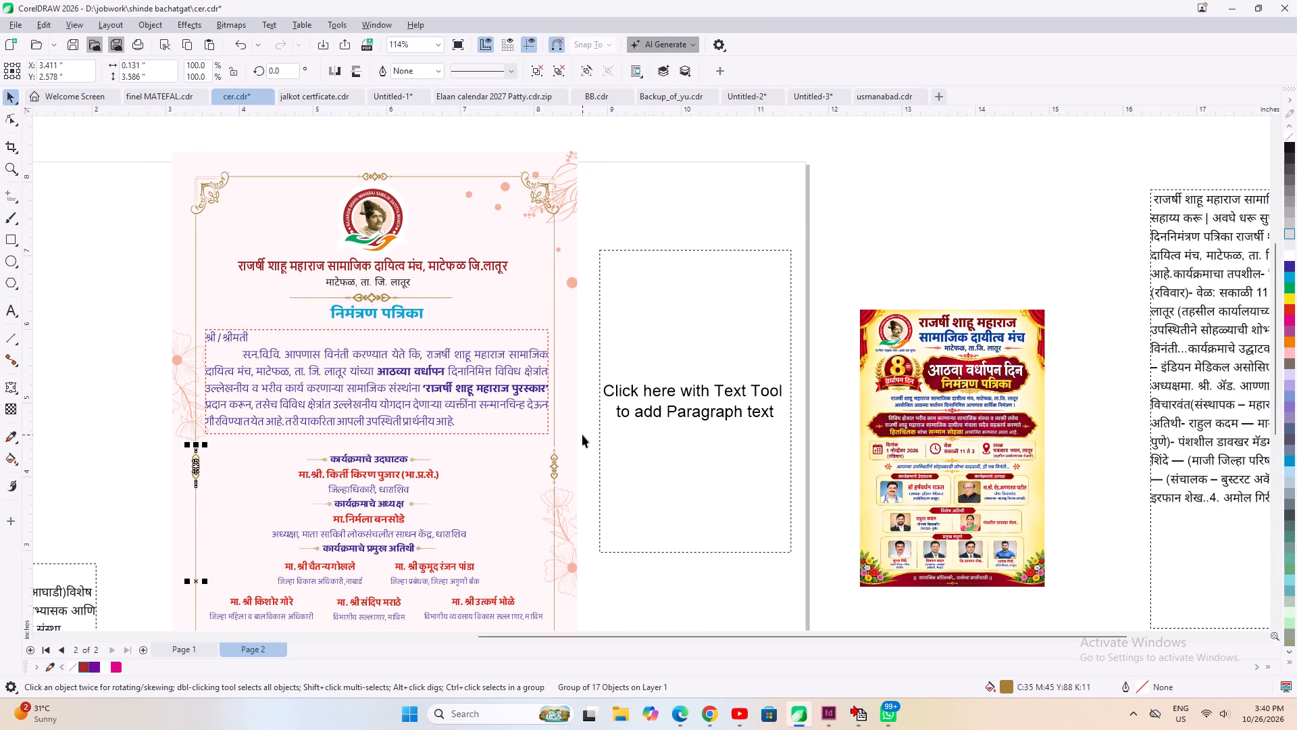
Group the ornament pieces midway down the card's right border together with the pink background.
{"action": "left_click_drag", "start_coordinate": [582, 435], "coordinate": [527, 522]}
{"action": "left_click", "coordinate": [553, 562], "text": "shift"}
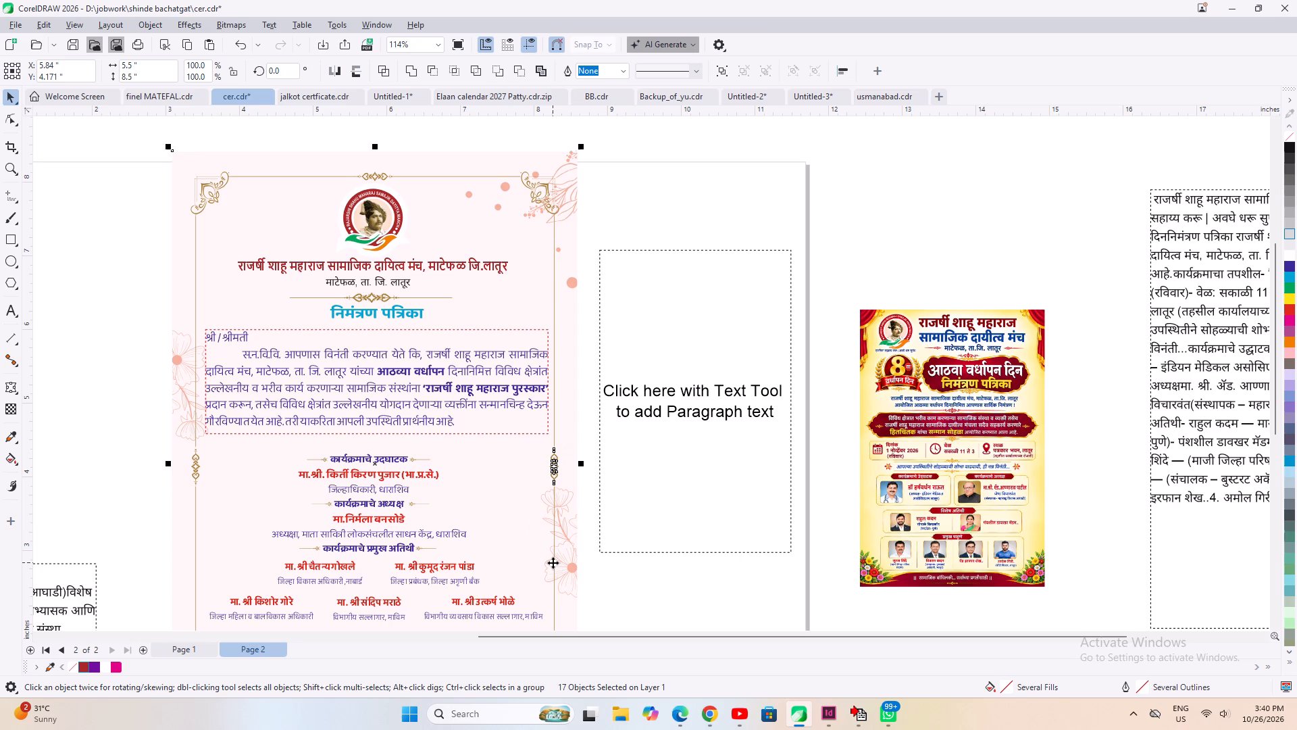
{"action": "key", "text": "ctrl+g"}
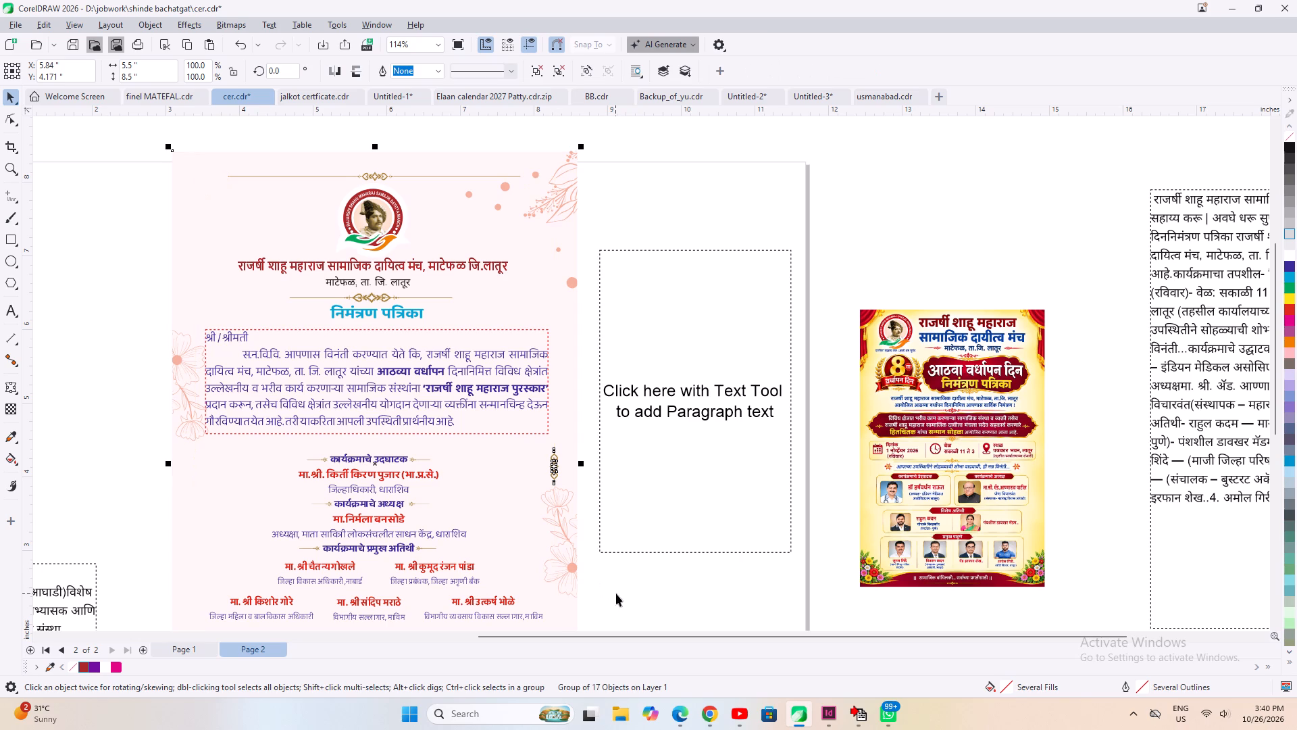
Send the grouped pink background and right border ornament behind the card's other objects.
{"action": "left_click", "coordinate": [563, 412]}
{"action": "left_click", "coordinate": [601, 401]}
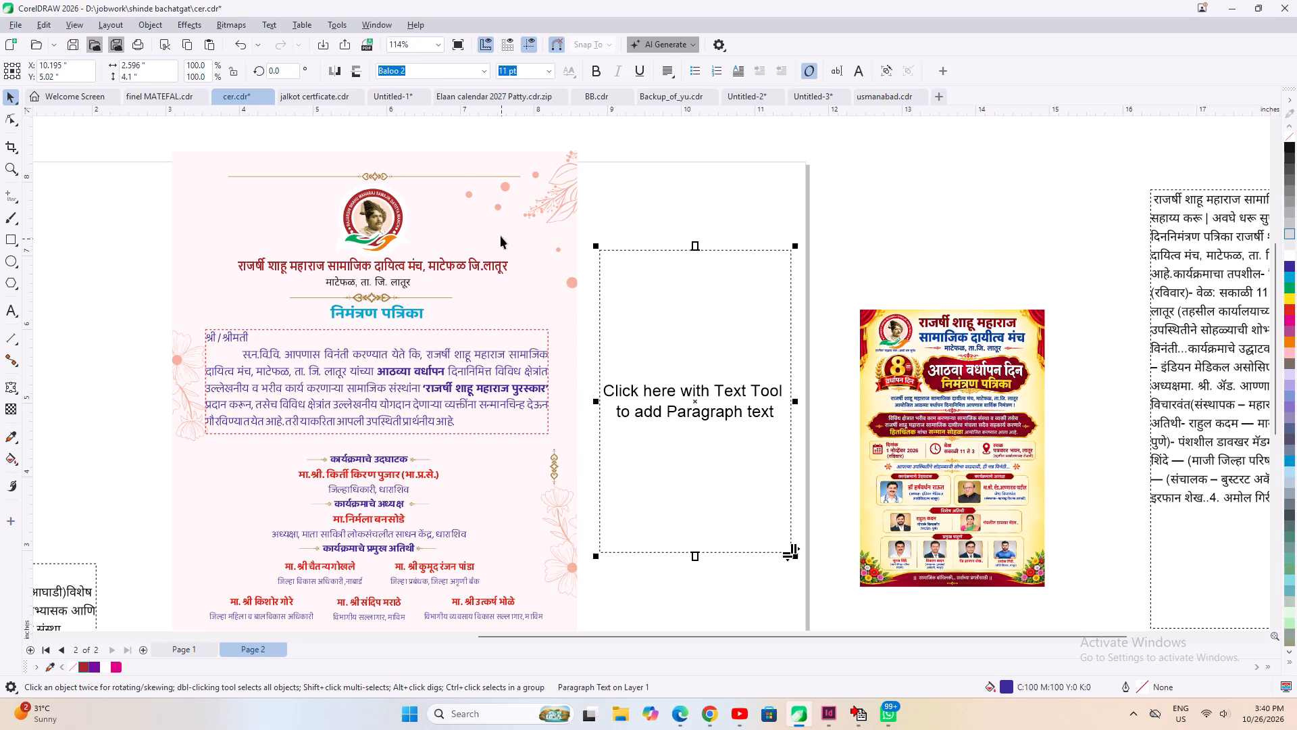
{"action": "left_click", "coordinate": [455, 161]}
{"action": "key", "text": "shift+Page_Down"}
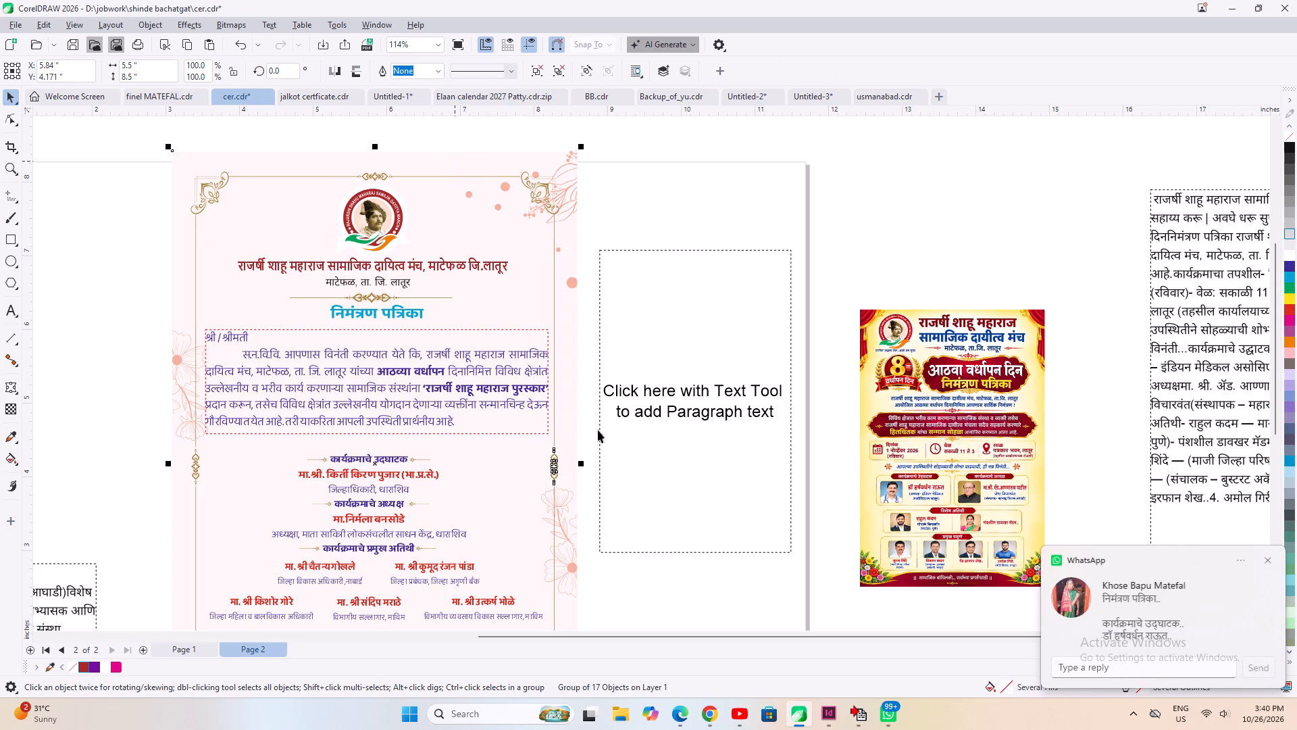
{"action": "left_click", "coordinate": [741, 577]}
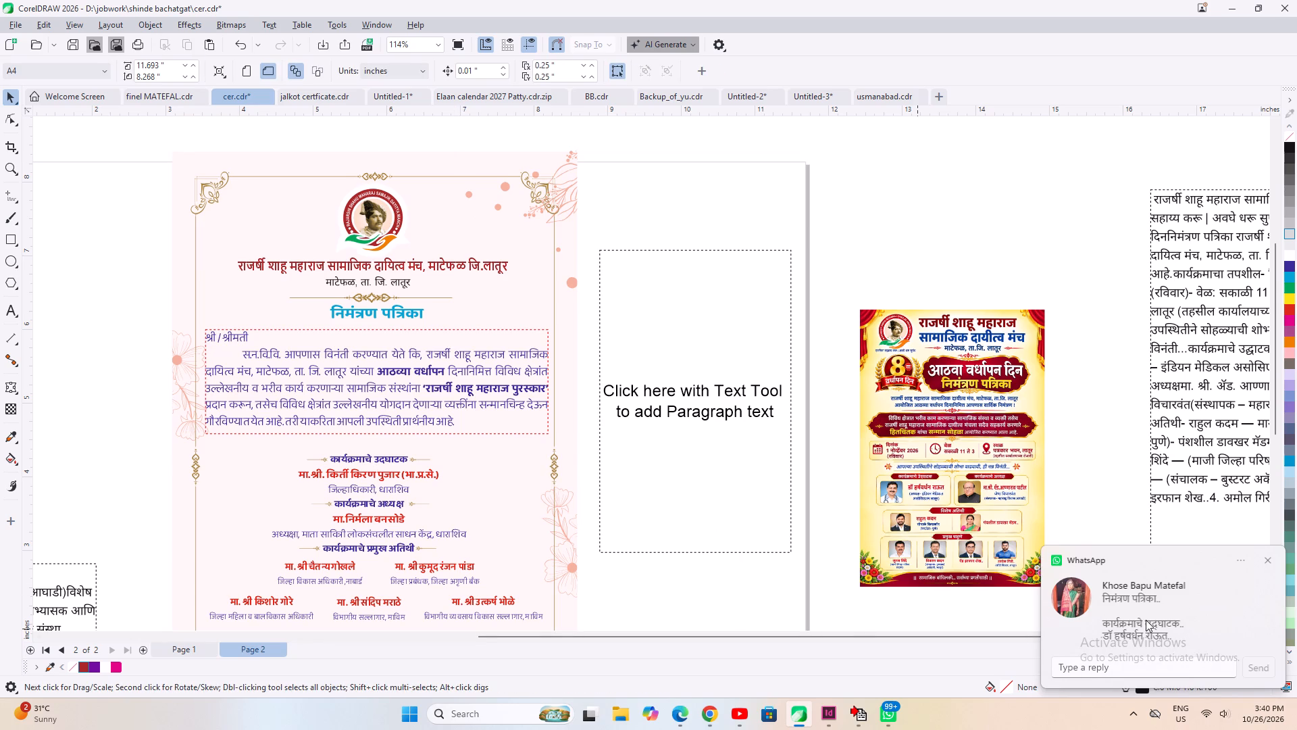
Open the paragraph on the floral card beside the page for text editing.
{"action": "scroll", "coordinate": [844, 367], "scroll_direction": "down", "scroll_amount": 4}
{"action": "double_click", "coordinate": [191, 513]}
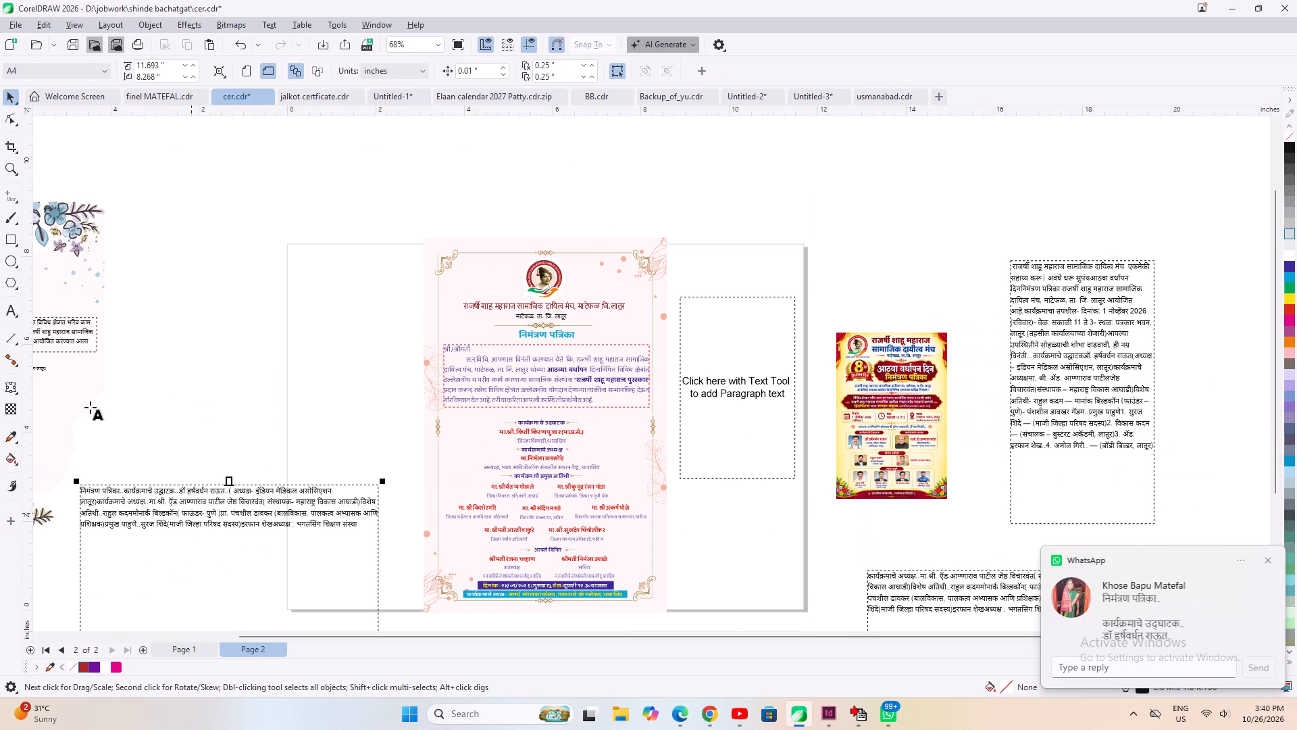
{"action": "left_click", "coordinate": [52, 324]}
{"action": "scroll", "coordinate": [173, 489], "scroll_direction": "up", "scroll_amount": 3}
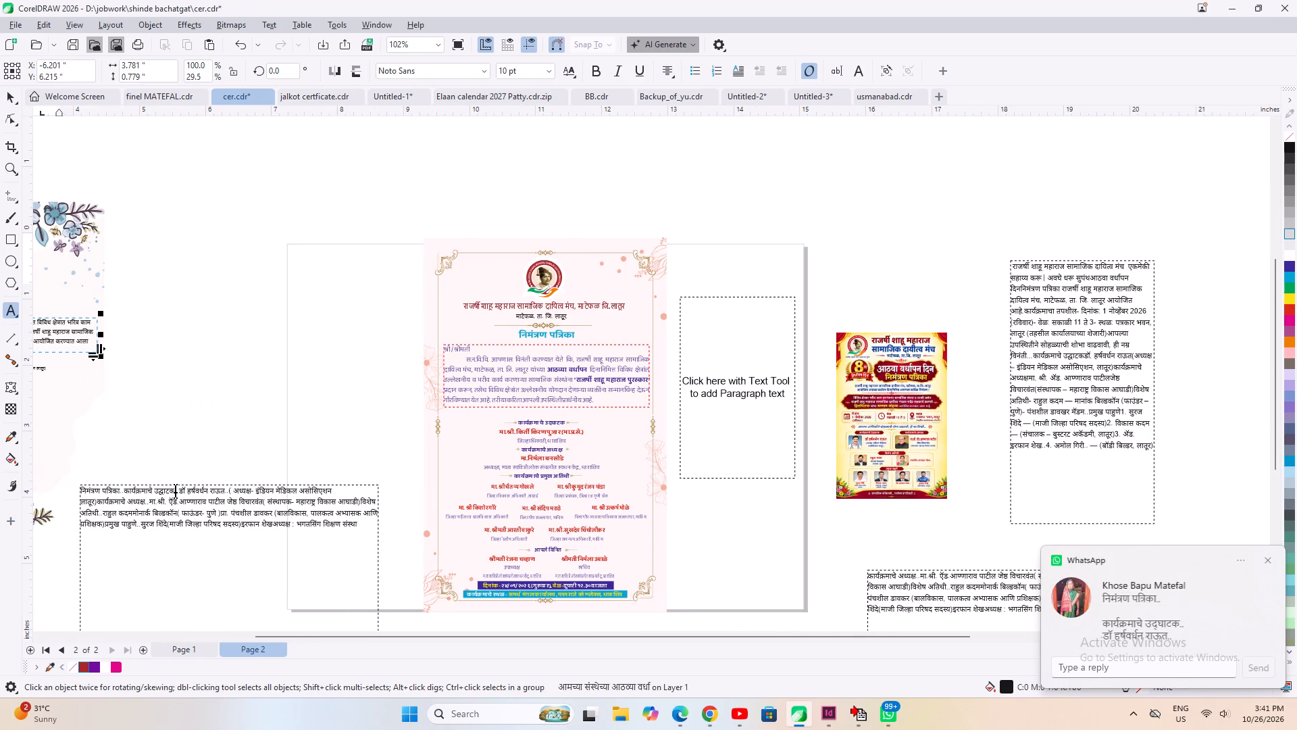
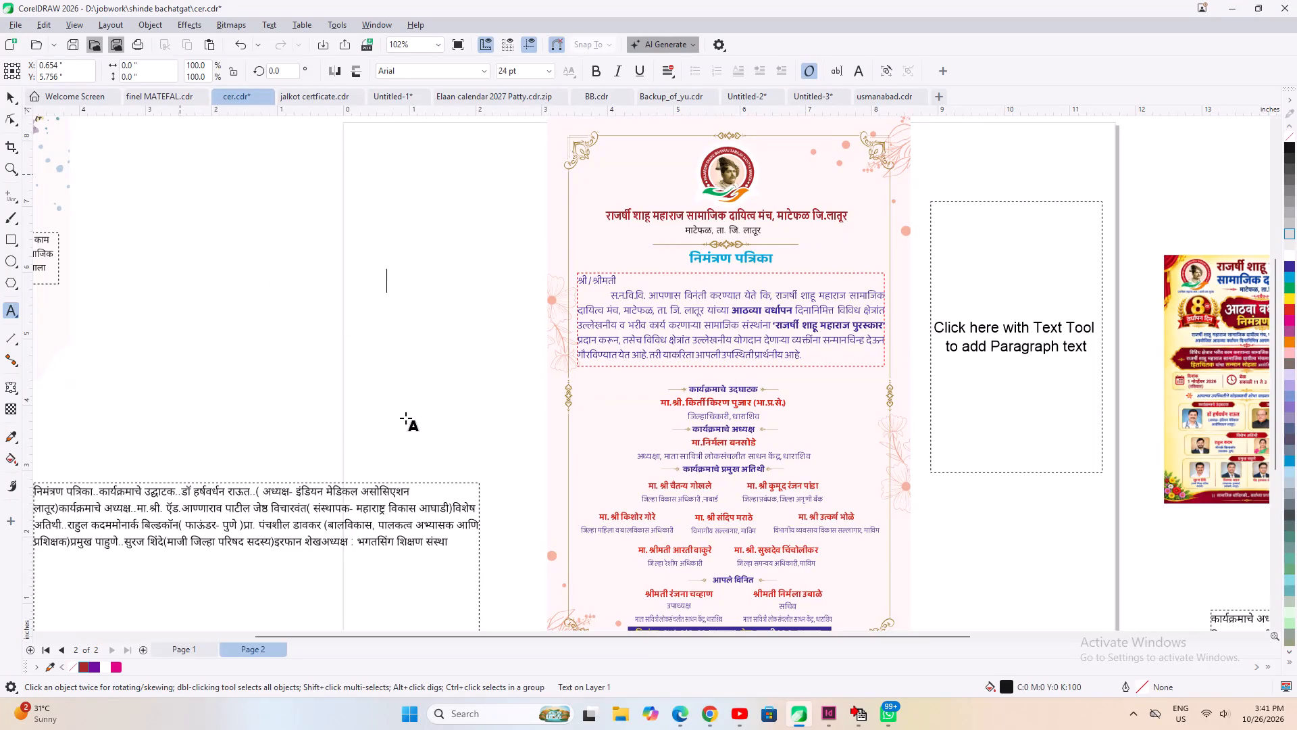
Paste the copied निमंत्रण पत्रिका guest-list text as a paragraph block in the empty area beside the pink card.
{"action": "key", "text": "ctrl+v"}
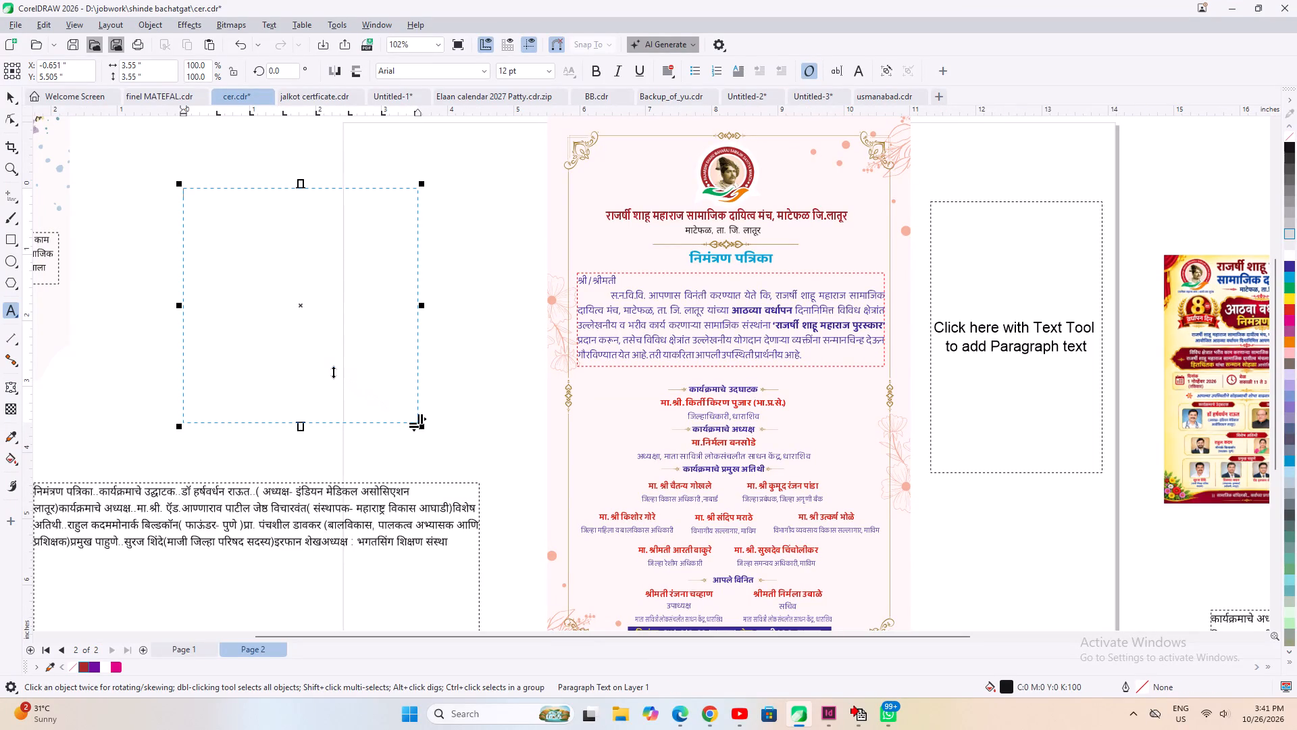
{"action": "key", "text": "ctrl+a"}
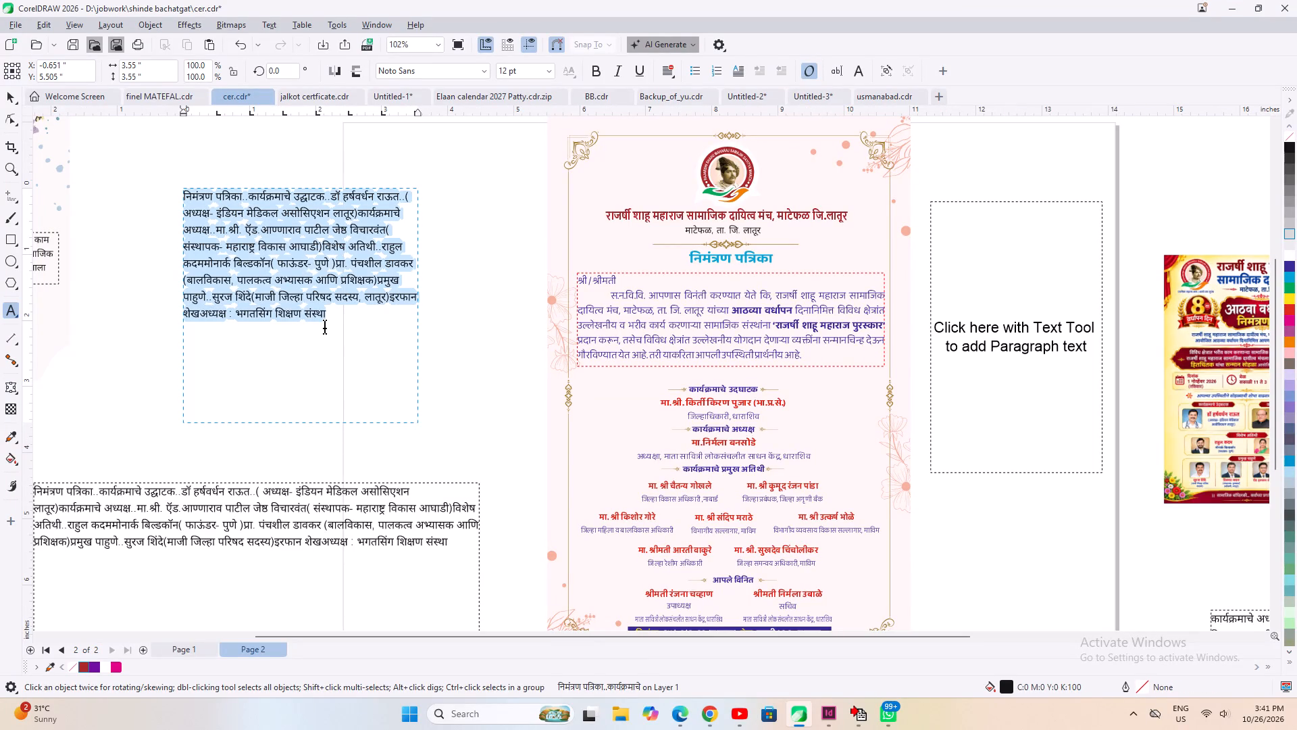
{"action": "left_click", "coordinate": [296, 251]}
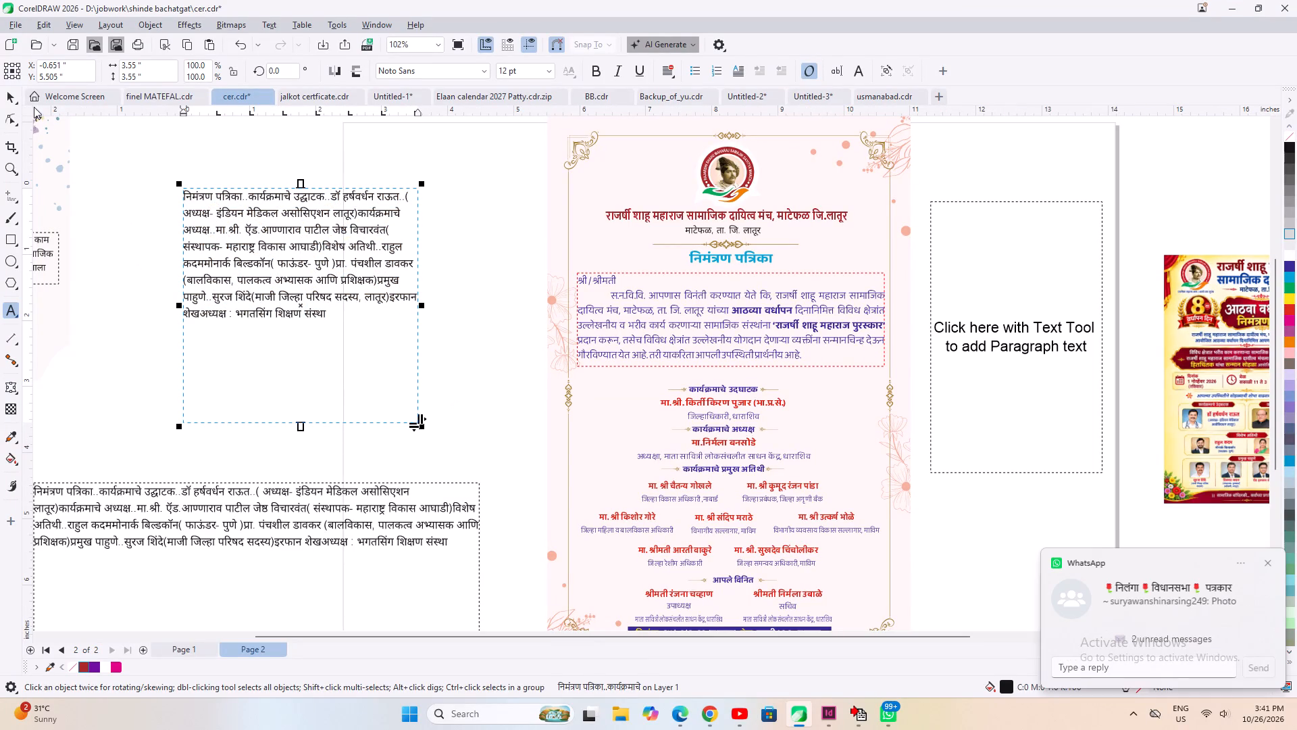
{"action": "left_click", "coordinate": [3, 95]}
Select the card's dignitary headings, names and designations from कार्यक्रमाचे उदघाटक through the three-name guest row.
{"action": "left_click", "coordinate": [456, 389]}
{"action": "left_click_drag", "start_coordinate": [486, 362], "coordinate": [861, 561]}
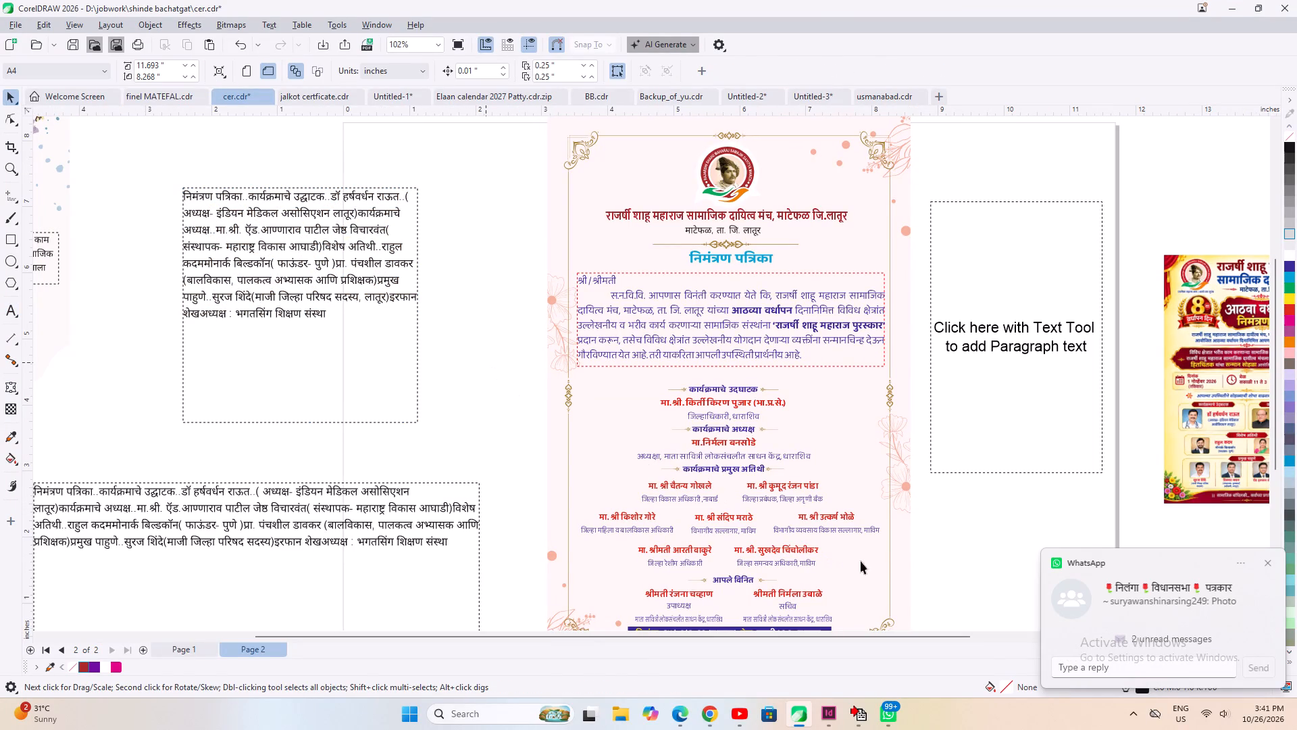
{"action": "left_click_drag", "start_coordinate": [861, 561], "coordinate": [898, 550]}
{"action": "scroll", "coordinate": [692, 424], "scroll_direction": "up", "scroll_amount": 1}
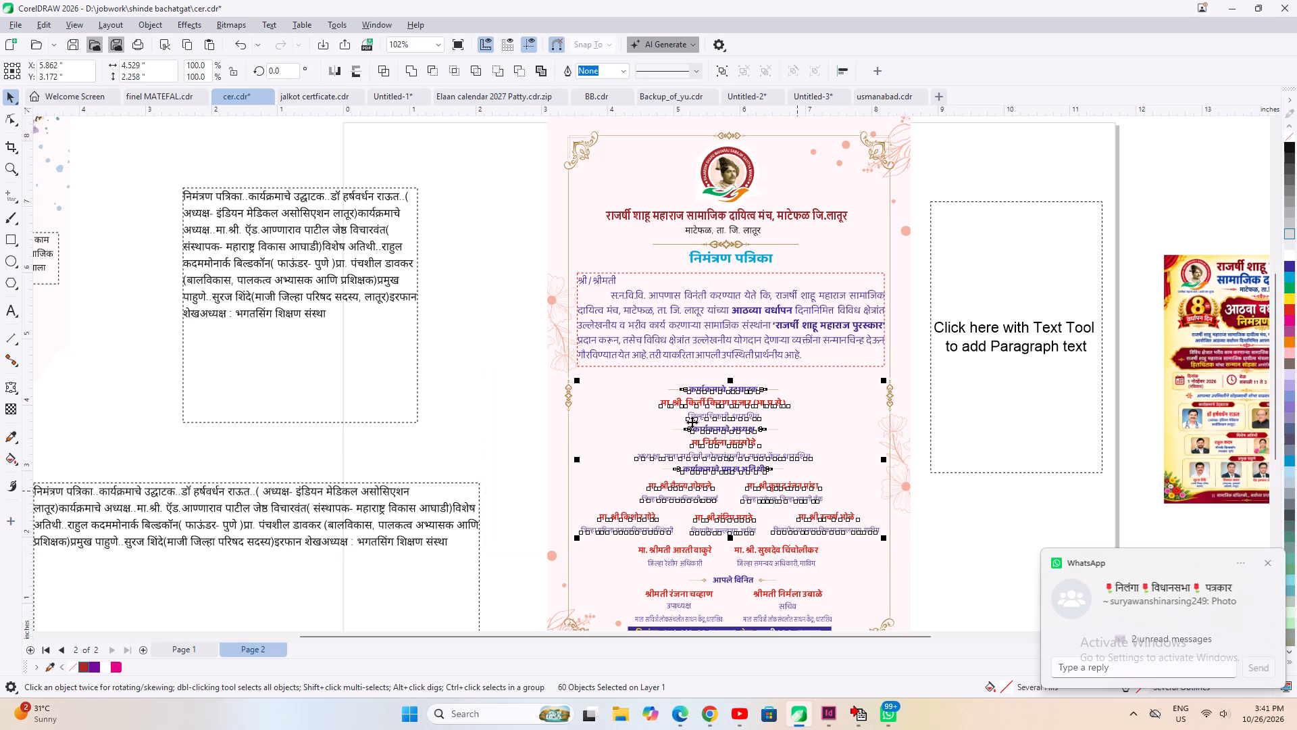
Move the selected block of dignitaries' headings, names and designations up on the card, closer below the invitation paragraph.
{"action": "scroll", "coordinate": [692, 422], "scroll_direction": "up", "scroll_amount": 1}
{"action": "left_click_drag", "start_coordinate": [723, 378], "coordinate": [721, 360]}
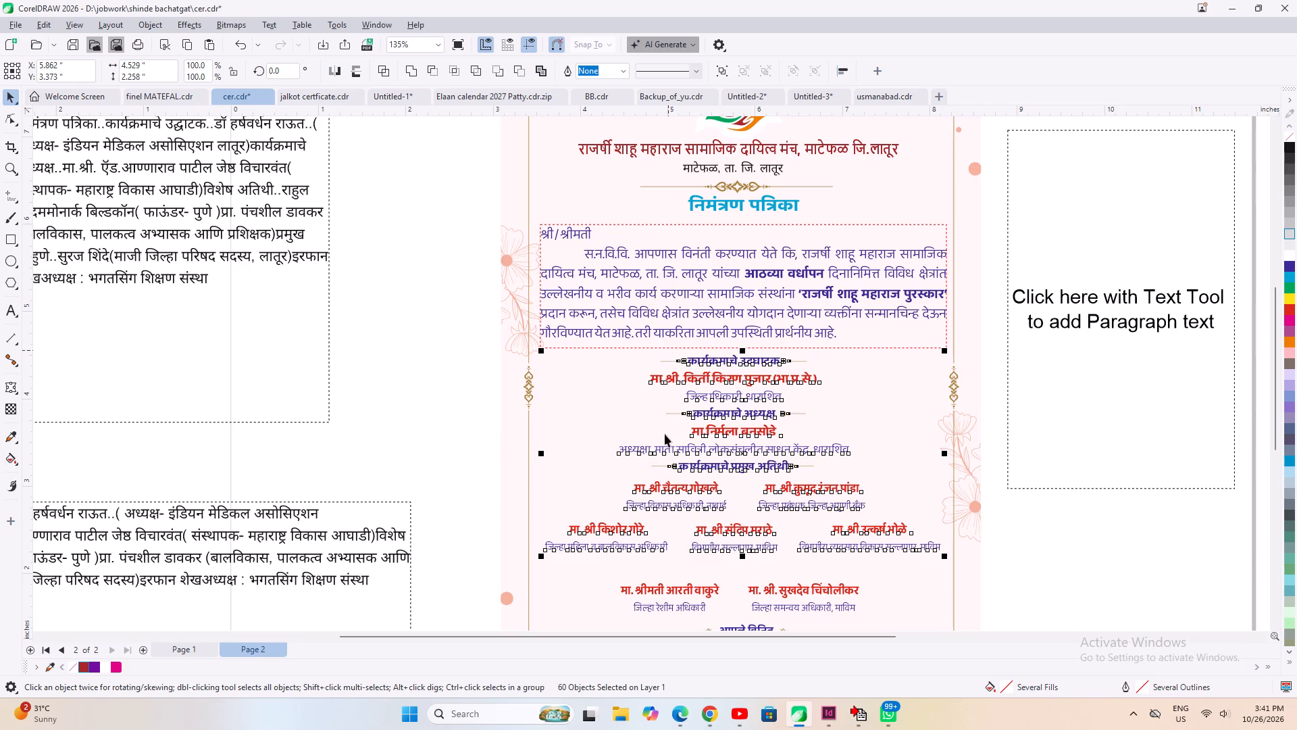
{"action": "left_click", "coordinate": [405, 391]}
{"action": "scroll", "coordinate": [603, 397], "scroll_direction": "down", "scroll_amount": 1}
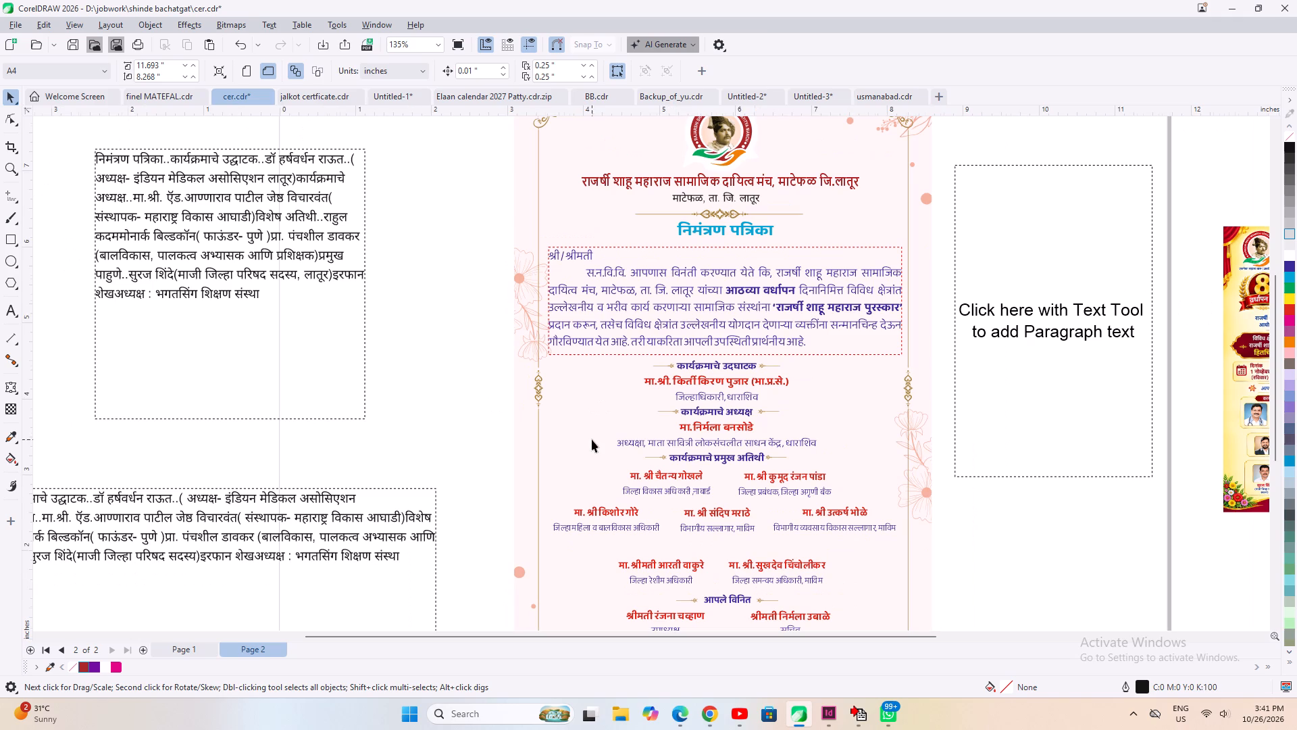
Move the lower source text frame slightly right and up, keeping it beside the card.
{"action": "left_click", "coordinate": [267, 529]}
{"action": "scroll", "coordinate": [434, 477], "scroll_direction": "down", "scroll_amount": 1}
{"action": "left_click_drag", "start_coordinate": [147, 535], "coordinate": [191, 533]}
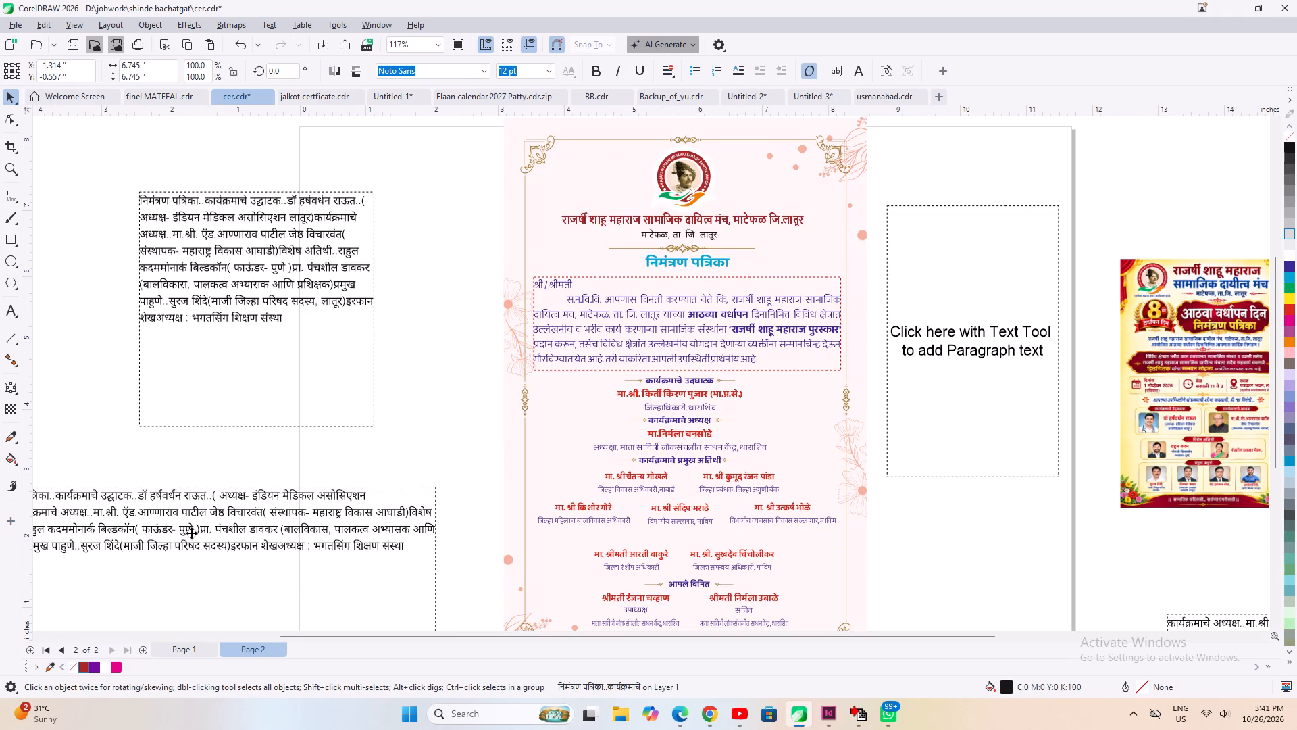
{"action": "left_click_drag", "start_coordinate": [191, 533], "coordinate": [199, 525]}
Delete the words निमंत्रण पत्रिका..कार्यक्रमाचे उद्घाटक from the start of the lower source text.
{"action": "key", "text": "space"}
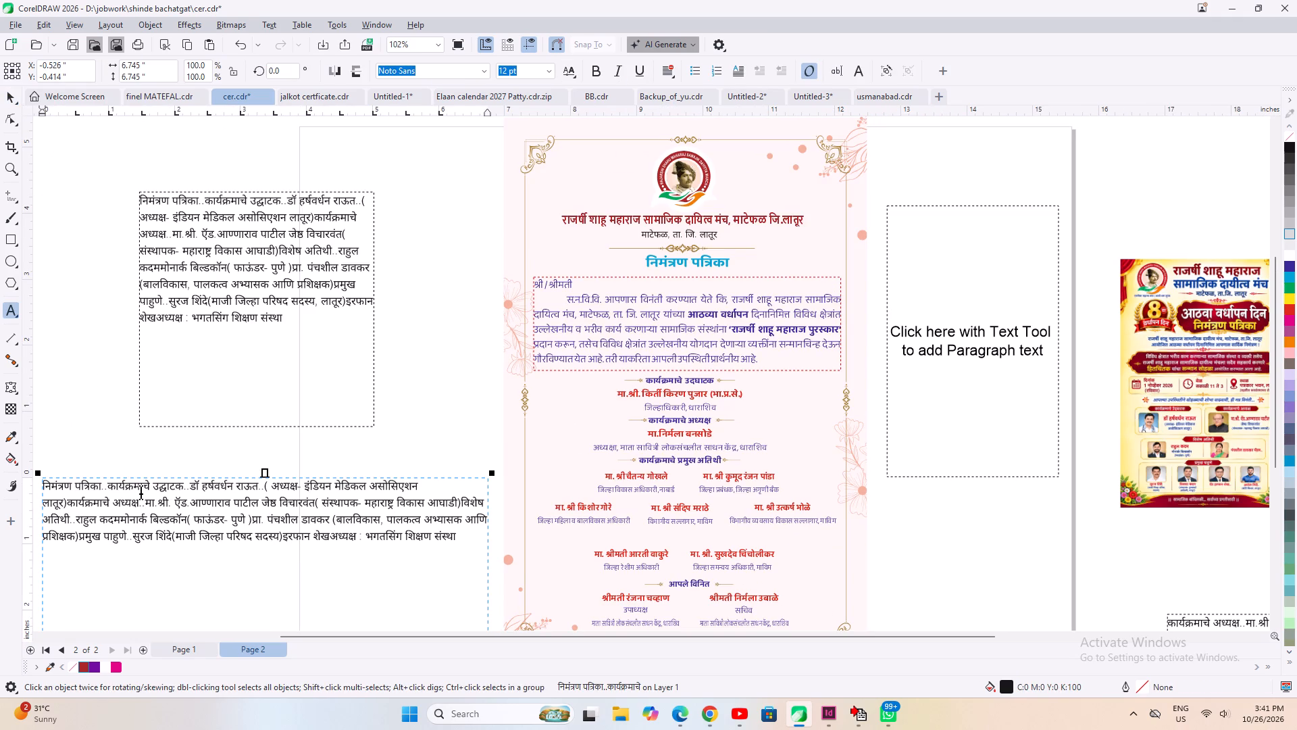
{"action": "left_click_drag", "start_coordinate": [188, 486], "coordinate": [262, 486]}
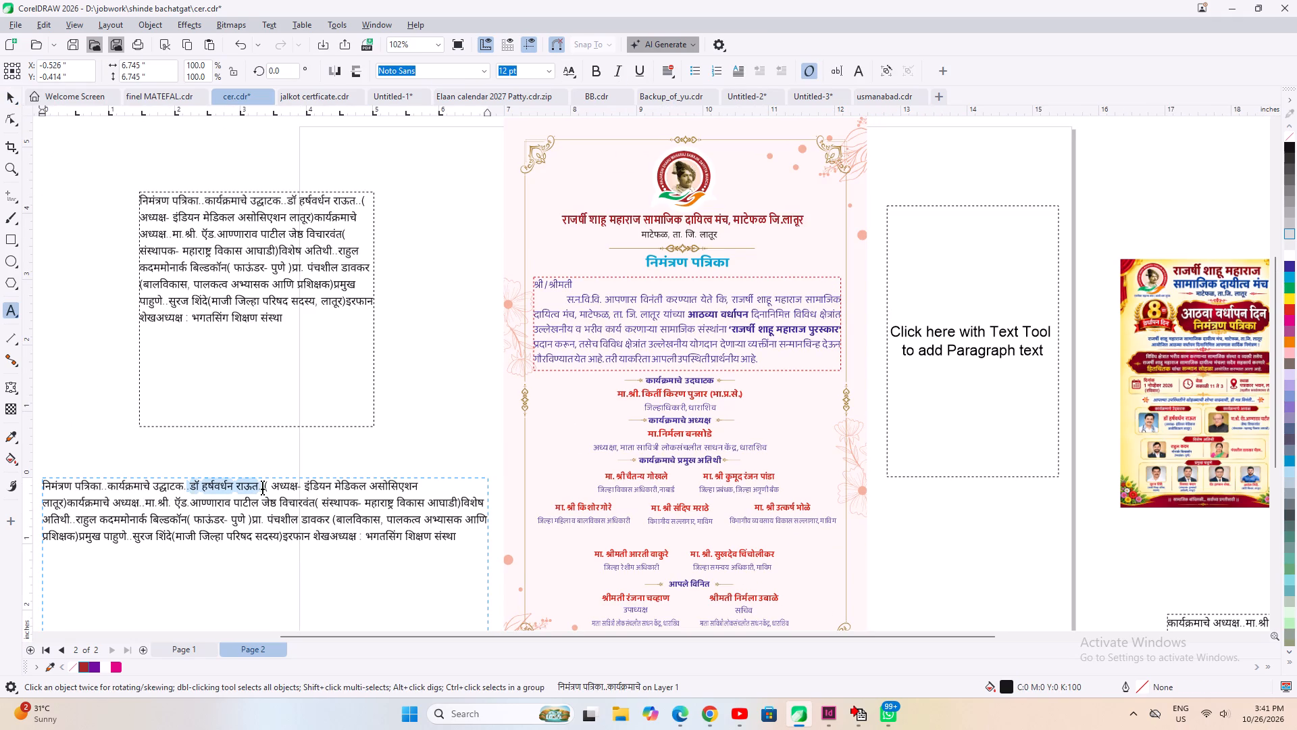
{"action": "left_click_drag", "start_coordinate": [262, 486], "coordinate": [61, 504]}
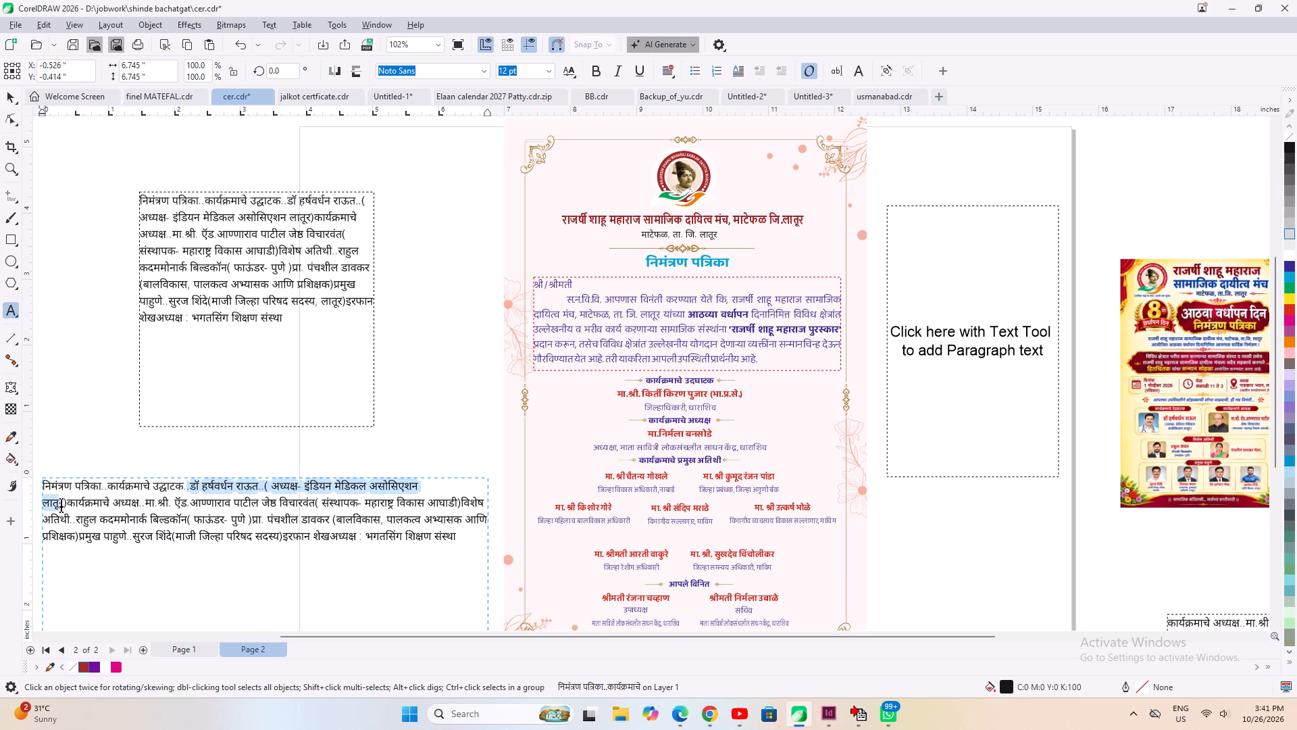
{"action": "left_click_drag", "start_coordinate": [61, 504], "coordinate": [68, 505]}
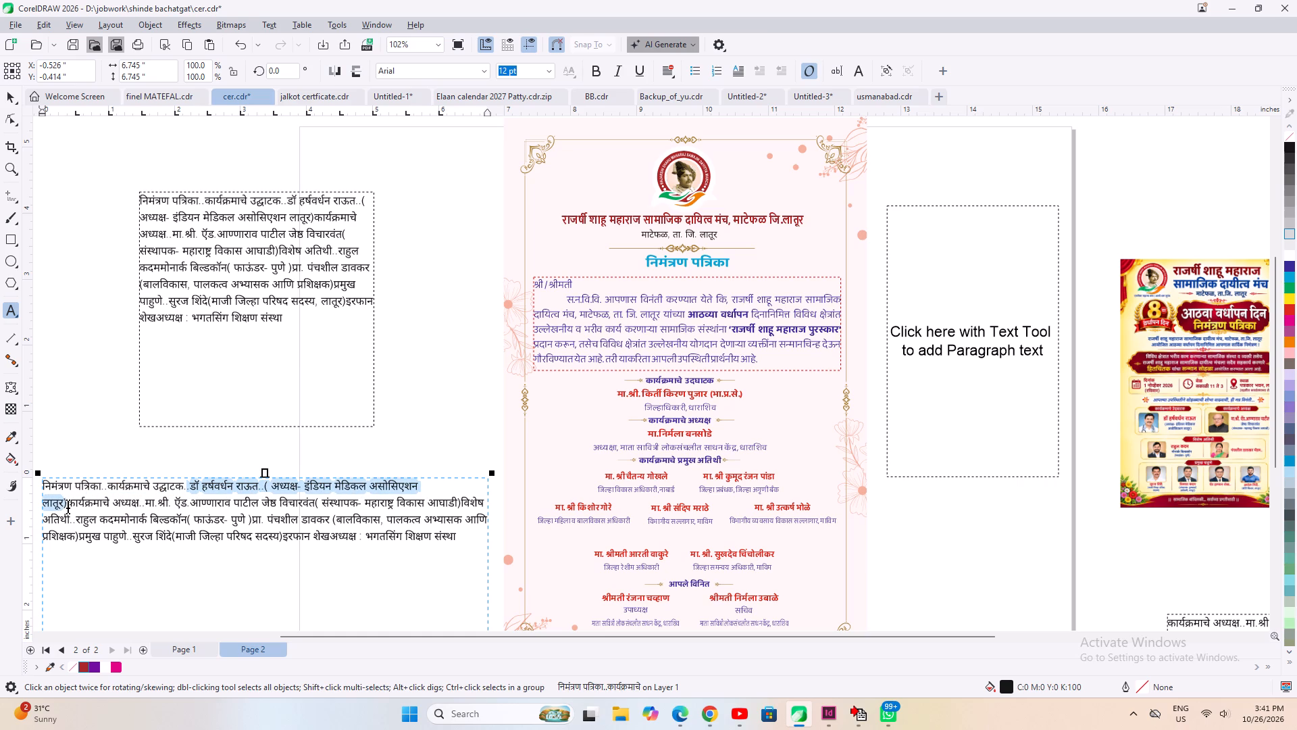
{"action": "left_click", "coordinate": [188, 481]}
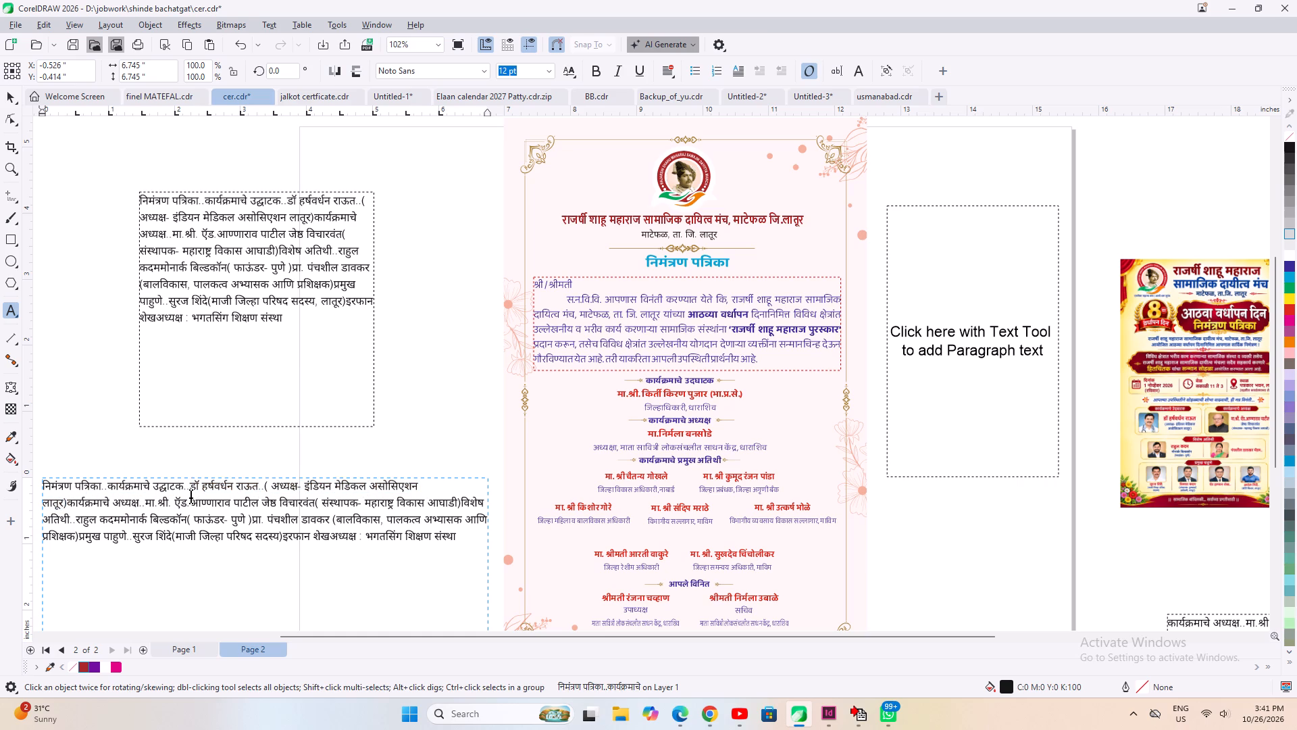
{"action": "key", "text": "shift+Home"}
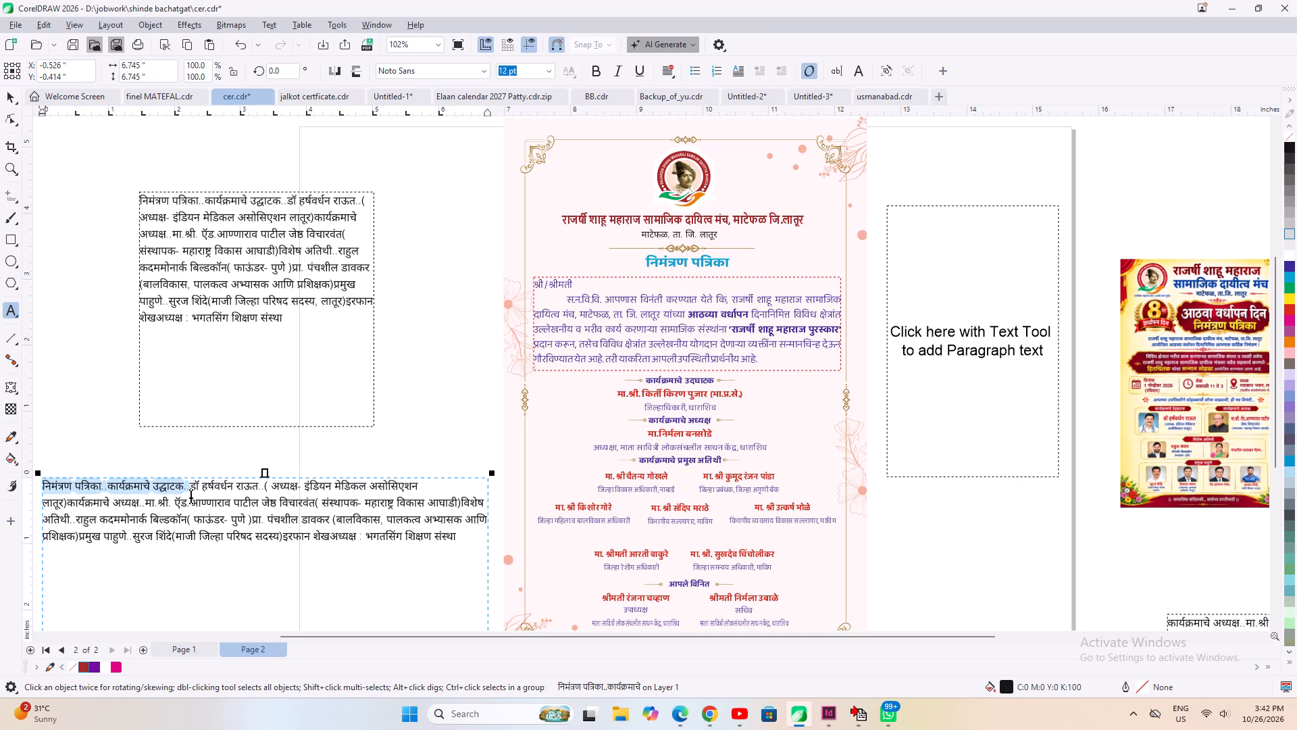
{"action": "key", "text": "Left"}
{"action": "key", "text": "Right"}
{"action": "key", "text": "Right"}
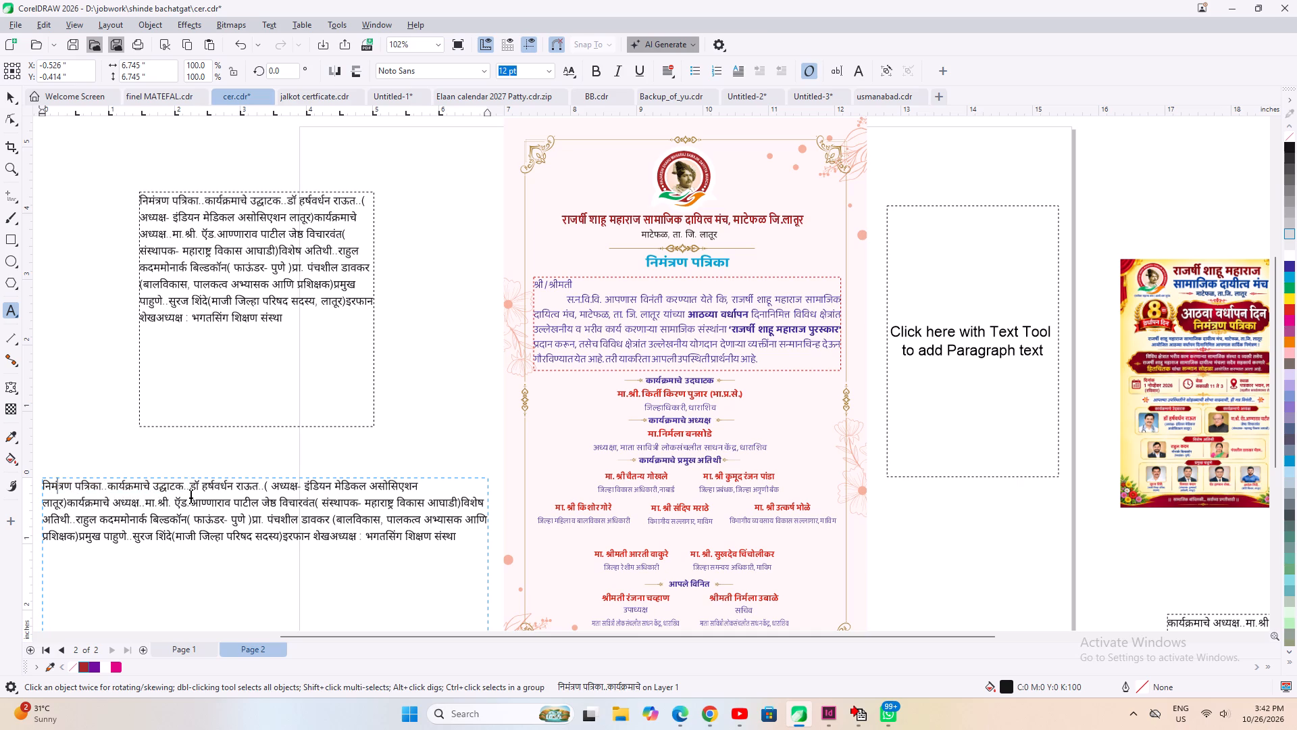
{"action": "key", "text": "Right"}
{"action": "left_click_drag", "start_coordinate": [188, 487], "coordinate": [145, 493]}
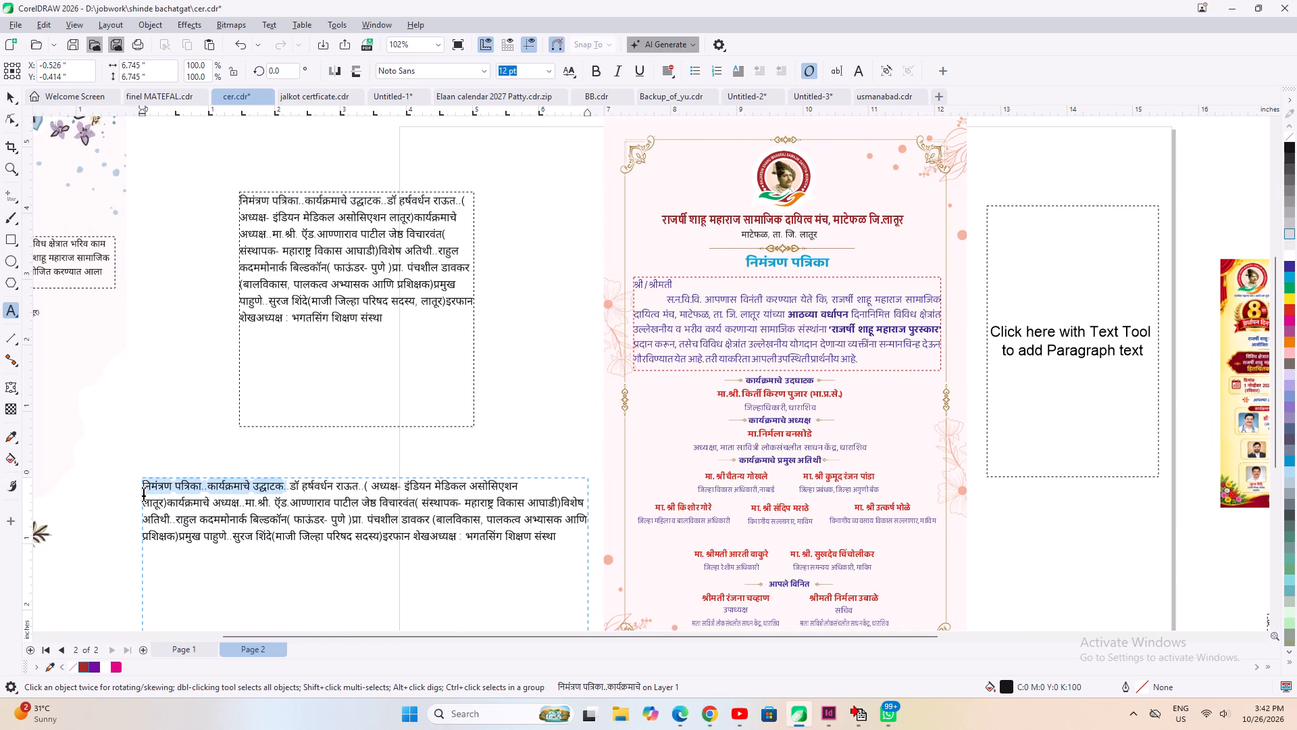
{"action": "key", "text": "BackSpace"}
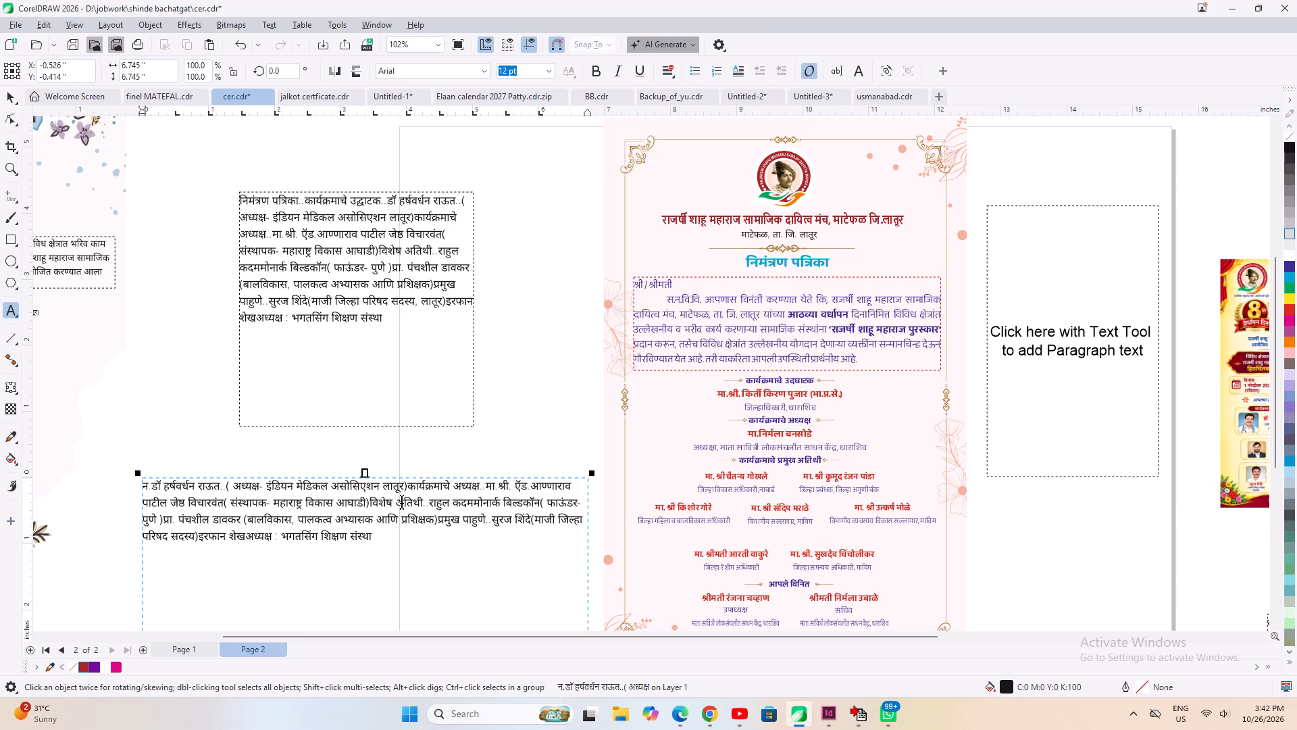
Cut the doctor's name with ( अध्यक्ष- इंडियन मेडिकल असोसिएशन लातूर) from the lower source text and paste it as a separate text line.
{"action": "left_click", "coordinate": [406, 487], "text": "shift"}
{"action": "key", "text": "ctrl+x"}
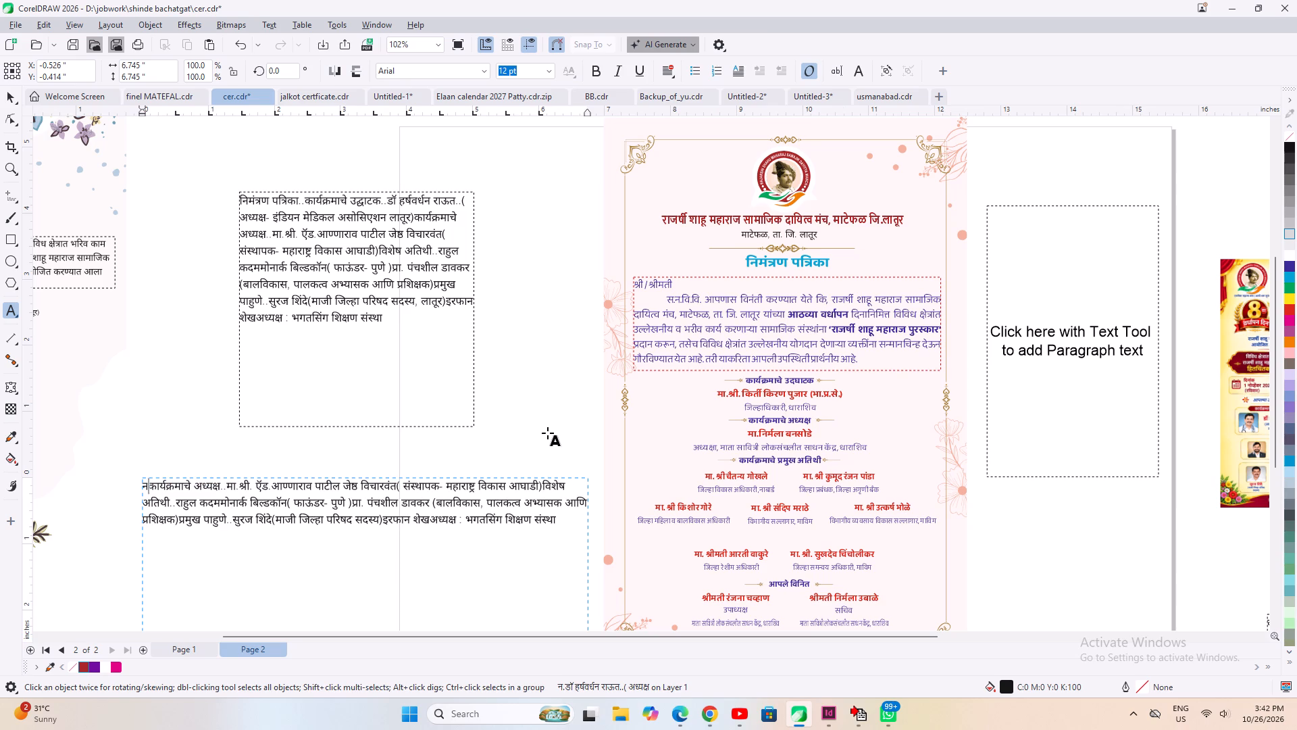
{"action": "left_click", "coordinate": [551, 429]}
{"action": "key", "text": "ctrl+v"}
{"action": "scroll", "coordinate": [761, 440], "scroll_direction": "up", "scroll_amount": 6}
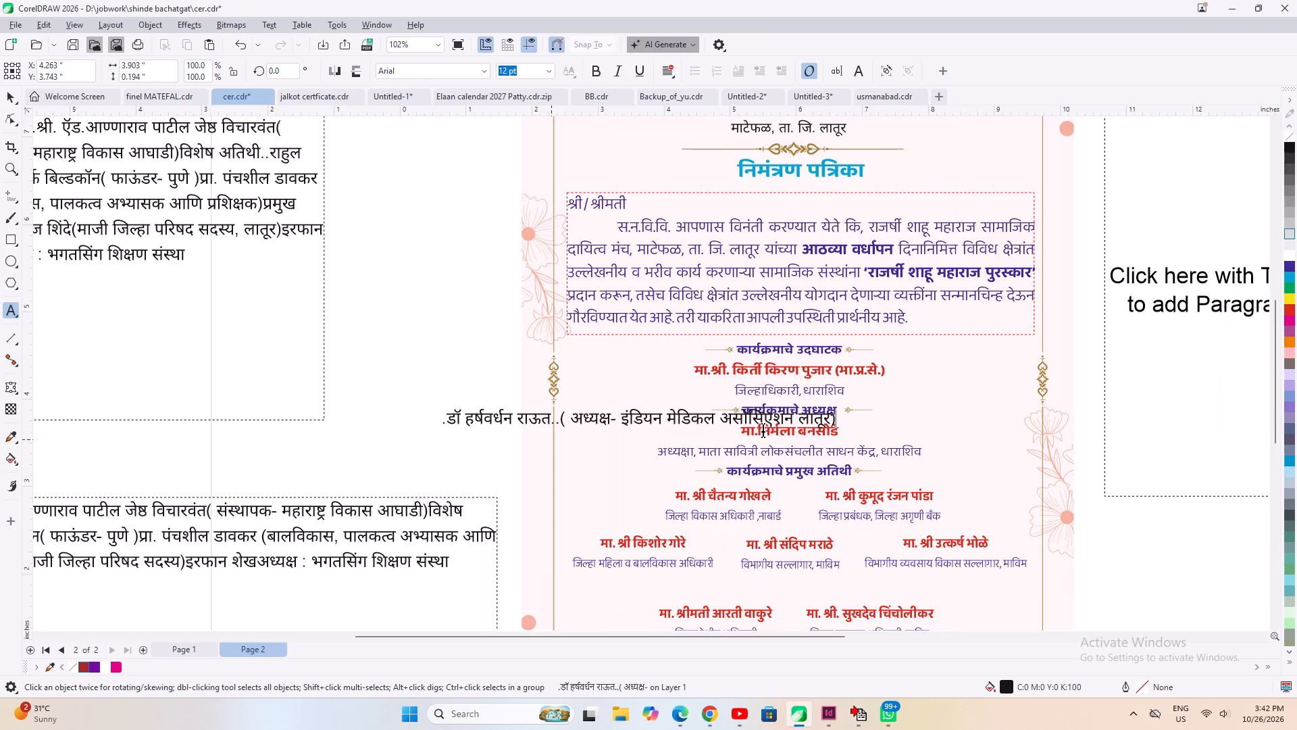
Copy the outline, fill and text properties from the card's कार्यक्रमाचे उदघाटक text block onto the pasted line.
{"action": "left_click", "coordinate": [436, 415]}
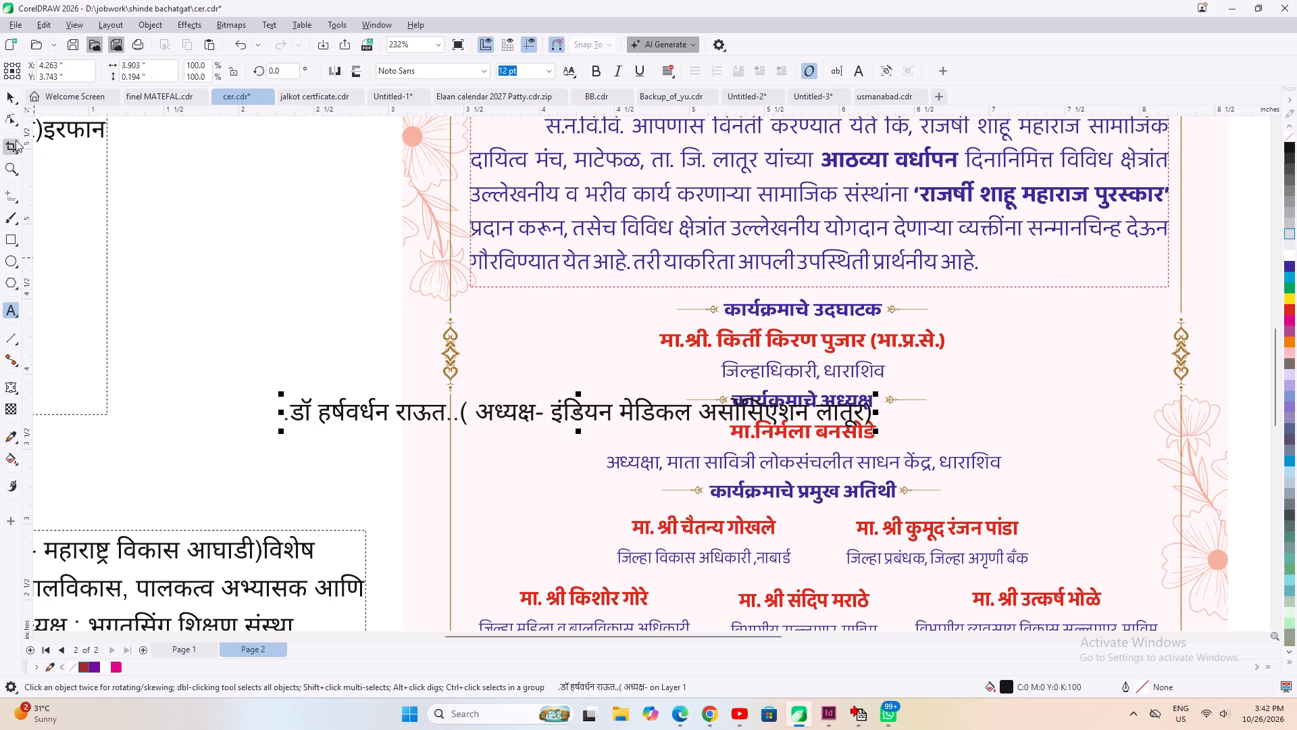
{"action": "left_click", "coordinate": [52, 24]}
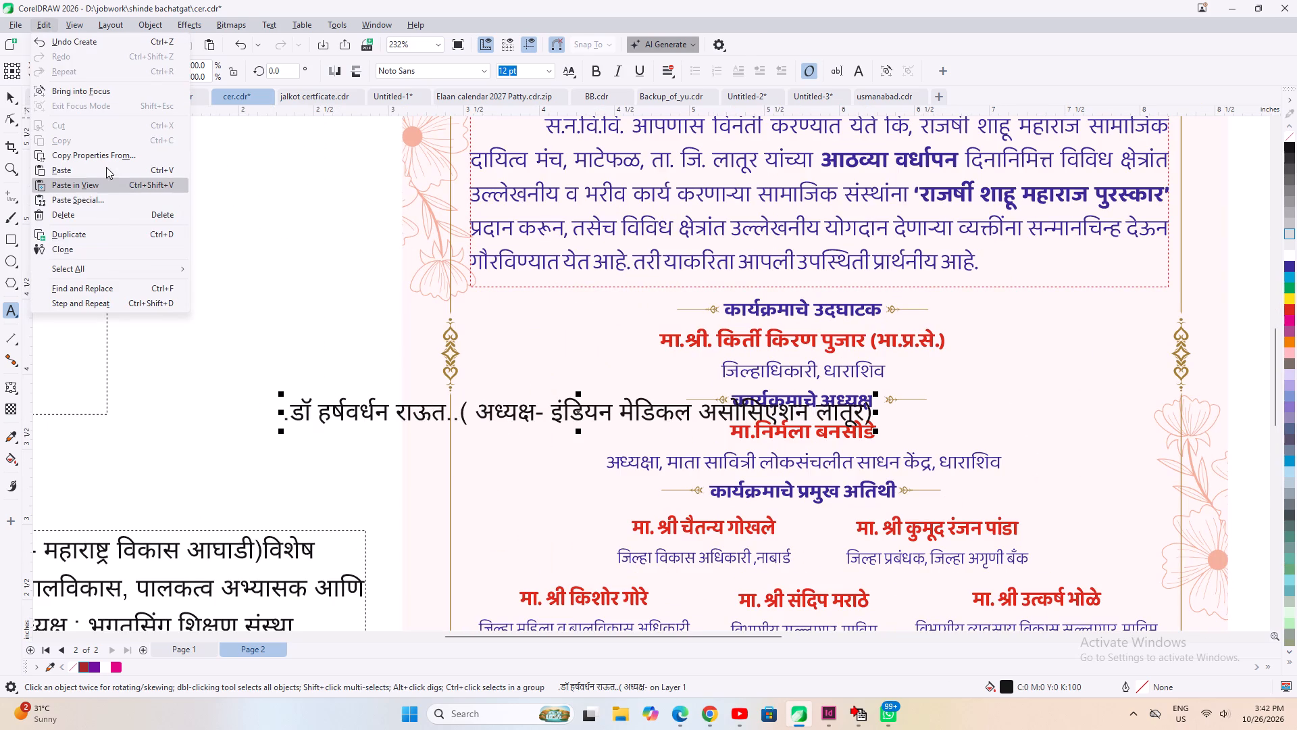
{"action": "left_click", "coordinate": [107, 161]}
{"action": "left_click", "coordinate": [669, 385]}
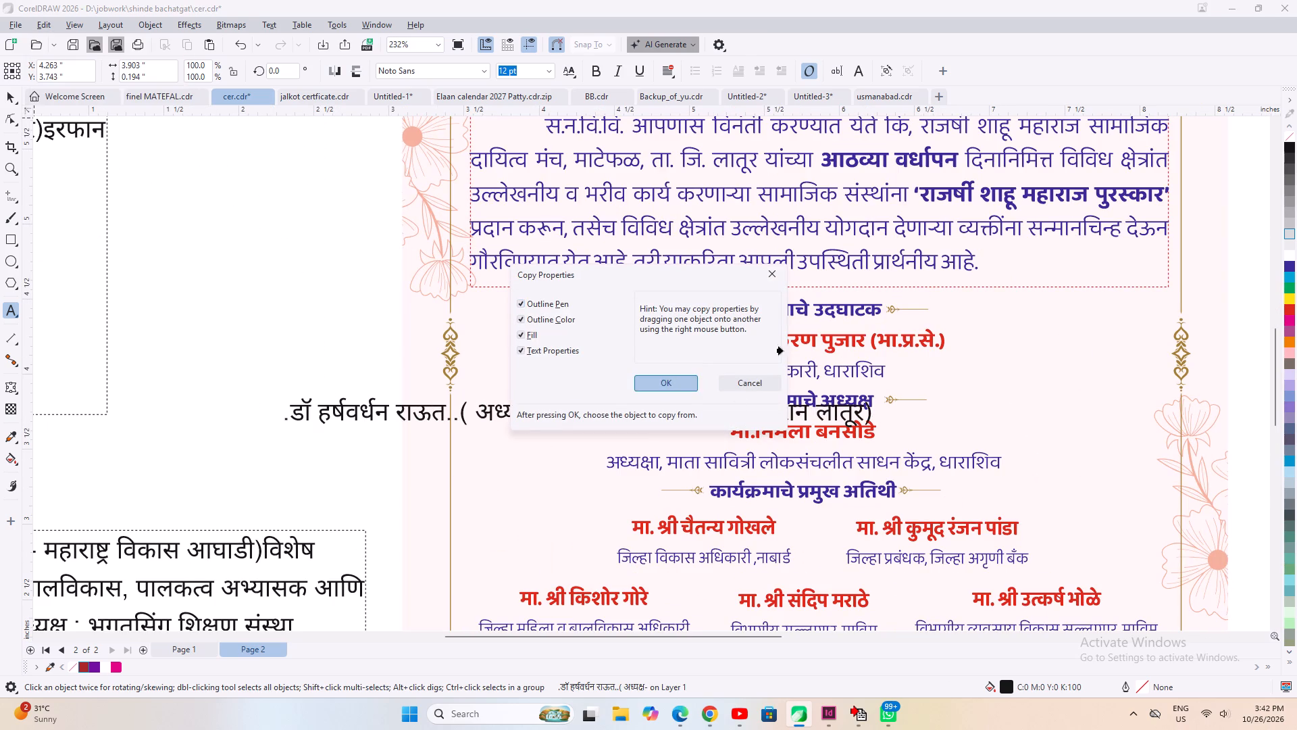
{"action": "left_click", "coordinate": [782, 340]}
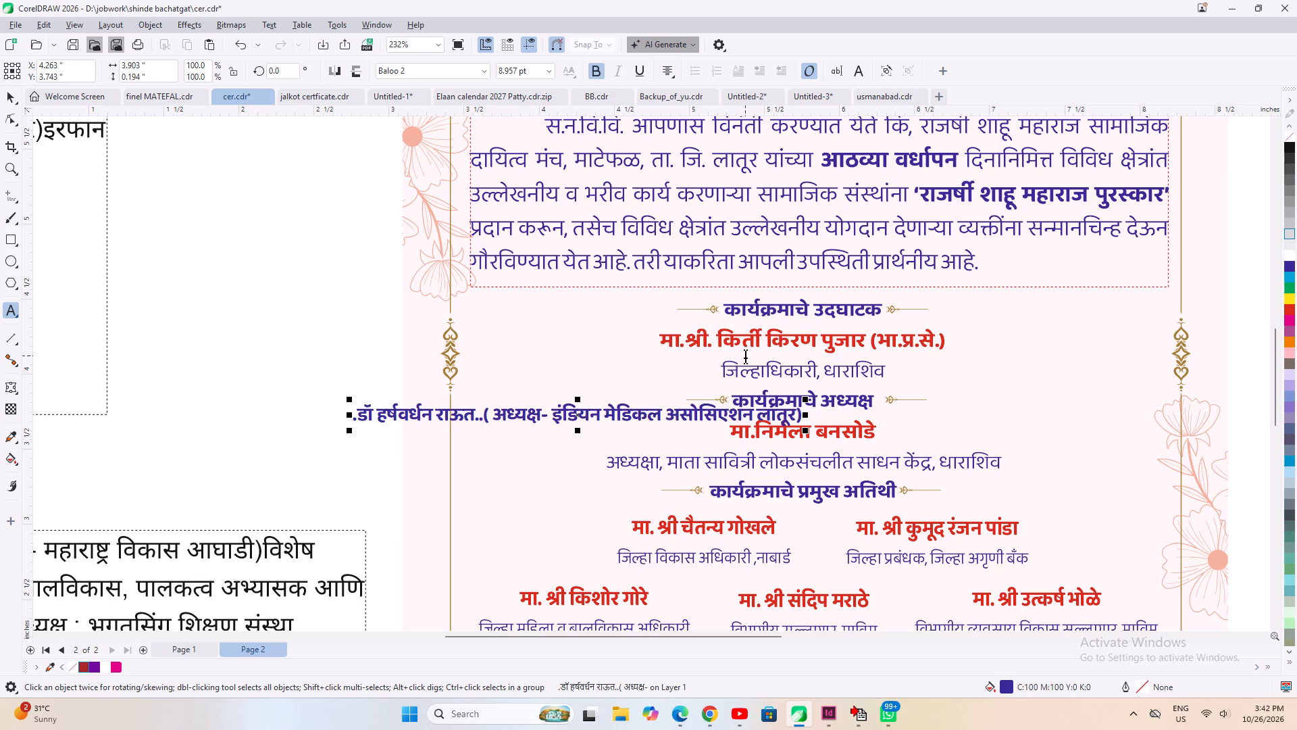
Move the restyled line off the dignitaries' block into the empty space beside the card.
{"action": "left_click", "coordinate": [747, 341]}
{"action": "left_click", "coordinate": [11, 103]}
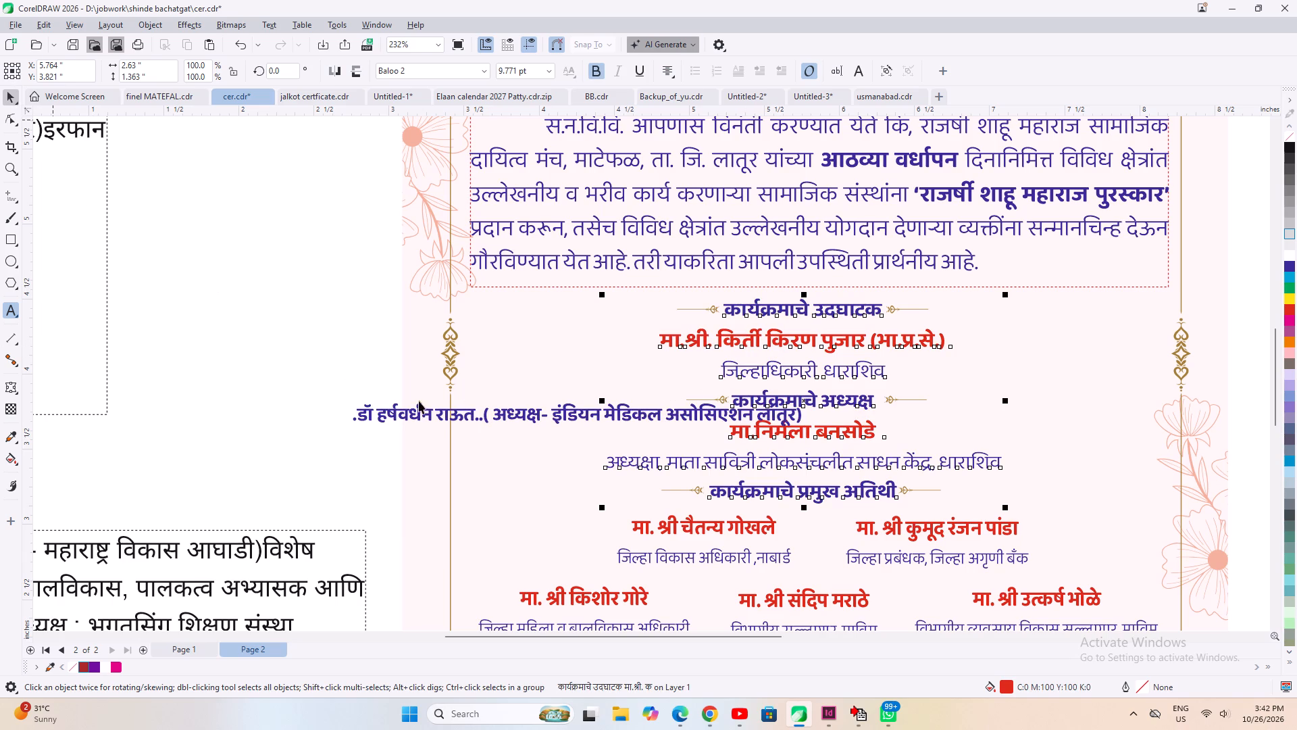
{"action": "left_click", "coordinate": [444, 419]}
{"action": "left_click_drag", "start_coordinate": [441, 415], "coordinate": [109, 401]}
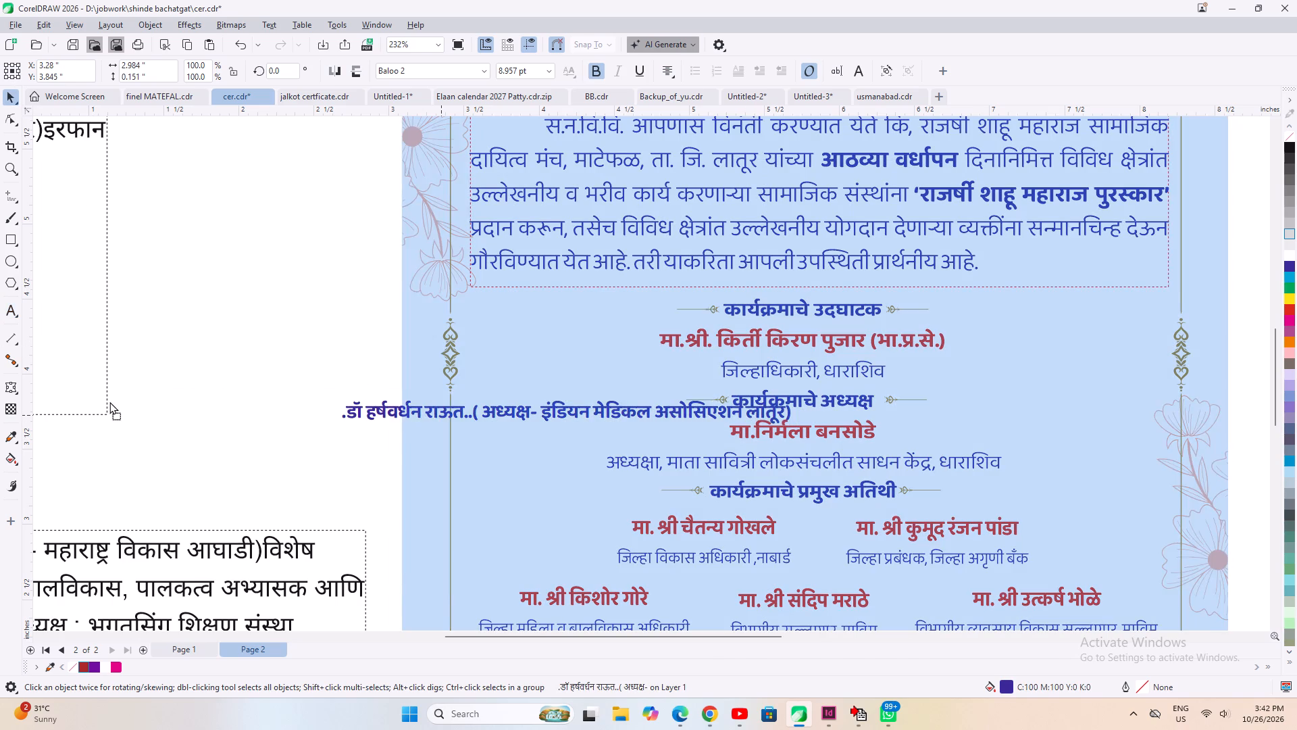
{"action": "left_click_drag", "start_coordinate": [109, 401], "coordinate": [99, 404]}
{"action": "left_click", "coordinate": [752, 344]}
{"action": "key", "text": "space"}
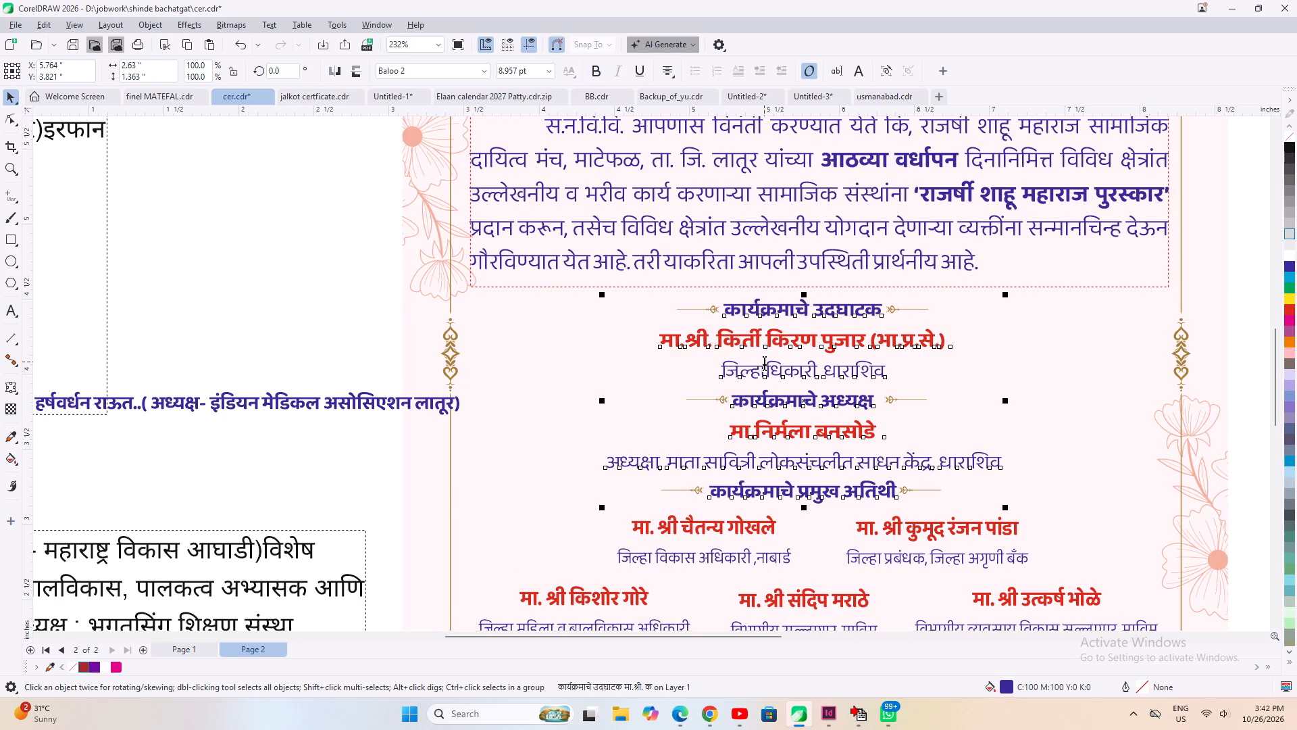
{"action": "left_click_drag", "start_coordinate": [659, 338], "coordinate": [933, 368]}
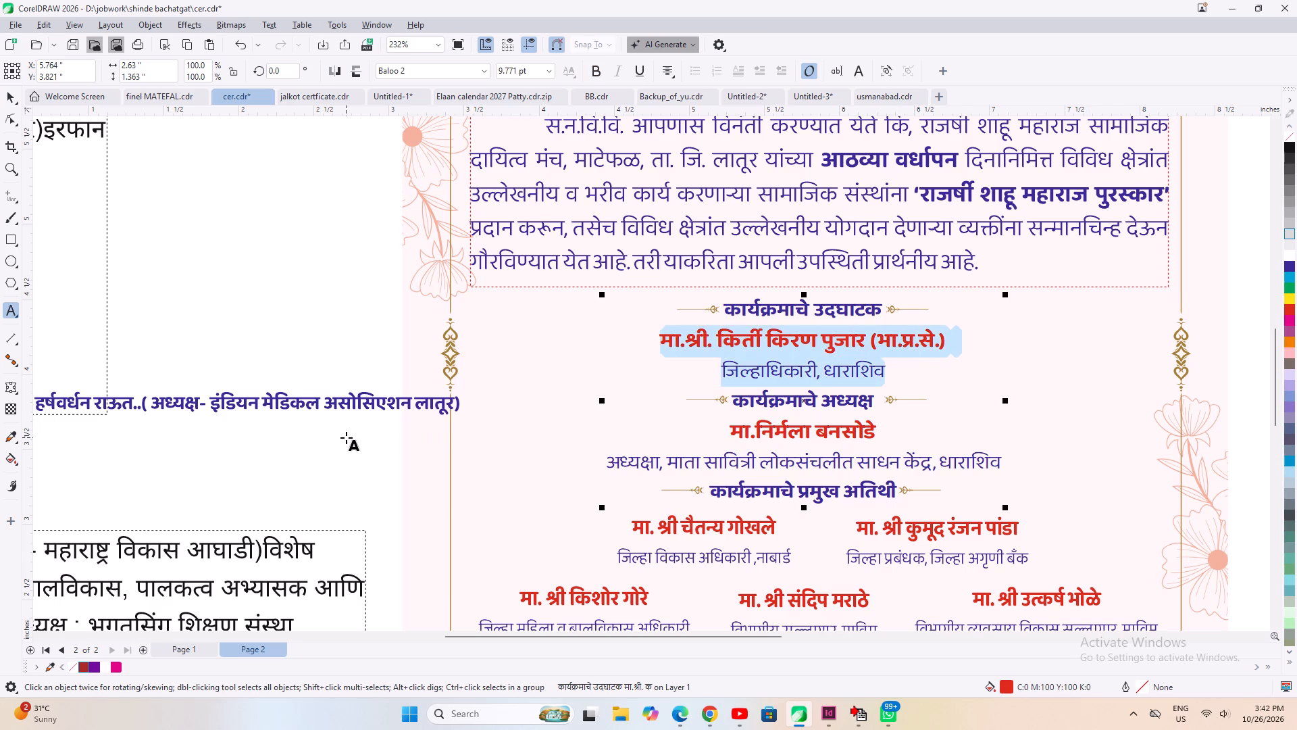
Break the pasted line before ( अध्यक्ष- into two lines and remove the stray dots before and after the doctor's name.
{"action": "left_click", "coordinate": [145, 404]}
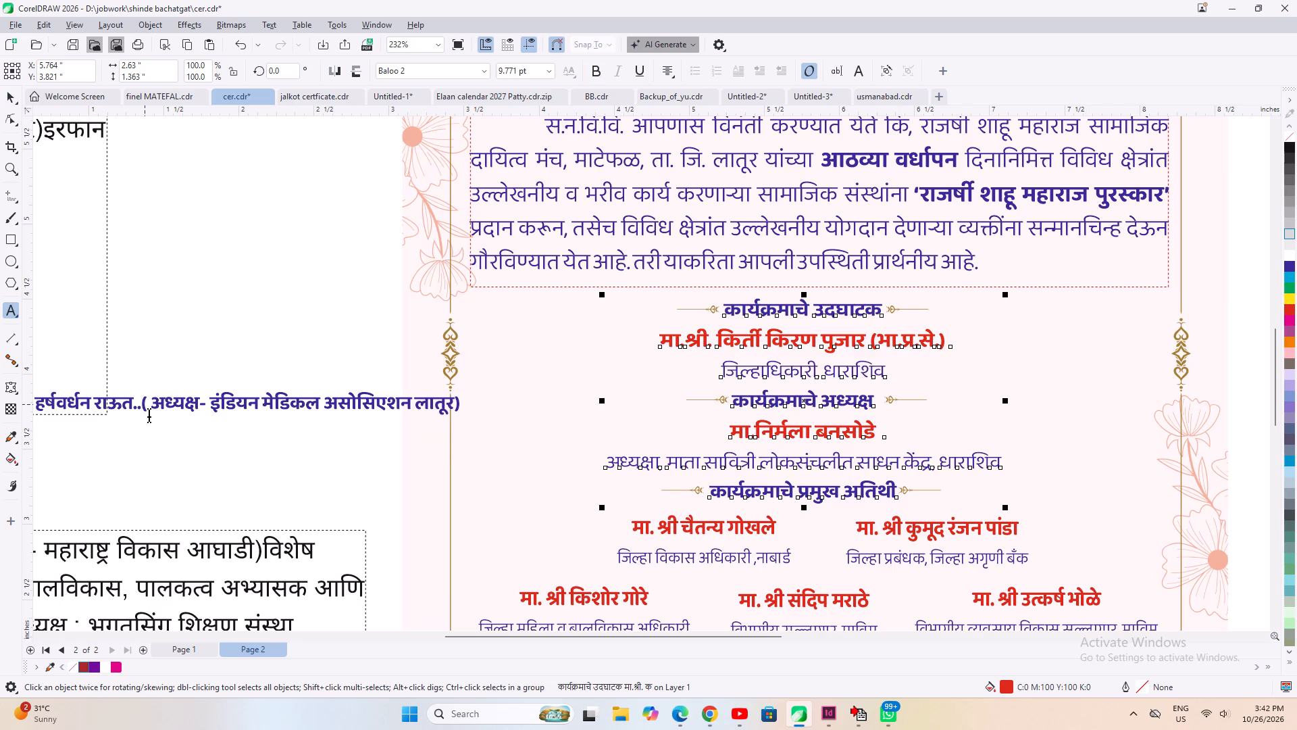
{"action": "key", "text": "Left"}
{"action": "key", "text": "Left"}
{"action": "key", "text": "Right"}
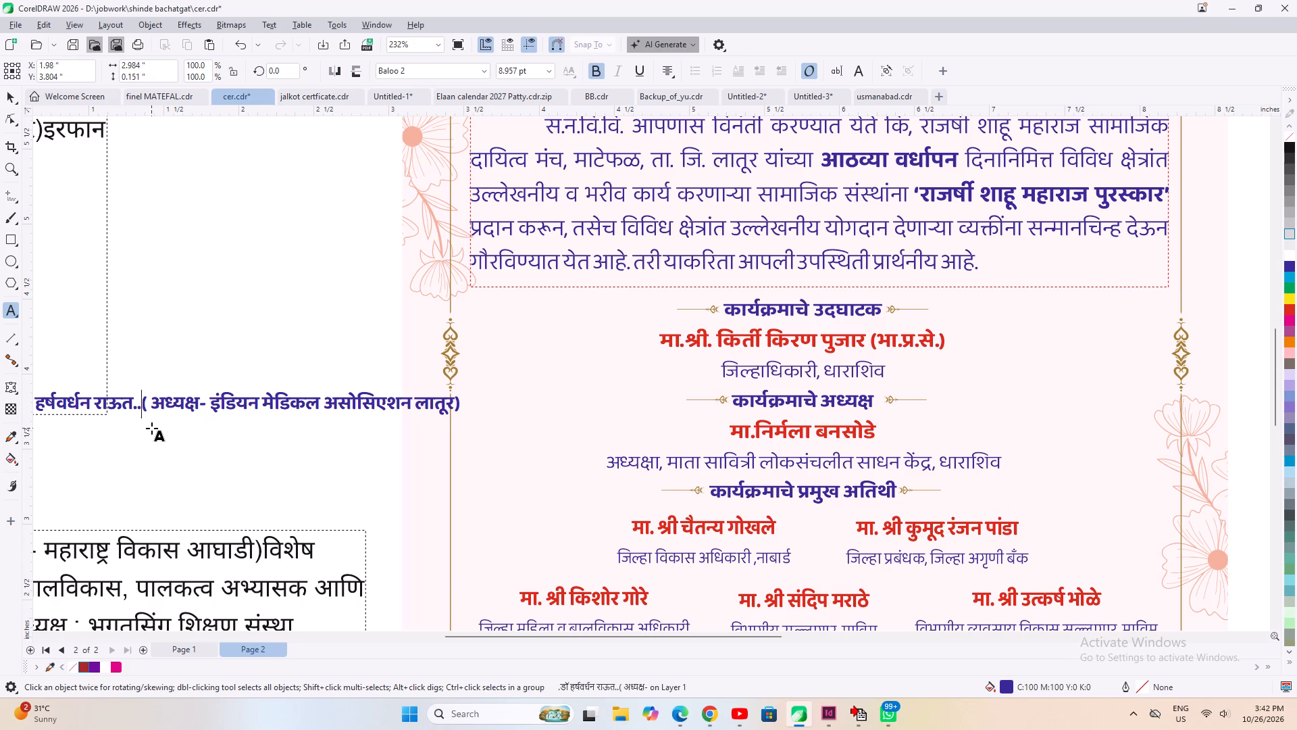
{"action": "key", "text": "BackSpace"}
{"action": "key", "text": "BackSpace"}
{"action": "key", "text": "Return"}
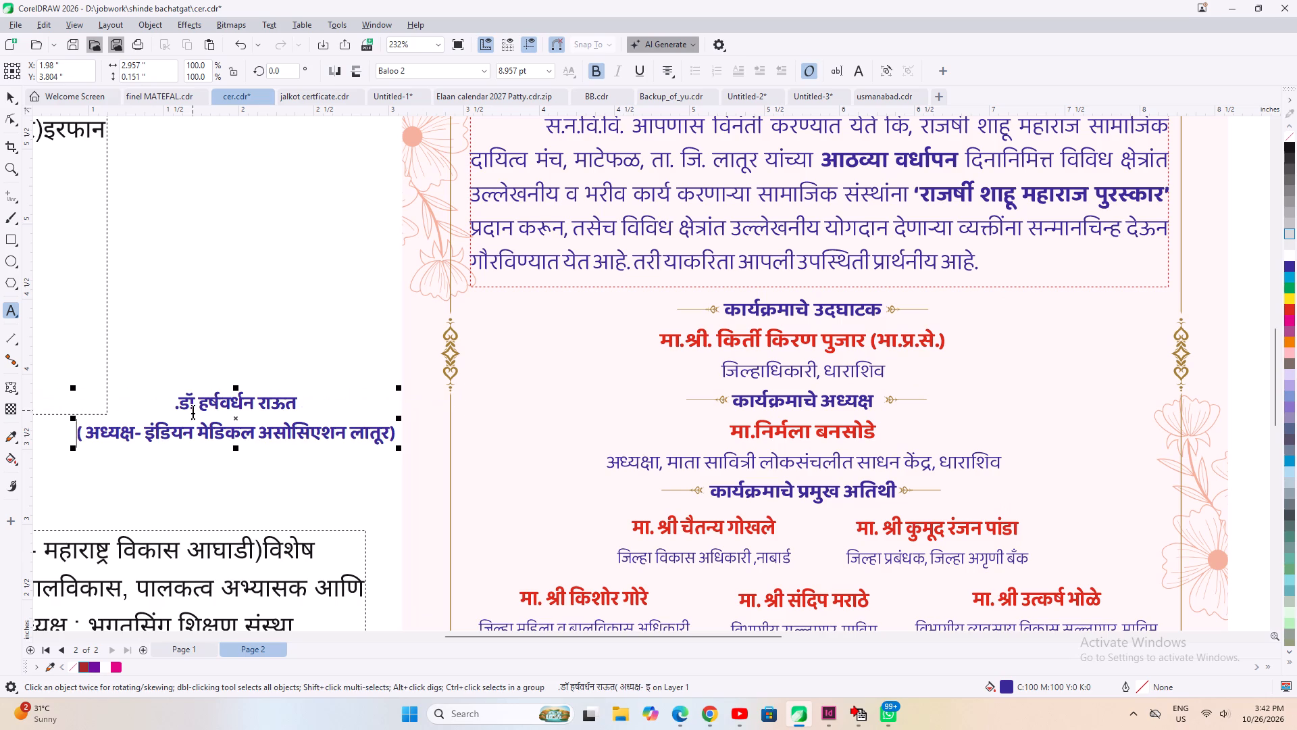
{"action": "left_click", "coordinate": [190, 397]}
{"action": "key", "text": "Left"}
{"action": "key", "text": "BackSpace"}
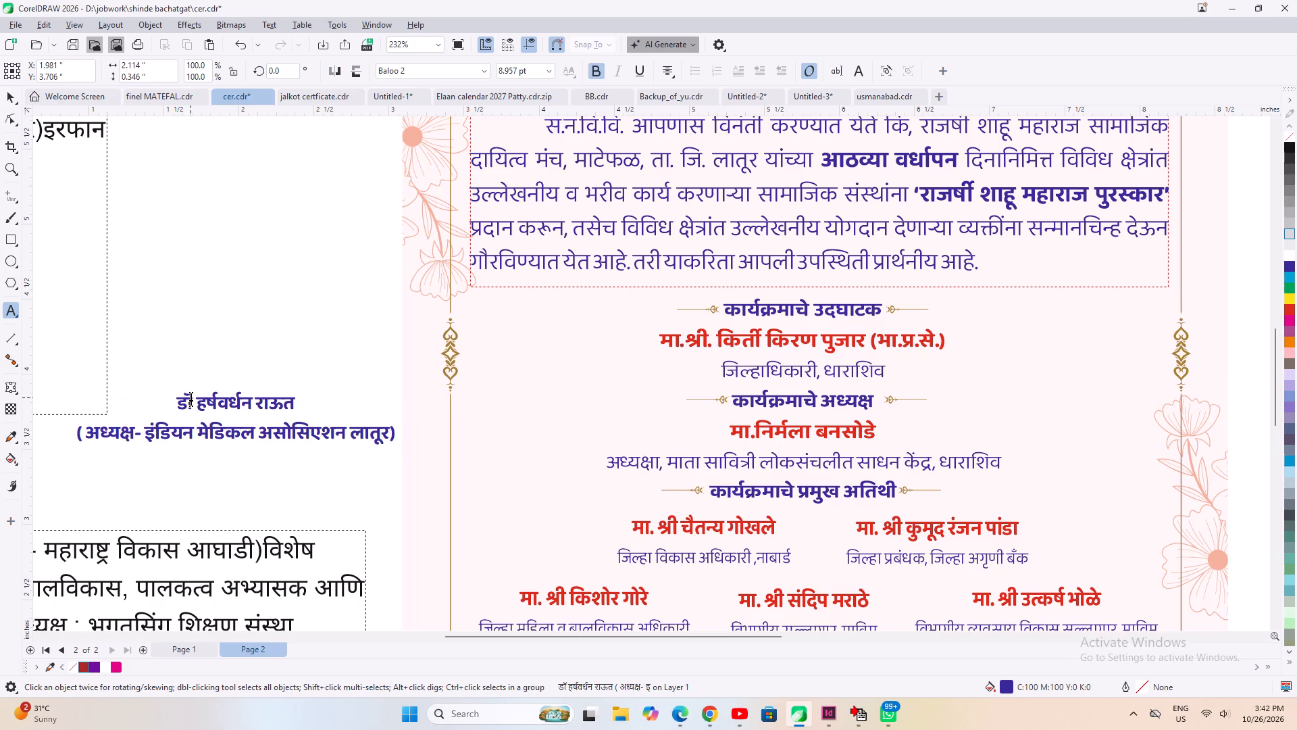
Remove the bold from the designation line ( अध्यक्ष- इंडियन मेडिकल असोसिएशन लातूर), leaving the doctor's name bold.
{"action": "left_click", "coordinate": [703, 339]}
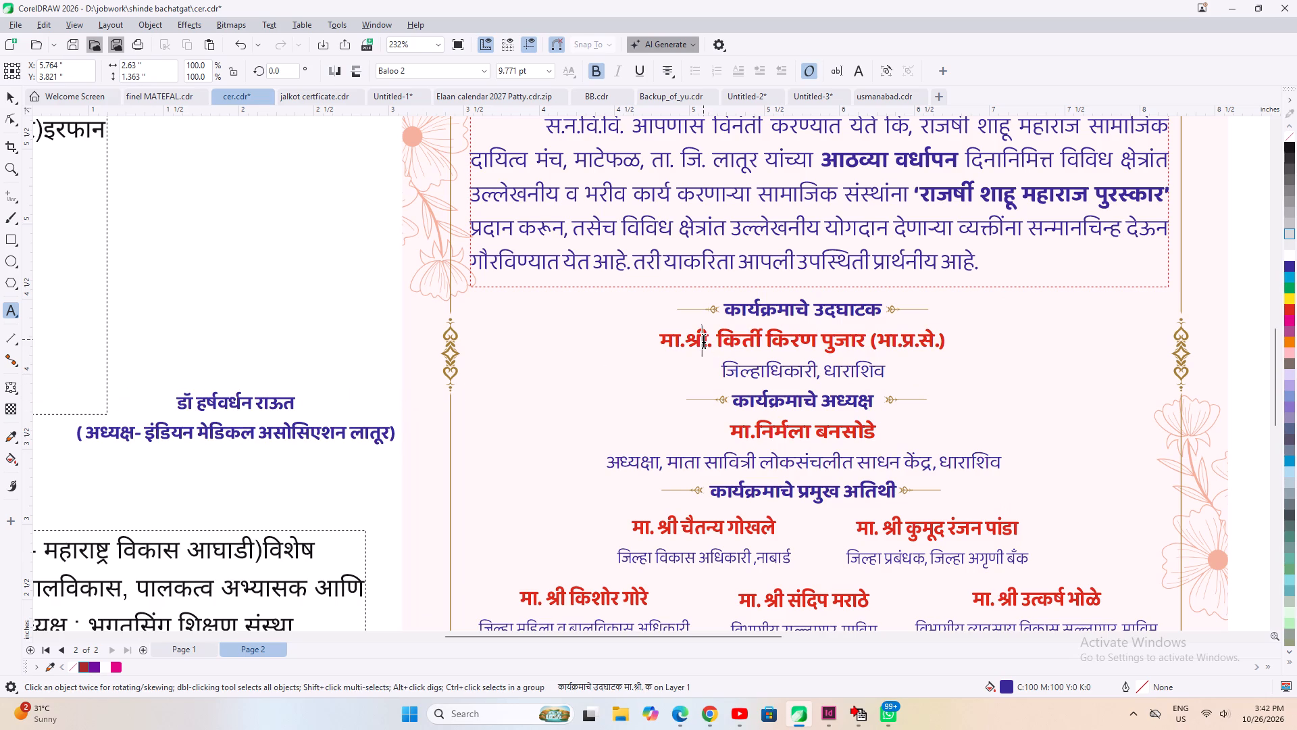
{"action": "left_click", "coordinate": [195, 437]}
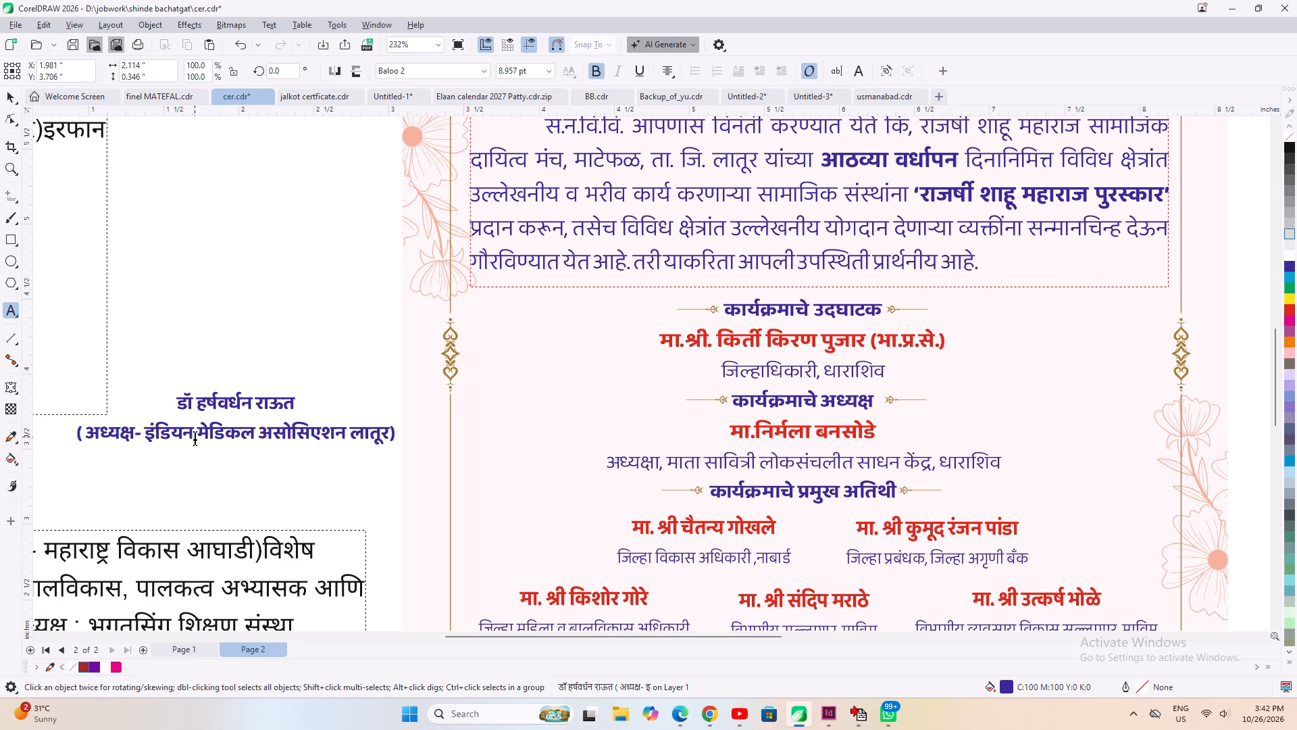
{"action": "key", "text": "End"}
{"action": "key", "text": "shift+Home"}
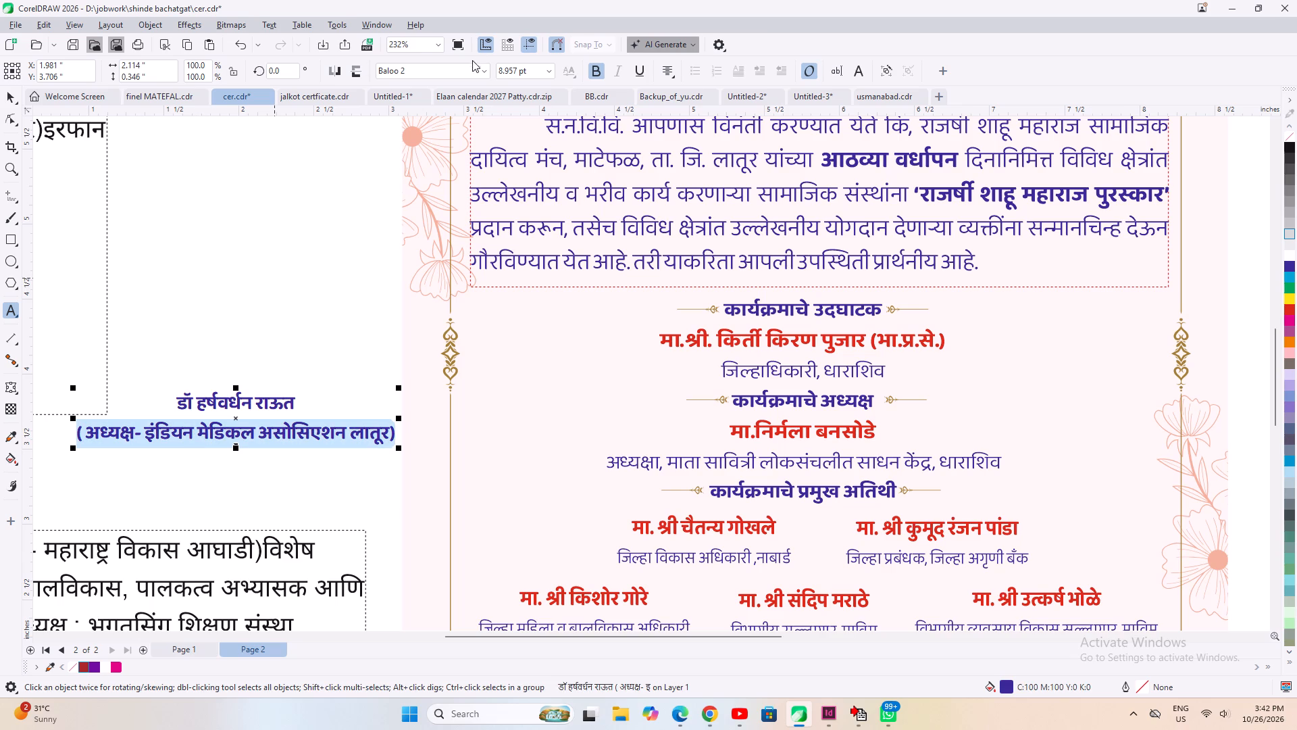
{"action": "left_click", "coordinate": [482, 68]}
{"action": "left_click", "coordinate": [482, 68]}
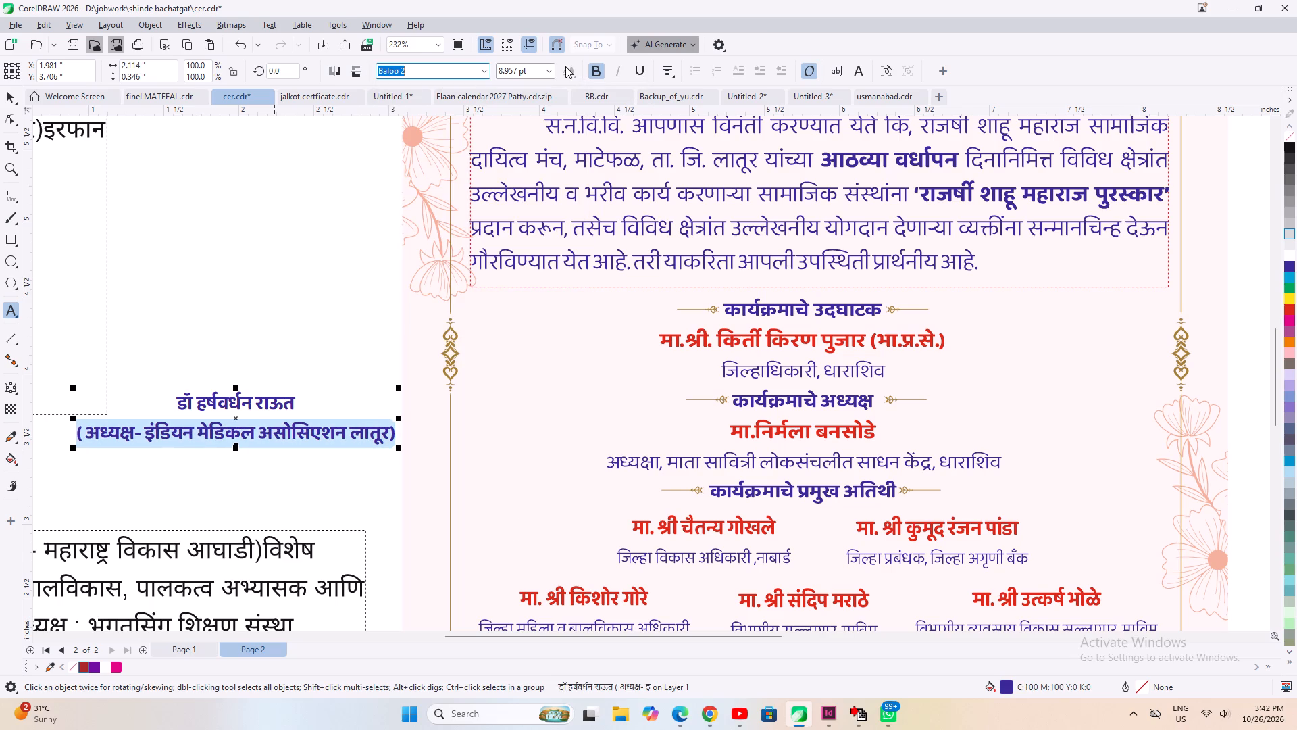
{"action": "left_click", "coordinate": [592, 70]}
{"action": "left_click", "coordinate": [253, 413]}
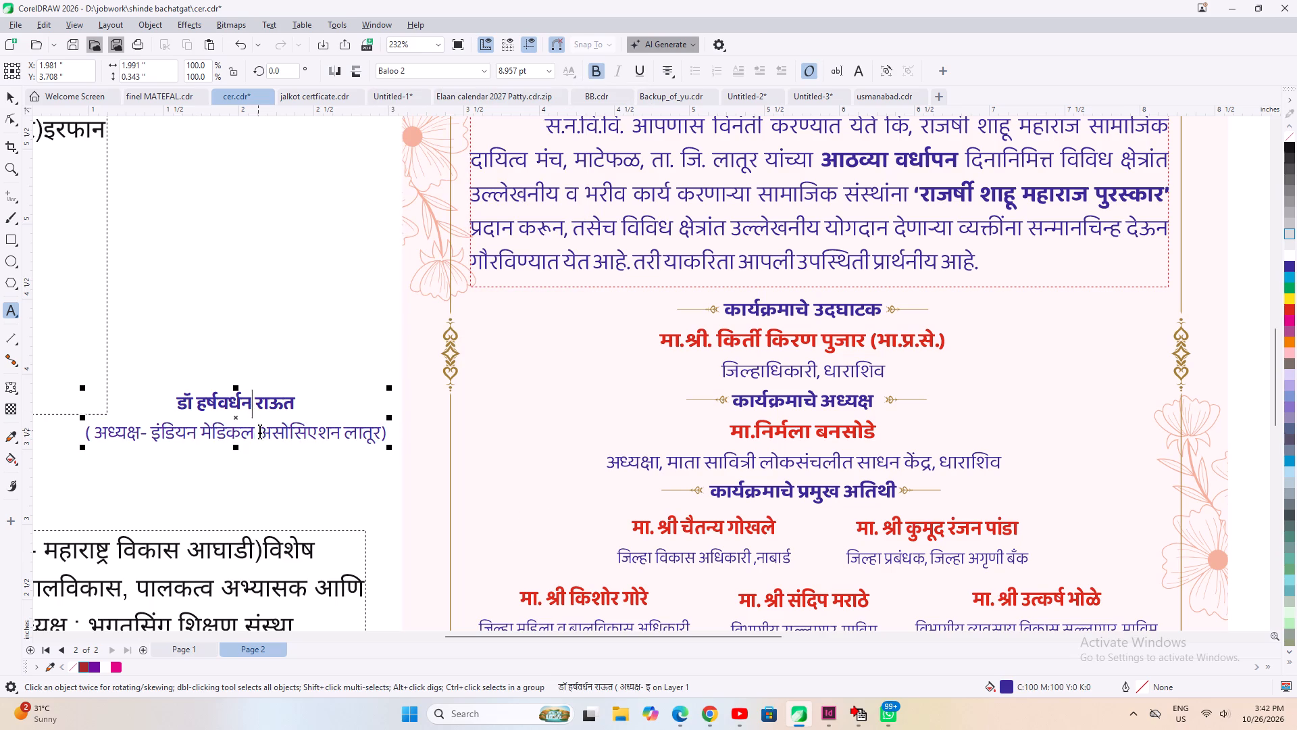
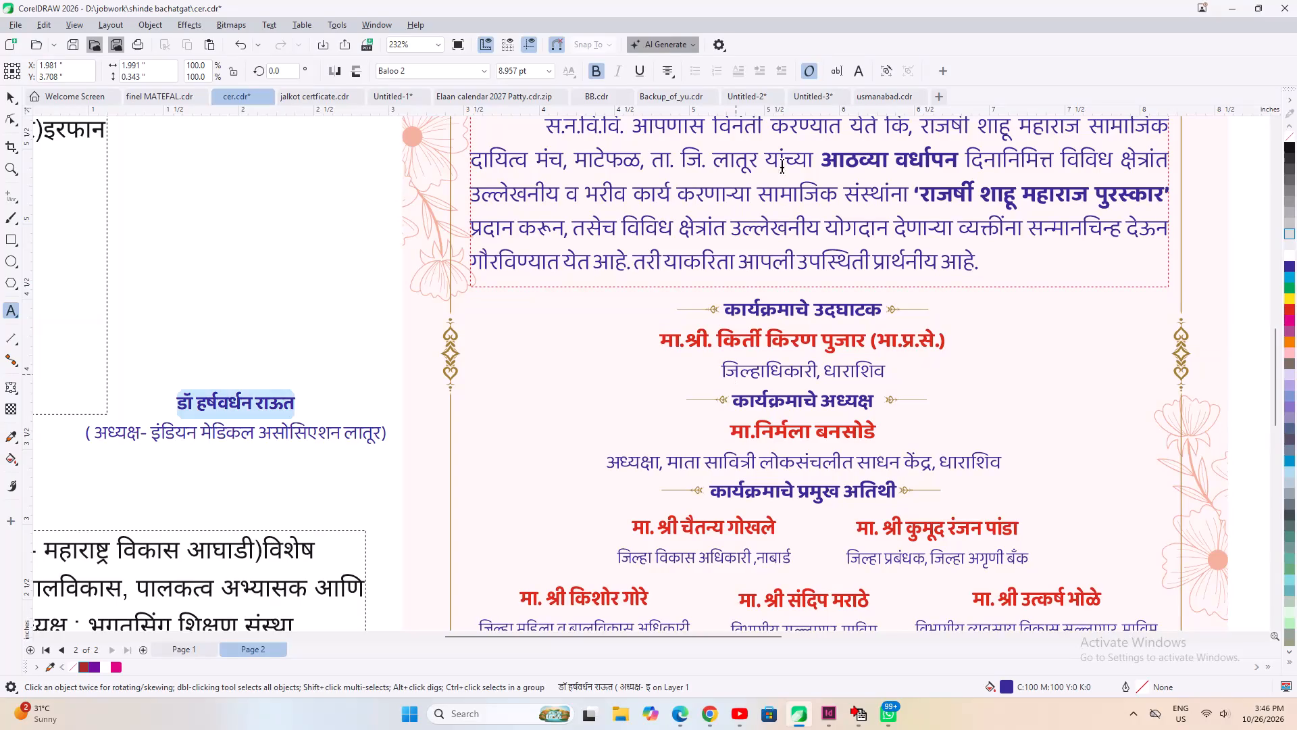
Set the font size of the doctor's name above the ( अध्यक्ष- इंडियन मेडिकल असोसिएशन लातूर) line to 12 pt.
{"action": "left_click_drag", "start_coordinate": [534, 70], "coordinate": [386, 75]}
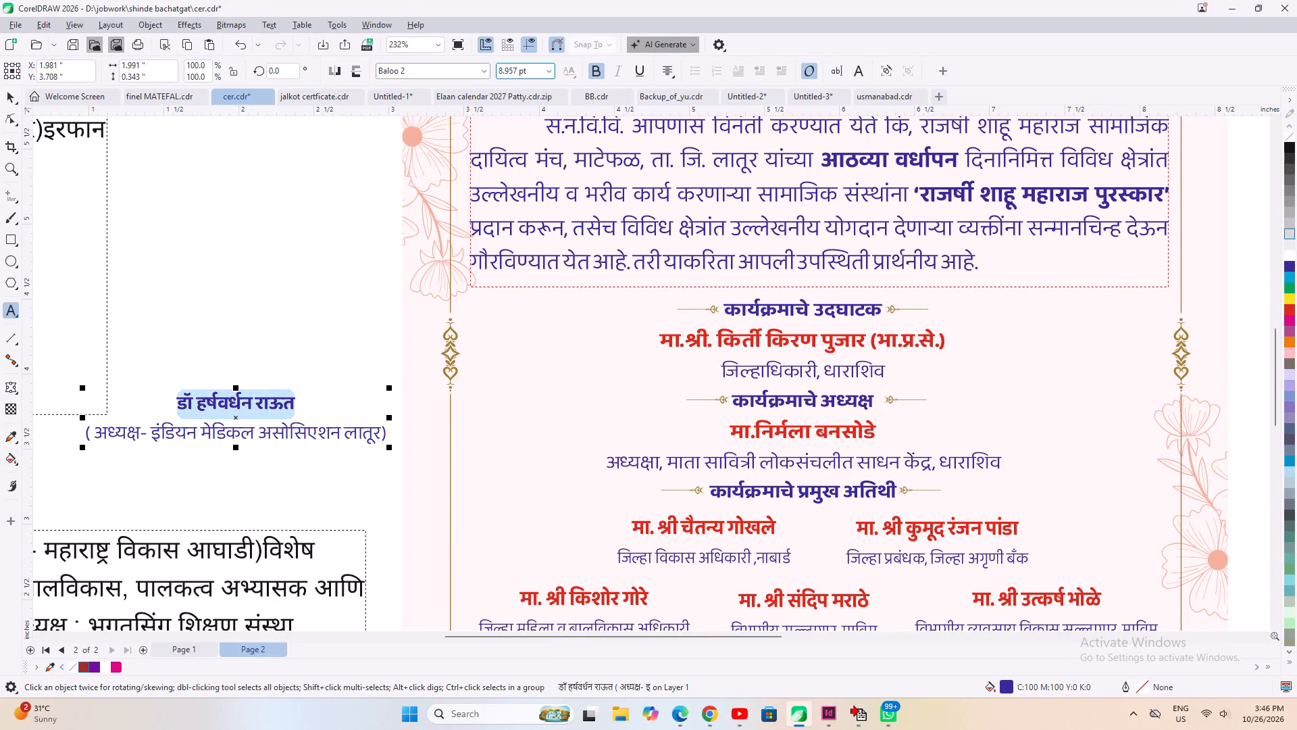
{"action": "key", "text": "shift+End"}
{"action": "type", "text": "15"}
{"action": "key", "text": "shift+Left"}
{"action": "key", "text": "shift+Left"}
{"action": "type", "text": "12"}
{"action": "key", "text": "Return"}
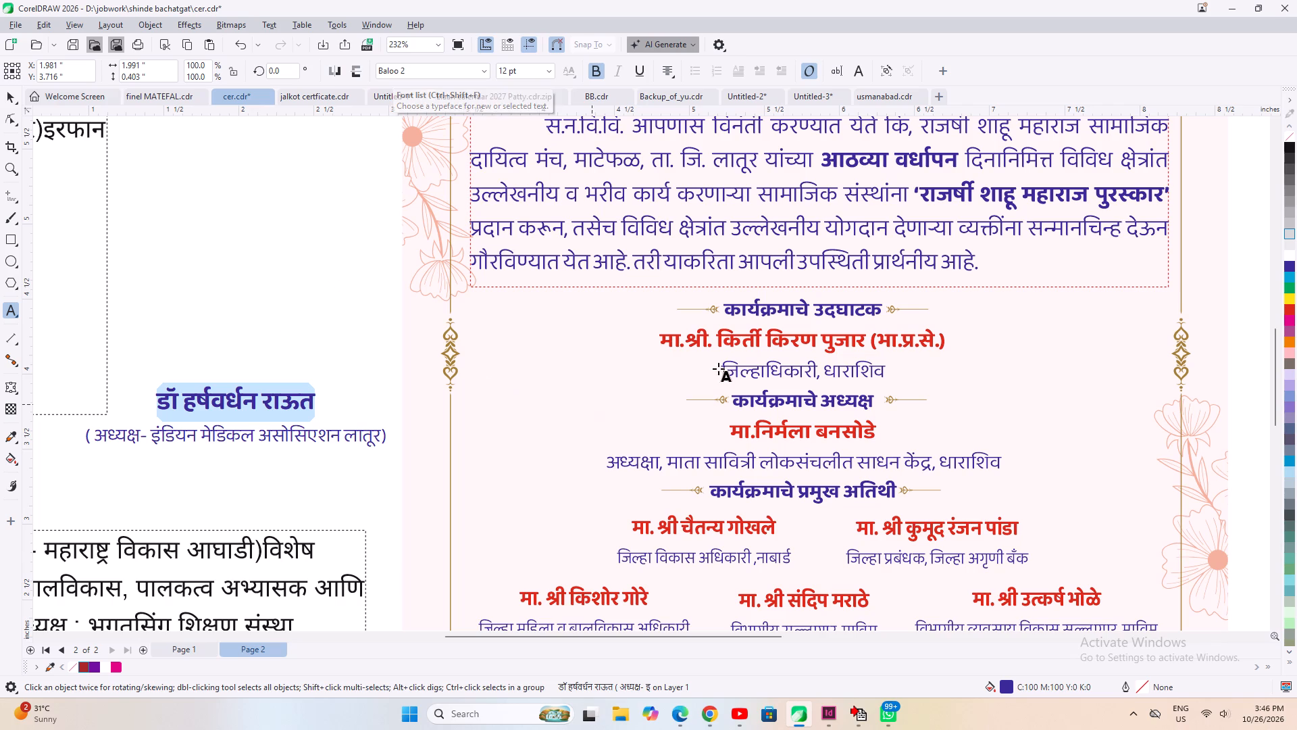
Open the card's कार्यक्रमाचे उदघाटक text block for editing at the inaugurator's red name line.
{"action": "left_click", "coordinate": [721, 337]}
{"action": "key", "text": "ctrl+a"}
{"action": "left_click", "coordinate": [721, 347]}
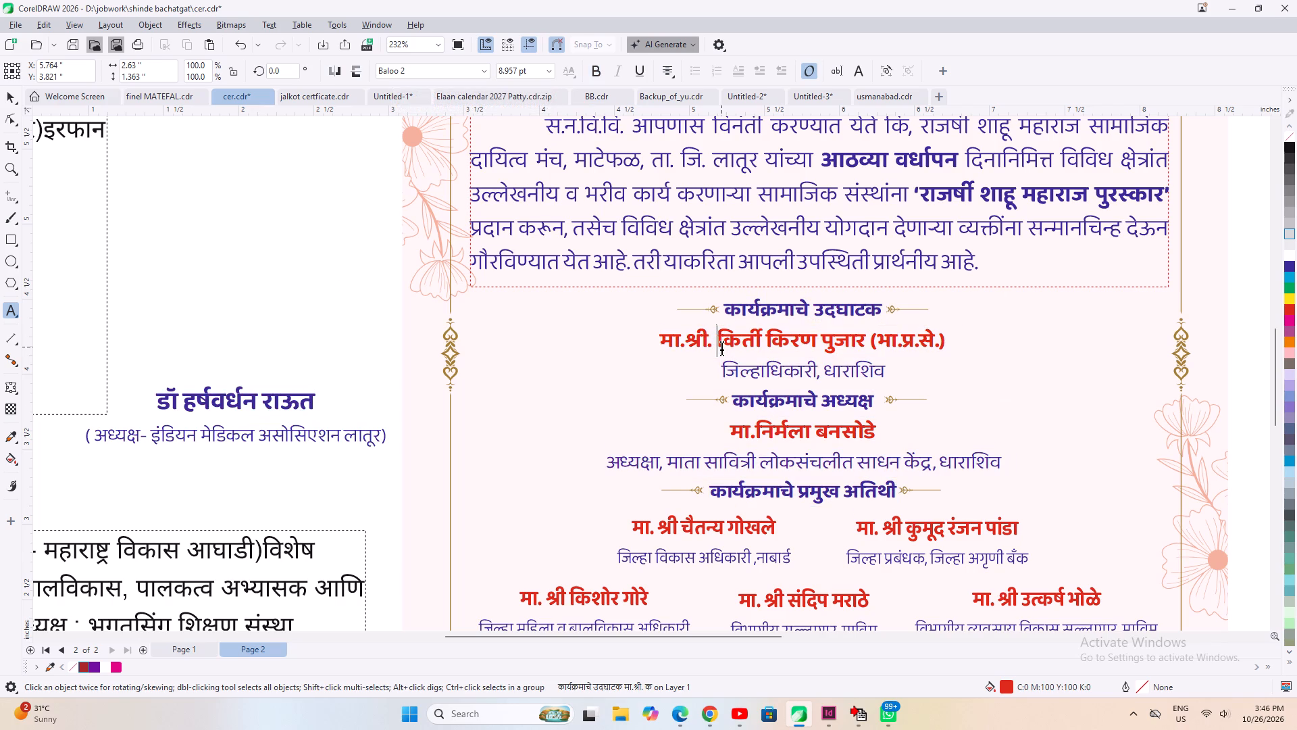
Recolour the doctor's name in the loose text beside the card red (C:0 M:100 Y:100 K:0), matching the names on the card.
{"action": "left_click_drag", "start_coordinate": [160, 401], "coordinate": [395, 397]}
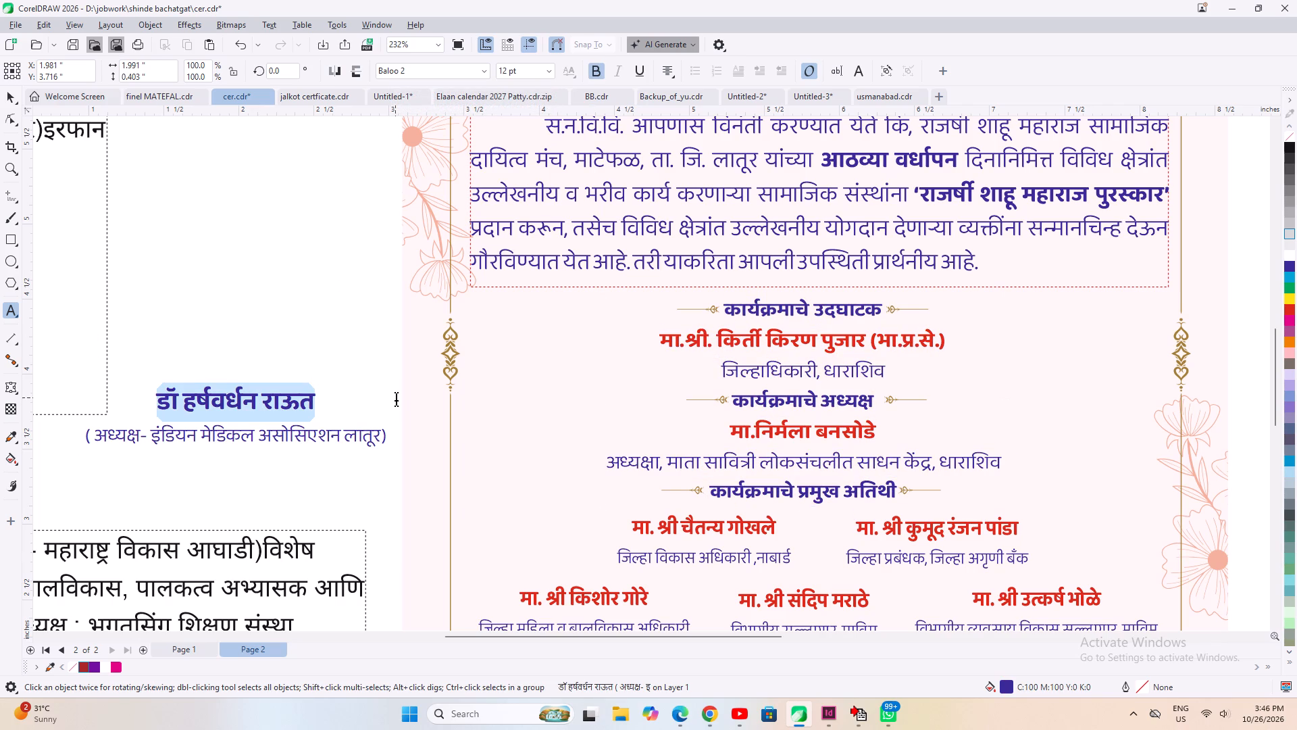
{"action": "left_click", "coordinate": [11, 439]}
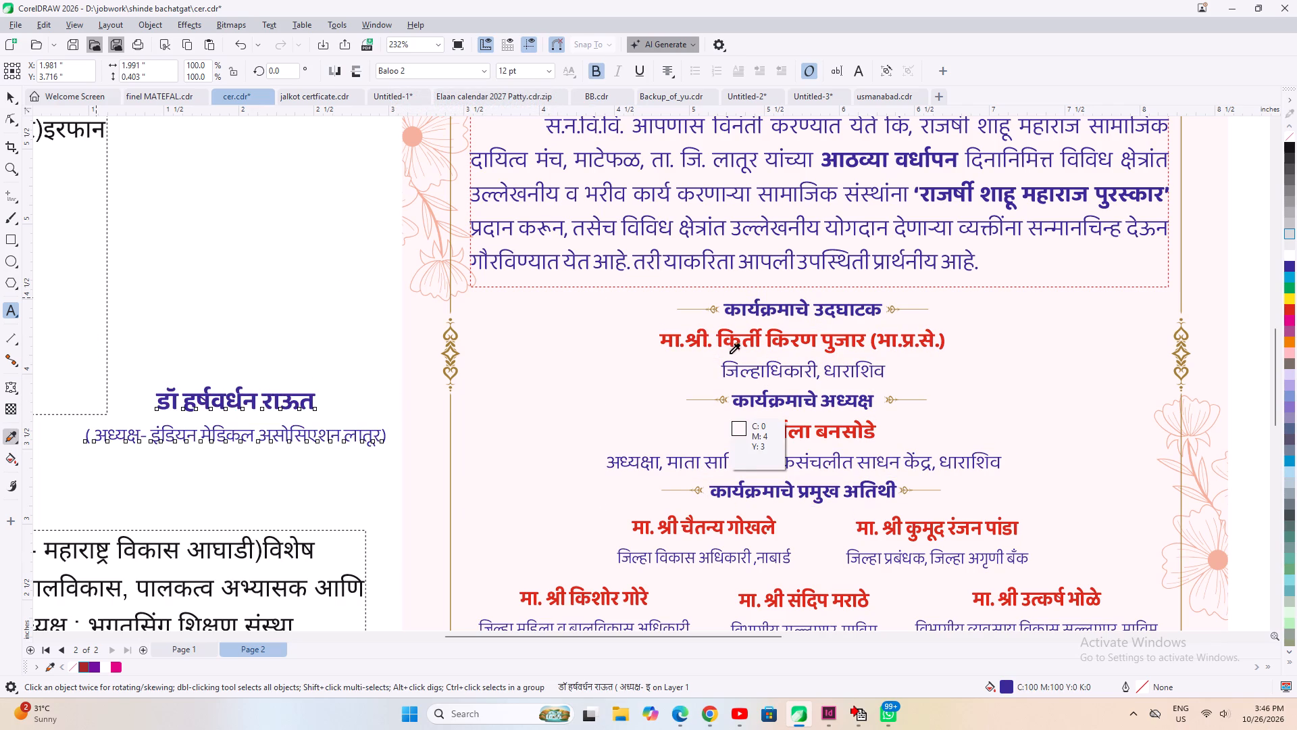
{"action": "left_click", "coordinate": [730, 335]}
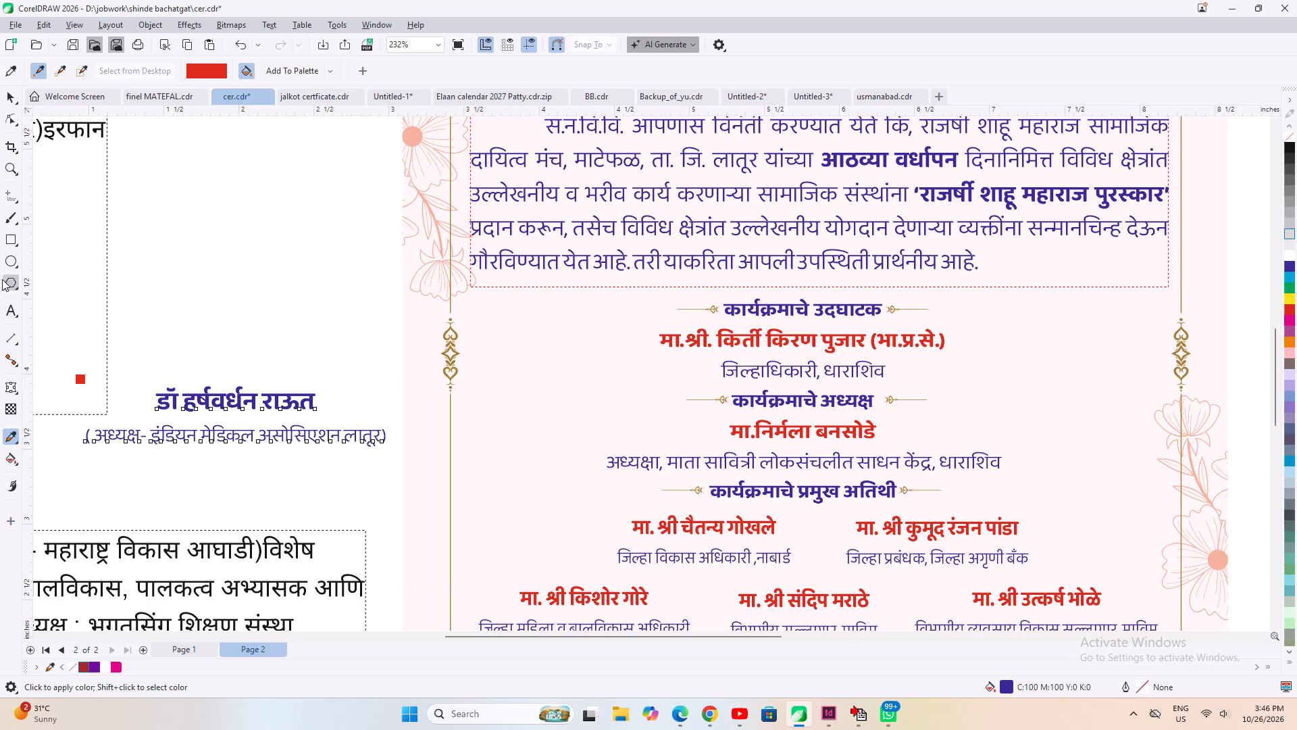
{"action": "left_click", "coordinate": [0, 303]}
{"action": "left_click", "coordinate": [6, 307]}
{"action": "left_click_drag", "start_coordinate": [150, 395], "coordinate": [427, 416]}
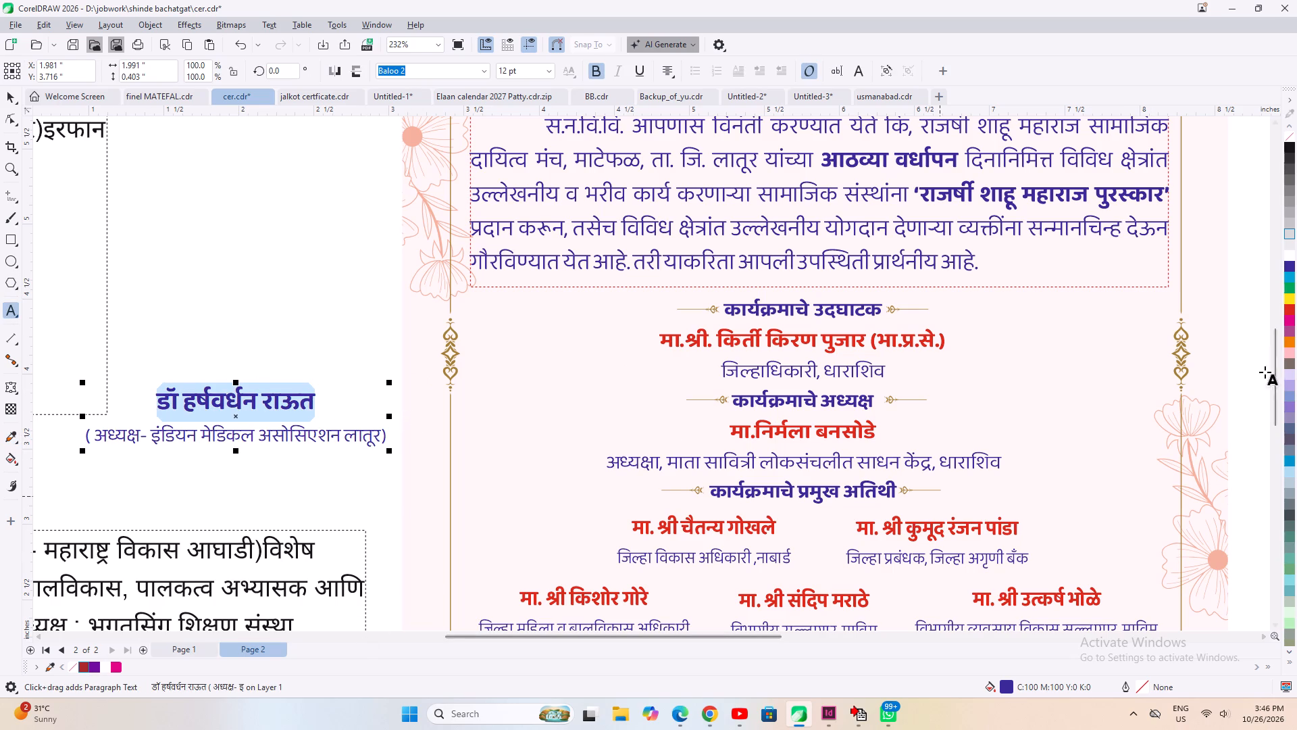
{"action": "left_click", "coordinate": [1294, 305]}
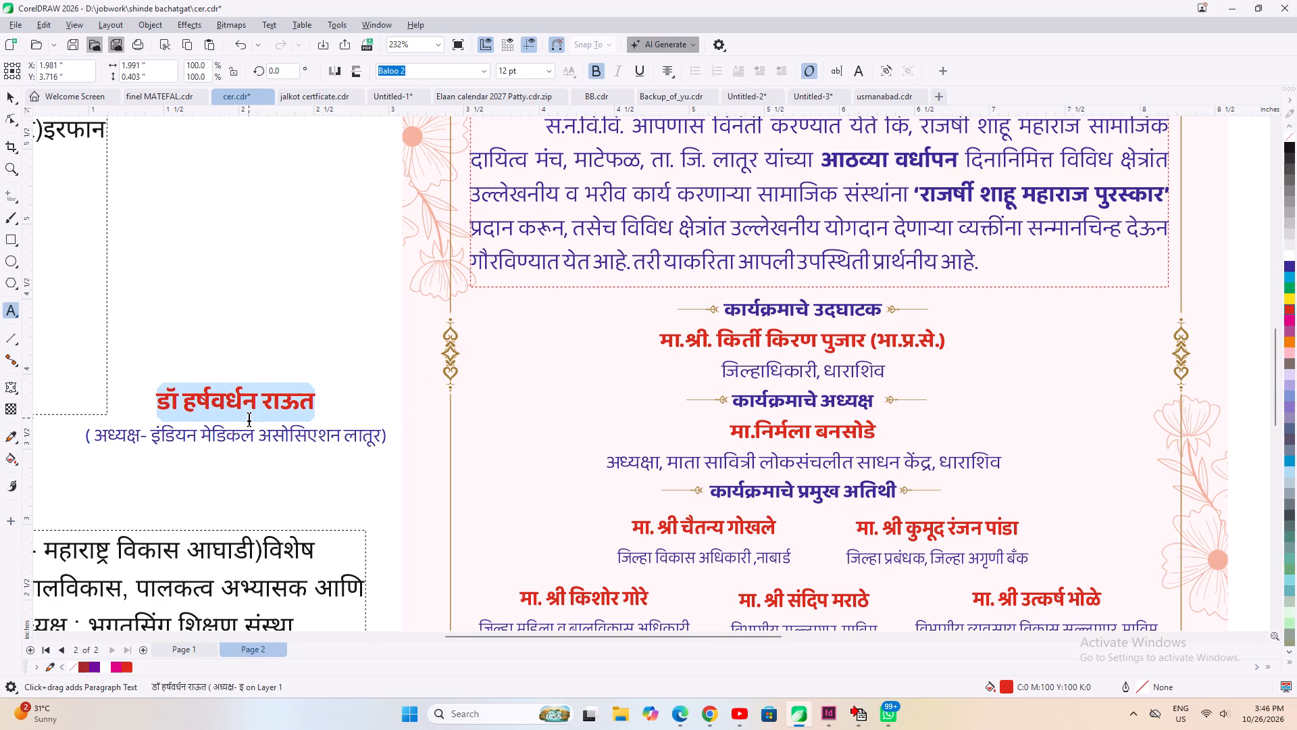
{"action": "left_click", "coordinate": [249, 418]}
{"action": "left_click", "coordinate": [6, 105]}
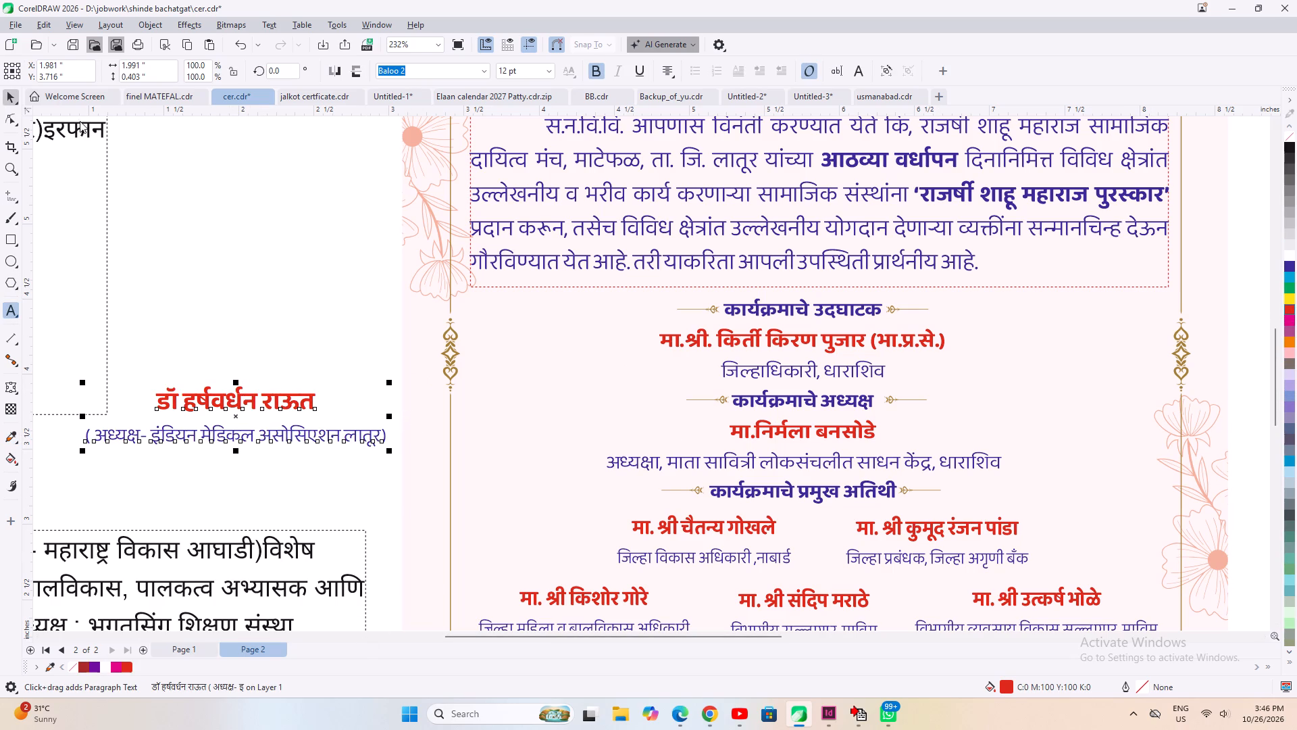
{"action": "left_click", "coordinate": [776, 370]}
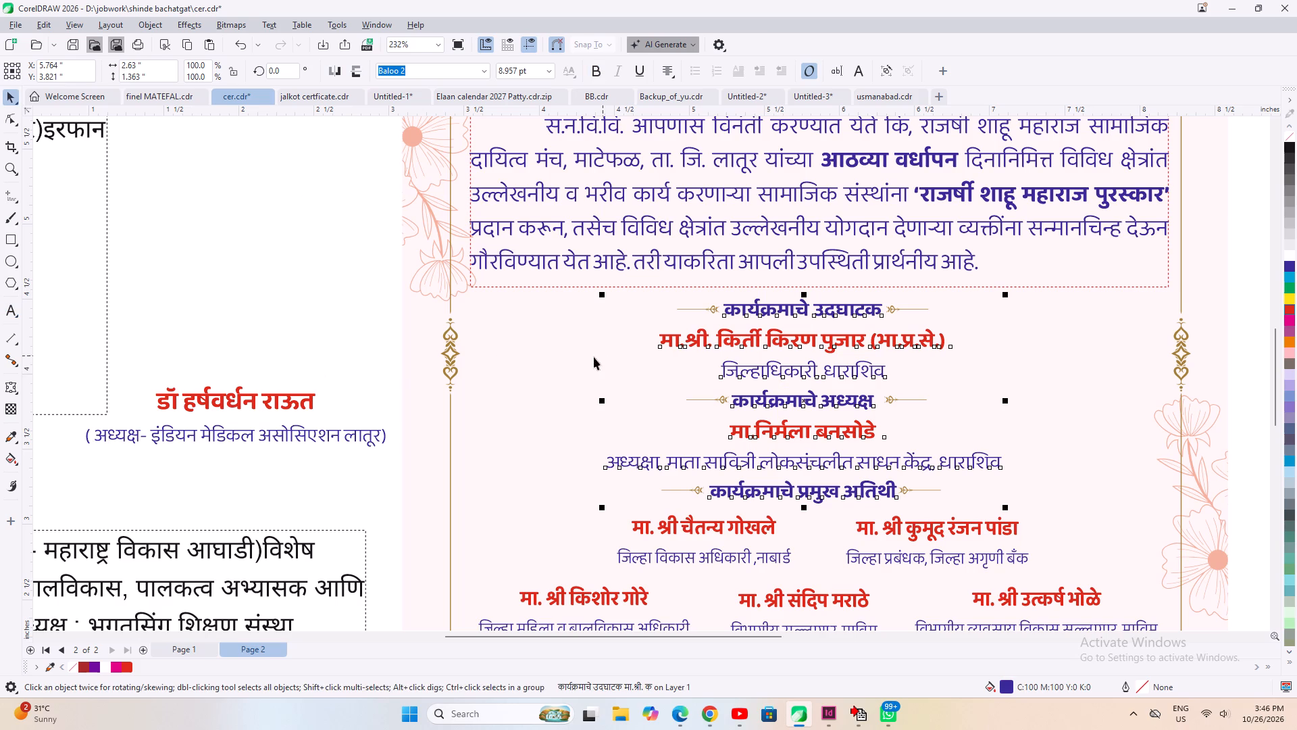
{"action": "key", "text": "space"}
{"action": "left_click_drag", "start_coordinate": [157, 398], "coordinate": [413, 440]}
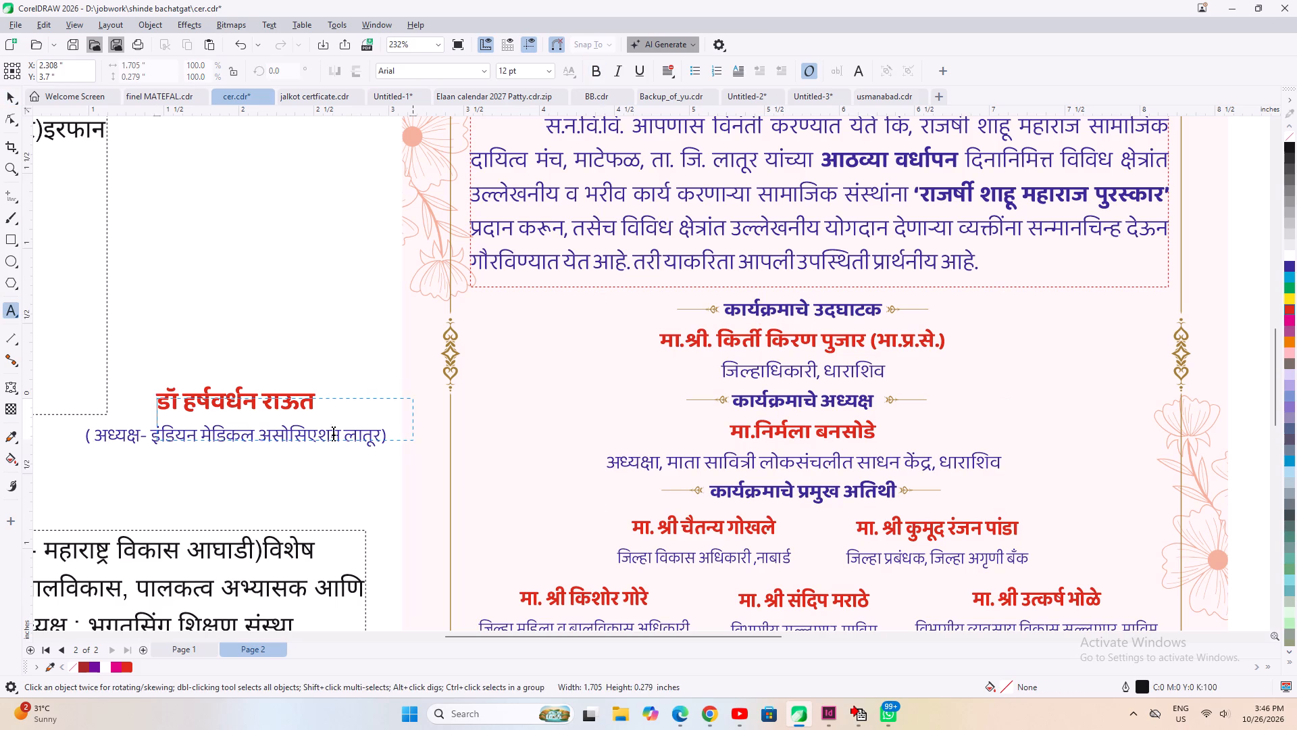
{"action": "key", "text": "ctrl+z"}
Cut the doctor's name and designation from the loose text and paste them over the name and post under कार्यक्रमाचे उदघाटक on the card.
{"action": "left_click", "coordinate": [182, 395]}
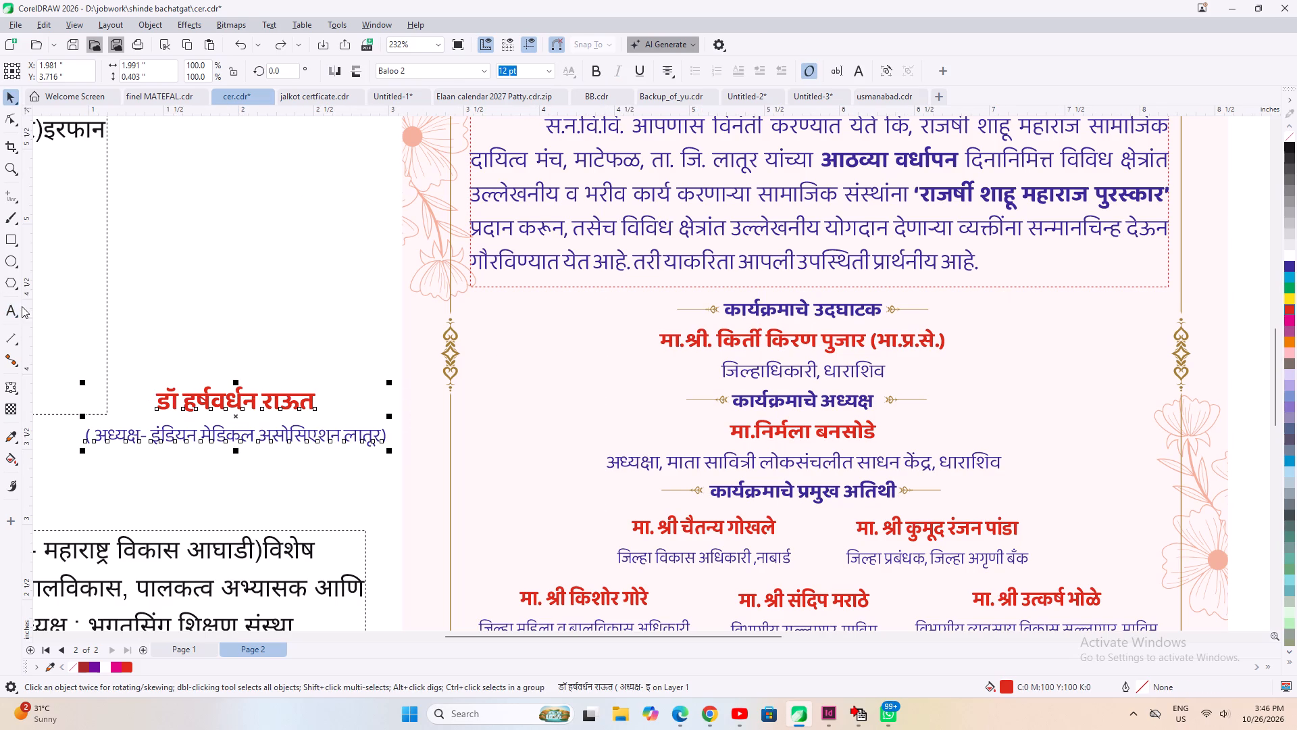
{"action": "left_click", "coordinate": [11, 314]}
{"action": "key", "text": "ctrl+a"}
{"action": "key", "text": "ctrl+x"}
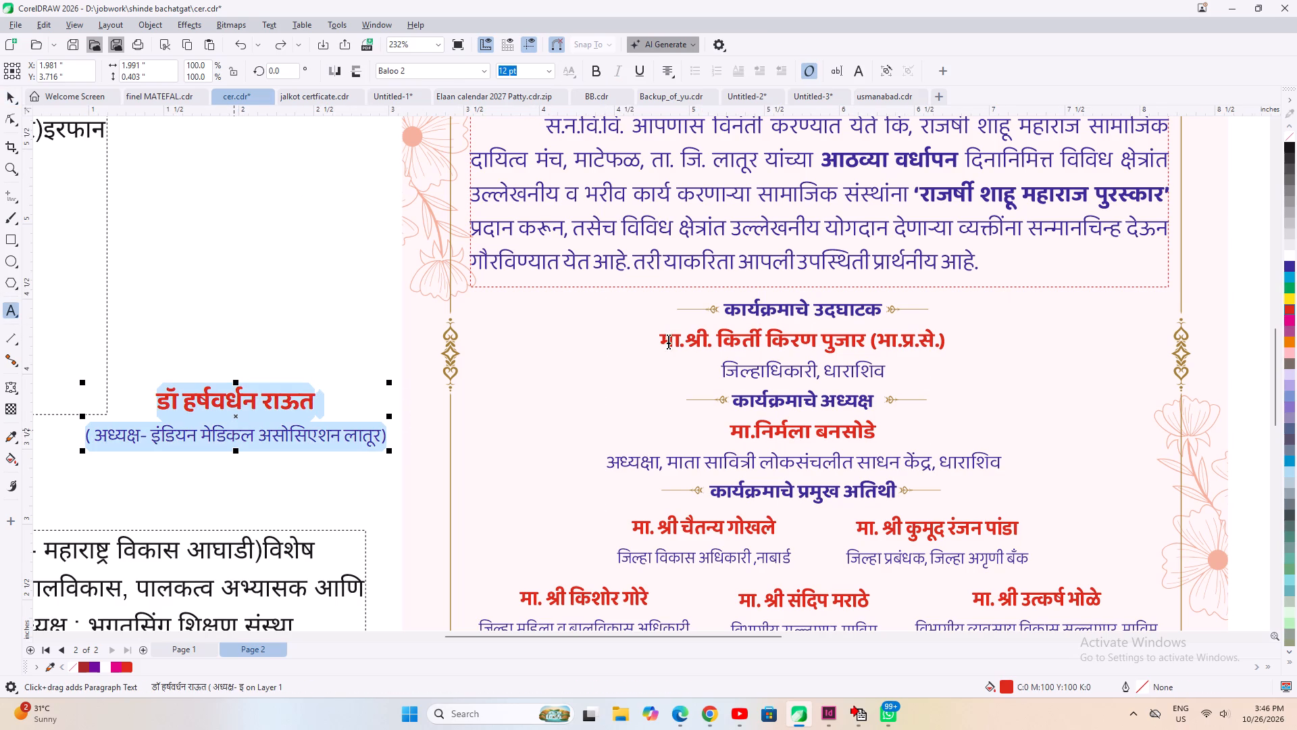
{"action": "left_click_drag", "start_coordinate": [662, 340], "coordinate": [920, 377]}
{"action": "key", "text": "ctrl+v"}
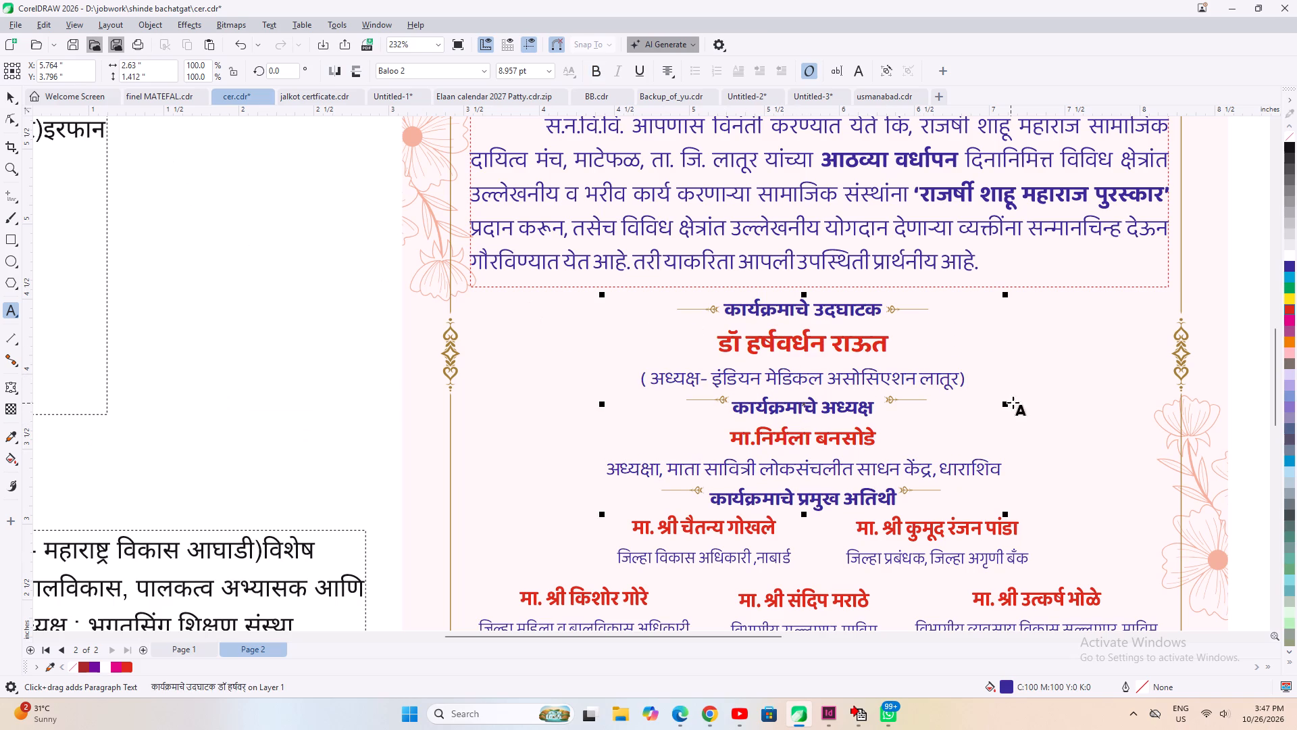
{"action": "left_click_drag", "start_coordinate": [970, 379], "coordinate": [644, 347]}
{"action": "left_click", "coordinate": [740, 360]}
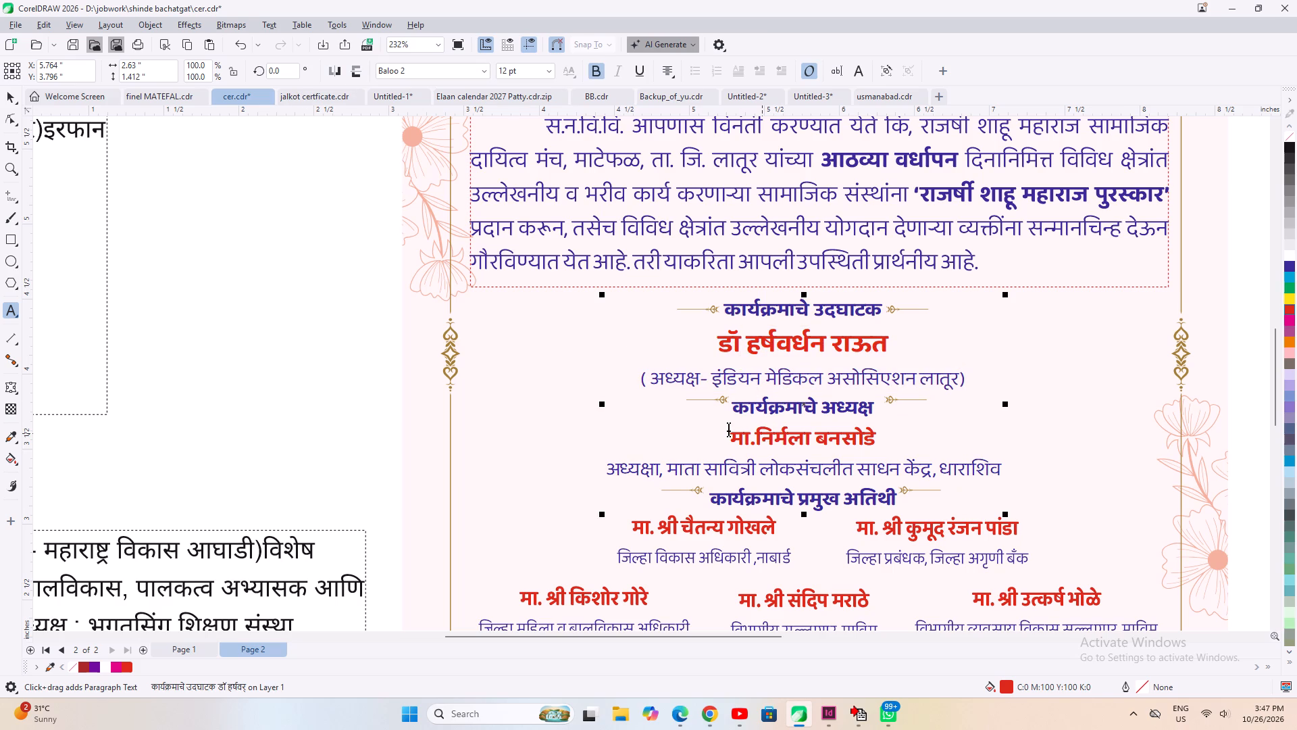
Delete the leading नकार्यक्रमाचे अध्यक्ष.. from the remaining notes paragraph so it starts with मा.श्री.
{"action": "scroll", "coordinate": [831, 351], "scroll_direction": "down", "scroll_amount": 3}
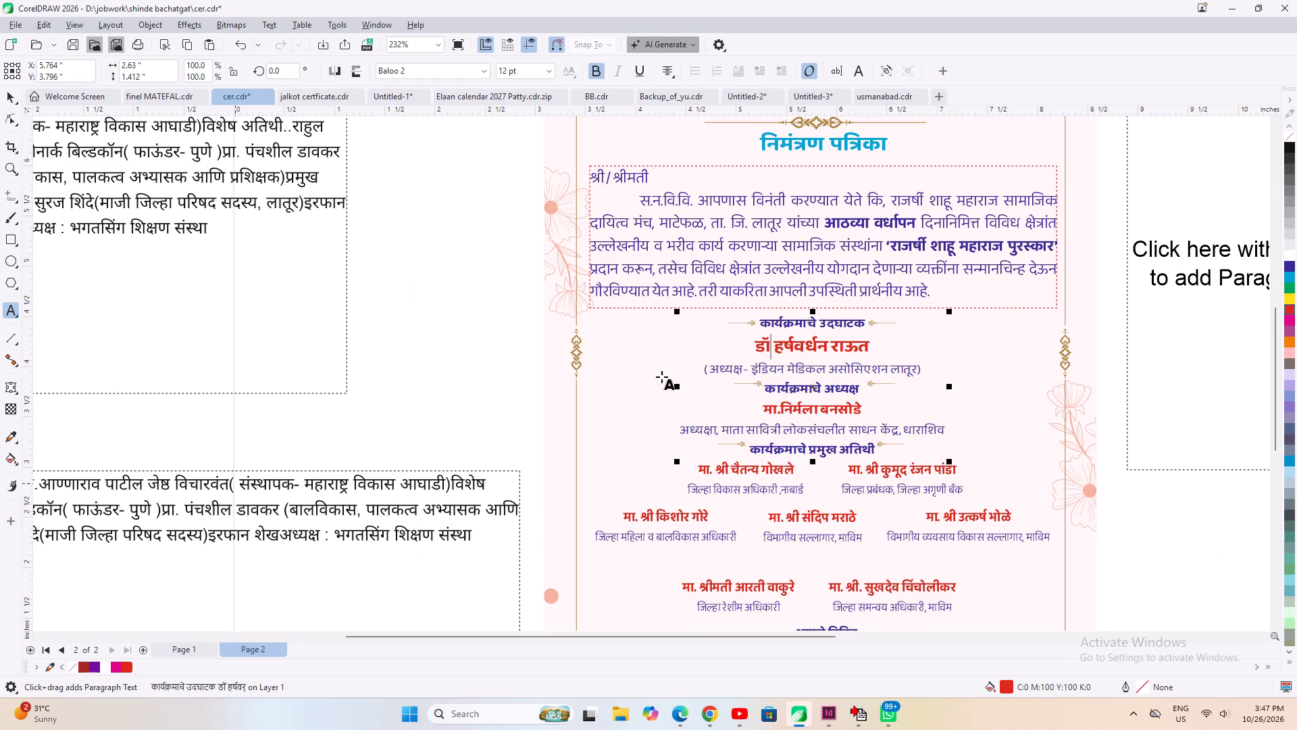
{"action": "scroll", "coordinate": [674, 364], "scroll_direction": "down", "scroll_amount": 1}
{"action": "scroll", "coordinate": [610, 457], "scroll_direction": "down", "scroll_amount": 2}
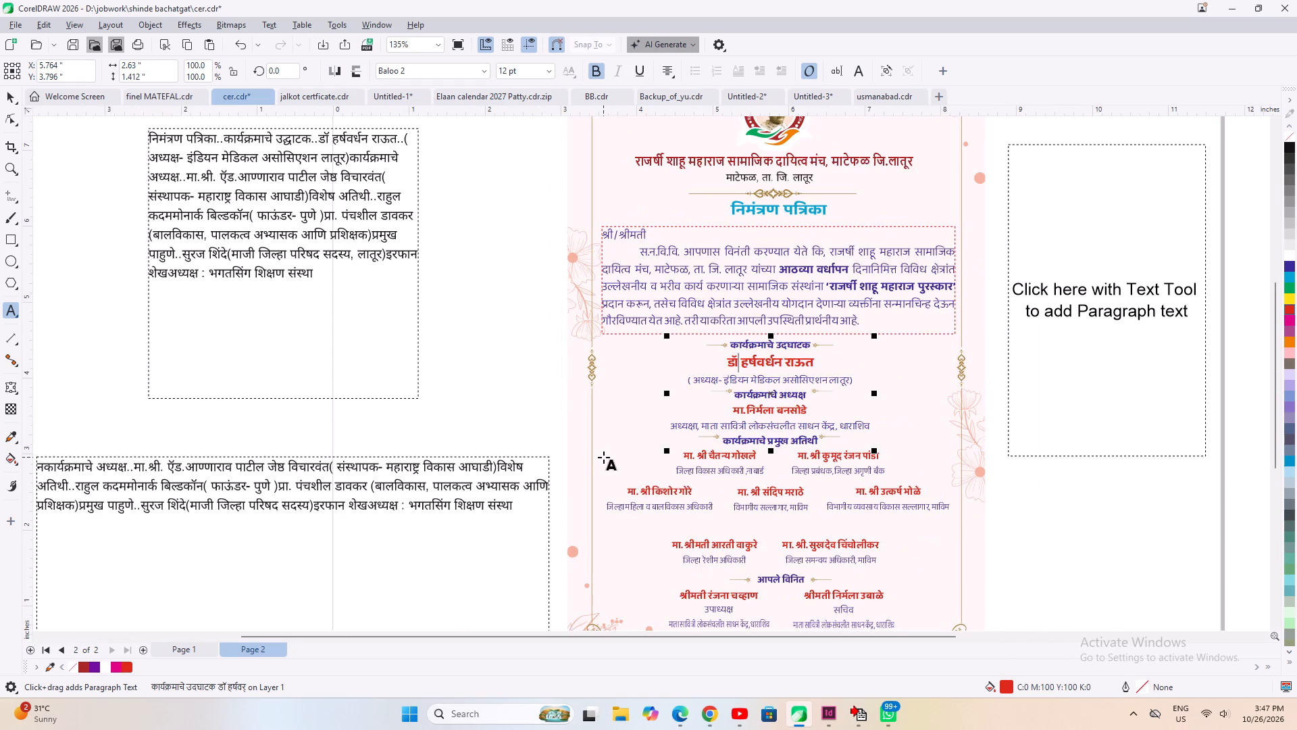
{"action": "scroll", "coordinate": [211, 474], "scroll_direction": "up", "scroll_amount": 3}
{"action": "left_click", "coordinate": [192, 464]}
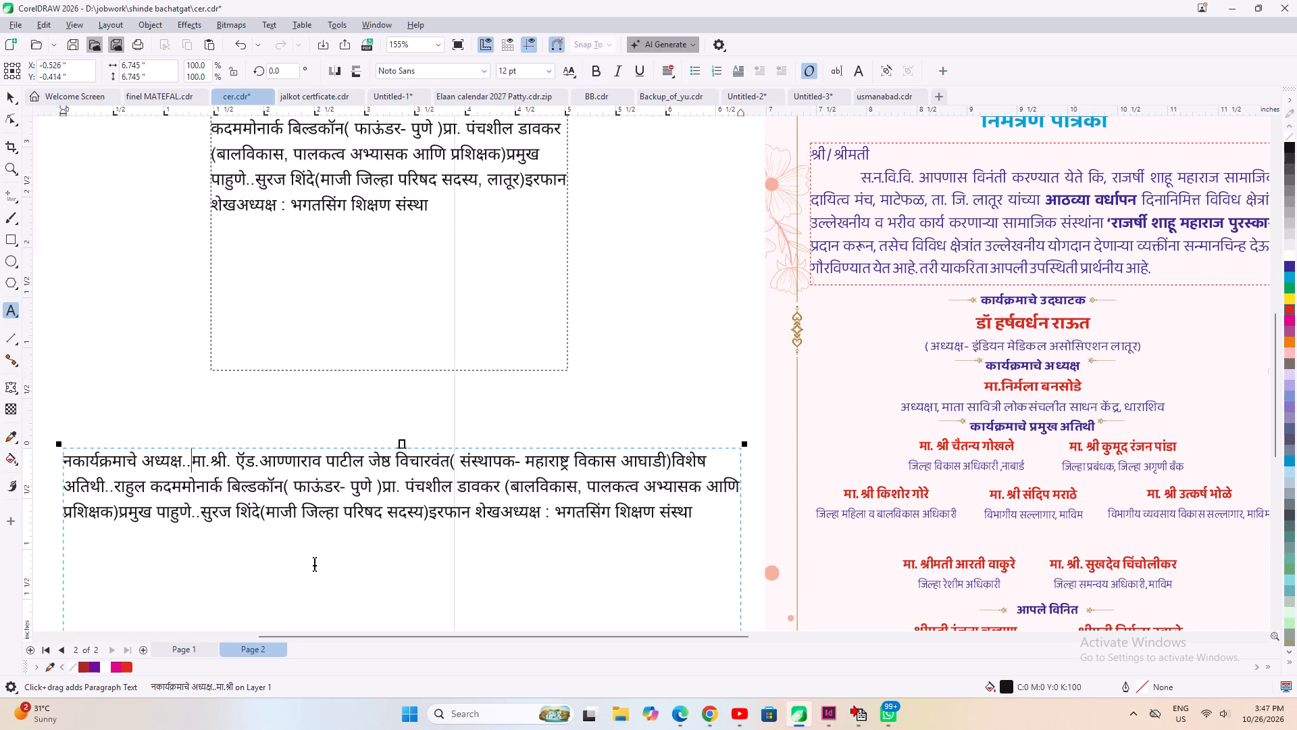
{"action": "key", "text": "shift+Home"}
{"action": "key", "text": "BackSpace"}
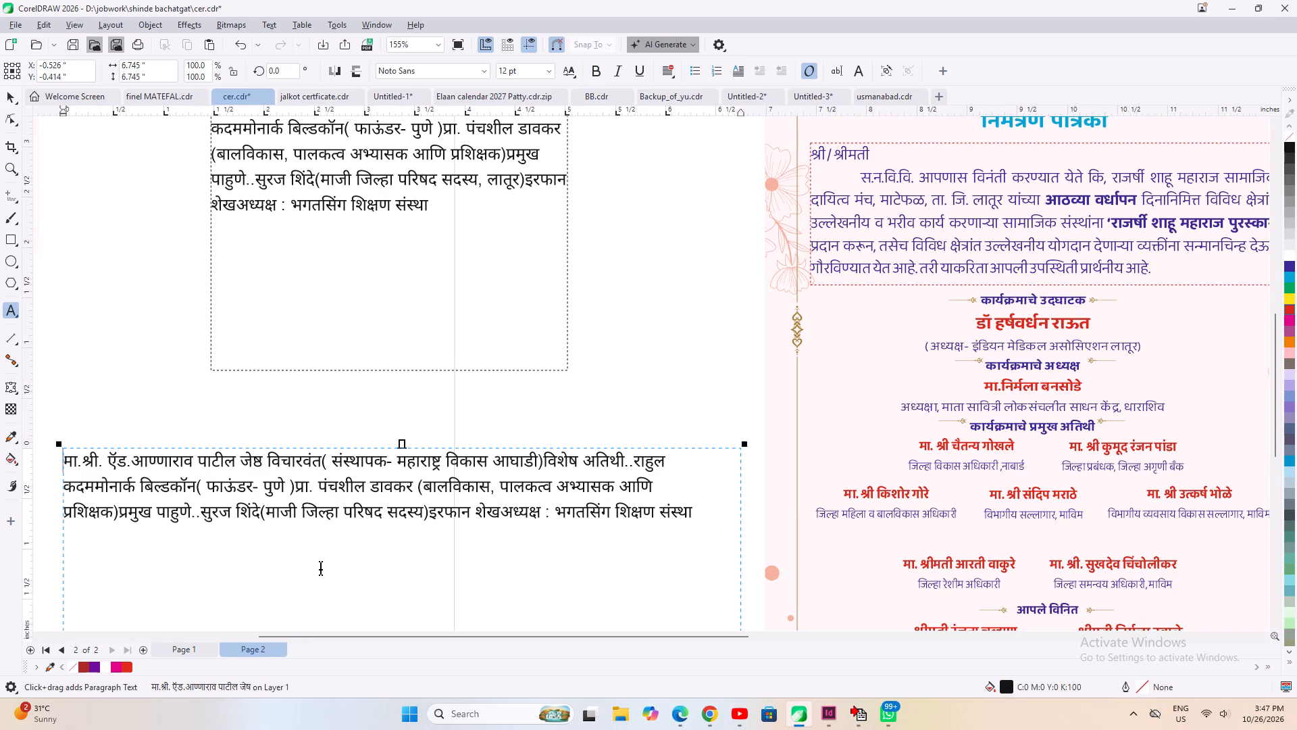
Cut the advocate's entry, through महाराष्ट्र विकास आघाडी), from the notes paragraph and paste it as separate text in the space above.
{"action": "key", "text": "shift+Right"}
{"action": "key", "text": "shift+Right"}
{"action": "key", "text": "shift+Right"}
{"action": "key", "text": "shift+Right"}
{"action": "key", "text": "shift+Right"}
{"action": "key", "text": "shift+Right"}
{"action": "key", "text": "shift+Right"}
{"action": "key", "text": "shift+Right"}
{"action": "key", "text": "shift+Right"}
{"action": "key", "text": "shift+Right"}
{"action": "key", "text": "shift+Right"}
{"action": "key", "text": "shift+Right"}
{"action": "key", "text": "shift+Right"}
{"action": "key", "text": "shift+Right"}
{"action": "key", "text": "shift+Right"}
{"action": "key", "text": "shift+Right"}
{"action": "key", "text": "shift+Right"}
{"action": "key", "text": "shift+Right"}
{"action": "key", "text": "shift+Right"}
{"action": "key", "text": "shift+Right"}
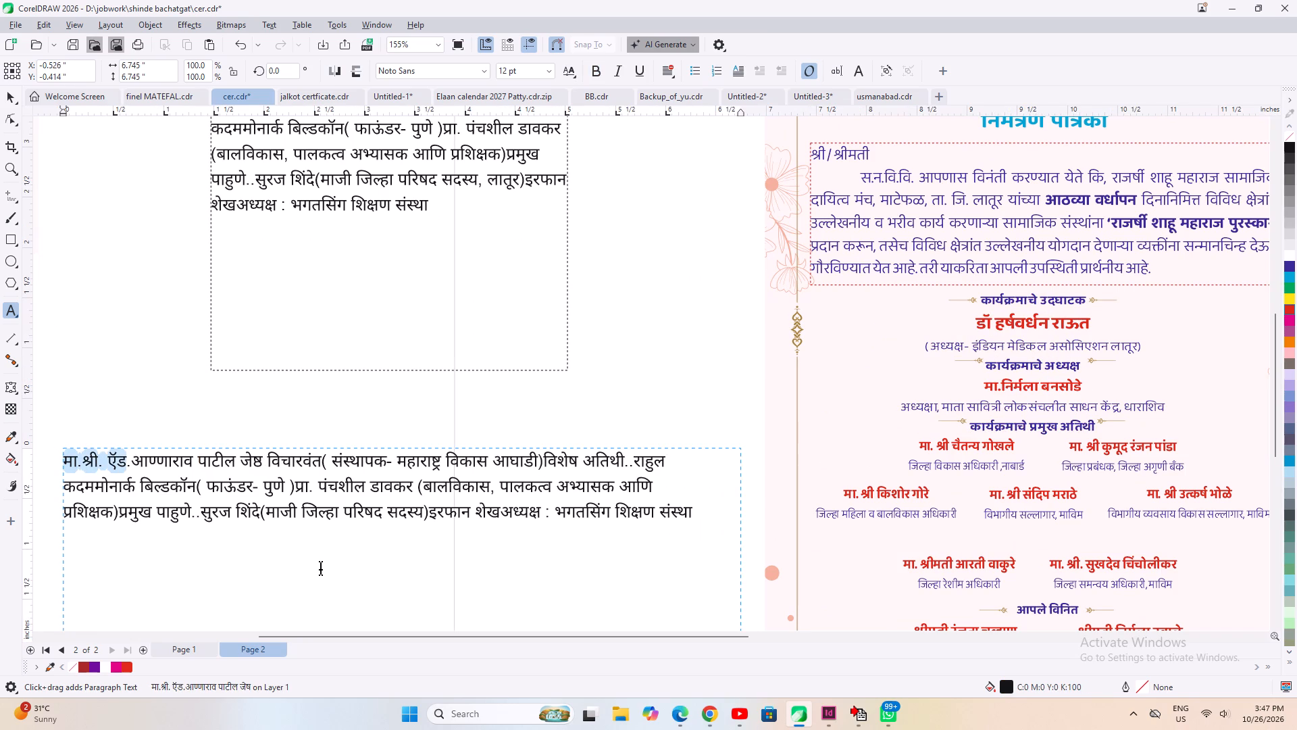
{"action": "left_click", "coordinate": [545, 460], "text": "shift"}
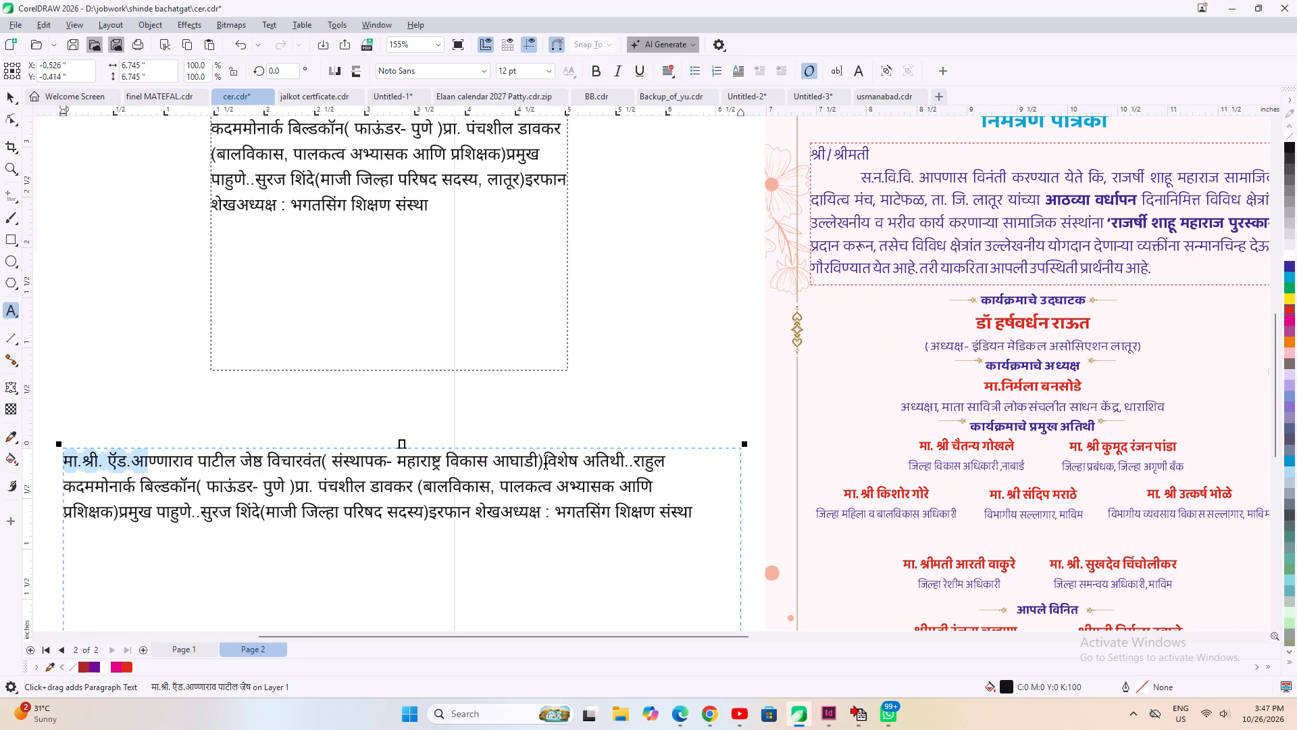
{"action": "key", "text": "ctrl+x"}
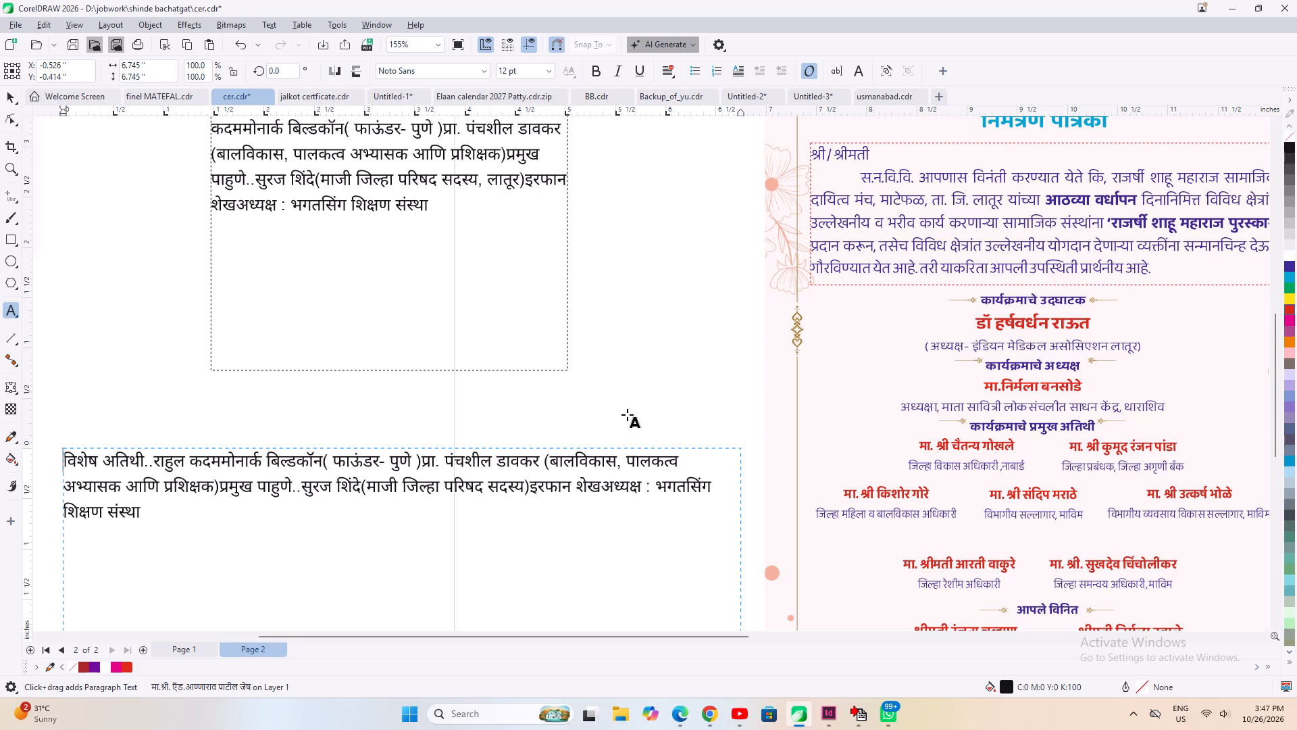
{"action": "left_click", "coordinate": [630, 351]}
{"action": "key", "text": "ctrl+v"}
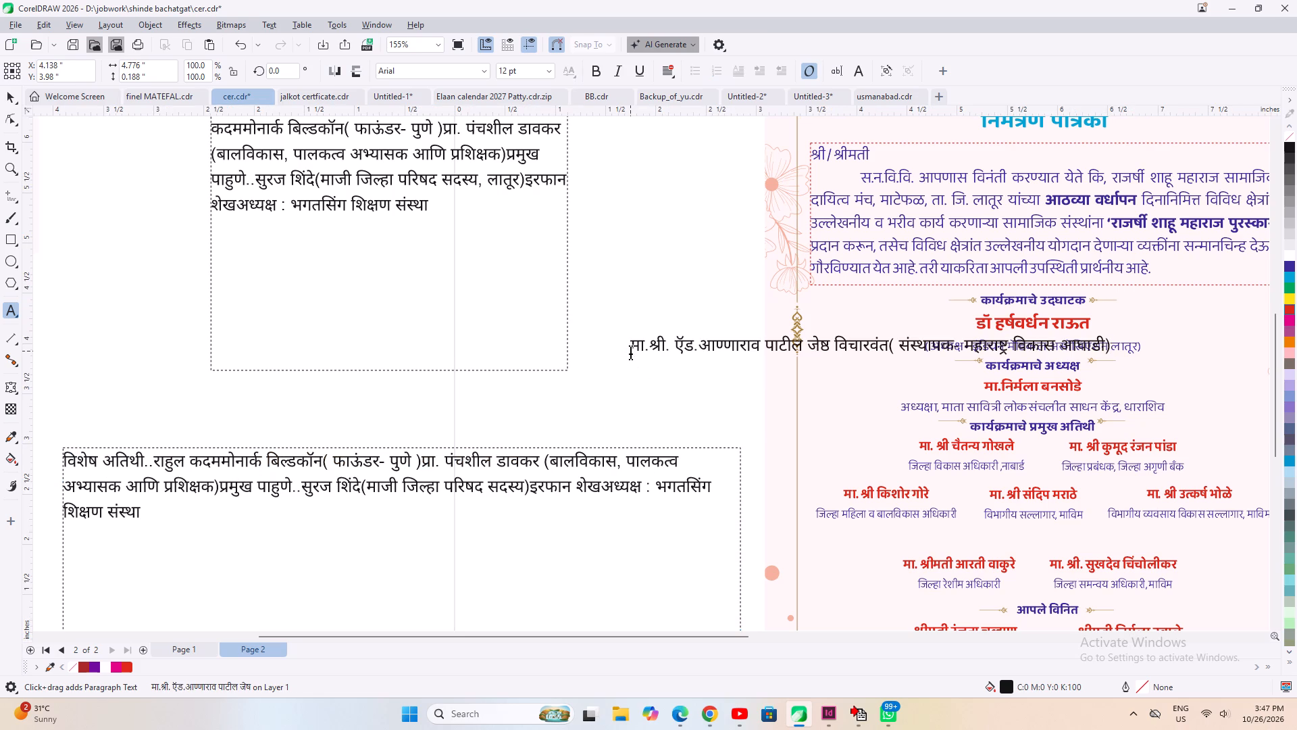
Break the pasted line before जेष्ठ विचारवंत( so the advocate's name and designation sit on two lines.
{"action": "left_click", "coordinate": [802, 345]}
{"action": "key", "text": "Right"}
{"action": "key", "text": "Right"}
{"action": "key", "text": "Right"}
{"action": "key", "text": "Left"}
{"action": "key", "text": "Left"}
{"action": "key", "text": "Return"}
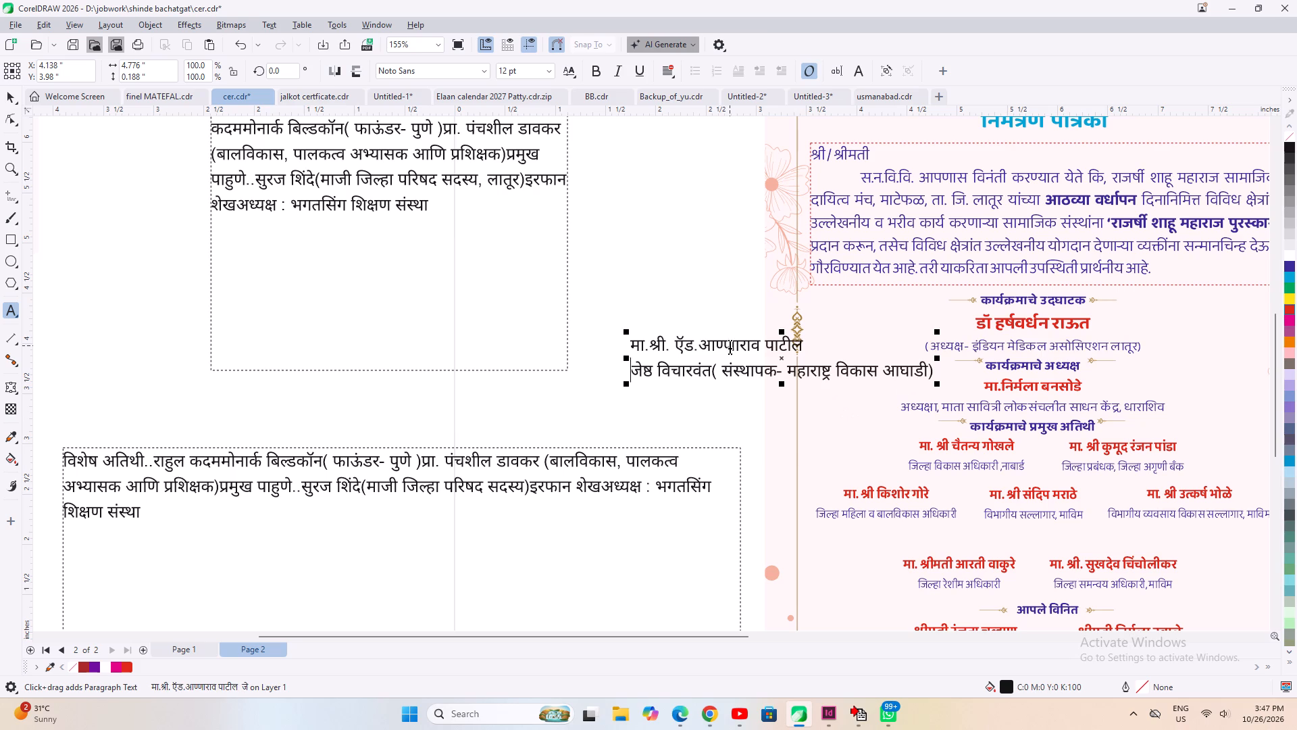
Correct the abbreviation before the advocate's name from ऍड. to ॲड.
{"action": "left_click", "coordinate": [730, 345]}
{"action": "left_click", "coordinate": [699, 344]}
{"action": "key", "text": "ctrl+2"}
{"action": "scroll", "coordinate": [697, 343], "scroll_direction": "up", "scroll_amount": 5}
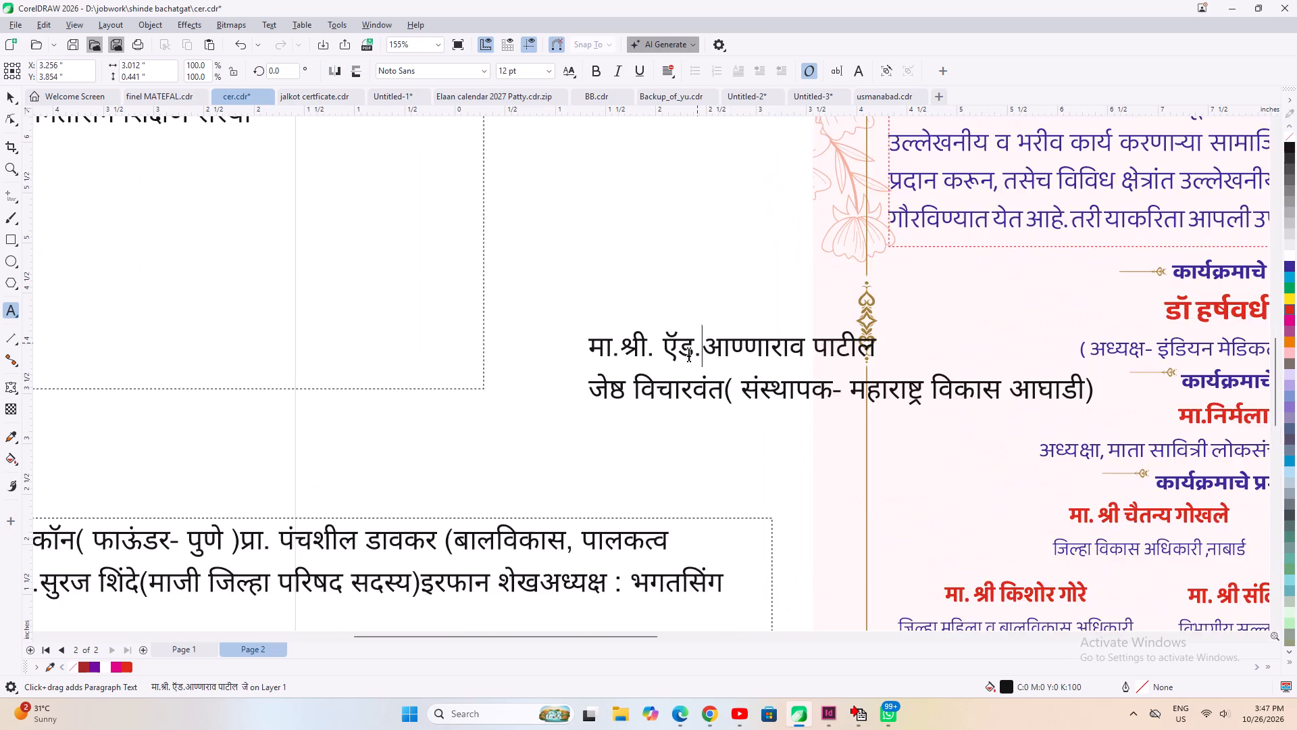
{"action": "left_click", "coordinate": [682, 354]}
{"action": "key", "text": "BackSpace"}
{"action": "type", "text": "vW"}
{"action": "key", "text": "BackSpace"}
{"action": "key", "text": "v"}
{"action": "key", "text": "shift+w"}
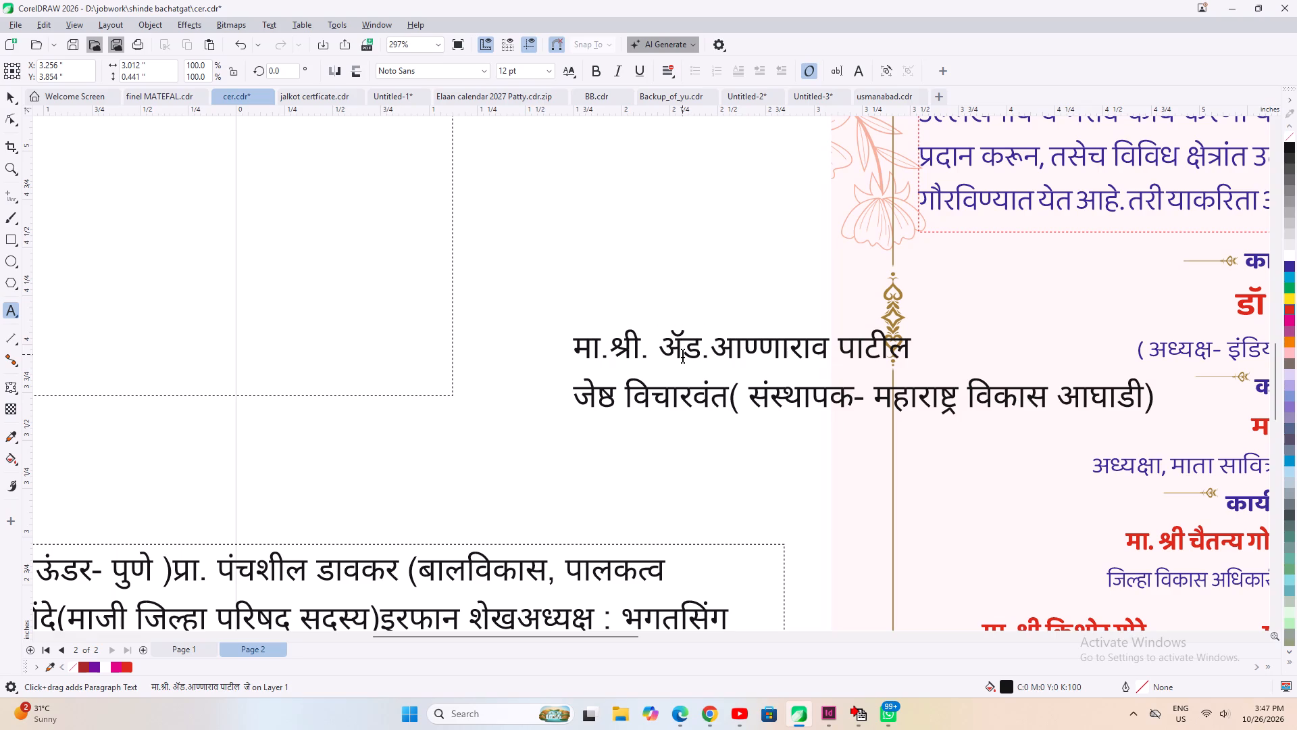
Centre-align both lines of the advocate's text.
{"action": "key", "text": "ctrl+a"}
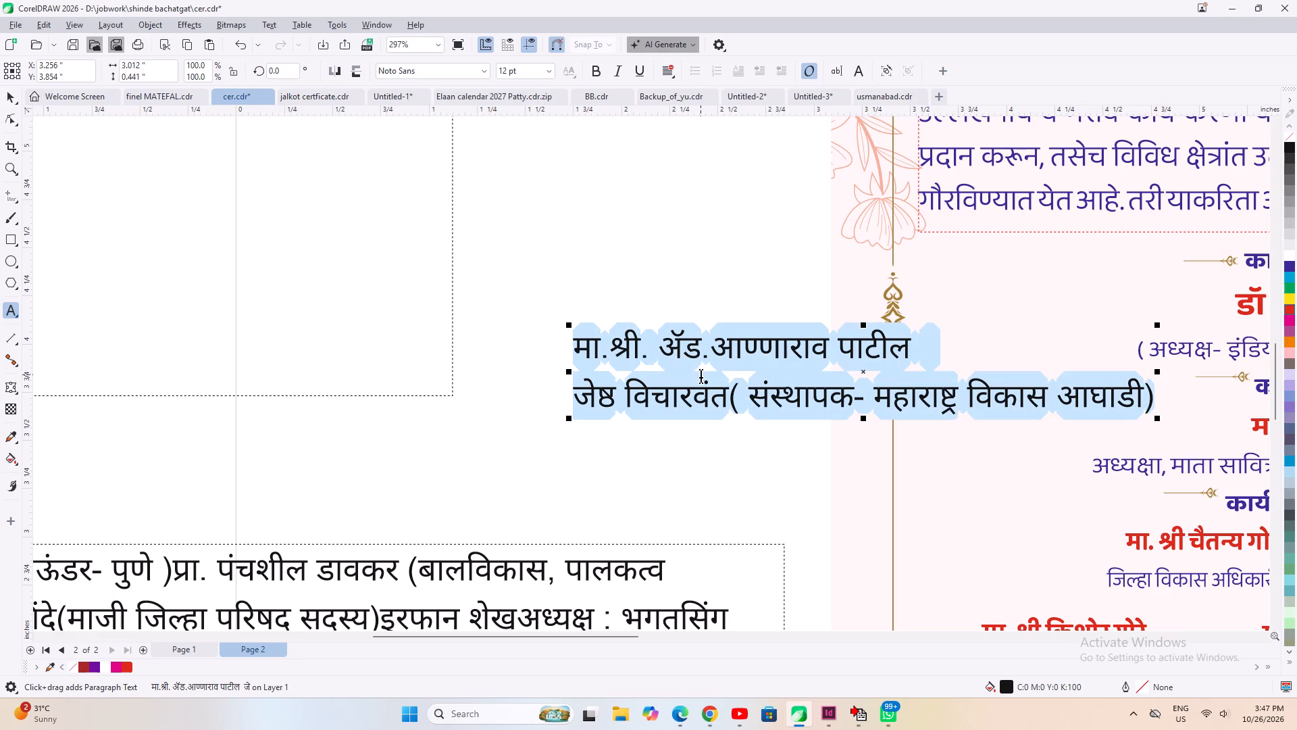
{"action": "key", "text": "ctrl+e"}
{"action": "left_click", "coordinate": [692, 407]}
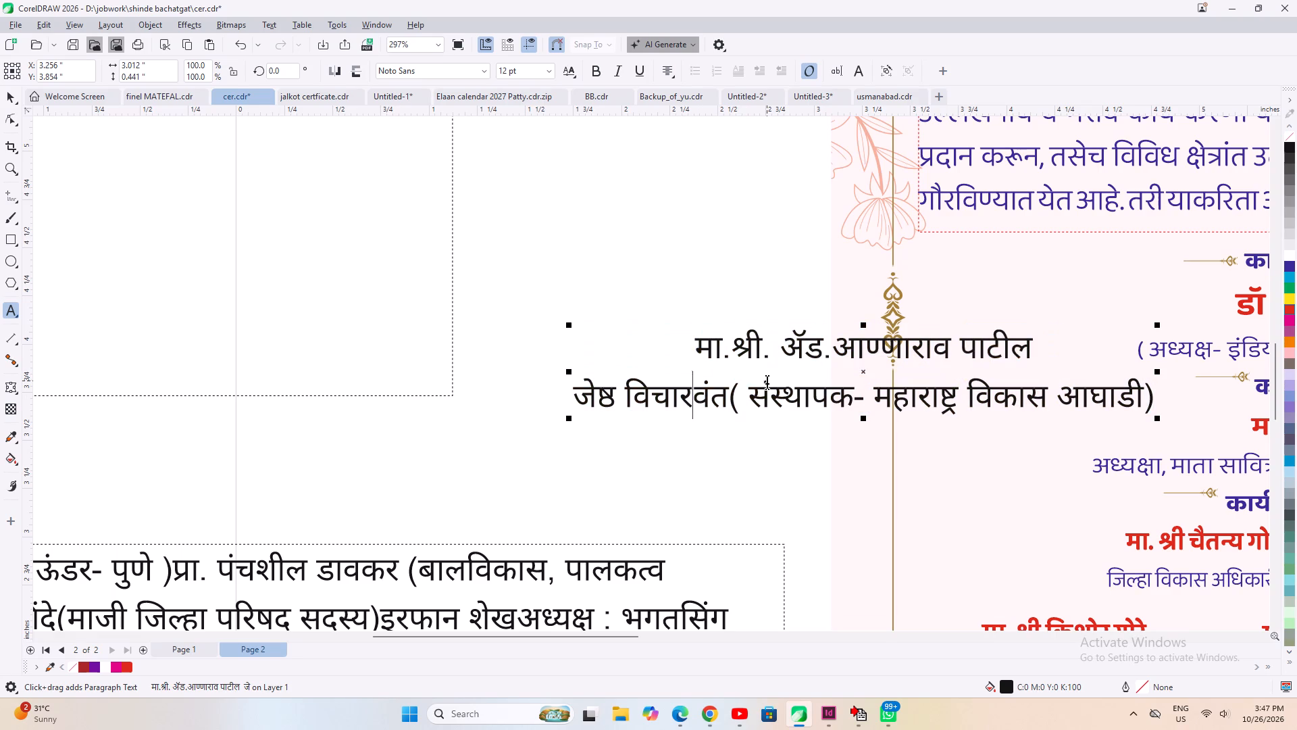
{"action": "left_click", "coordinate": [767, 381]}
Move the advocate's two-line text away from the card's dignitaries into the empty space beside the card.
{"action": "scroll", "coordinate": [409, 317], "scroll_direction": "down", "scroll_amount": 3}
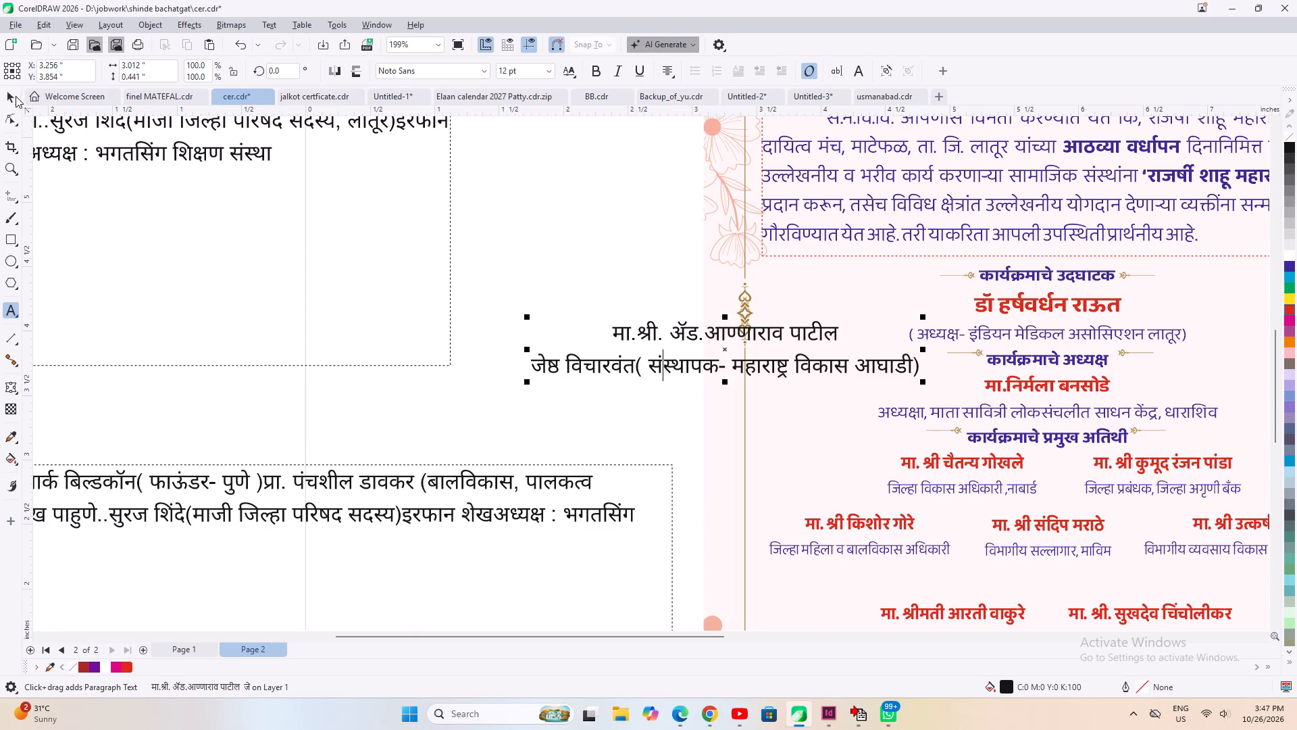
{"action": "left_click", "coordinate": [16, 96]}
{"action": "left_click_drag", "start_coordinate": [648, 326], "coordinate": [488, 341]}
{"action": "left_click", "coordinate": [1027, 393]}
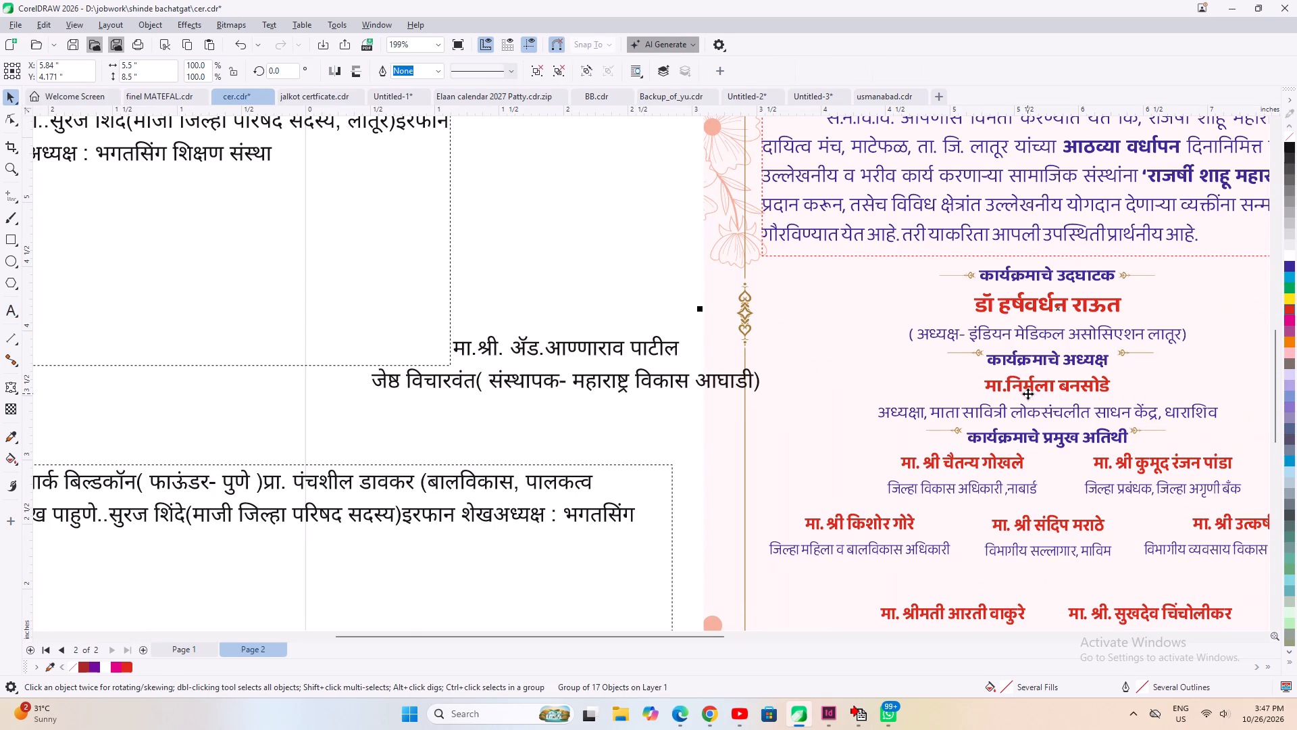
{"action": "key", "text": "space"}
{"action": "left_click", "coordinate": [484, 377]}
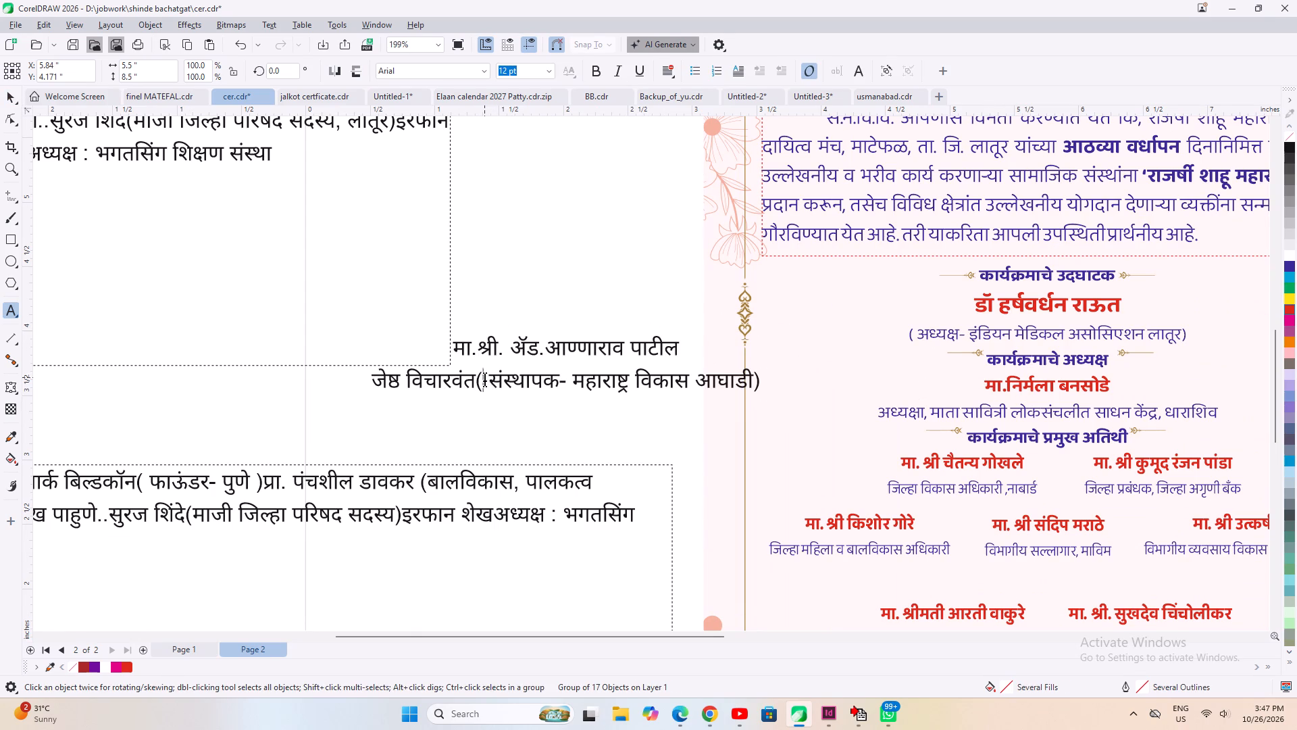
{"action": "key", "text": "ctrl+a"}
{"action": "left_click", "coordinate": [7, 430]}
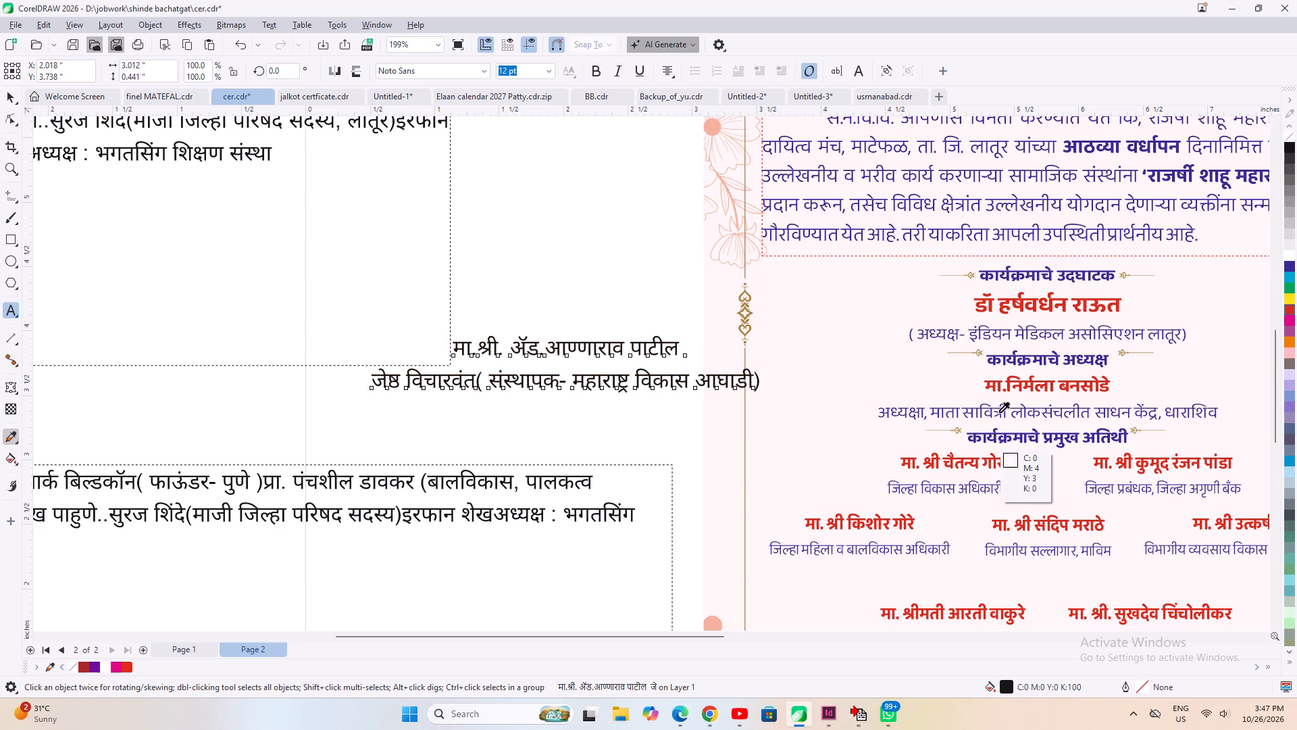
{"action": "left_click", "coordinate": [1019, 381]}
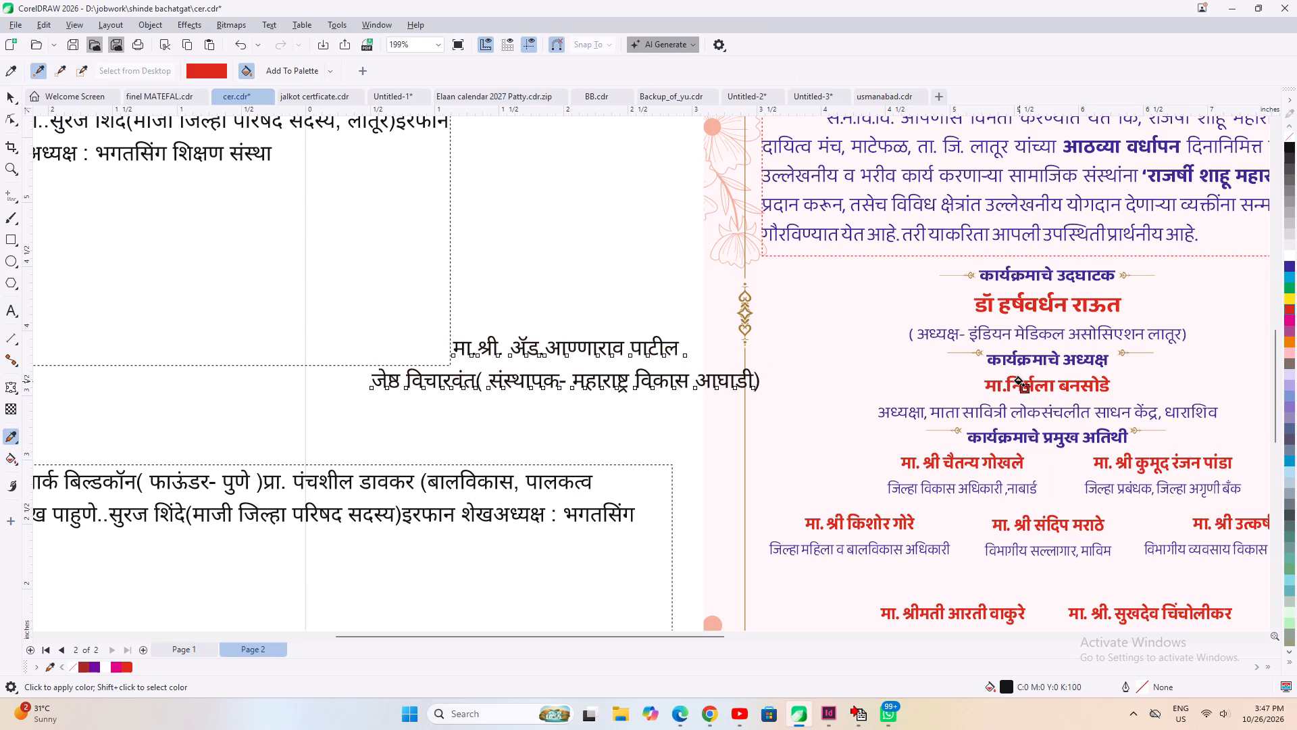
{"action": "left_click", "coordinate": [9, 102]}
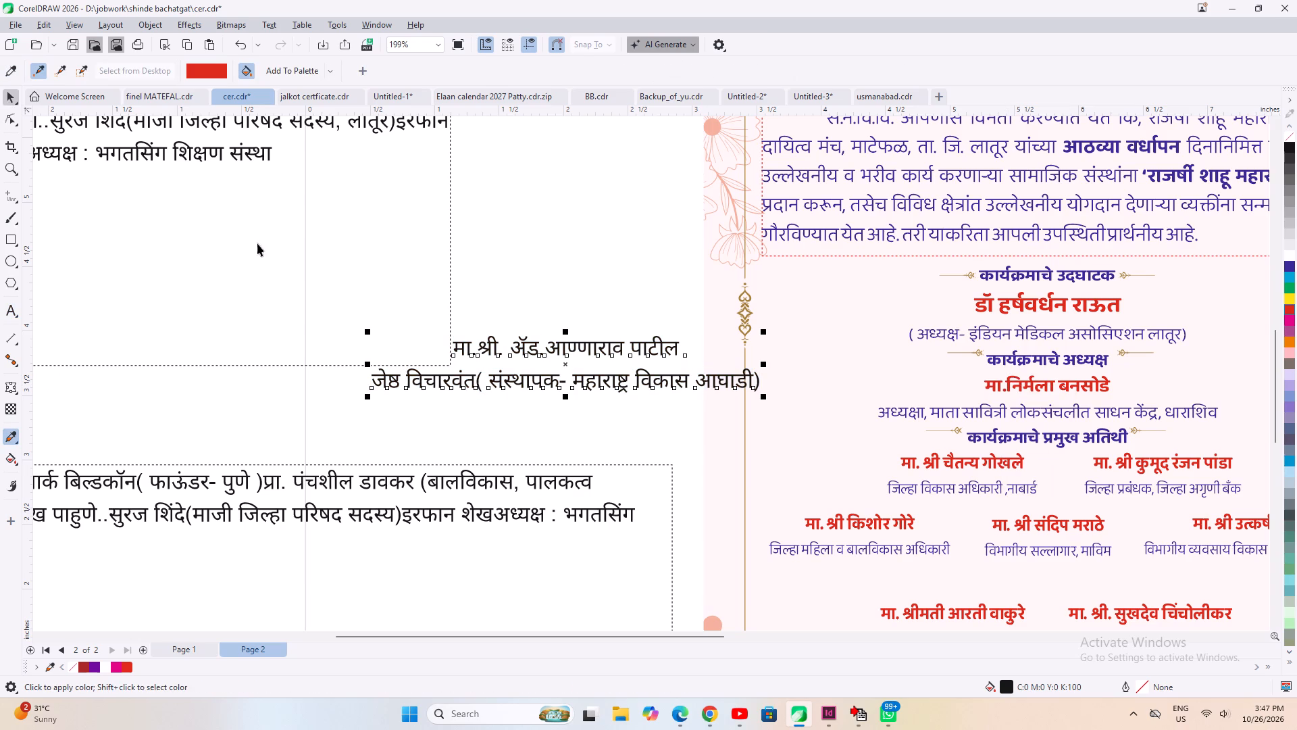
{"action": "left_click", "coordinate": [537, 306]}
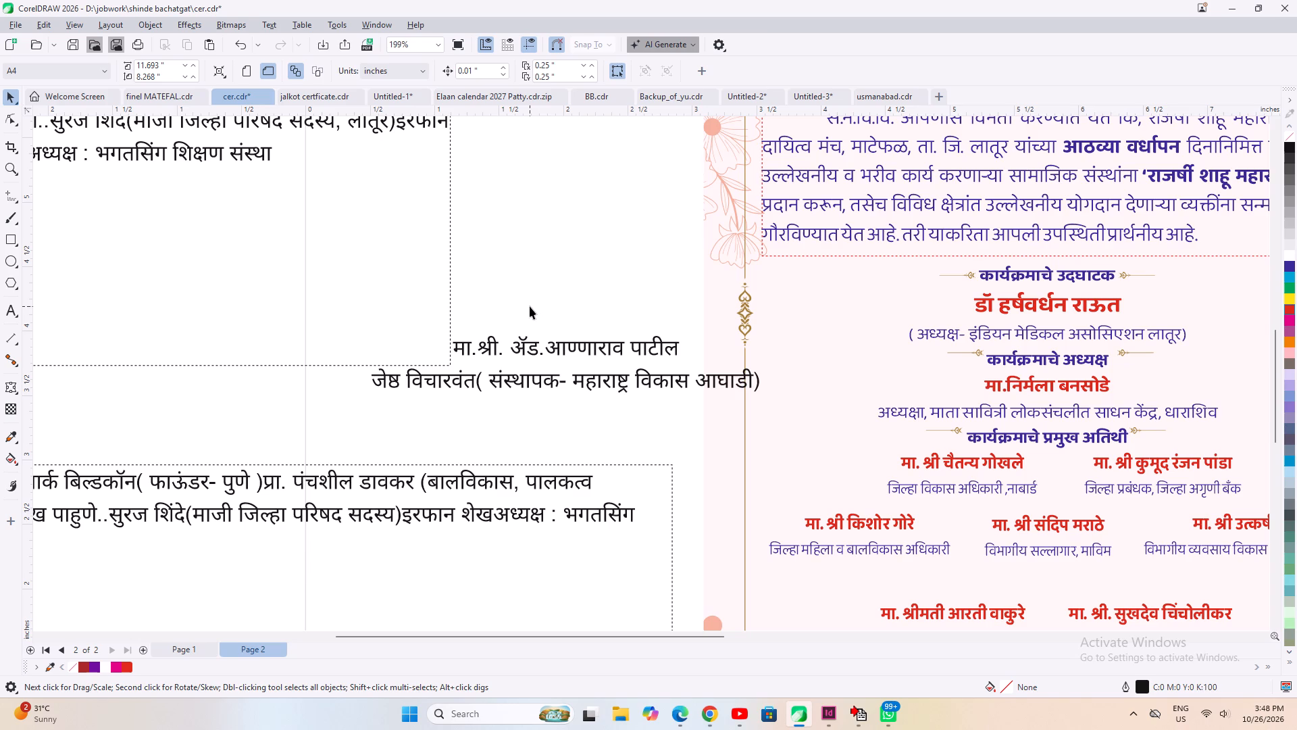
Copy the text properties of the card's inaugurator and president block onto both lines of the advocate's text.
{"action": "left_click", "coordinate": [7, 310]}
{"action": "left_click", "coordinate": [477, 368]}
{"action": "key", "text": "ctrl+a"}
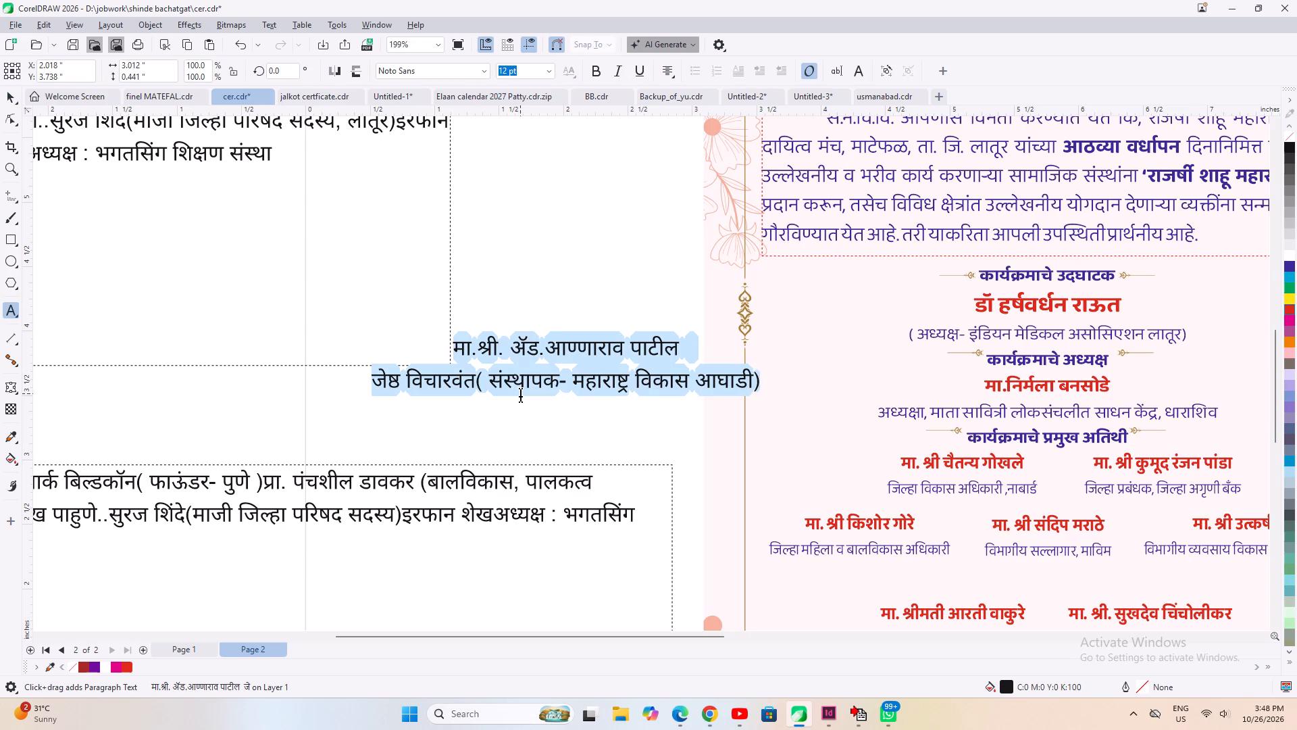
{"action": "left_click", "coordinate": [44, 24]}
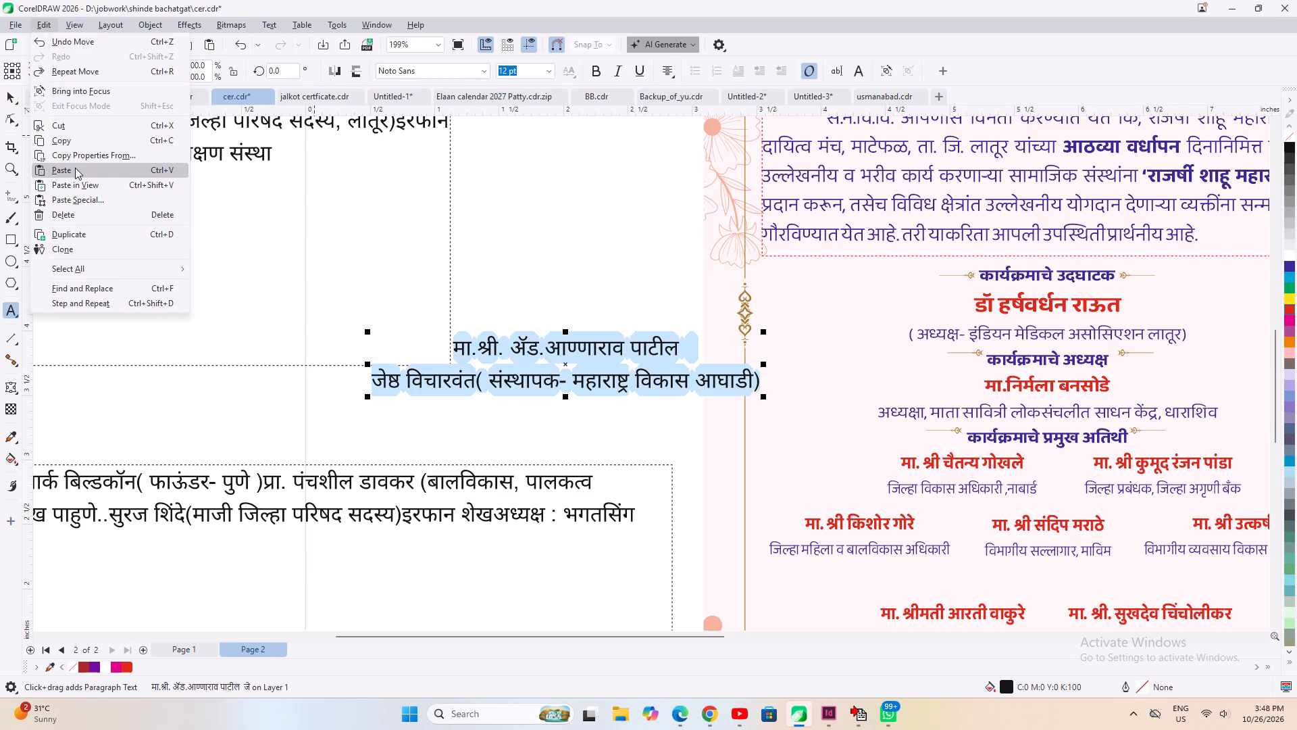
{"action": "left_click", "coordinate": [82, 156]}
{"action": "left_click", "coordinate": [645, 381]}
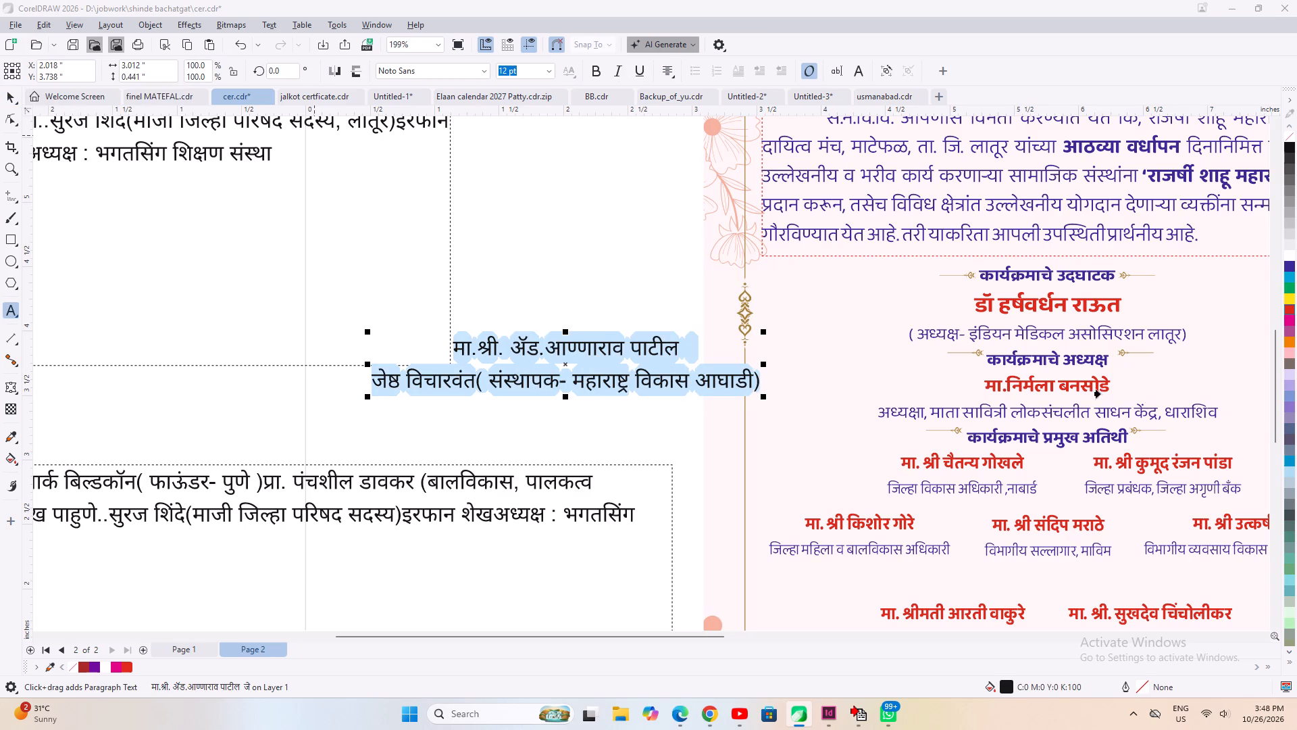
{"action": "left_click", "coordinate": [1036, 384]}
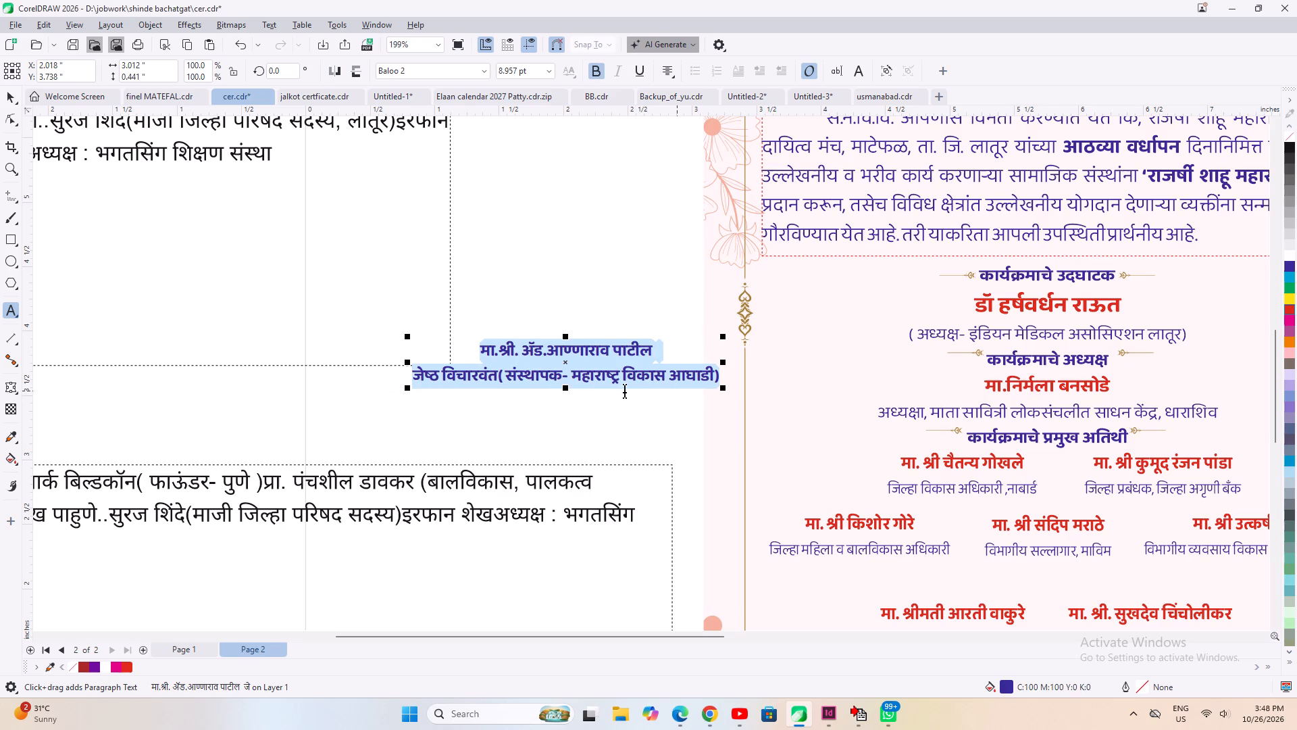
Remove the bold from the advocate's designation line beginning जेष्ठ विचारवंत, matching the card's other designations.
{"action": "left_click", "coordinate": [595, 371]}
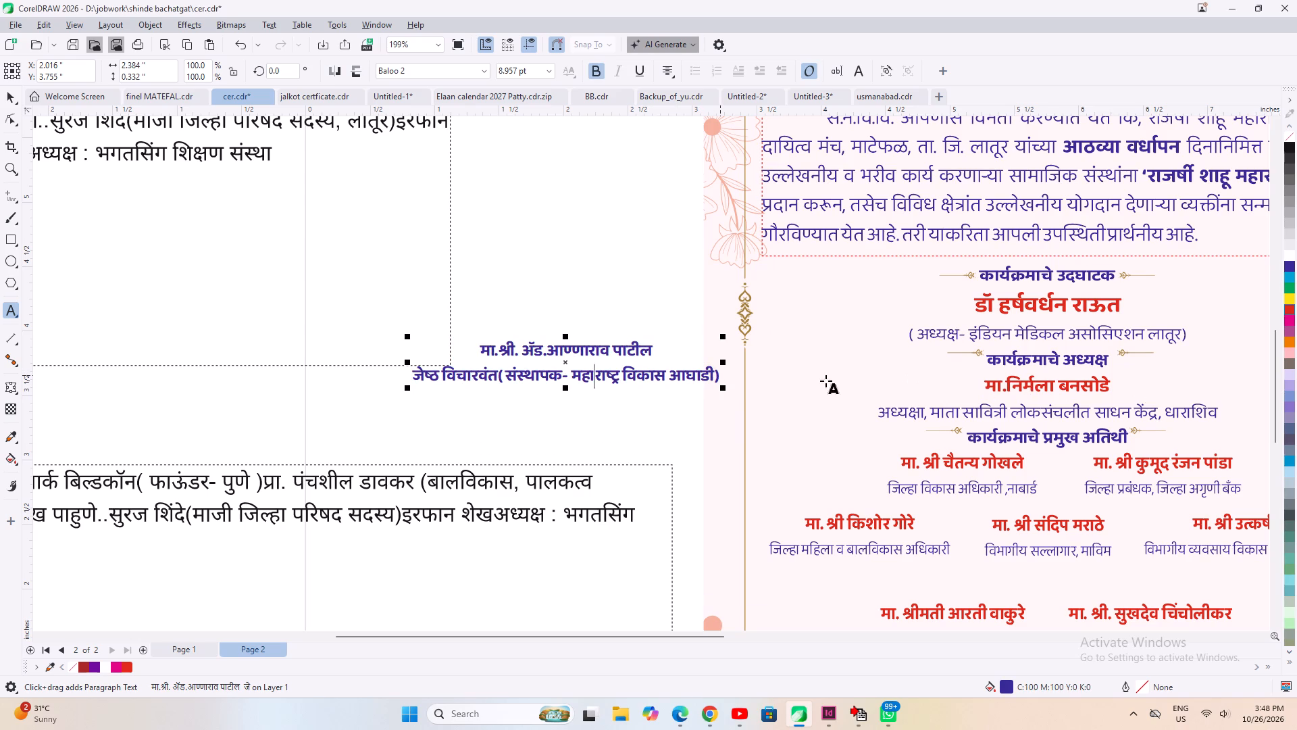
{"action": "double_click", "coordinate": [963, 334]}
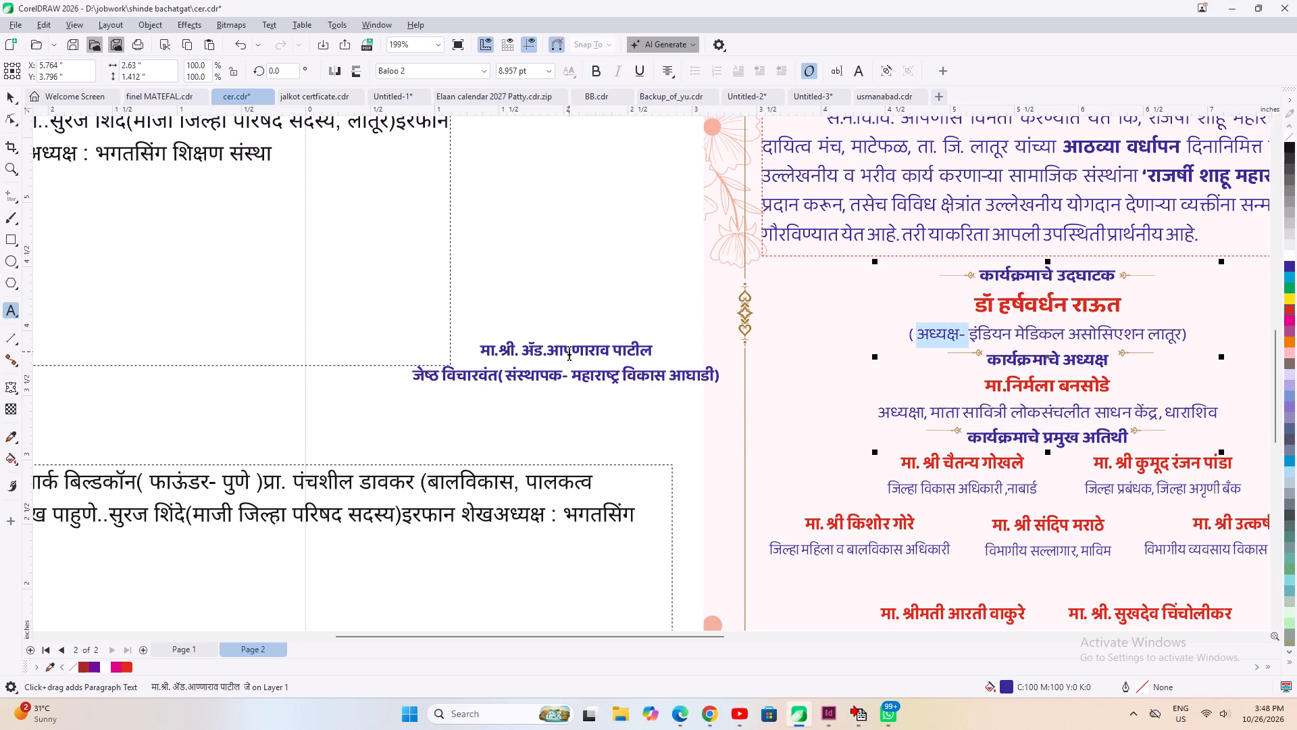
{"action": "left_click", "coordinate": [569, 351]}
{"action": "left_click", "coordinate": [558, 383]}
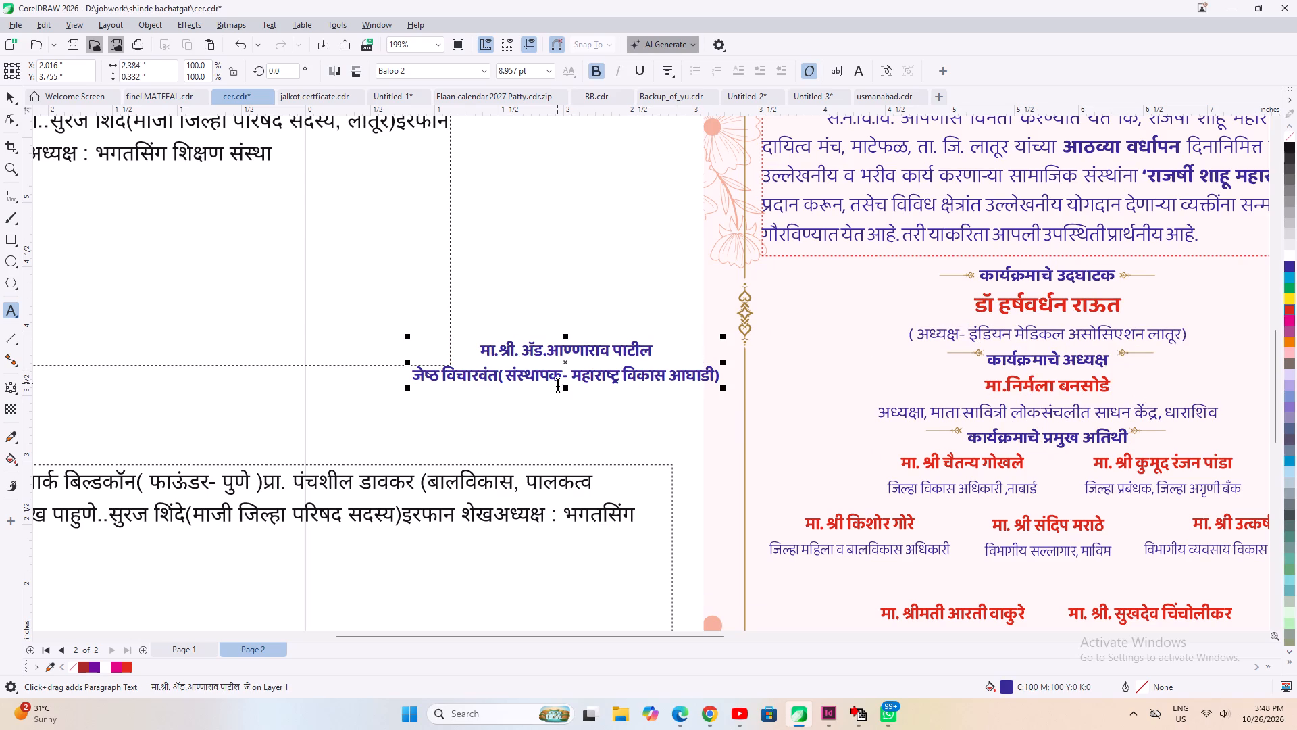
{"action": "key", "text": "End"}
{"action": "key", "text": "shift+Home"}
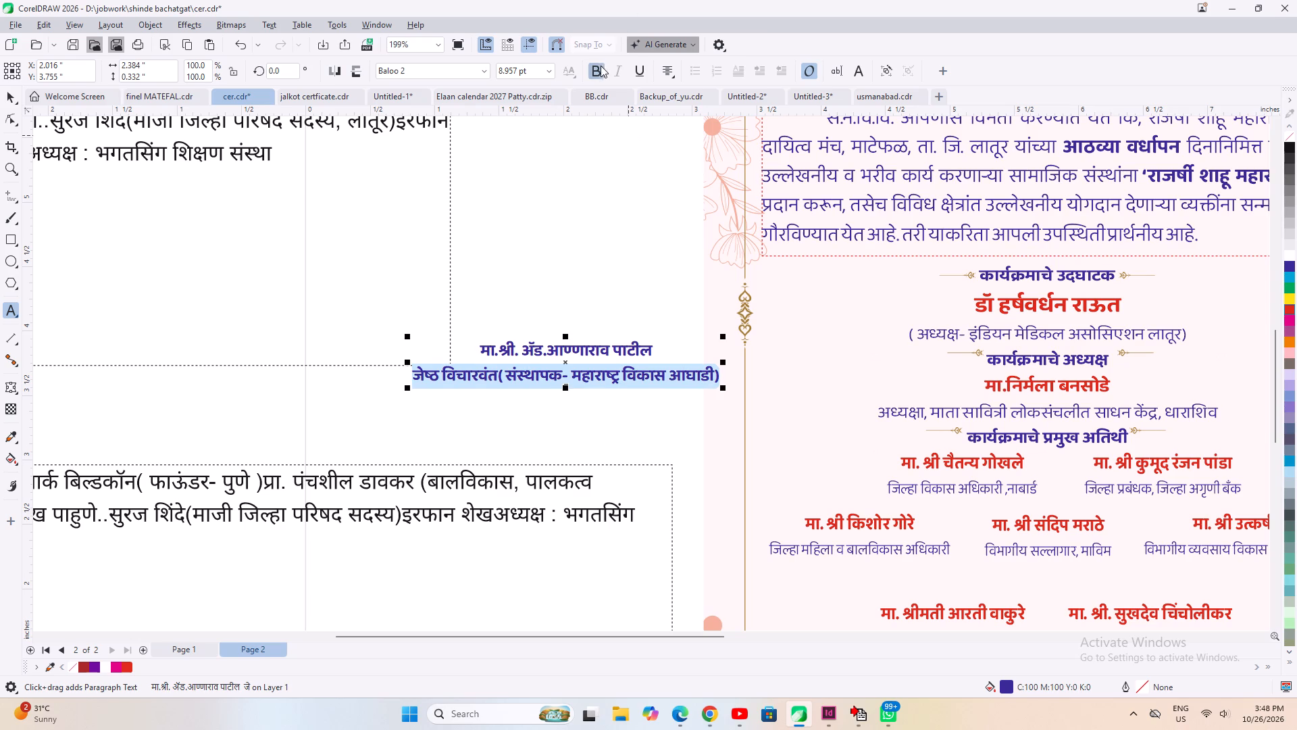
{"action": "left_click", "coordinate": [598, 68]}
Move the advocate's two lines onto the card, replacing the old name and designation under कार्यक्रमाचे अध्यक्ष.
{"action": "left_click", "coordinate": [540, 361]}
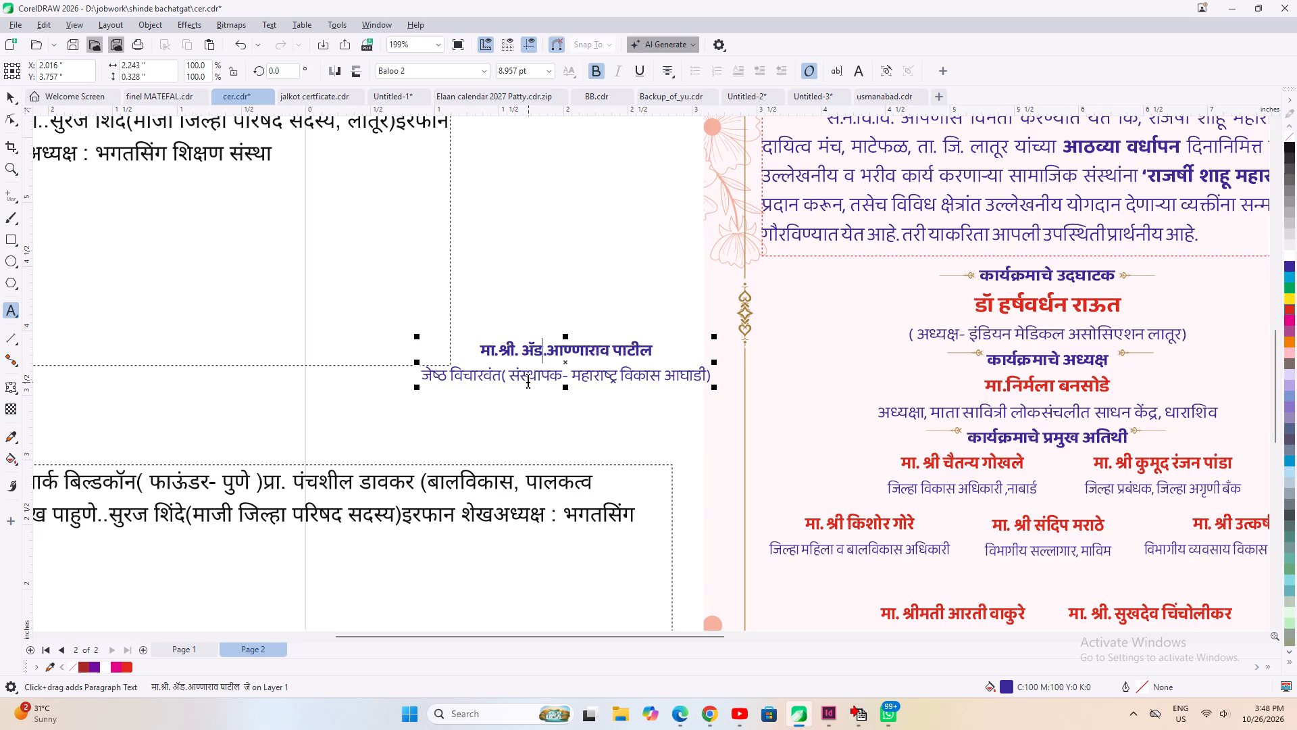
{"action": "key", "text": "ctrl+a"}
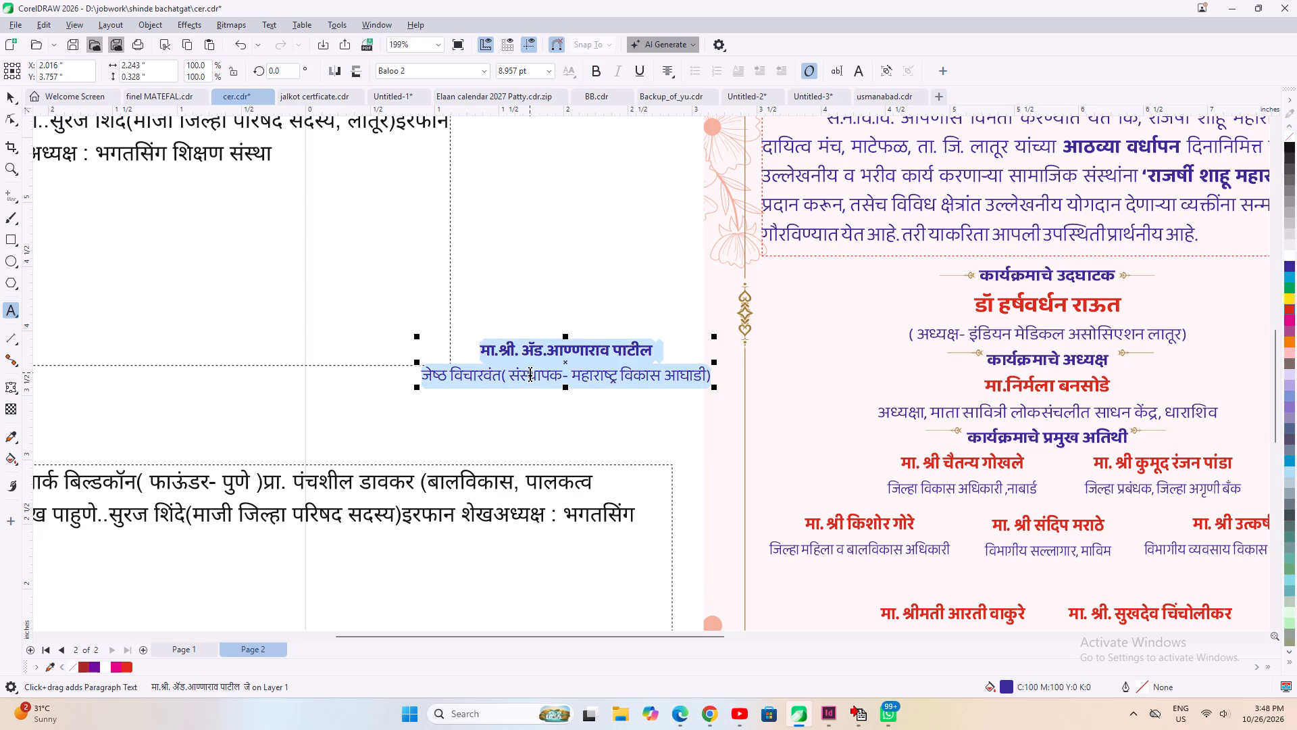
{"action": "key", "text": "ctrl+x"}
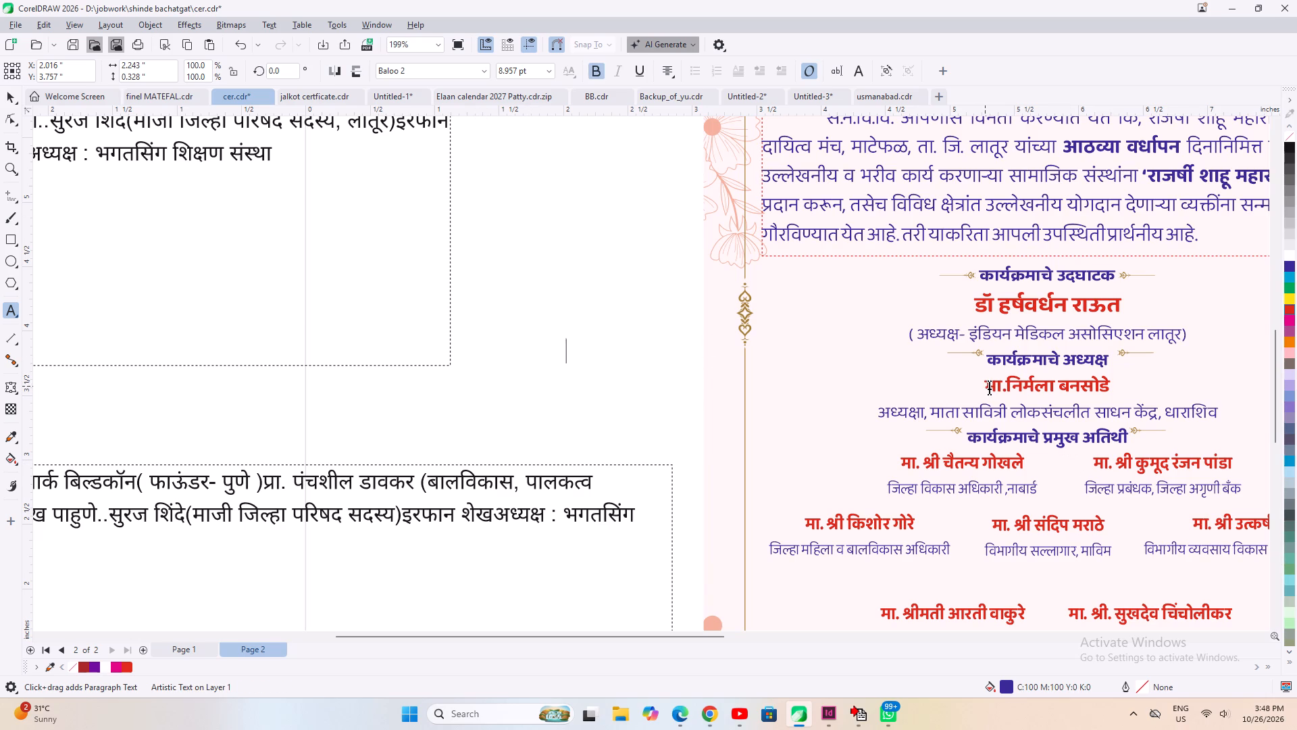
{"action": "left_click", "coordinate": [989, 386]}
{"action": "key", "text": "shift+Down"}
{"action": "key", "text": "shift+End"}
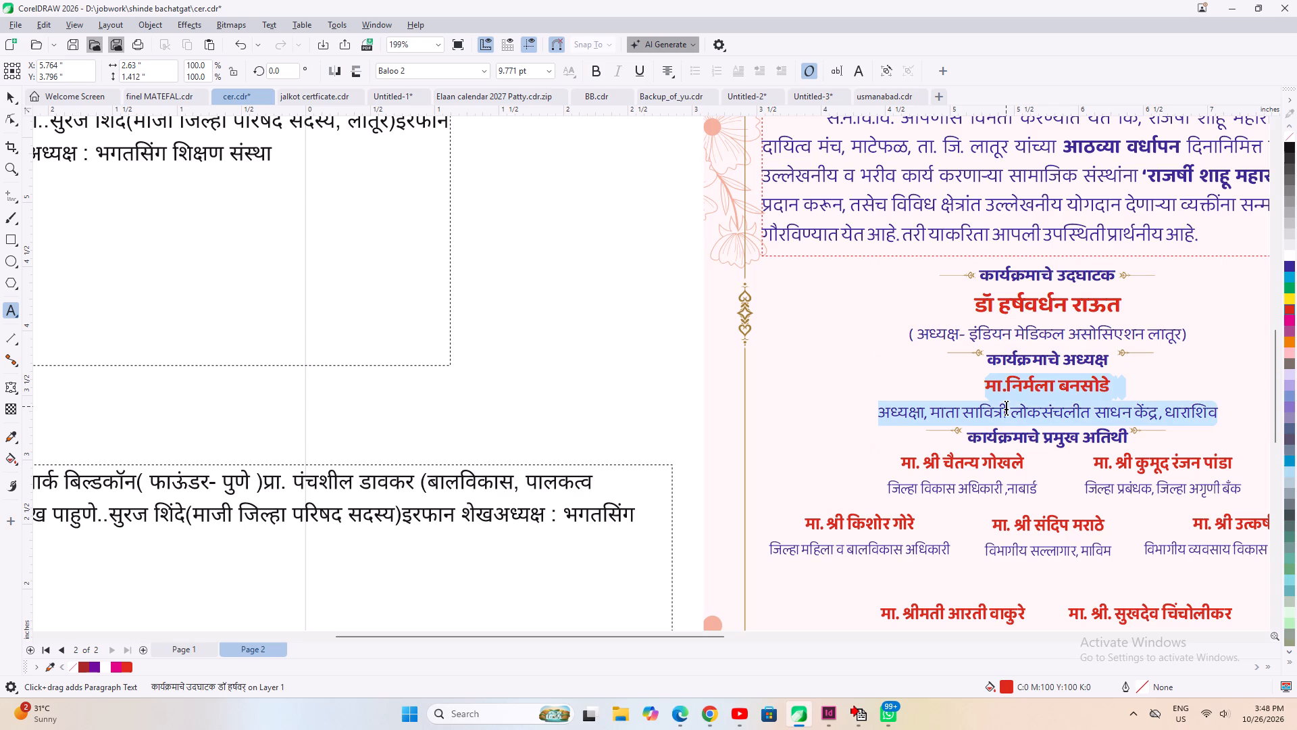
{"action": "key", "text": "ctrl+v"}
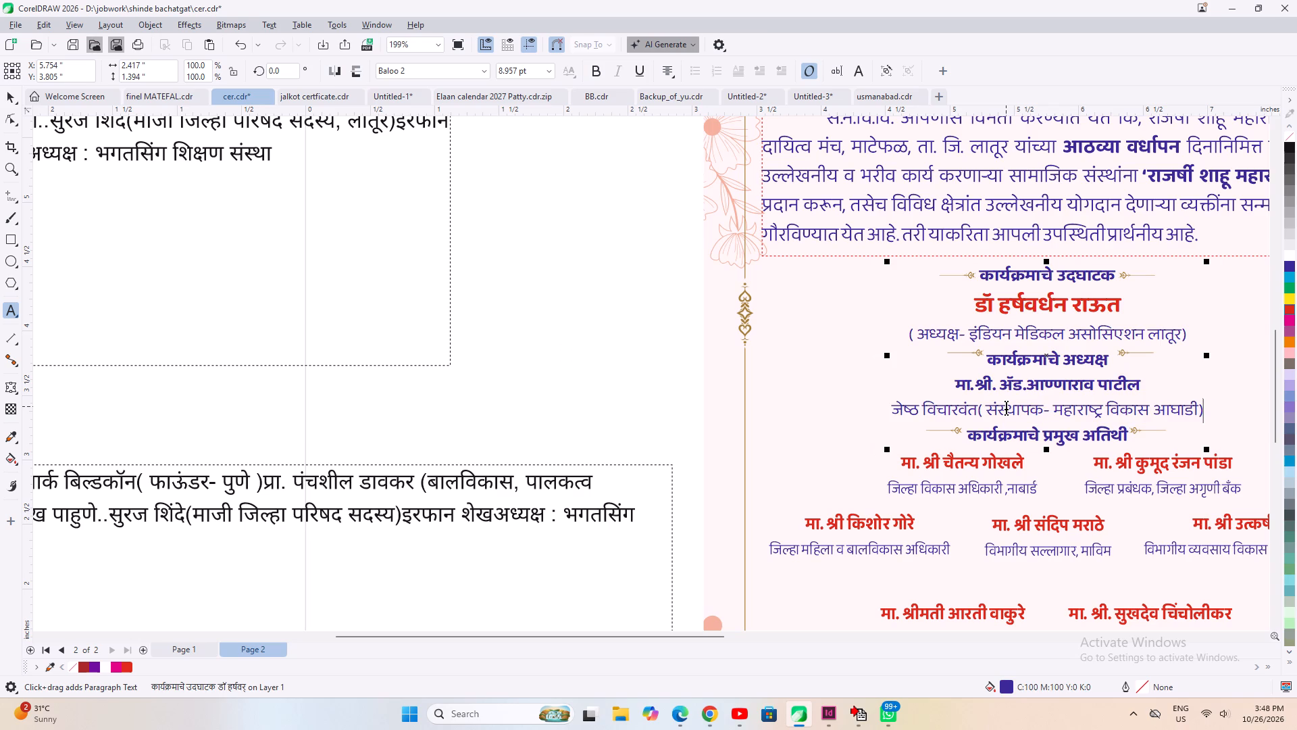
Colour the advocate's name under कार्यक्रमाचे अध्यक्ष red (C:0 M:100 Y:100 K:0).
{"action": "left_click_drag", "start_coordinate": [1157, 384], "coordinate": [988, 384]}
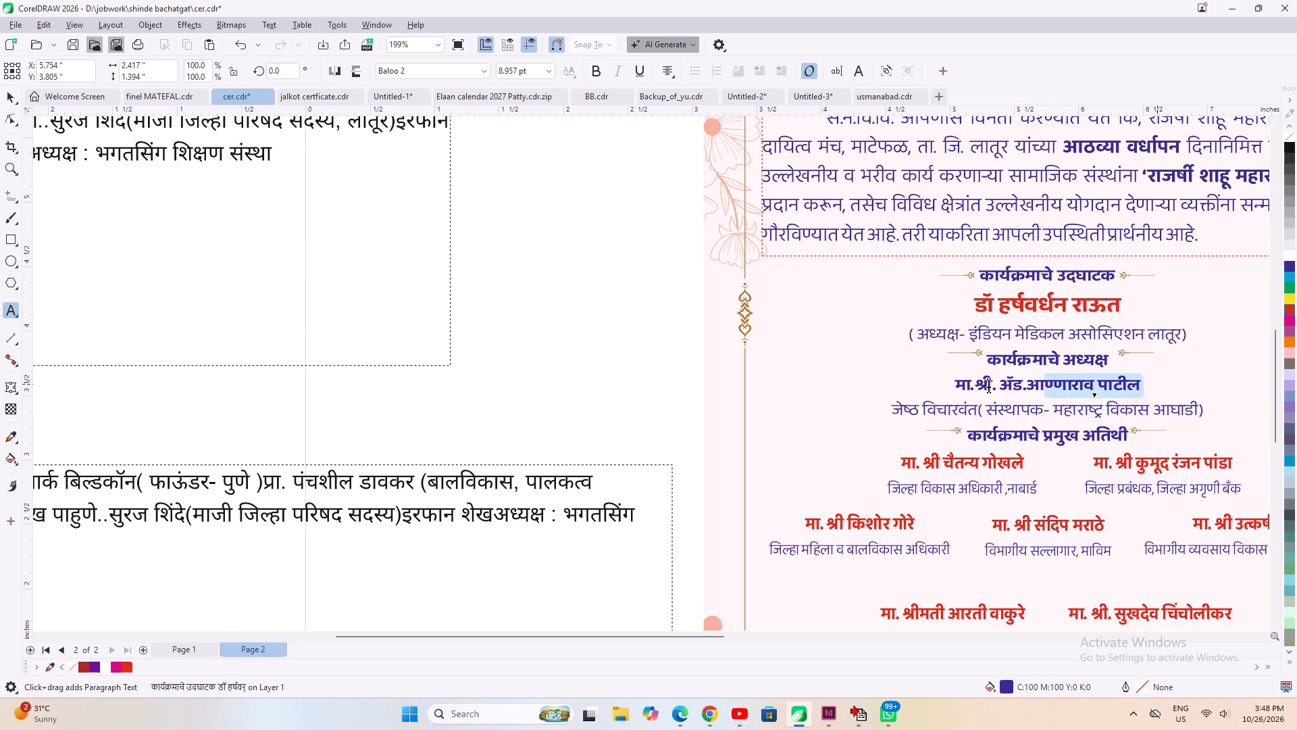
{"action": "left_click_drag", "start_coordinate": [988, 384], "coordinate": [927, 385]}
{"action": "left_click", "coordinate": [1286, 310]}
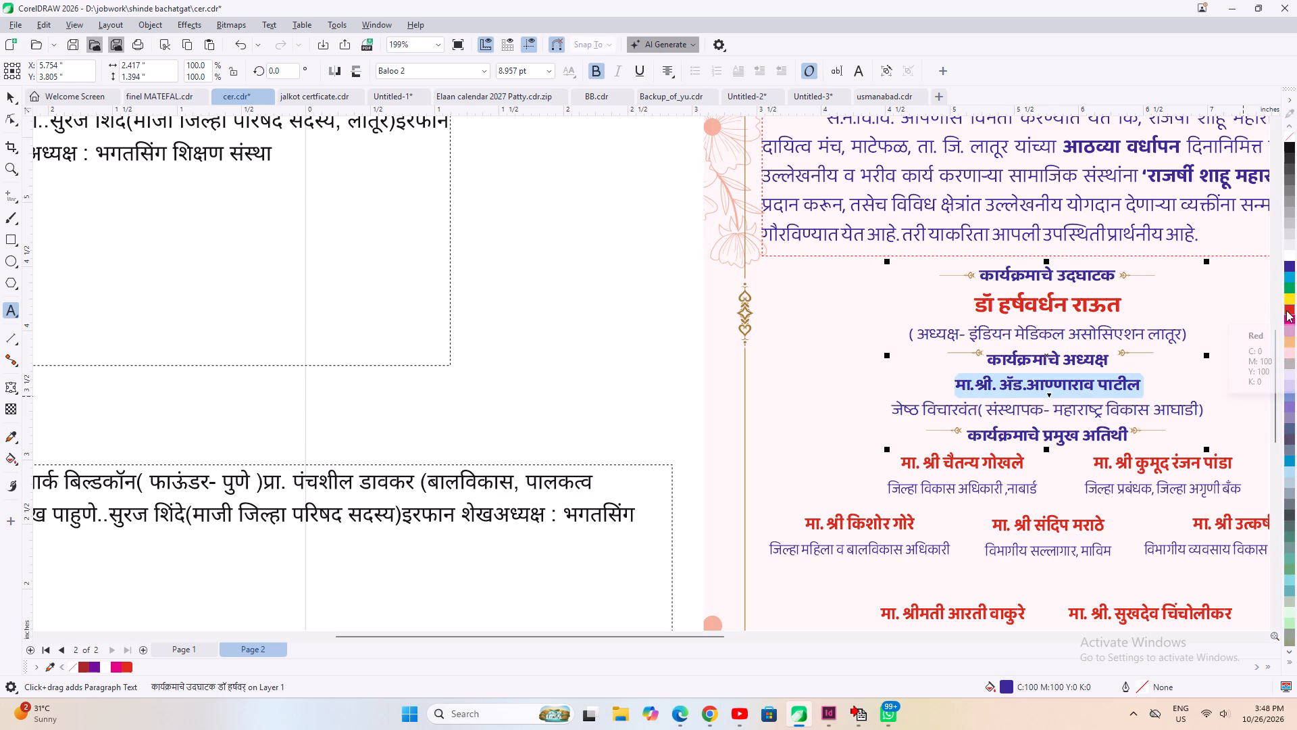
Set the font size of the advocate's name under कार्यक्रमाचे अध्यक्ष to 12 pt.
{"action": "left_click", "coordinate": [999, 300]}
{"action": "left_click", "coordinate": [1002, 387]}
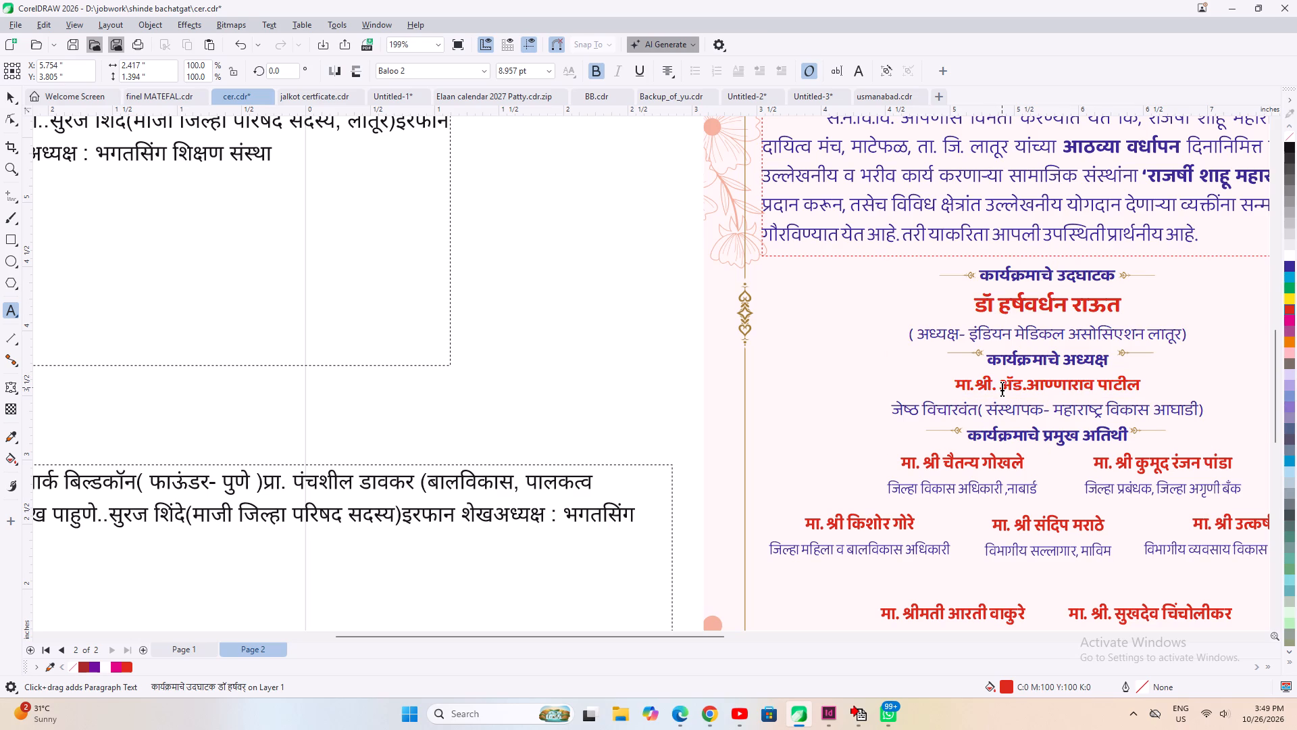
{"action": "key", "text": "End"}
{"action": "key", "text": "shift+Home"}
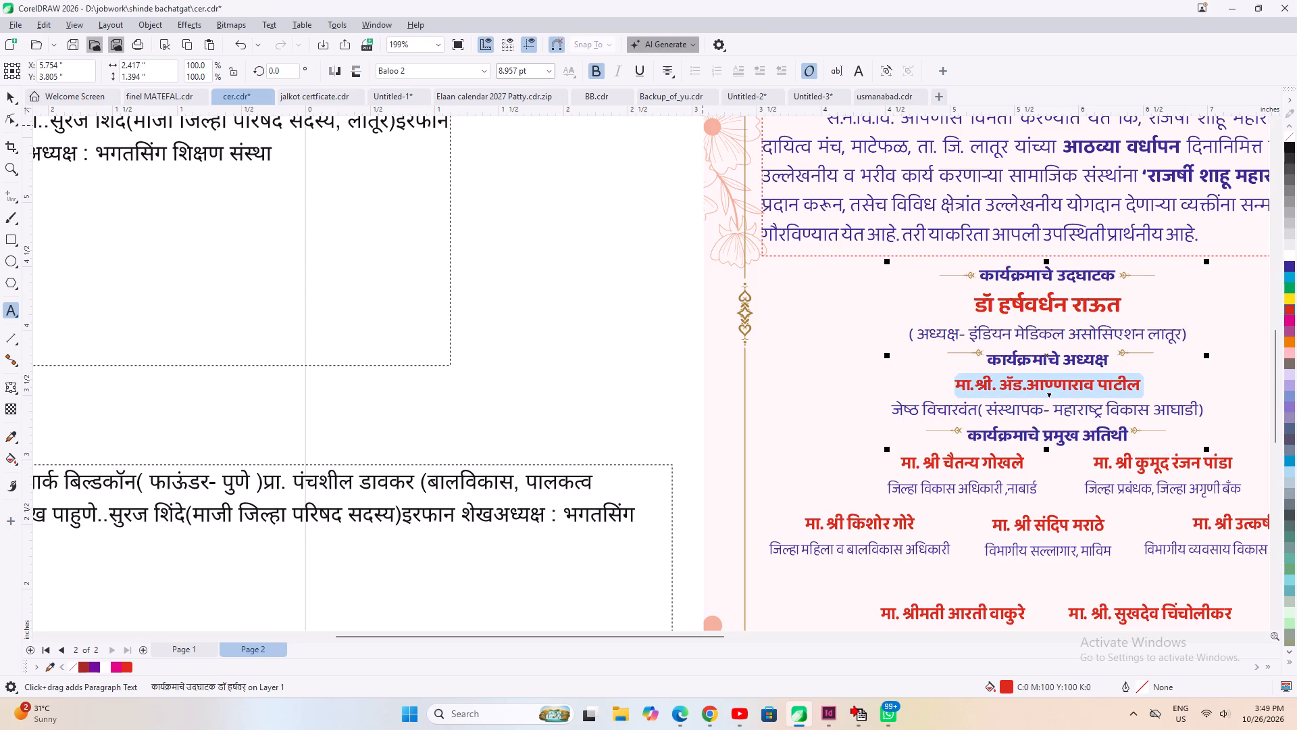
{"action": "left_click", "coordinate": [529, 72]}
{"action": "type", "text": "12"}
{"action": "key", "text": "Return"}
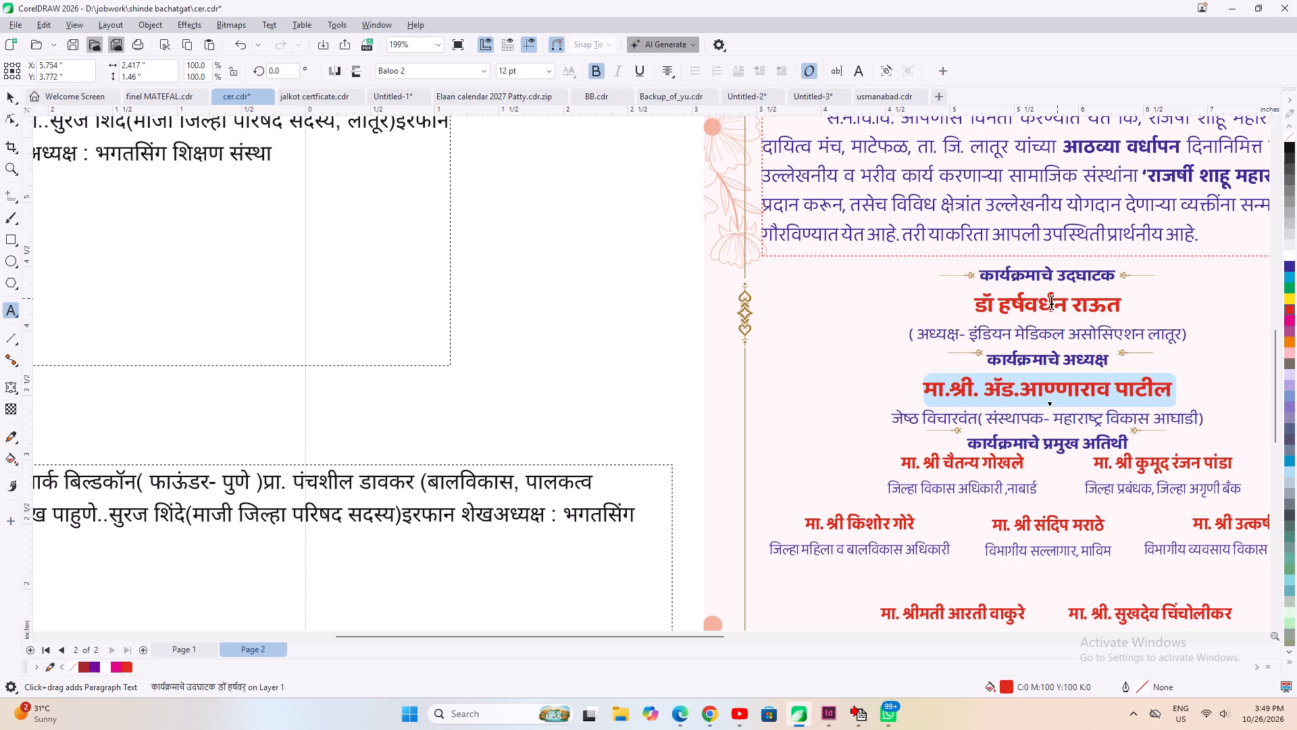
Tighten the line spacing of the inaugurator and president block so कार्यक्रमाचे प्रमुख अतिथी clears the guest names below.
{"action": "scroll", "coordinate": [686, 259], "scroll_direction": "down", "scroll_amount": 2}
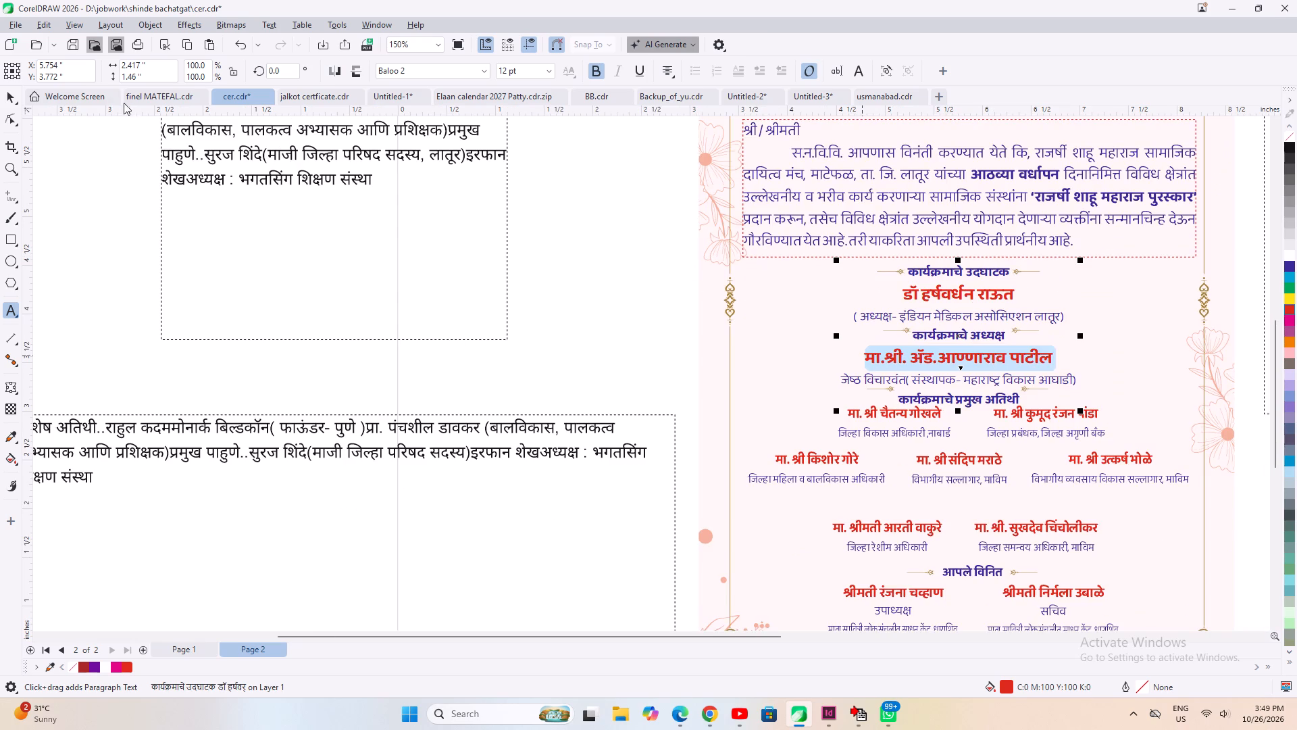
{"action": "left_click", "coordinate": [7, 117]}
{"action": "scroll", "coordinate": [835, 415], "scroll_direction": "up", "scroll_amount": 1}
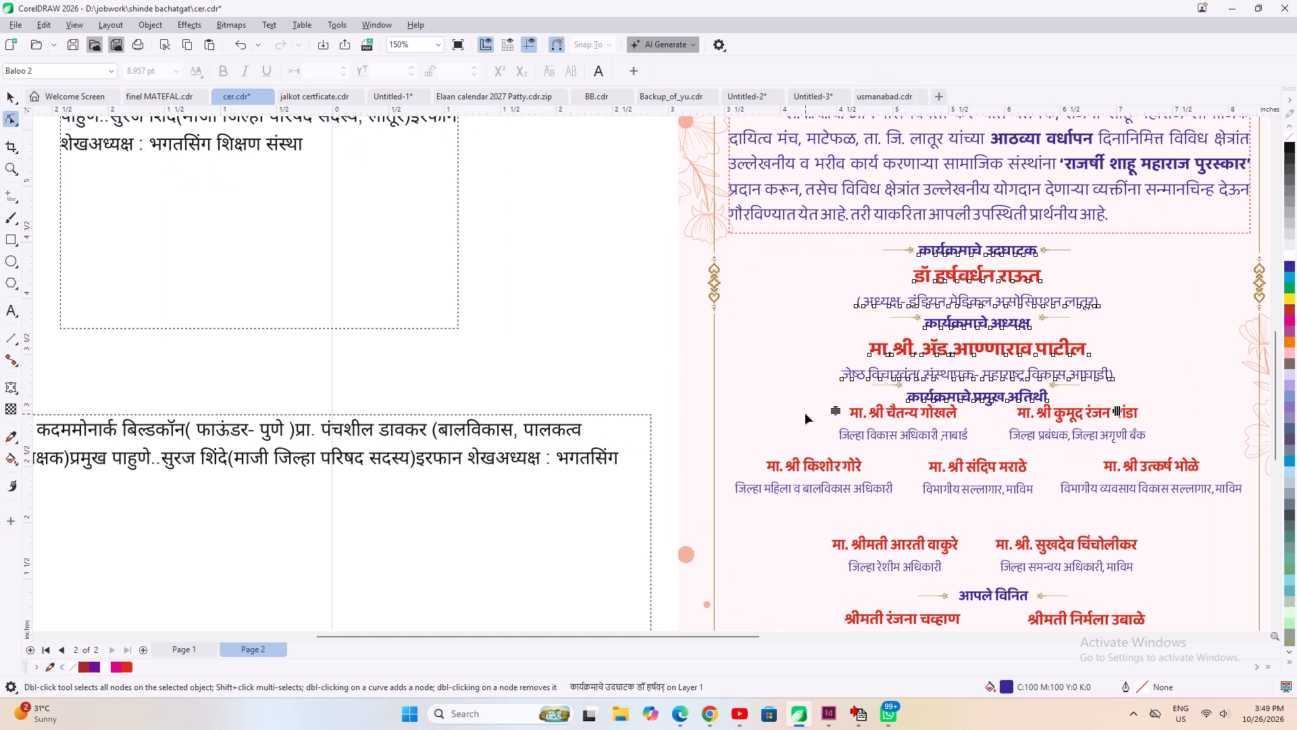
{"action": "left_click_drag", "start_coordinate": [834, 411], "coordinate": [833, 395]}
{"action": "left_click", "coordinate": [833, 395]}
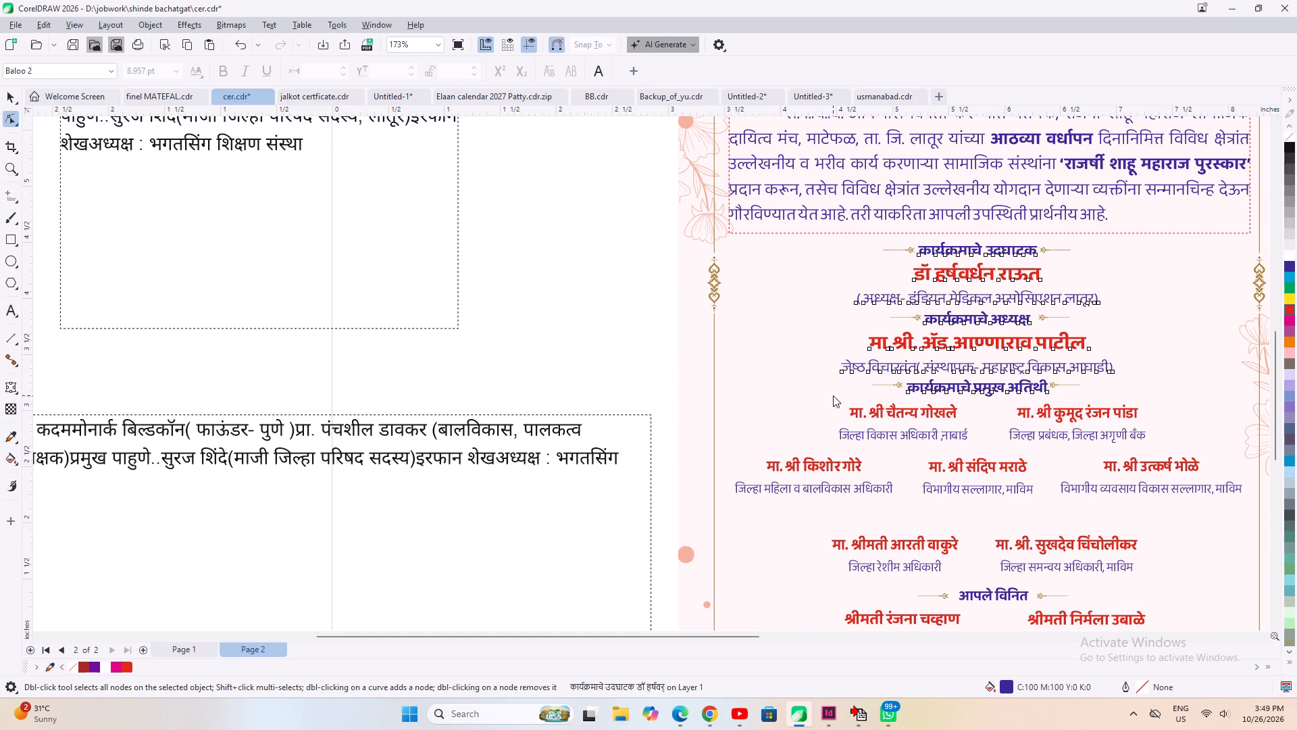
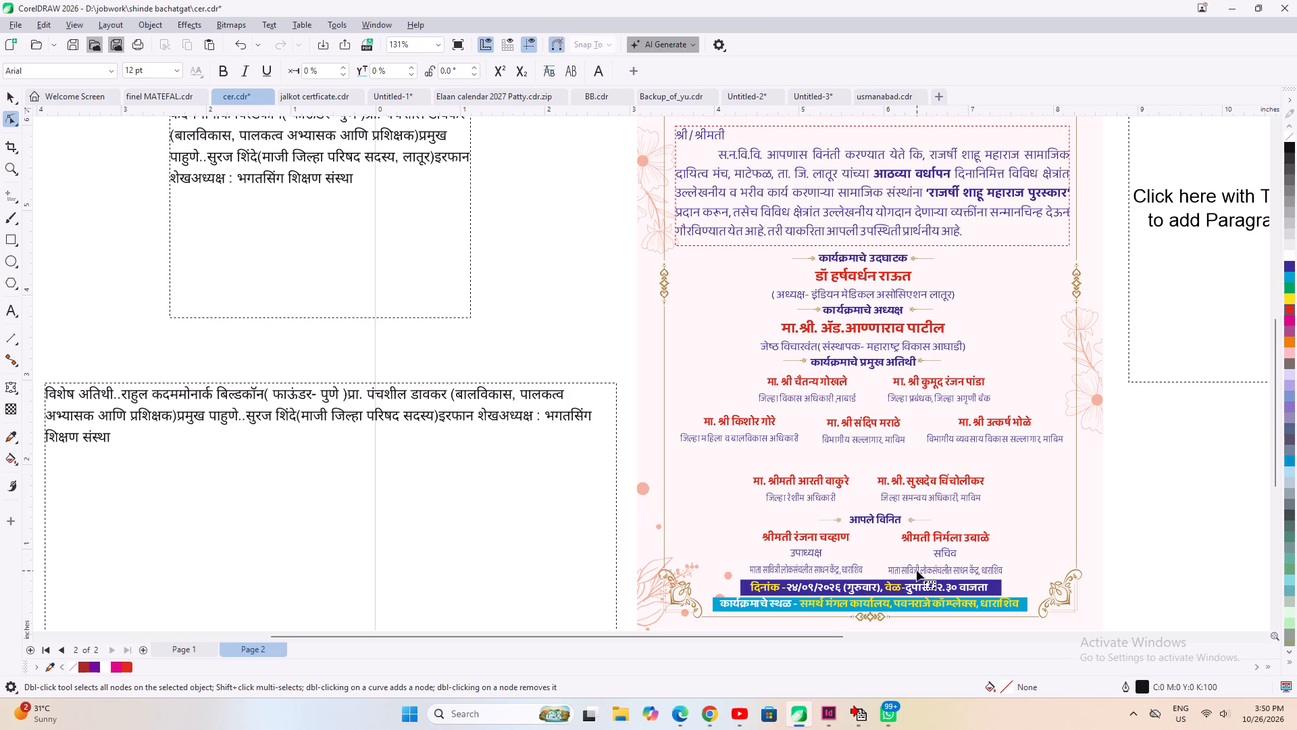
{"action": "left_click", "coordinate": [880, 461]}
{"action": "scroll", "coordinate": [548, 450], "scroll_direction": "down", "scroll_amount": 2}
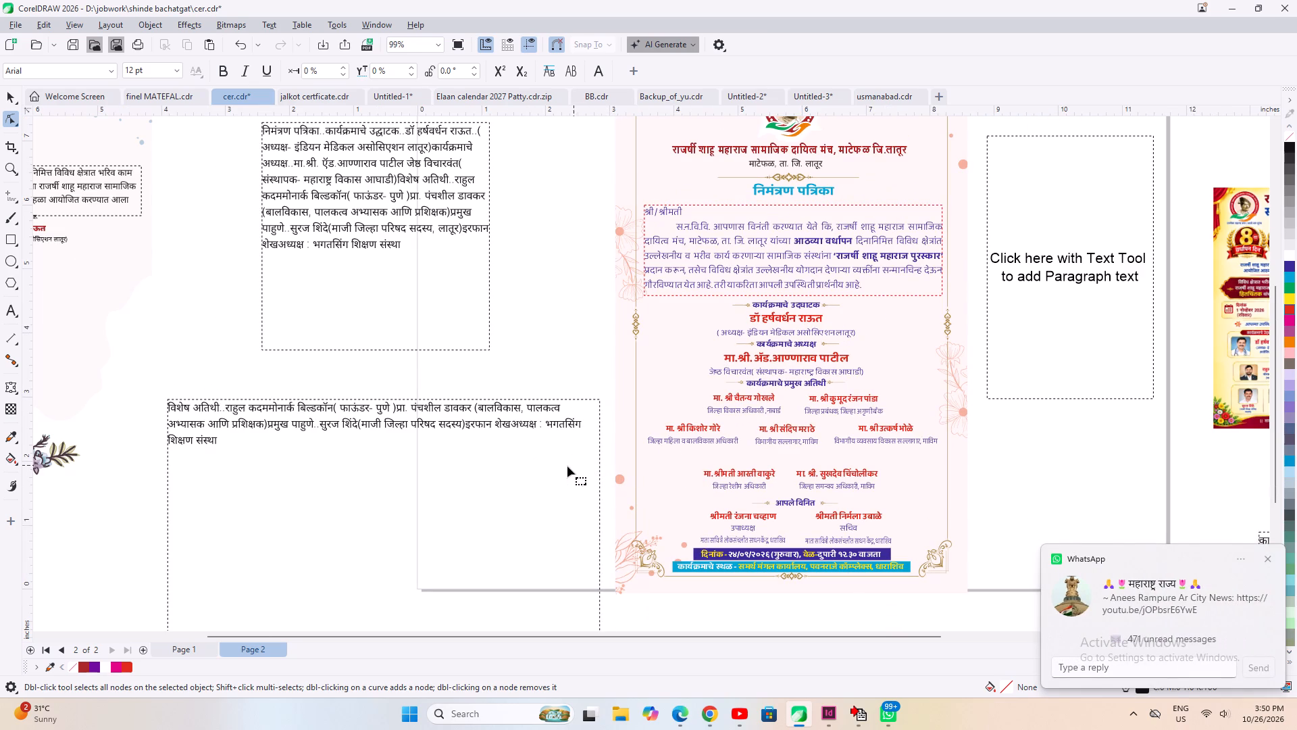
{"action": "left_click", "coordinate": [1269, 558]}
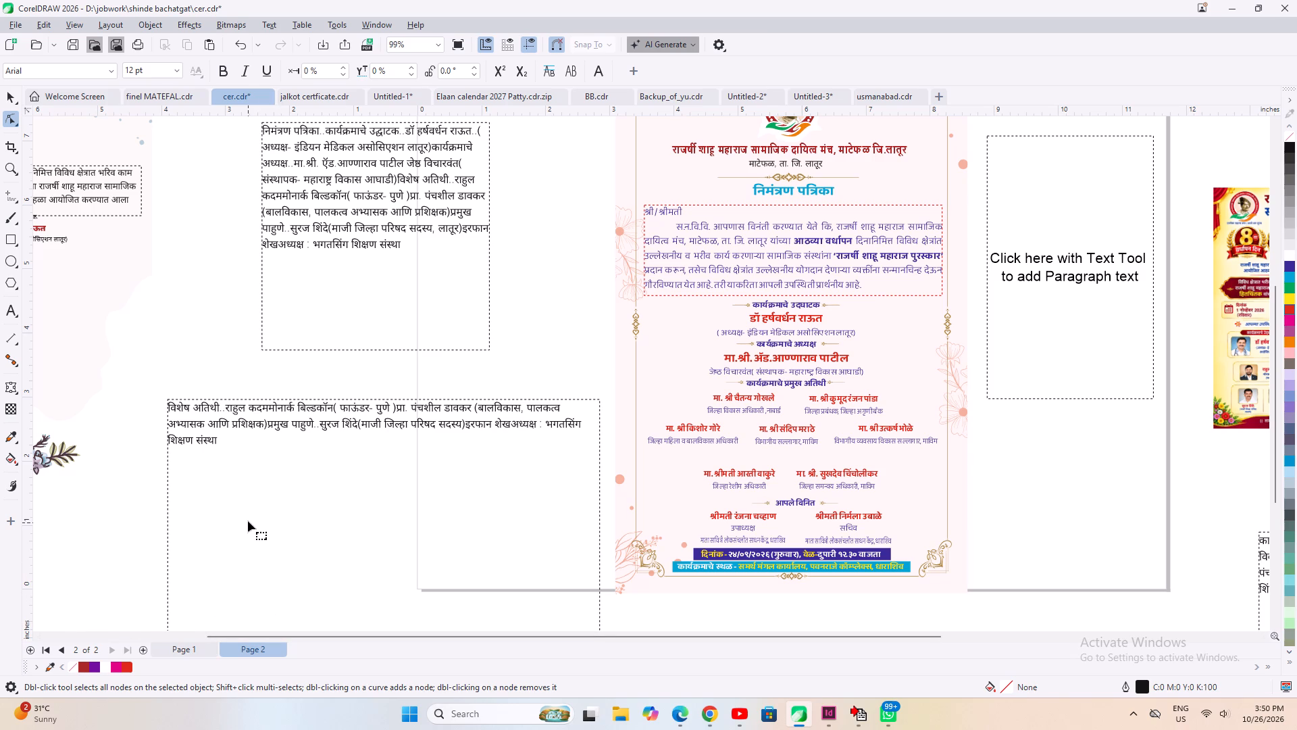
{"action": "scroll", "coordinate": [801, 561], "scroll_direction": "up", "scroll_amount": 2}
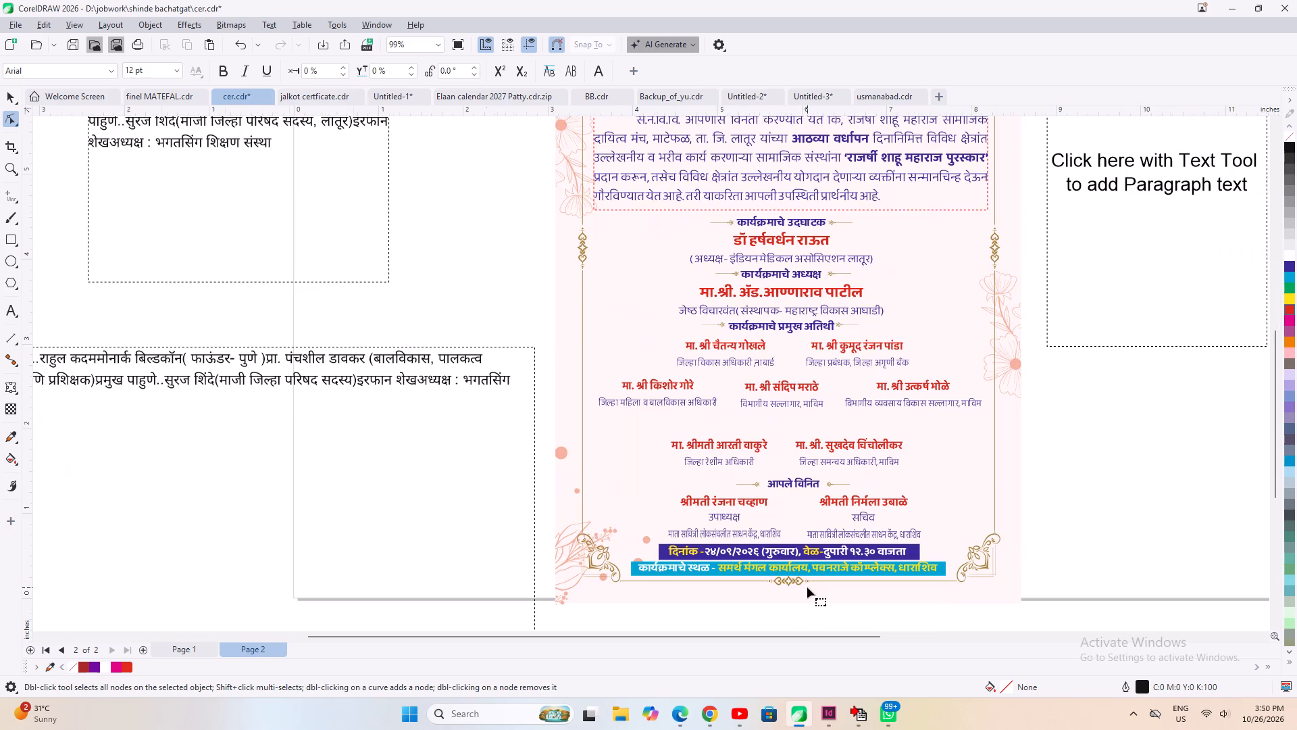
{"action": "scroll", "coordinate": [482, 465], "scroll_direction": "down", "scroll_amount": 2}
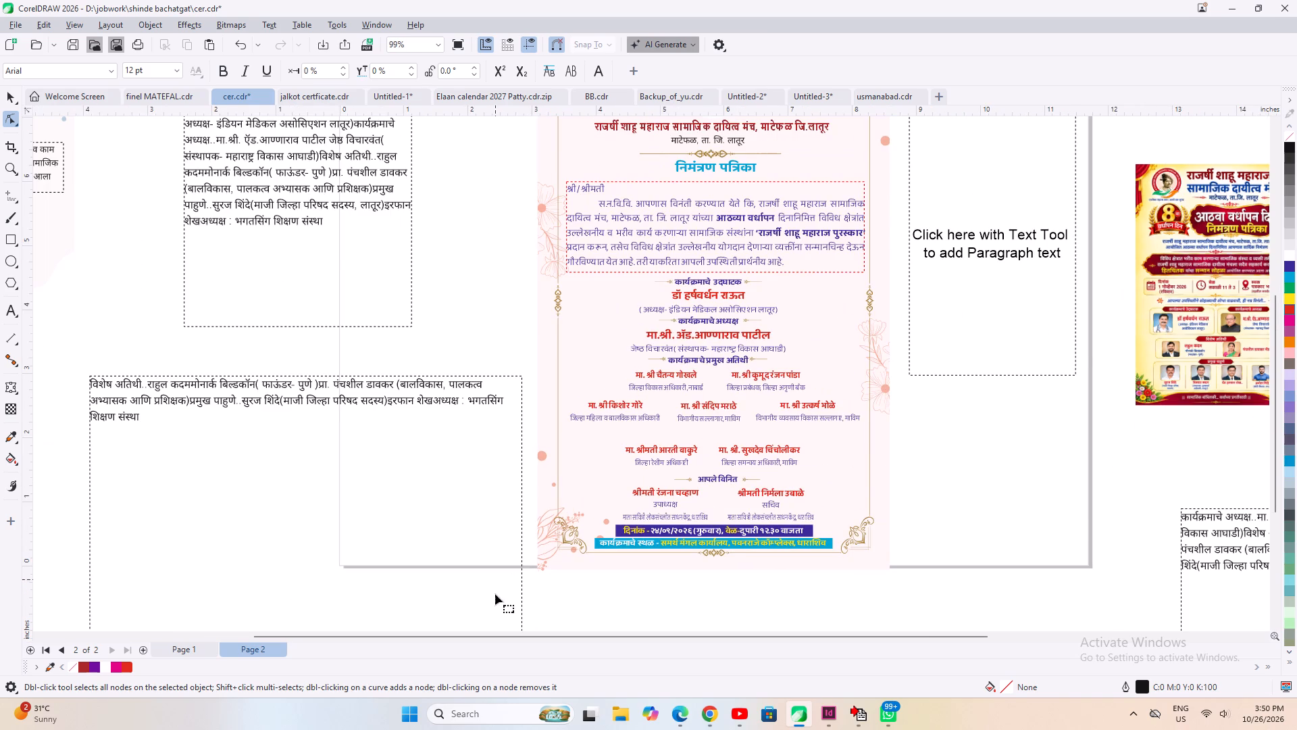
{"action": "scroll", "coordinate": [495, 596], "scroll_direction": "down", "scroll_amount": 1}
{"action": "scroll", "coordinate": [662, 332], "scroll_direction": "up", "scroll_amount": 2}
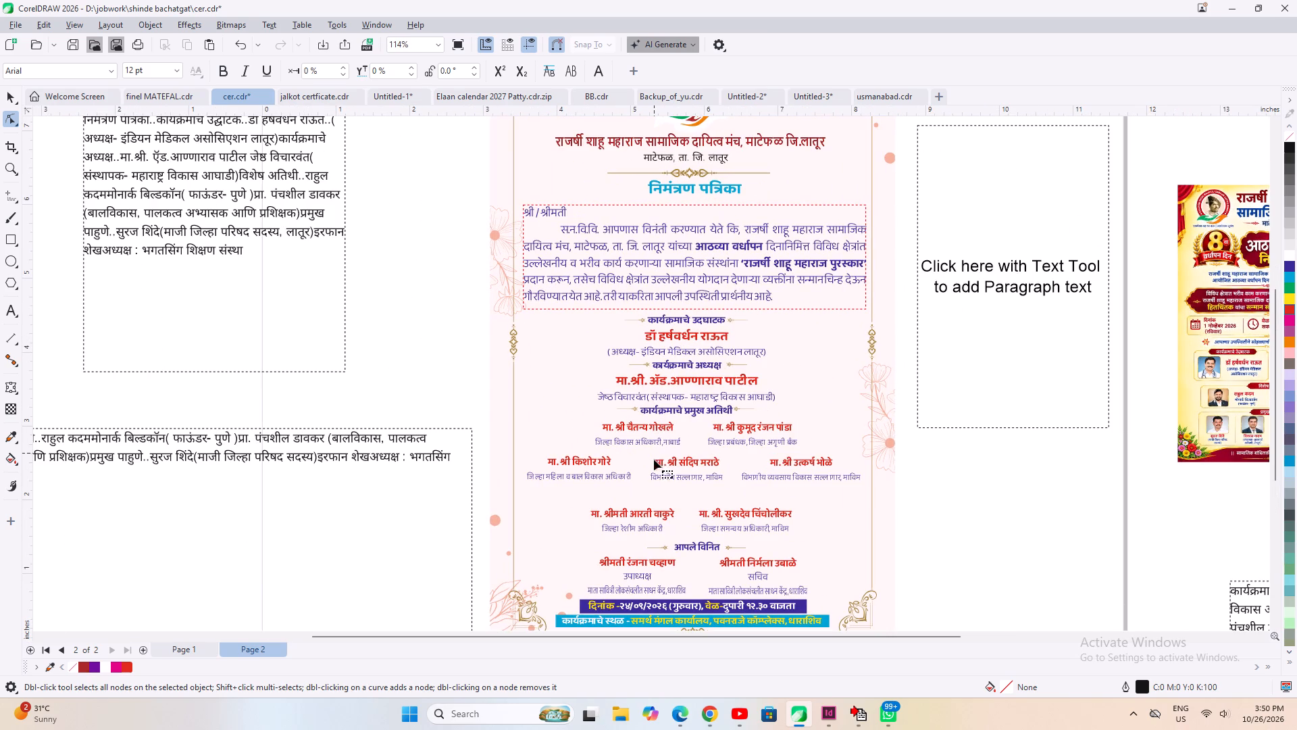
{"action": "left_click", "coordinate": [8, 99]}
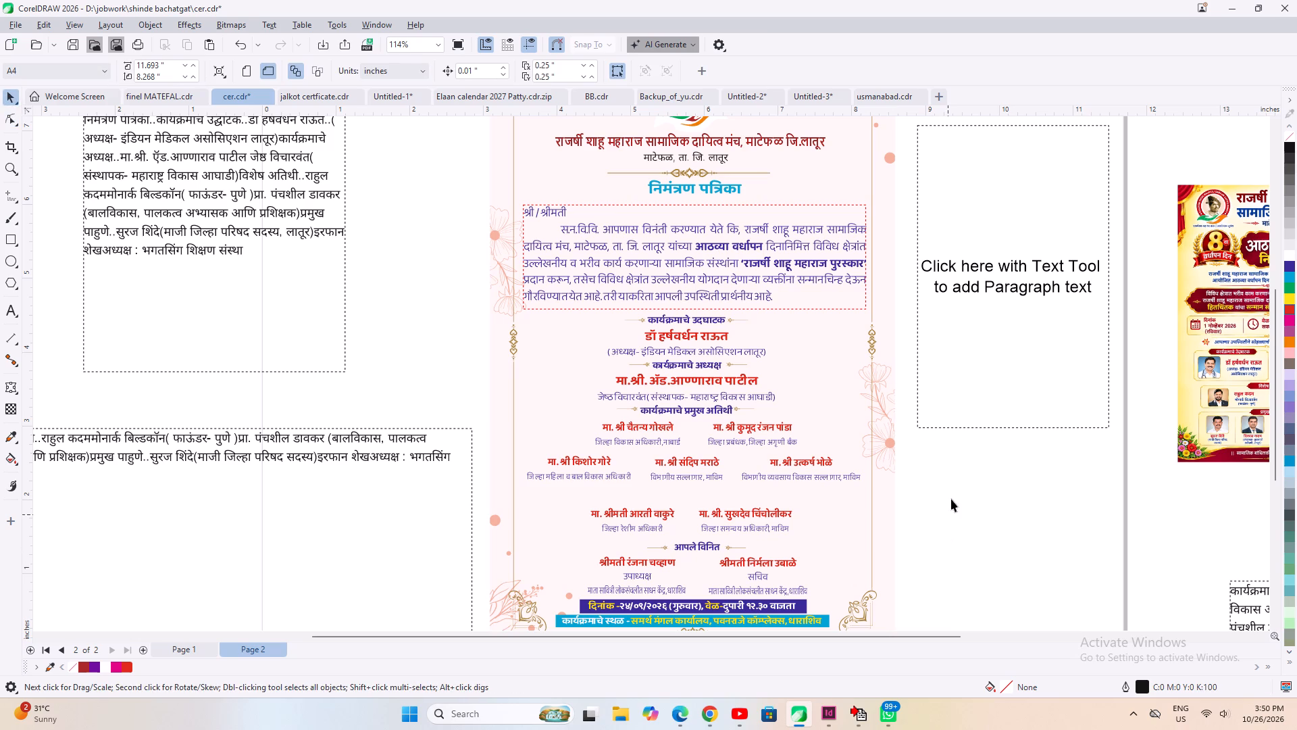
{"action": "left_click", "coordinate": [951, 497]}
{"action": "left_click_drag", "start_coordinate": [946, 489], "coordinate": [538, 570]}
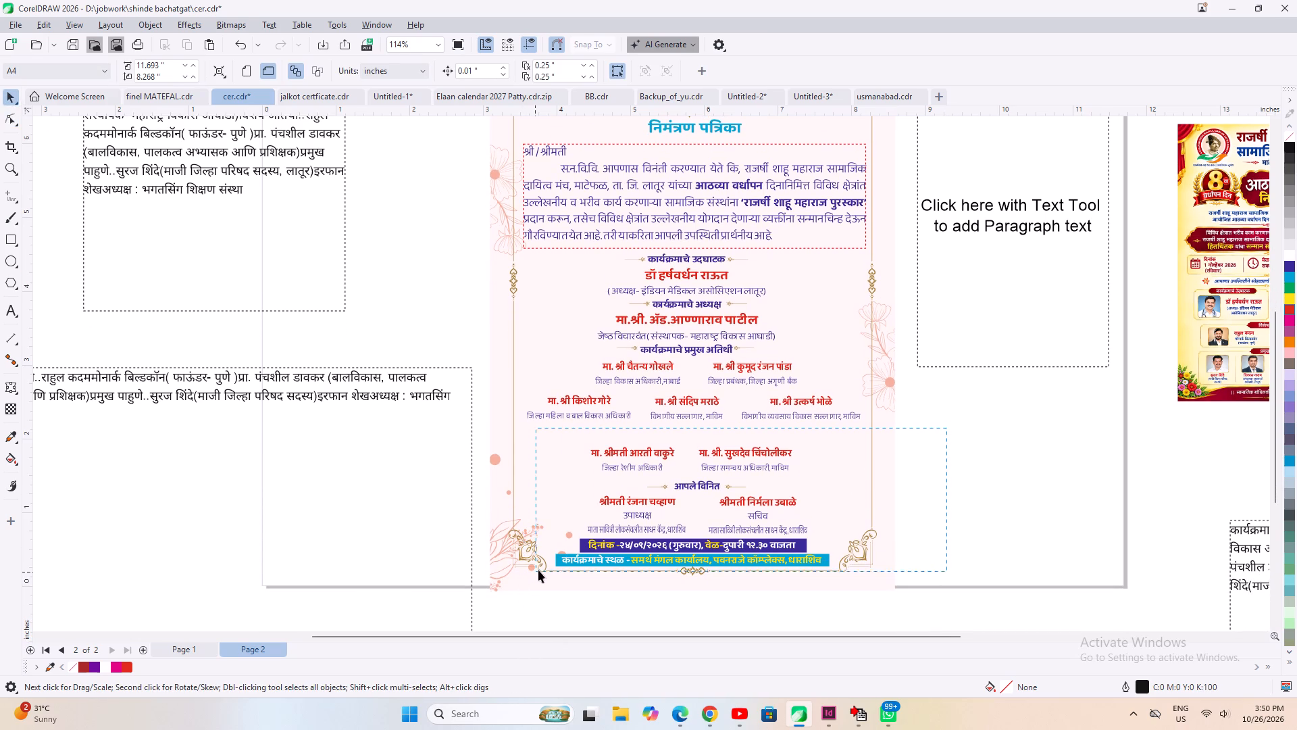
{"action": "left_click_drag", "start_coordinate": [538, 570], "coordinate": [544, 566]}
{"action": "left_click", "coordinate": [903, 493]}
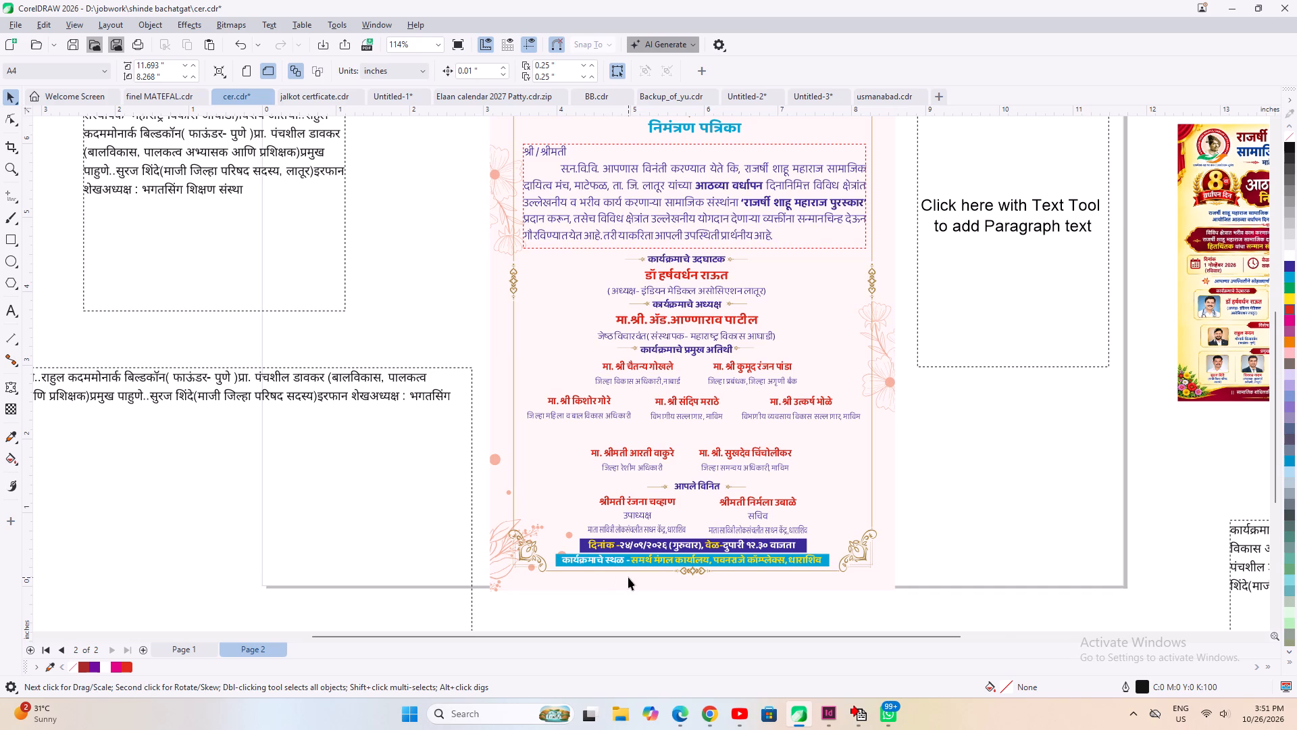
Save the invitation card document cer.cdr with the edits made so far.
{"action": "scroll", "coordinate": [605, 565], "scroll_direction": "down", "scroll_amount": 2}
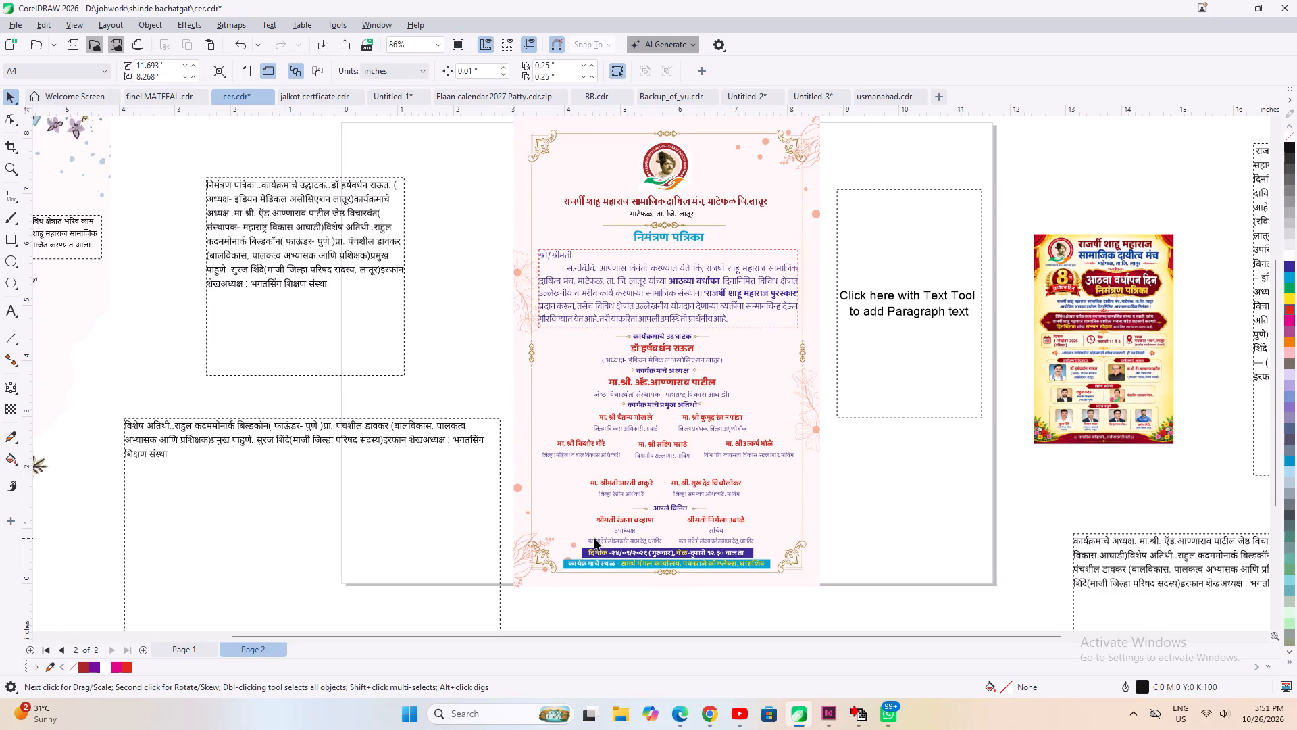
{"action": "scroll", "coordinate": [412, 464], "scroll_direction": "down", "scroll_amount": 3}
{"action": "scroll", "coordinate": [421, 530], "scroll_direction": "down", "scroll_amount": 3}
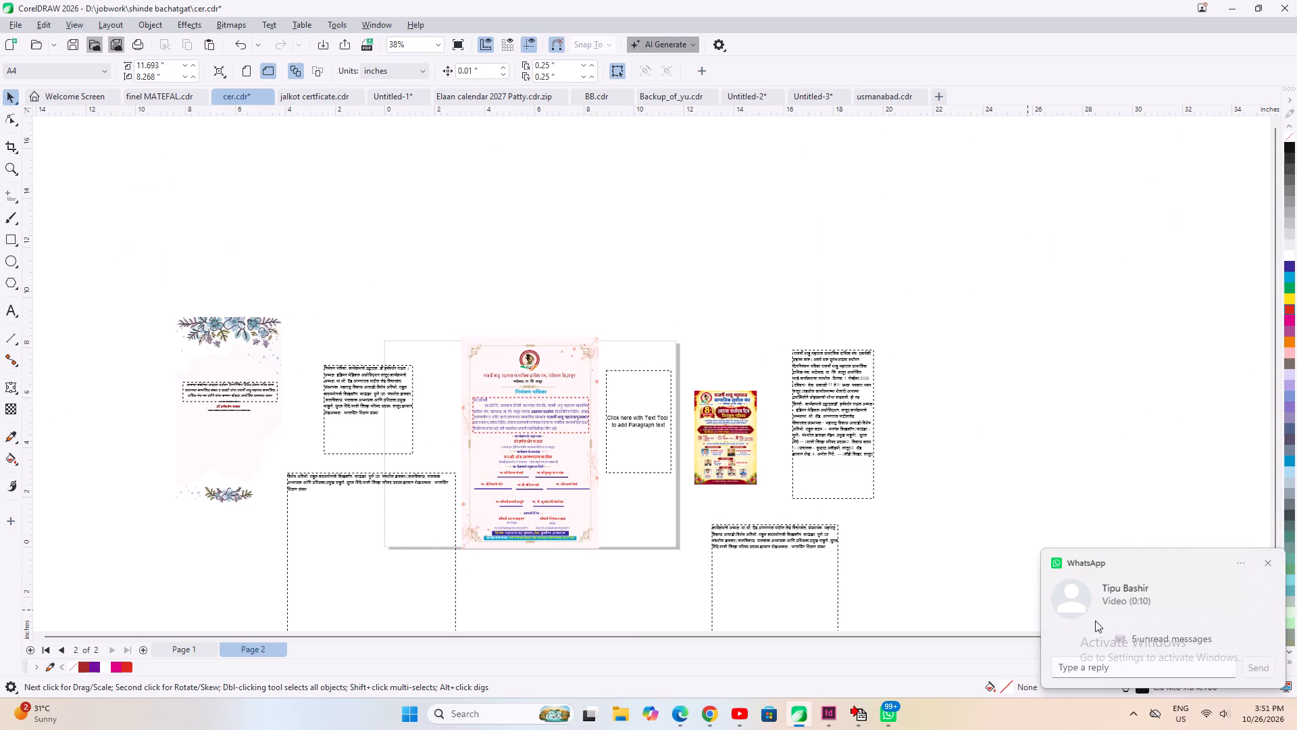
{"action": "left_click", "coordinate": [594, 583]}
{"action": "scroll", "coordinate": [544, 538], "scroll_direction": "up", "scroll_amount": 4}
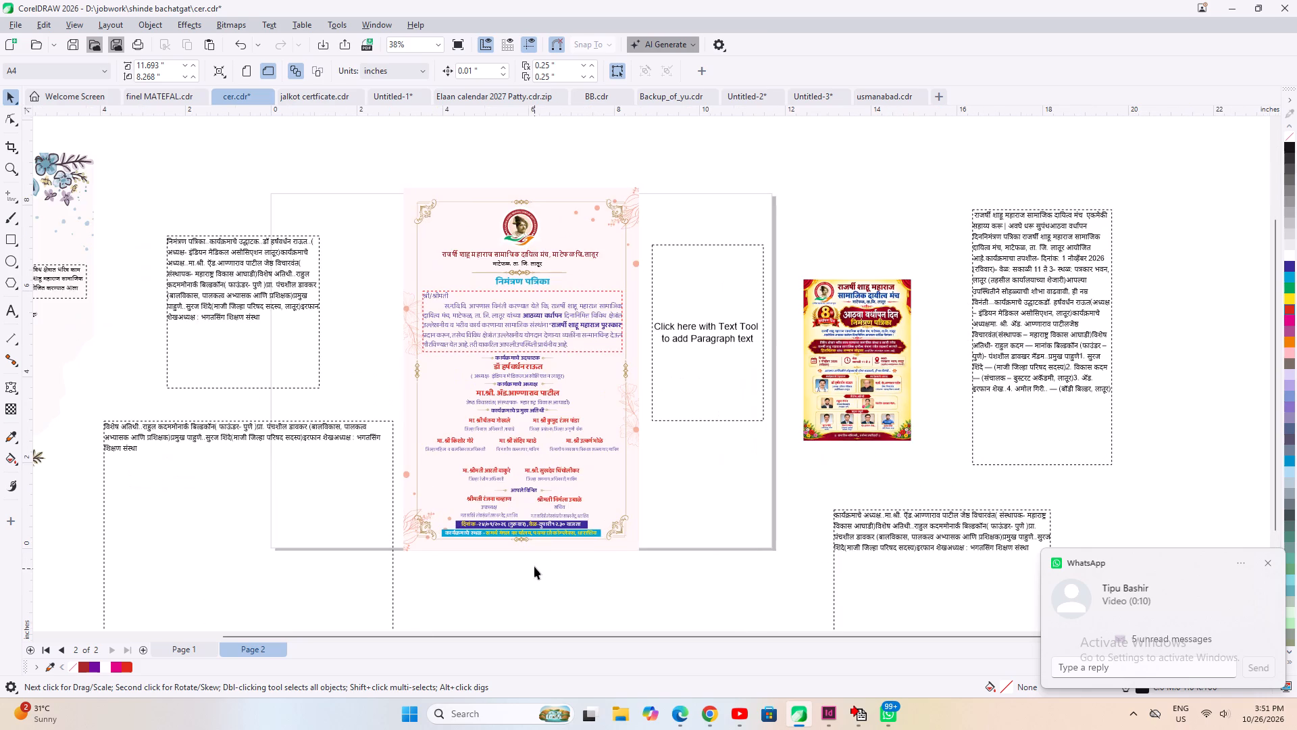
{"action": "scroll", "coordinate": [836, 386], "scroll_direction": "up", "scroll_amount": 2}
{"action": "left_click", "coordinate": [74, 47]}
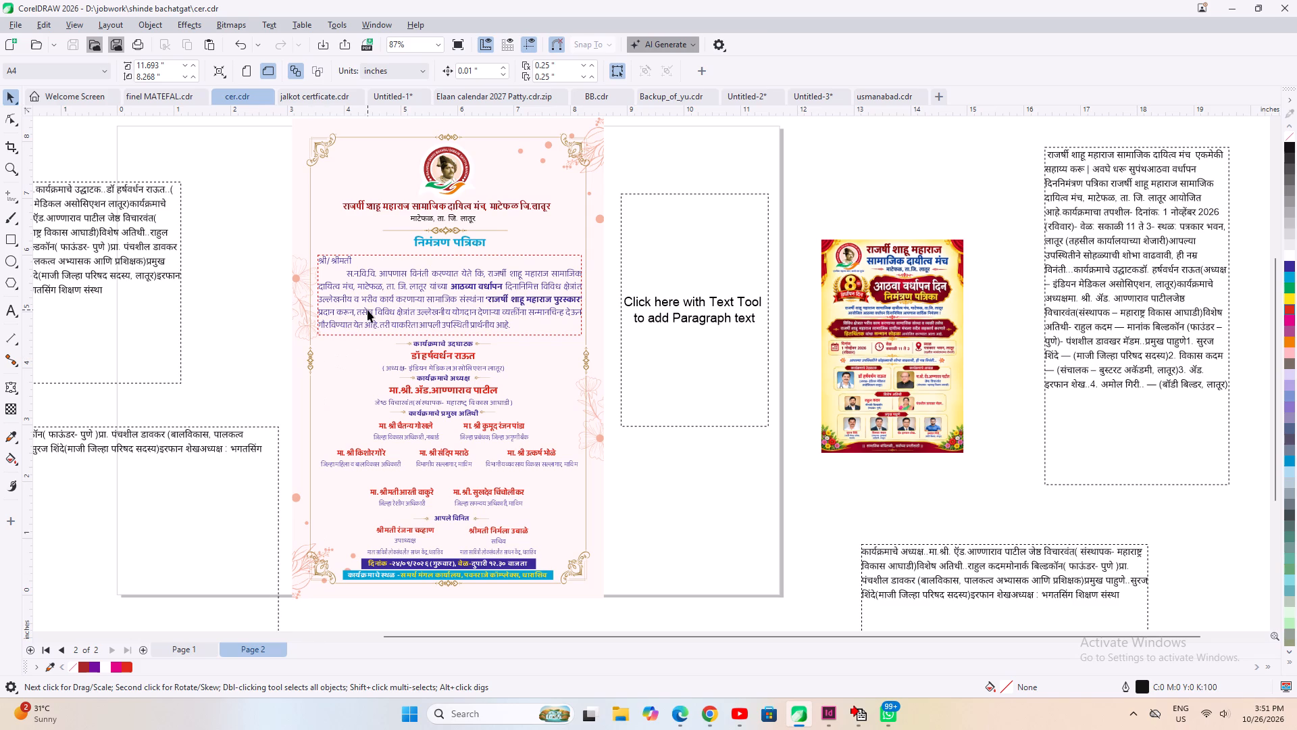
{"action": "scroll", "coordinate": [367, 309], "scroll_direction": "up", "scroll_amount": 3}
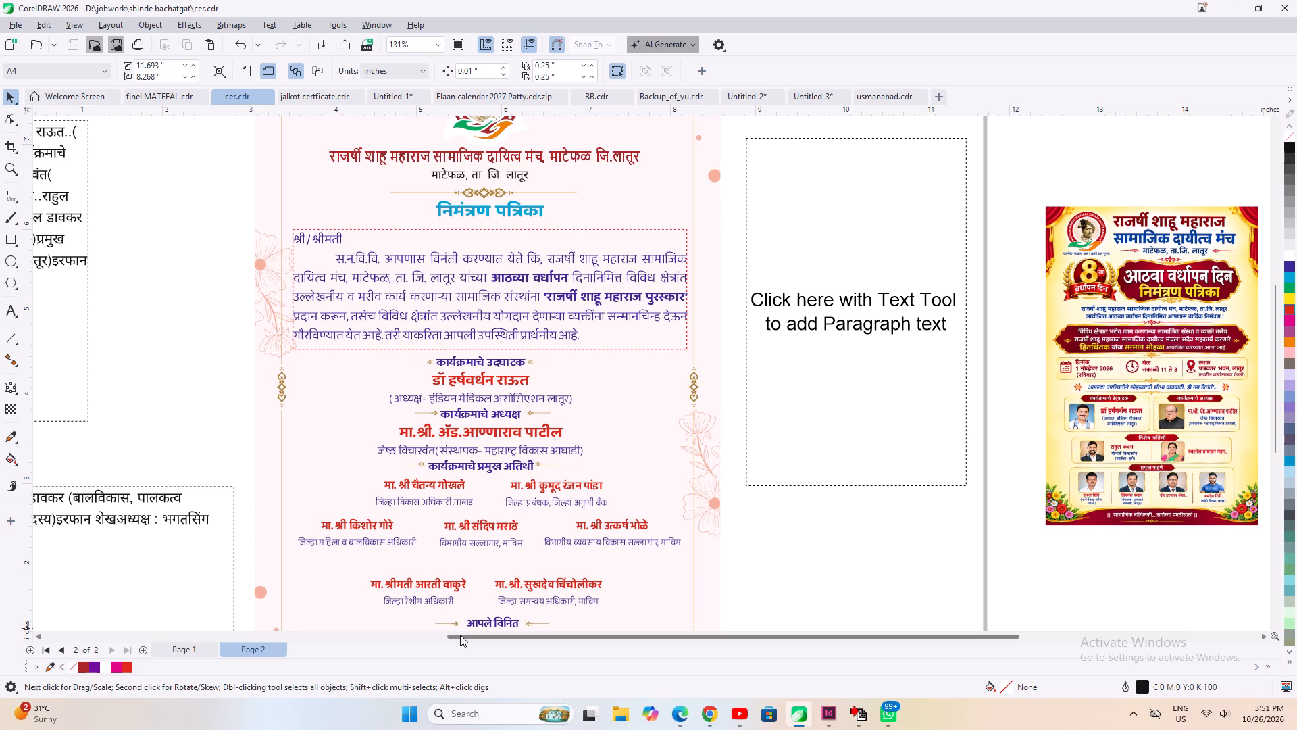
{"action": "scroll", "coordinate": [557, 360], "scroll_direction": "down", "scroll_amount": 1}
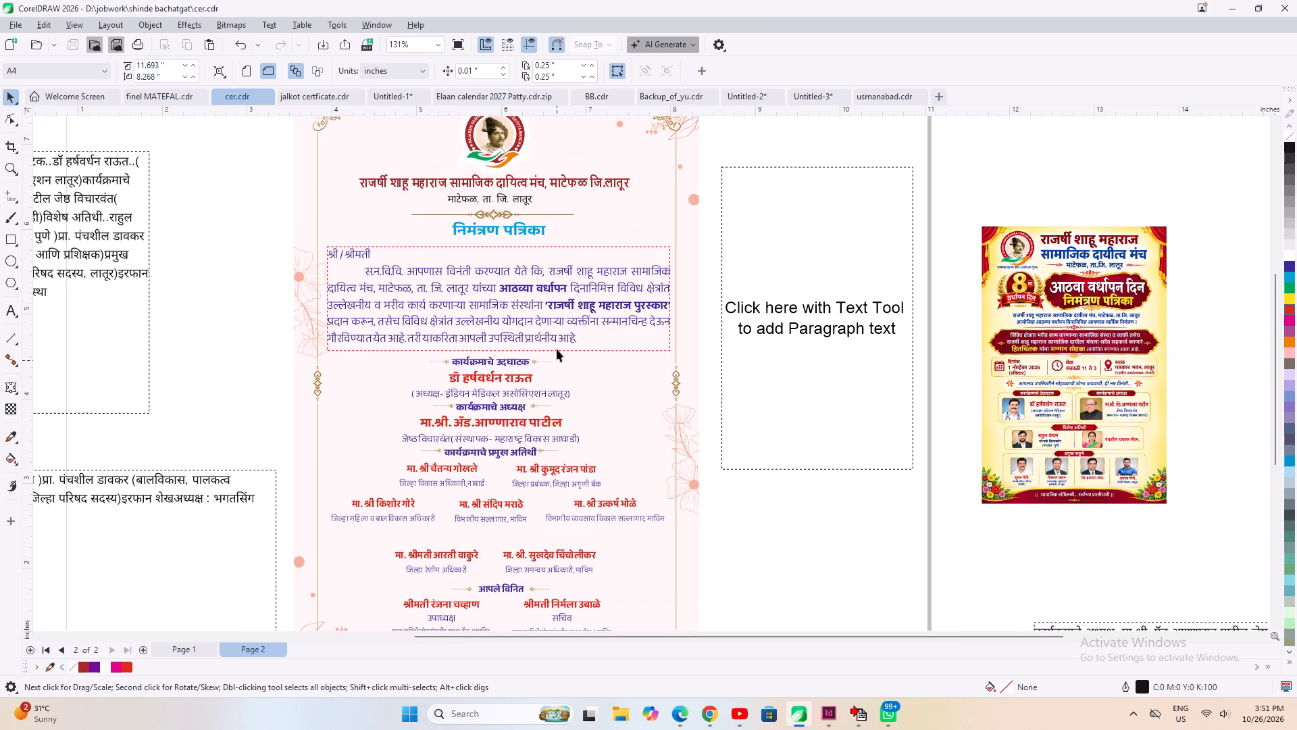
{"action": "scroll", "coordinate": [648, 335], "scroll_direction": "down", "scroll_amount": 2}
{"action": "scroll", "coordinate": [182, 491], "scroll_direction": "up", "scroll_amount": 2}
Delete the heading विशेष अतिथी and its trailing dots from the start of the guest text block beside the card.
{"action": "left_click", "coordinate": [169, 468]}
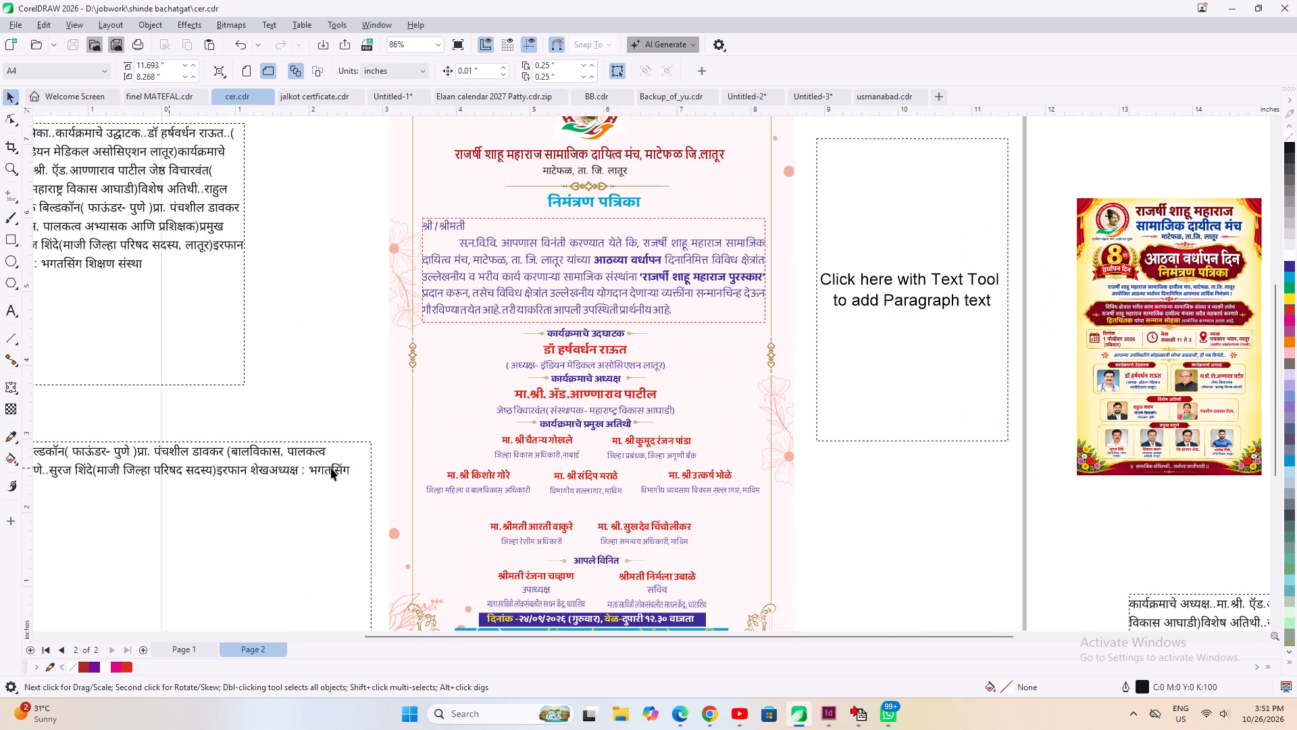
{"action": "scroll", "coordinate": [805, 401], "scroll_direction": "down", "scroll_amount": 1}
{"action": "scroll", "coordinate": [180, 471], "scroll_direction": "up", "scroll_amount": 1}
{"action": "scroll", "coordinate": [522, 399], "scroll_direction": "down", "scroll_amount": 3}
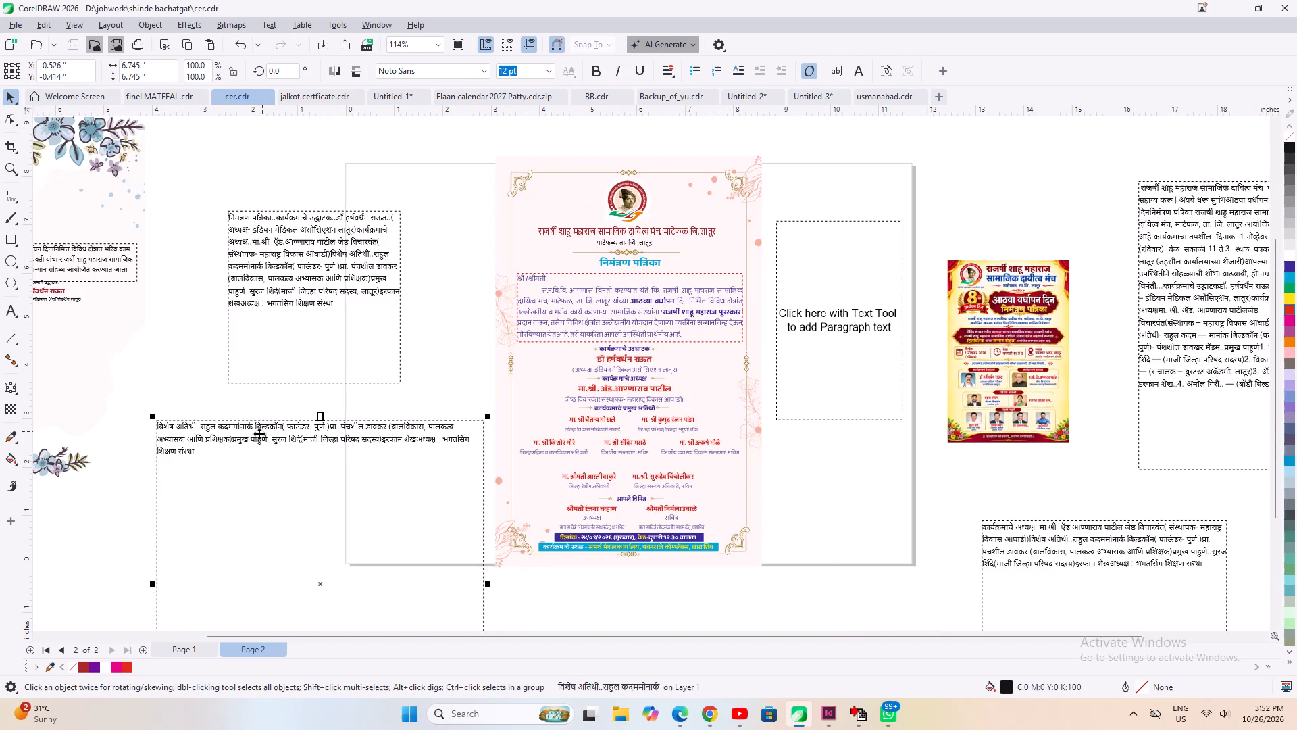
{"action": "scroll", "coordinate": [253, 437], "scroll_direction": "up", "scroll_amount": 3}
{"action": "key", "text": "space"}
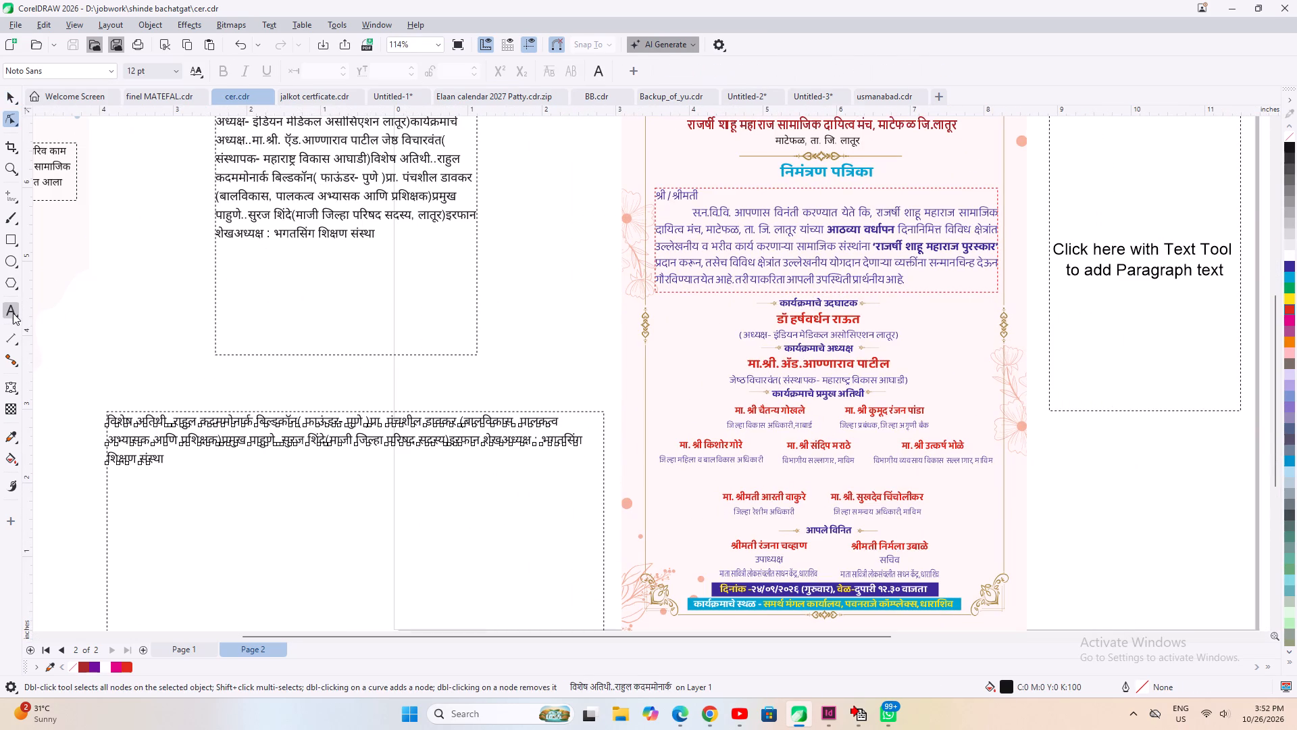
{"action": "left_click", "coordinate": [12, 312]}
{"action": "left_click", "coordinate": [197, 424]}
{"action": "key", "text": "Left"}
{"action": "key", "text": "Left"}
{"action": "key", "text": "Left"}
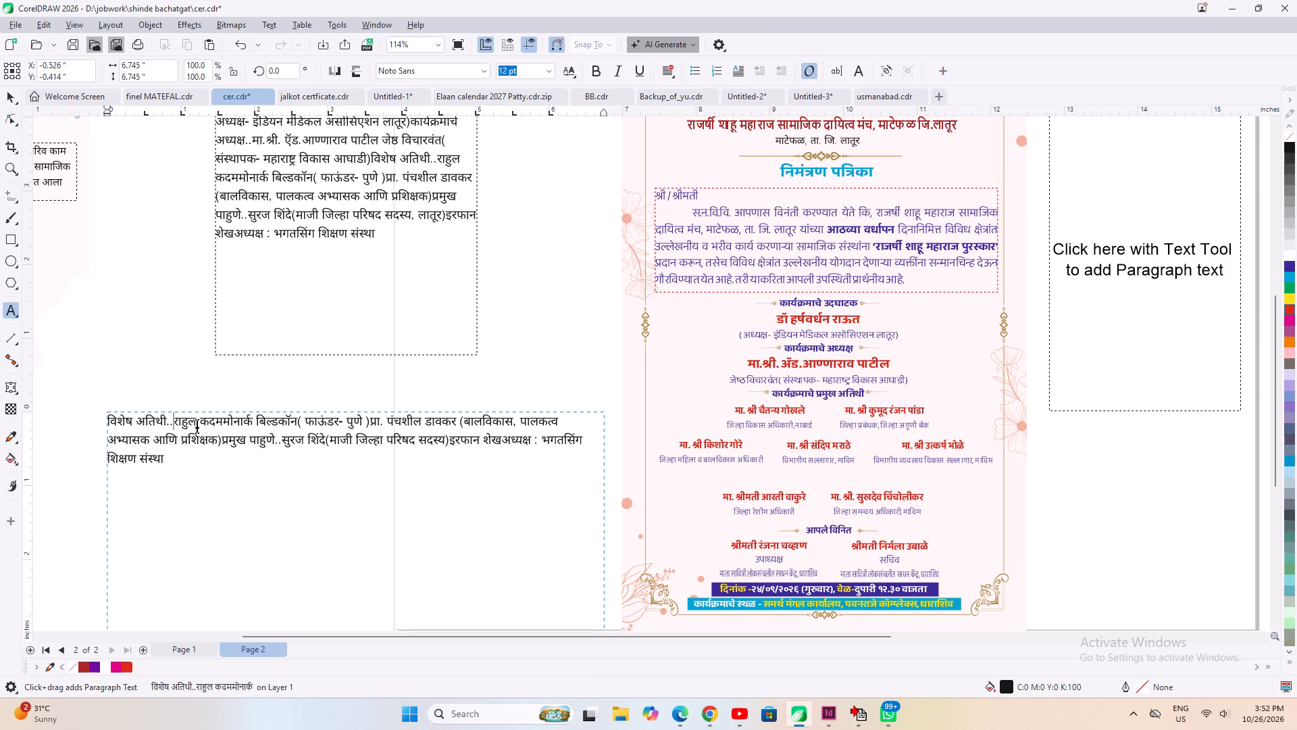
{"action": "key", "text": "Left"}
{"action": "key", "text": "shift+Left"}
{"action": "key", "text": "shift+Left"}
{"action": "key", "text": "shift+Left"}
{"action": "key", "text": "shift+Left"}
{"action": "key", "text": "shift+Left"}
{"action": "key", "text": "shift+Left"}
{"action": "key", "text": "shift+Left"}
{"action": "key", "text": "shift+Left"}
{"action": "key", "text": "shift+Left"}
{"action": "key", "text": "shift+Left"}
{"action": "key", "text": "shift+Left"}
{"action": "key", "text": "shift+Left"}
{"action": "key", "text": "shift+Left"}
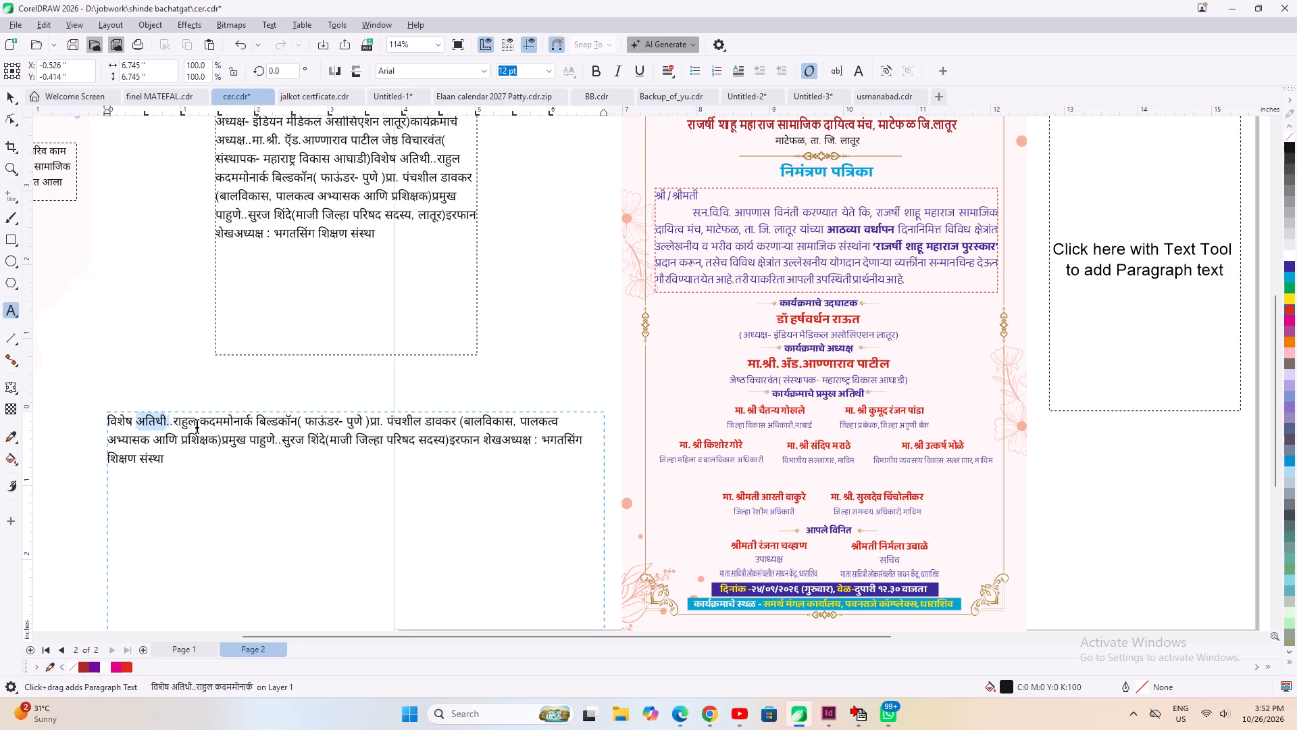
{"action": "key", "text": "shift+BackSpace"}
{"action": "key", "text": "BackSpace"}
{"action": "key", "text": "BackSpace"}
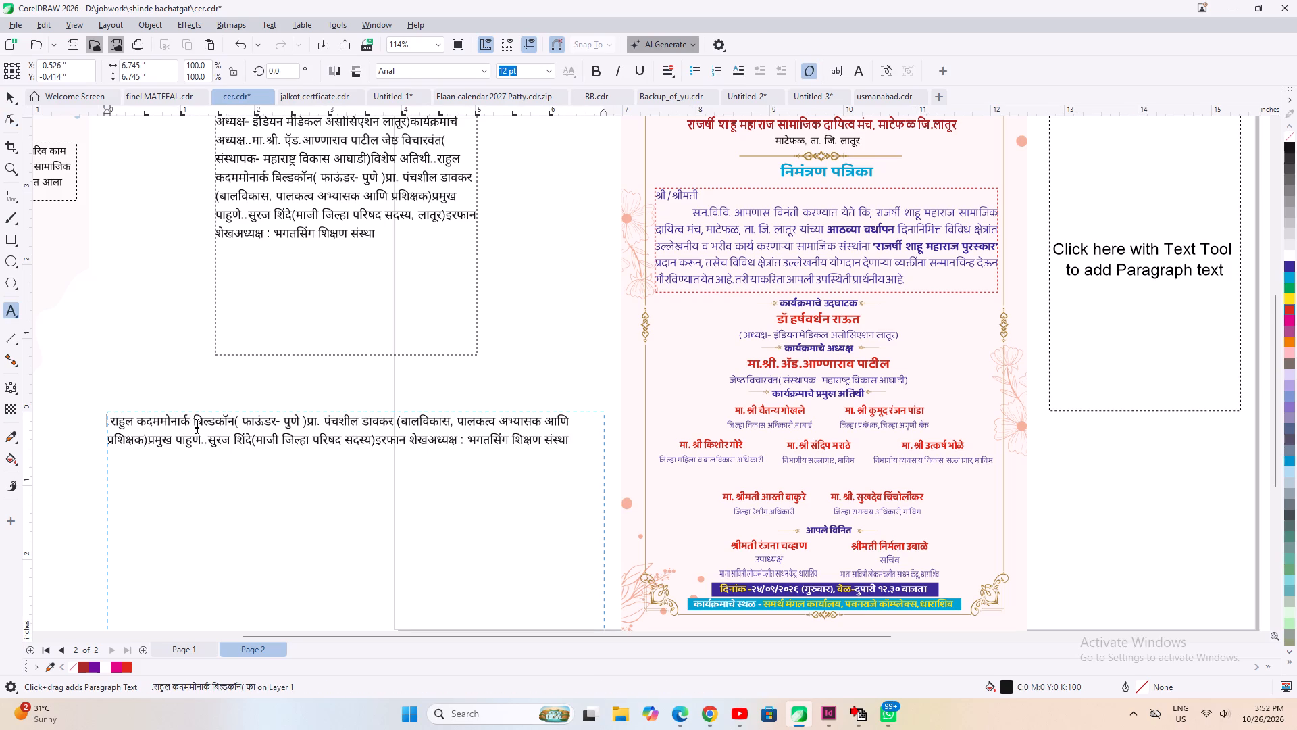
{"action": "key", "text": "Right"}
{"action": "key", "text": "BackSpace"}
Insert a space between the first special guest's surname and मोनार्क in the guest text block.
{"action": "key", "text": "shift+Right"}
{"action": "key", "text": "Right"}
{"action": "key", "text": "Right"}
{"action": "key", "text": "Right"}
{"action": "key", "text": "Right"}
{"action": "key", "text": "Right"}
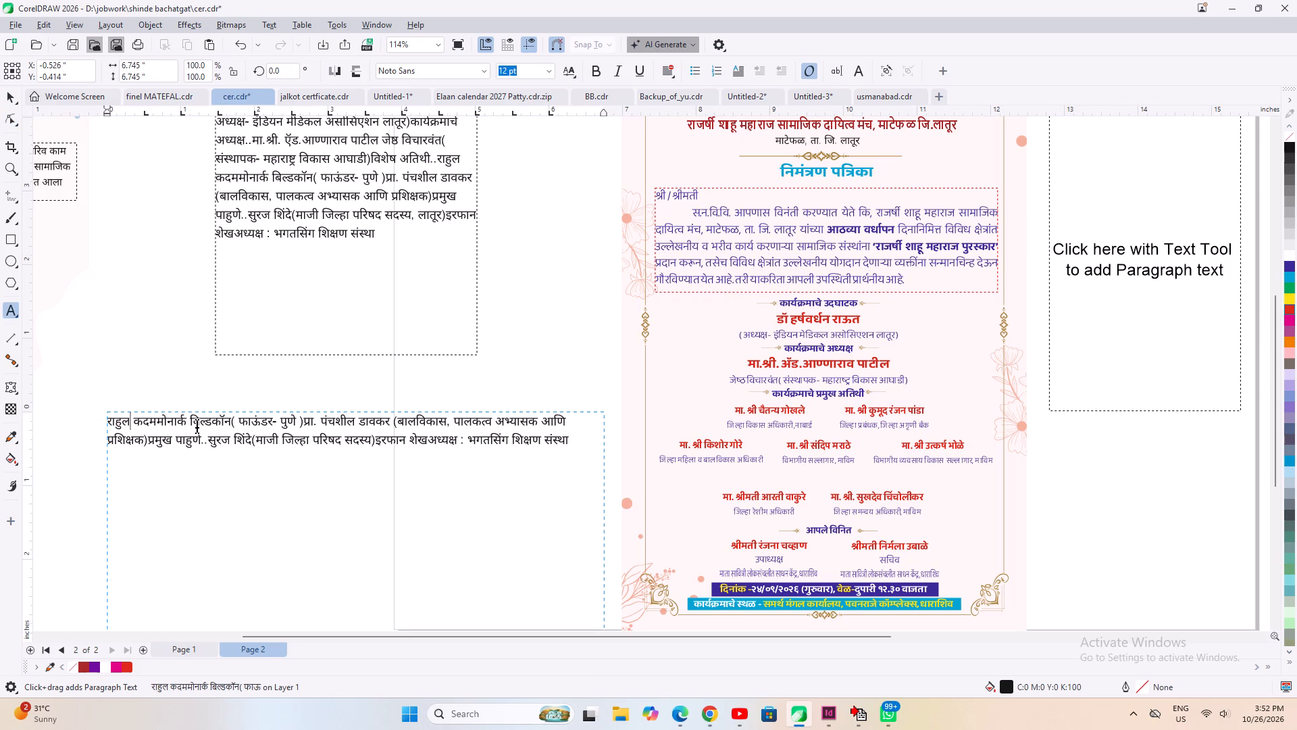
{"action": "key", "text": "Right"}
{"action": "key", "text": "Right"}
{"action": "key", "text": "Left"}
{"action": "key", "text": "space"}
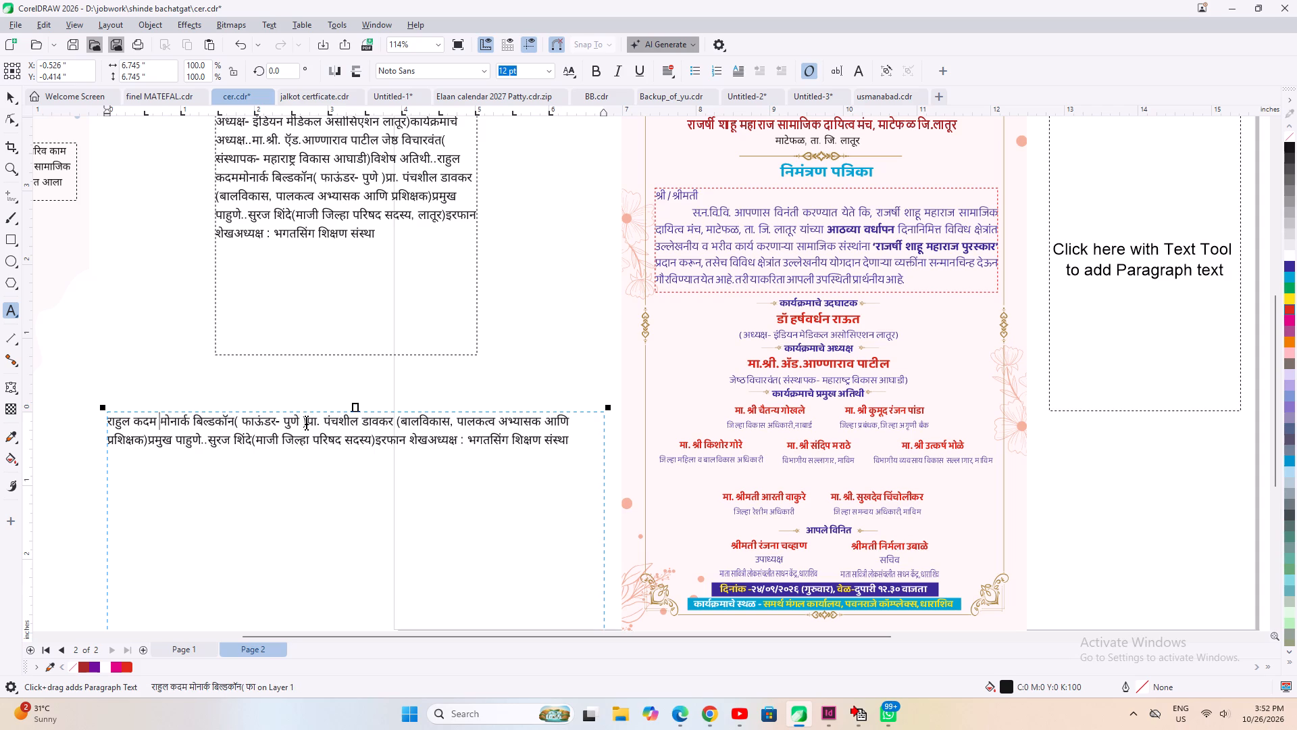
Cut the first special guest's name and details through (फाऊंडर- पुणे ) from the block and place them as separate text beside the card.
{"action": "left_click_drag", "start_coordinate": [306, 420], "coordinate": [79, 418]}
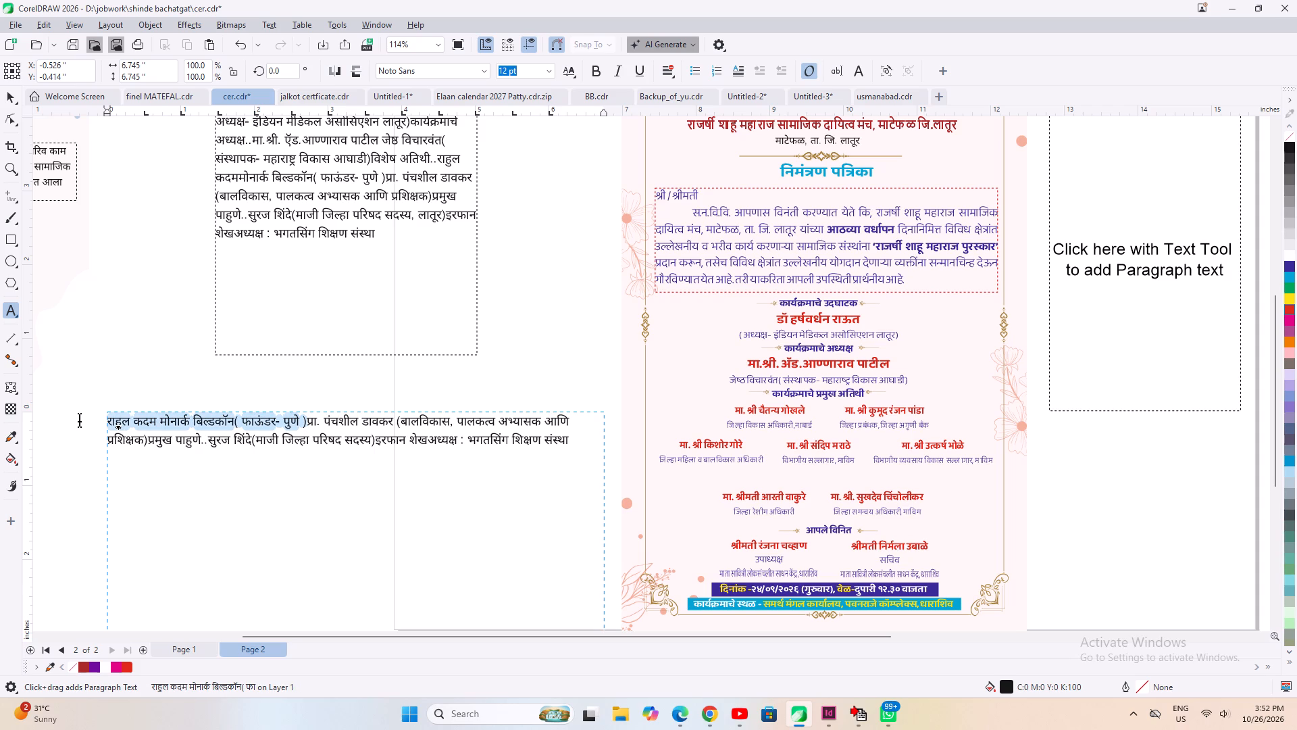
{"action": "key", "text": "ctrl+x"}
{"action": "left_click", "coordinate": [581, 373]}
{"action": "key", "text": "ctrl+v"}
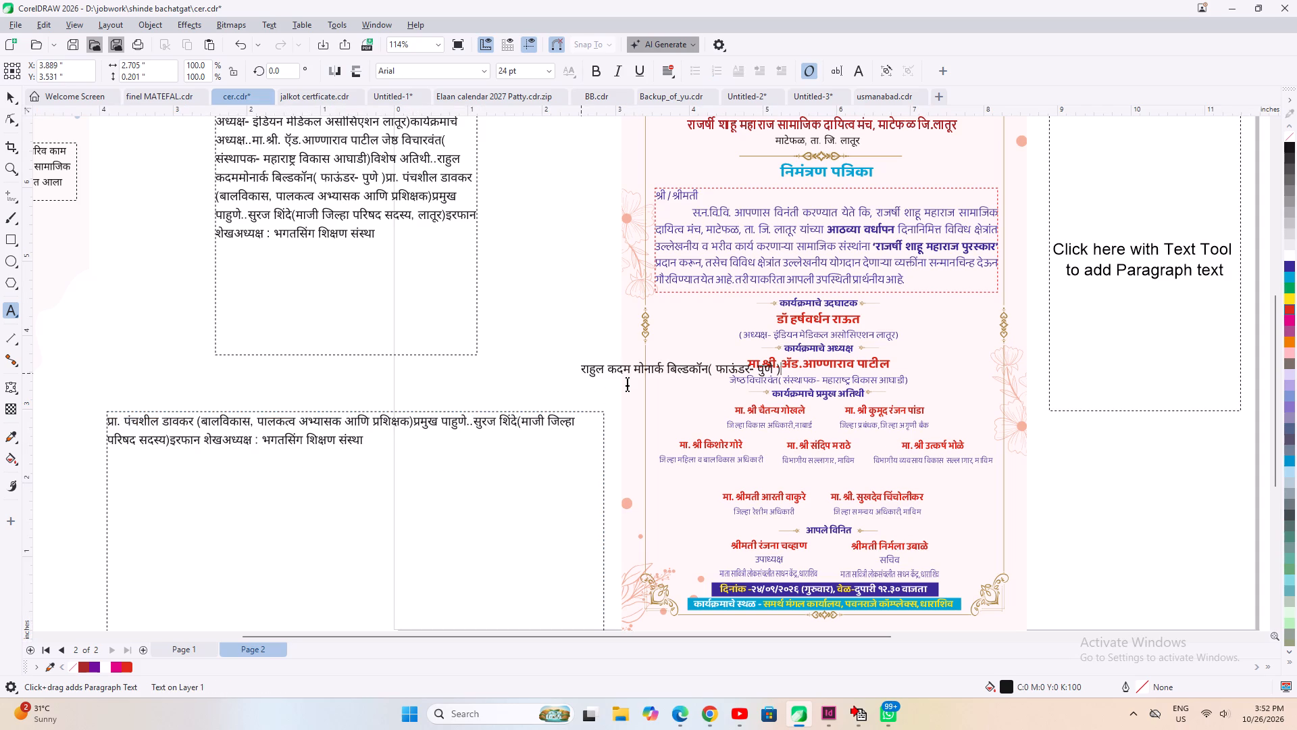
{"action": "left_click", "coordinate": [14, 94]}
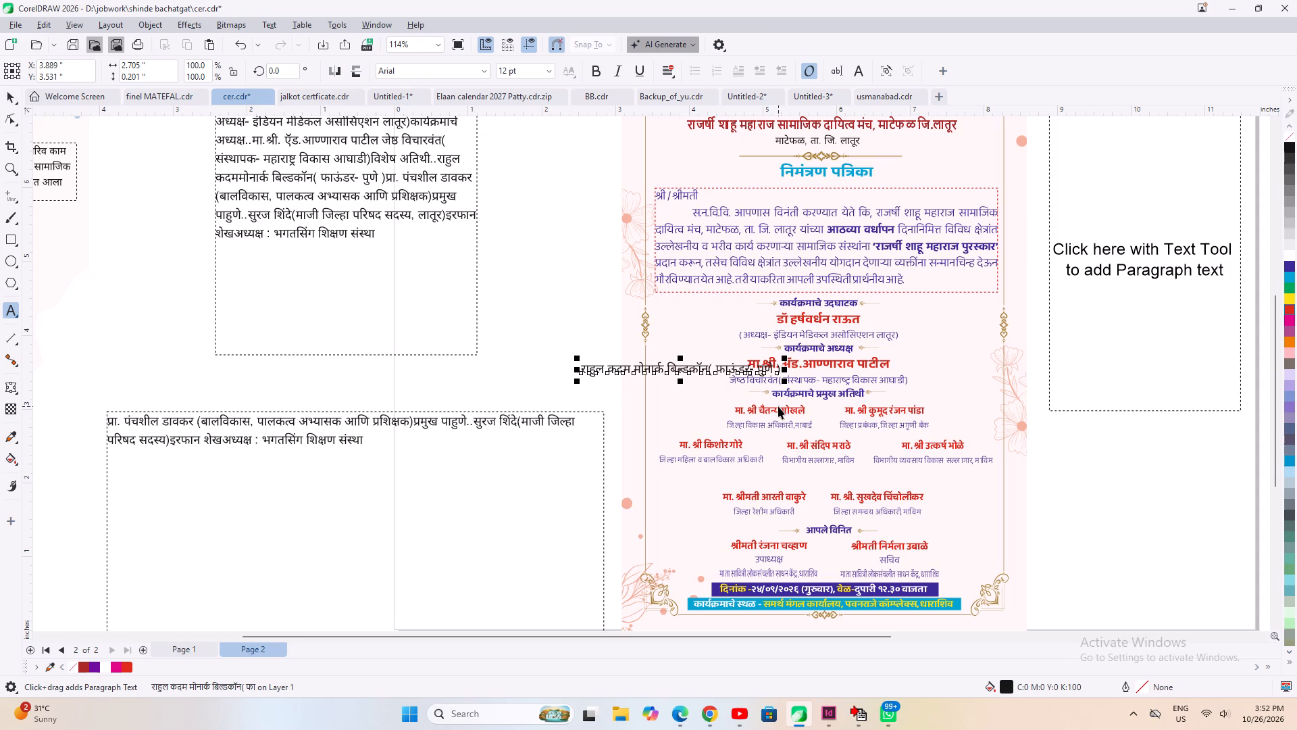
{"action": "left_click", "coordinate": [778, 406]}
{"action": "scroll", "coordinate": [691, 383], "scroll_direction": "up", "scroll_amount": 3}
{"action": "left_click", "coordinate": [700, 362]}
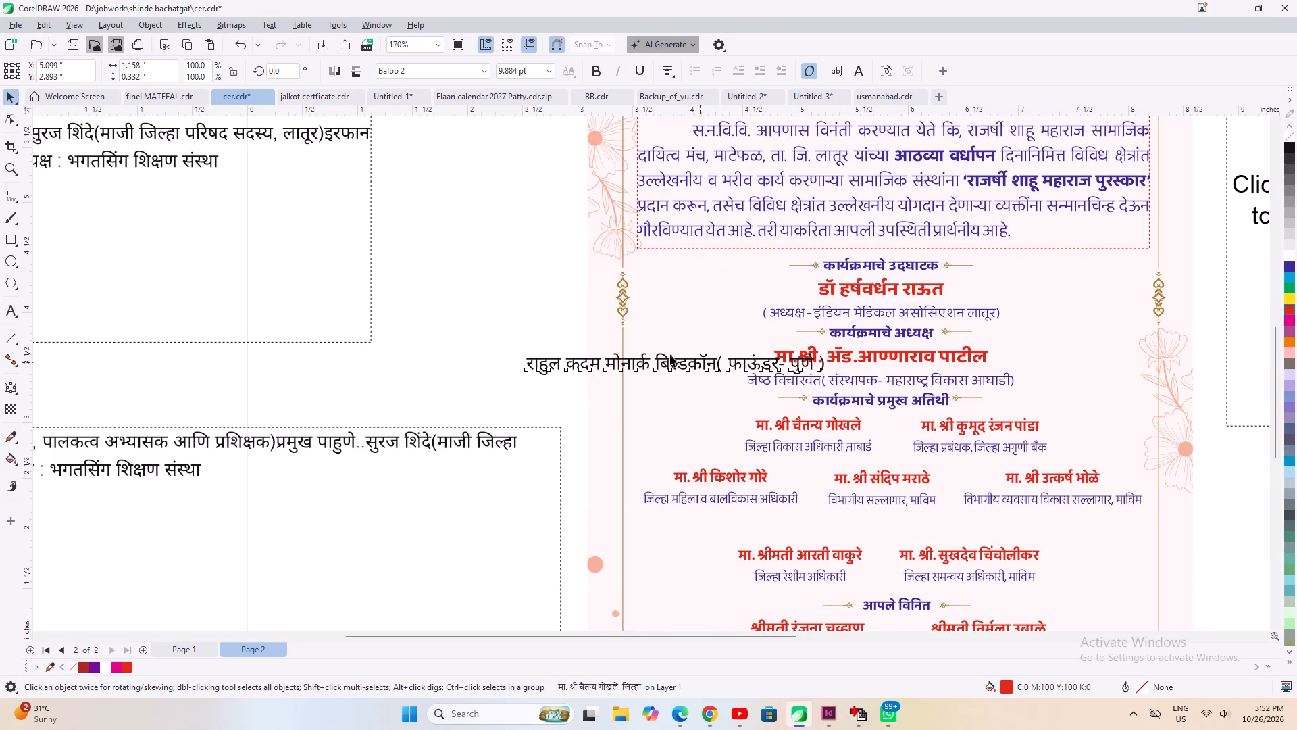
{"action": "left_click_drag", "start_coordinate": [667, 361], "coordinate": [469, 383]}
Put ( फाऊंडर- पुणे ) on its own line without the space after the bracket, and centre-align the separated guest text.
{"action": "key", "text": "space"}
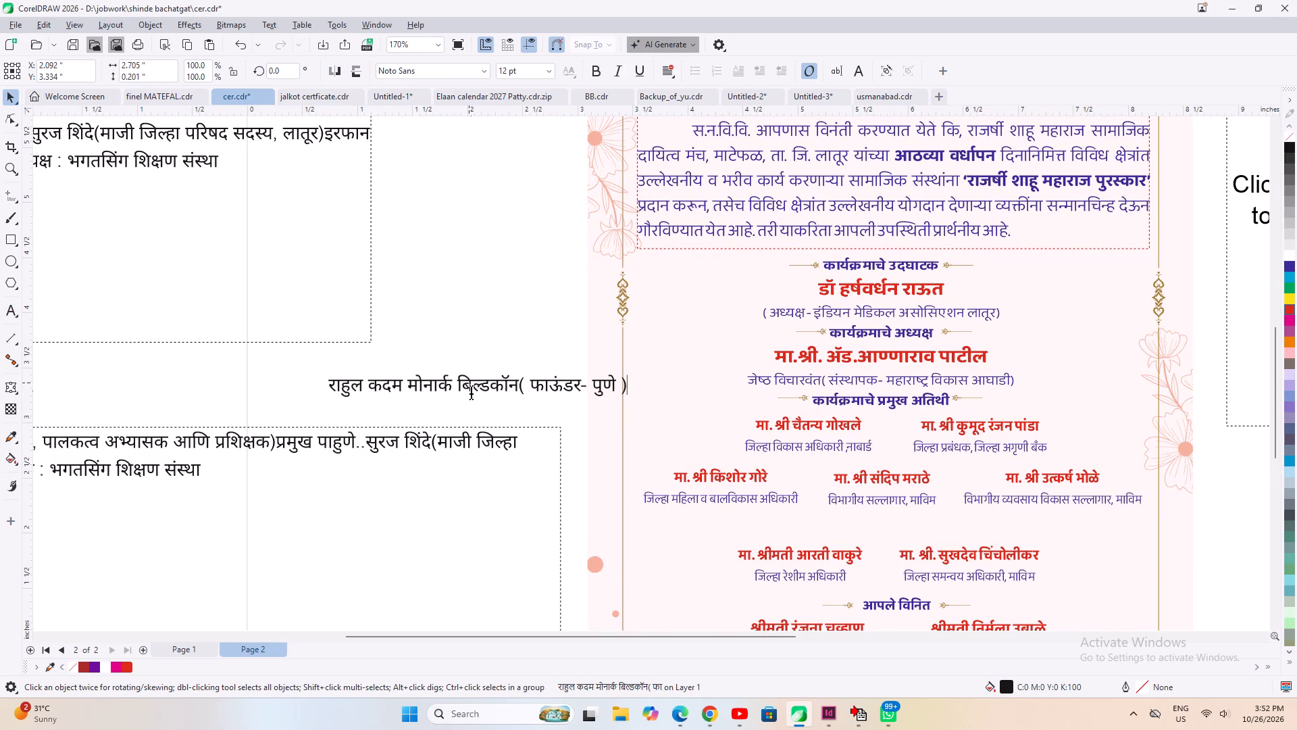
{"action": "left_click", "coordinate": [504, 383]}
{"action": "key", "text": "Right"}
{"action": "key", "text": "Right"}
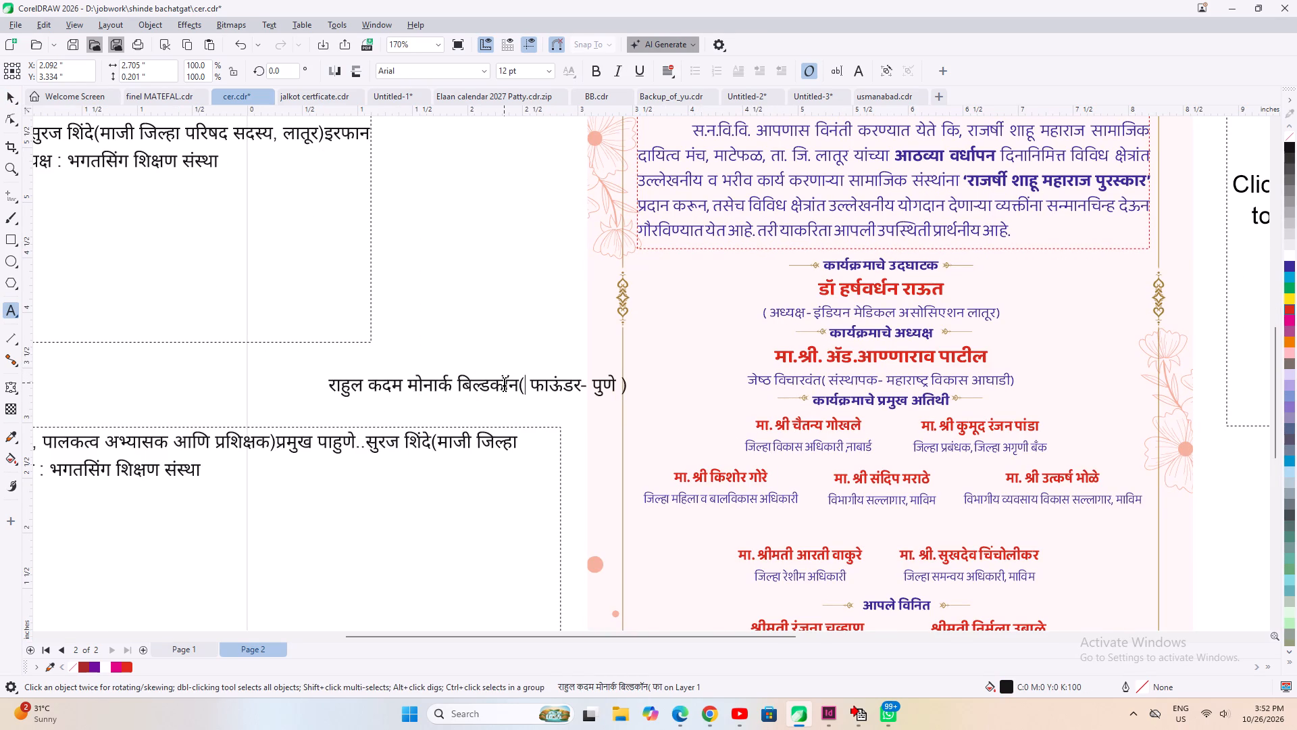
{"action": "key", "text": "Left"}
{"action": "key", "text": "Return"}
{"action": "key", "text": "Right"}
{"action": "key", "text": "Right"}
{"action": "key", "text": "BackSpace"}
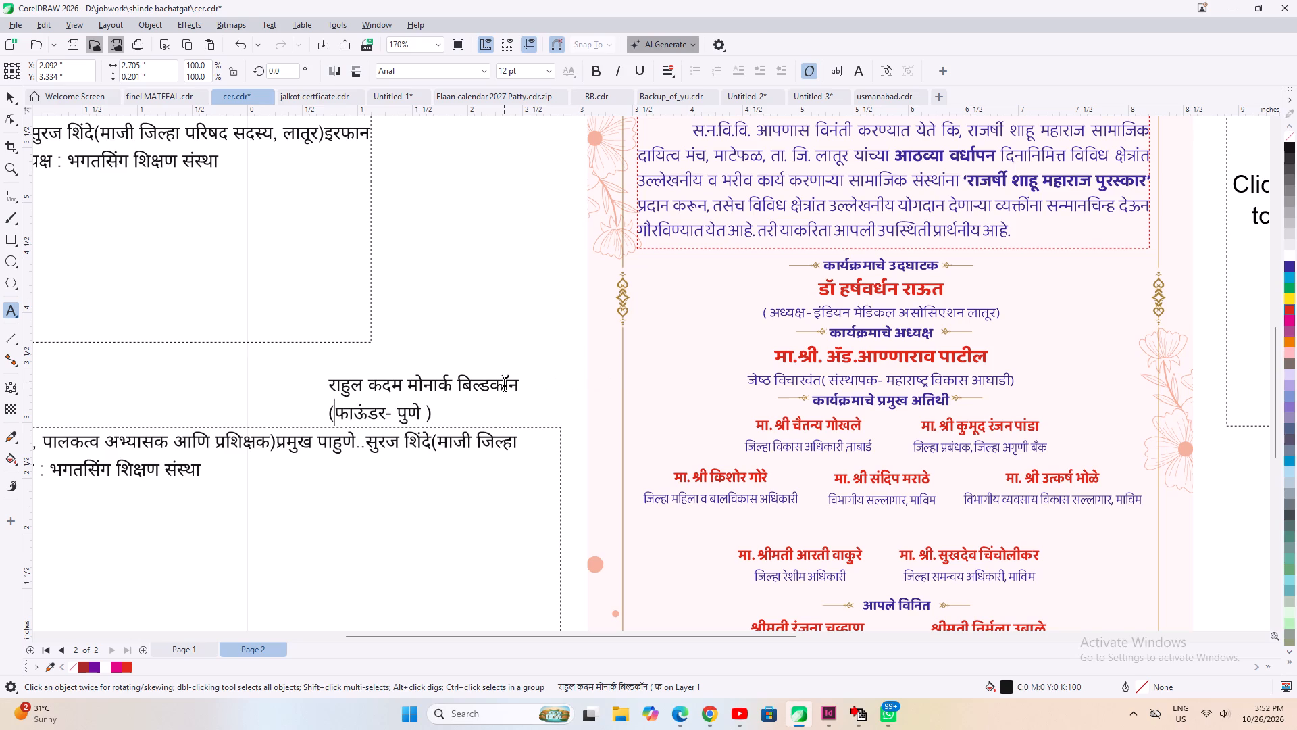
{"action": "key", "text": "ctrl+a"}
{"action": "key", "text": "ctrl+e"}
{"action": "key", "text": "Left"}
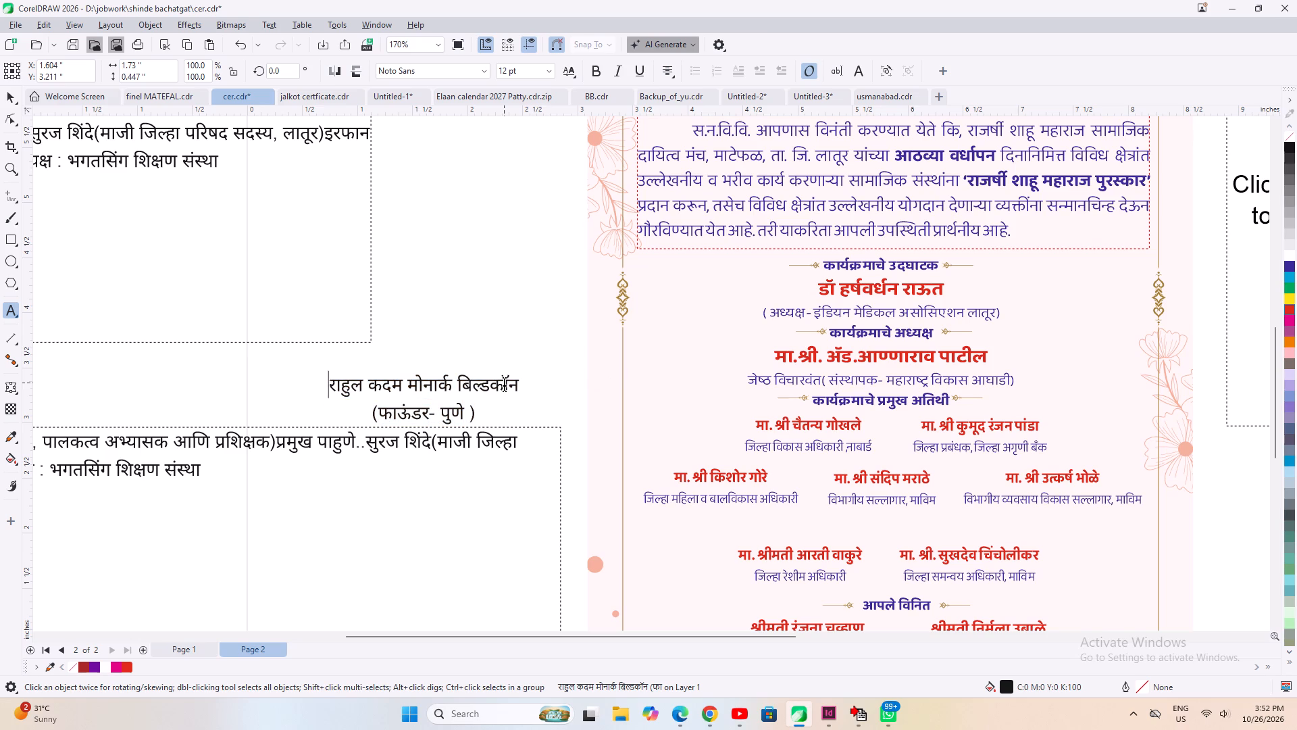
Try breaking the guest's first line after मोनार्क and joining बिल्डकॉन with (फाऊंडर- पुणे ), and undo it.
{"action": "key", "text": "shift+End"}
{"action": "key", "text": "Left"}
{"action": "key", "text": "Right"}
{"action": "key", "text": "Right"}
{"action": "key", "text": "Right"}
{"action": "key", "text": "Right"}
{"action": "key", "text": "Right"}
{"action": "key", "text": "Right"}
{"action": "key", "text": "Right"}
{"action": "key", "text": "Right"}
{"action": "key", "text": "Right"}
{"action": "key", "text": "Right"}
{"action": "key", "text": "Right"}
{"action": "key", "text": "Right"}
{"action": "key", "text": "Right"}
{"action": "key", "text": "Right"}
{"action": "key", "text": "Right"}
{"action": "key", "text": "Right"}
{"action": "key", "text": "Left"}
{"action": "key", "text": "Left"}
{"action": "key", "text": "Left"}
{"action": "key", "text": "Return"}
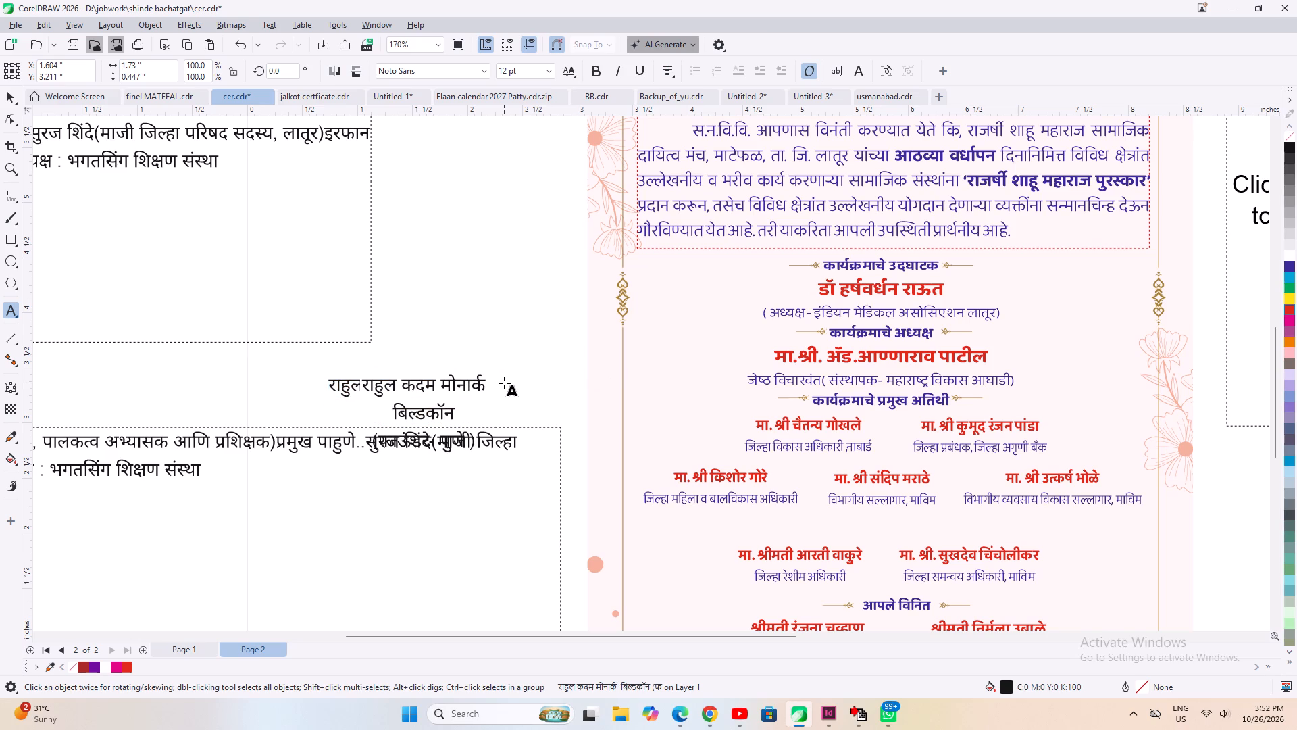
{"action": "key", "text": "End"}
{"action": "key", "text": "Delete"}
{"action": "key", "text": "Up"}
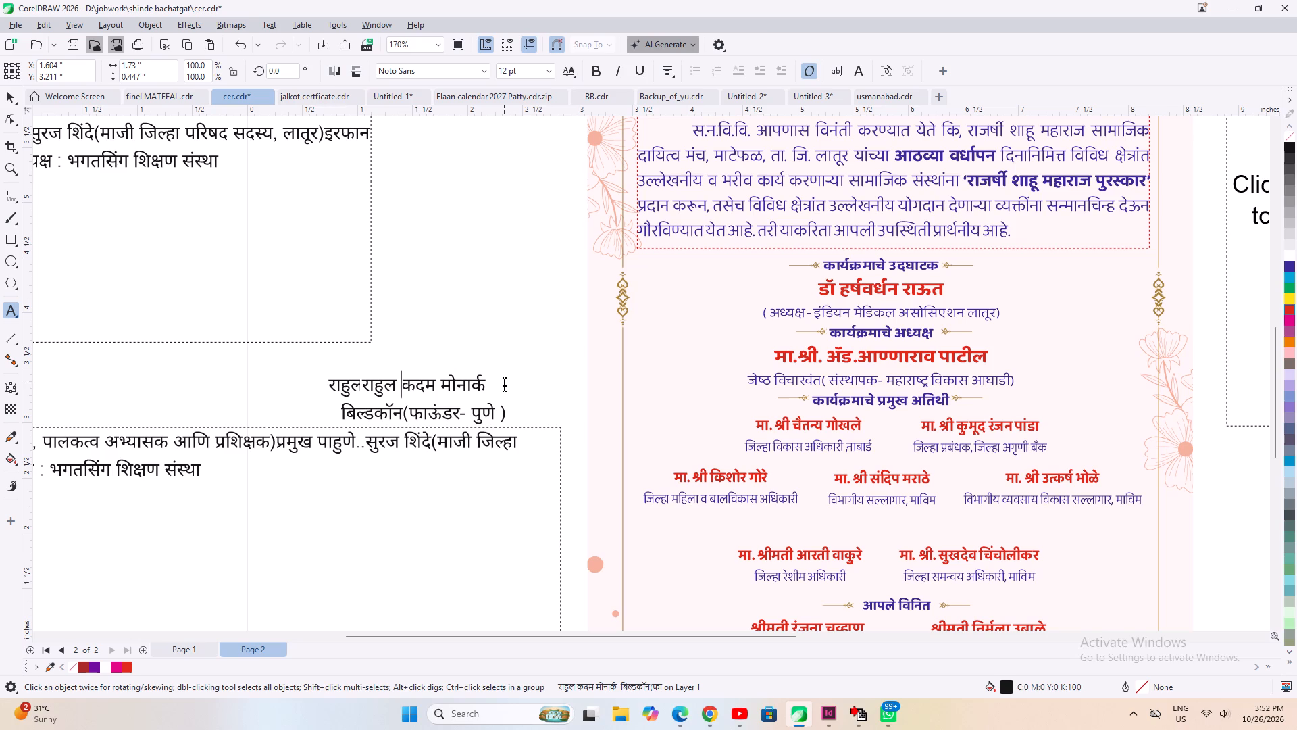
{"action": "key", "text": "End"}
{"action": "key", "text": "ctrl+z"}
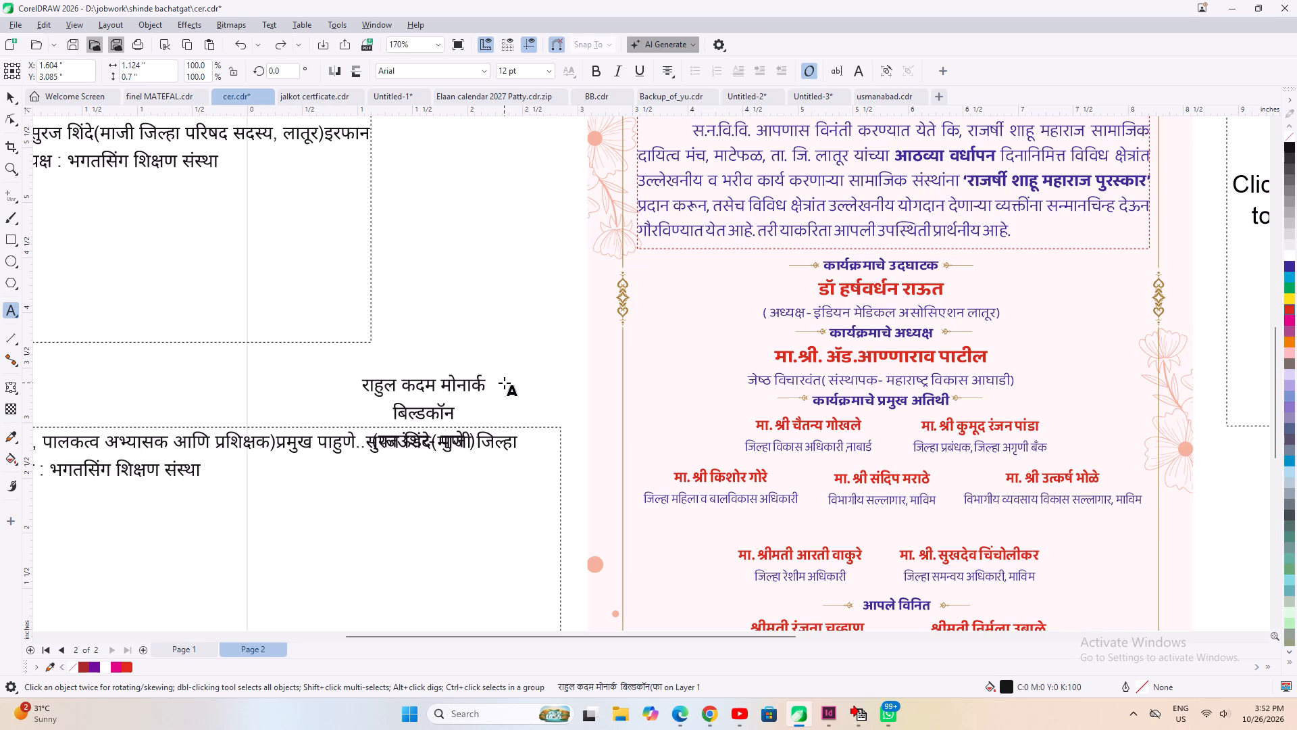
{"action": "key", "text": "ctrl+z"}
Break the line after the guest's surname and join मोनार्क बिल्डकॉन with (फाऊंडर- पुणे ) on the second line.
{"action": "key", "text": "Left"}
{"action": "key", "text": "Left"}
{"action": "key", "text": "Left"}
{"action": "key", "text": "Left"}
{"action": "key", "text": "Left"}
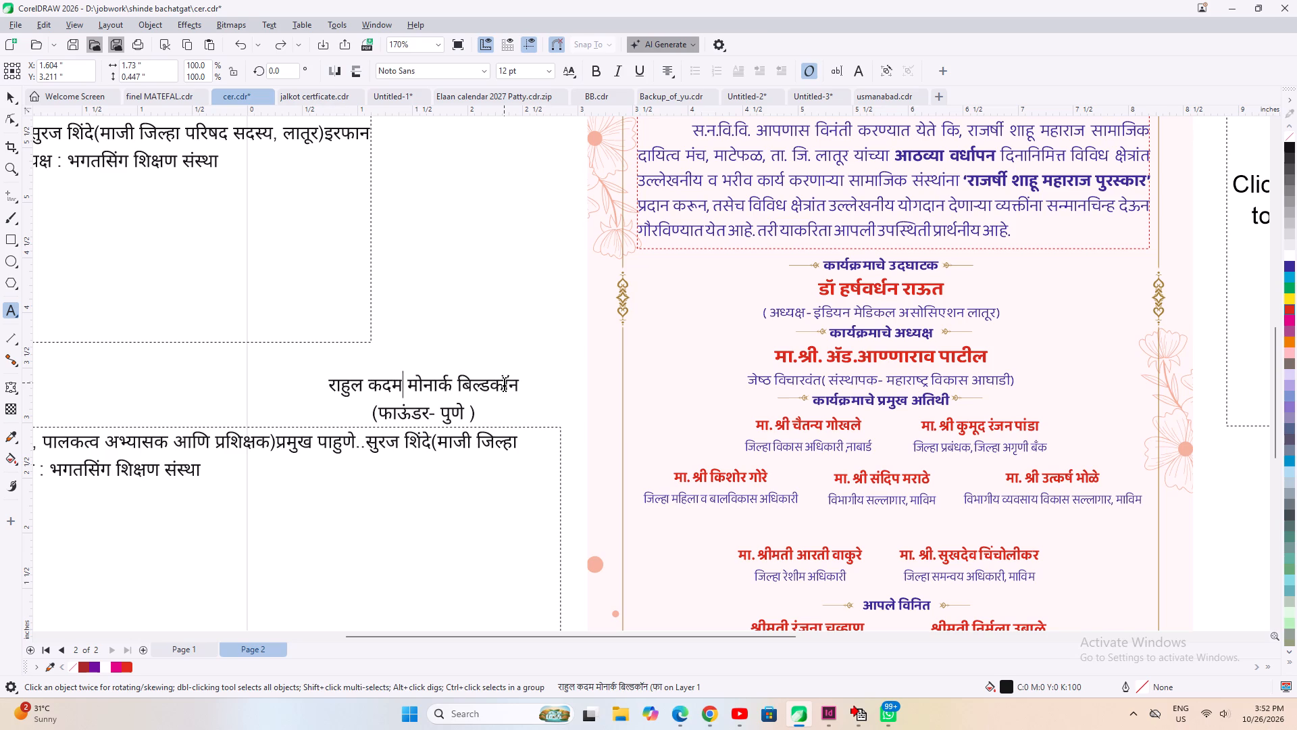
{"action": "key", "text": "Right"}
{"action": "key", "text": "Return"}
{"action": "key", "text": "Down"}
{"action": "key", "text": "BackSpace"}
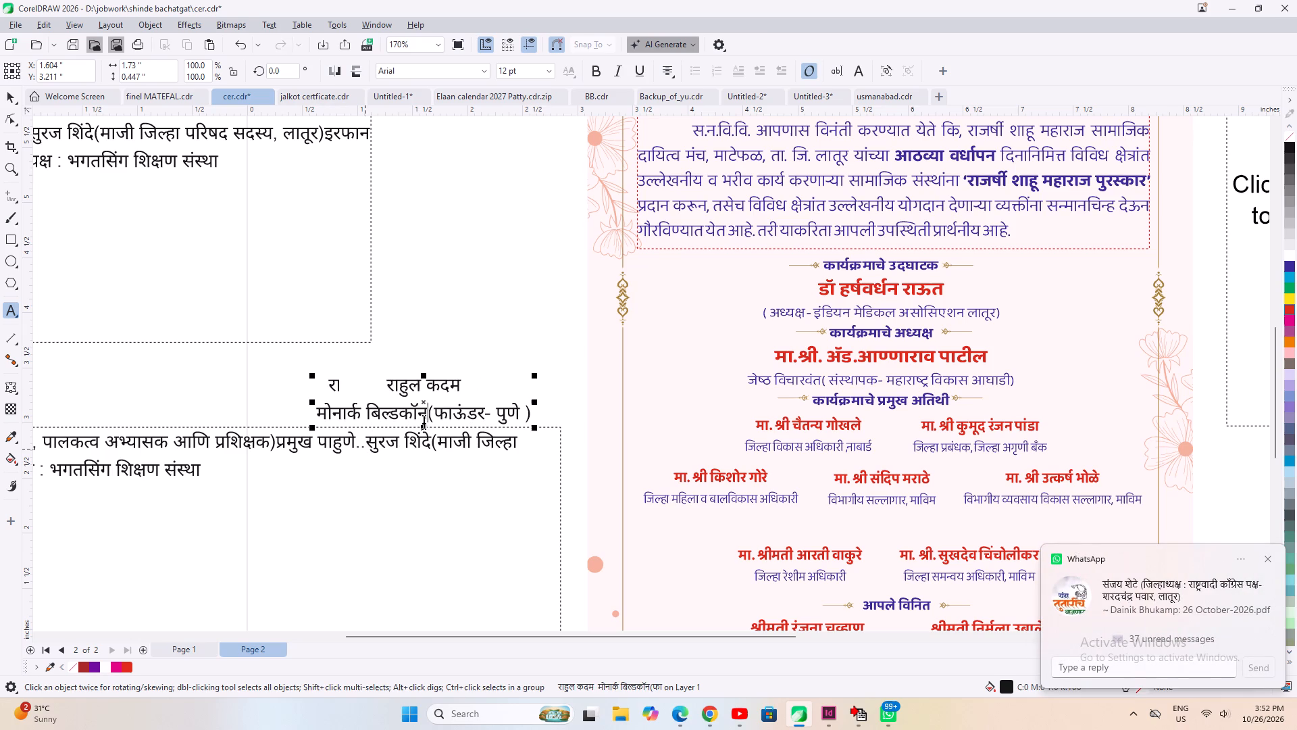
Copy the text properties of the first red guest name under कार्यक्रमाचे प्रमुख अतिथी onto the separated guest text.
{"action": "left_click_drag", "start_coordinate": [486, 385], "coordinate": [351, 372]}
{"action": "scroll", "coordinate": [444, 386], "scroll_direction": "up", "scroll_amount": 2}
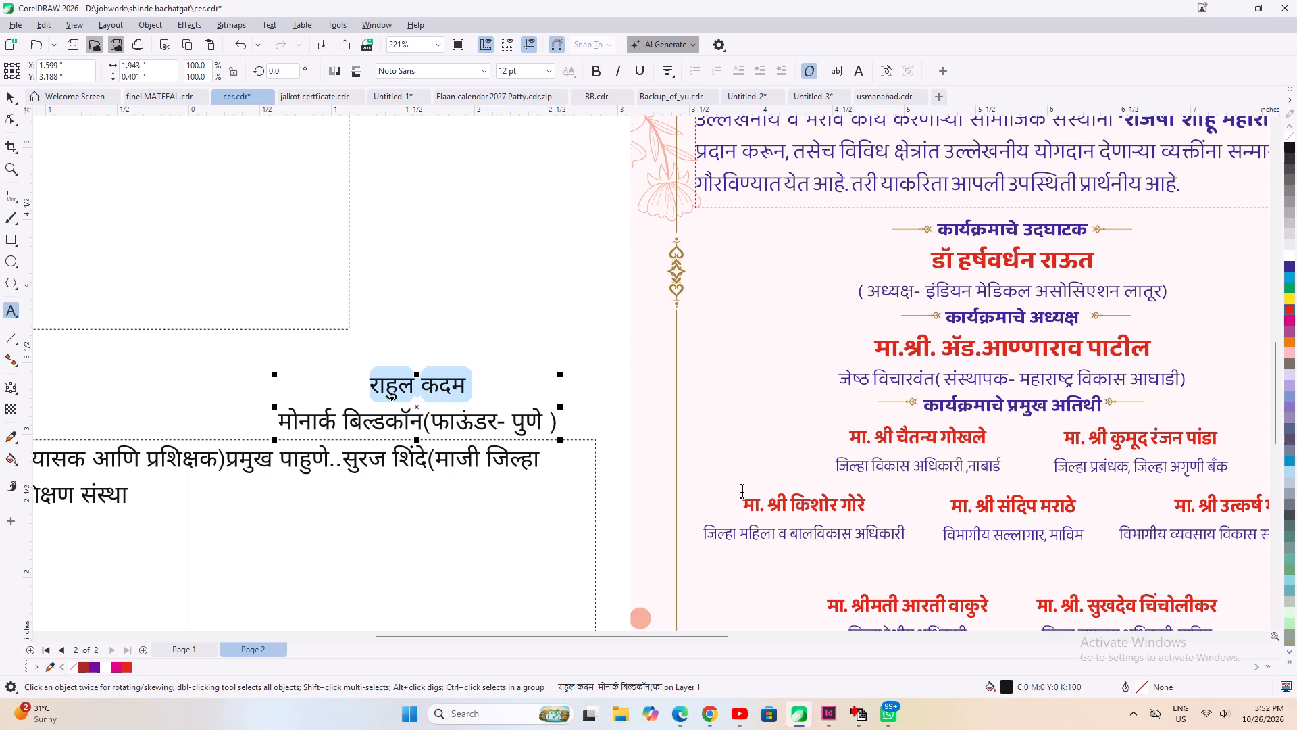
{"action": "left_click", "coordinate": [43, 26]}
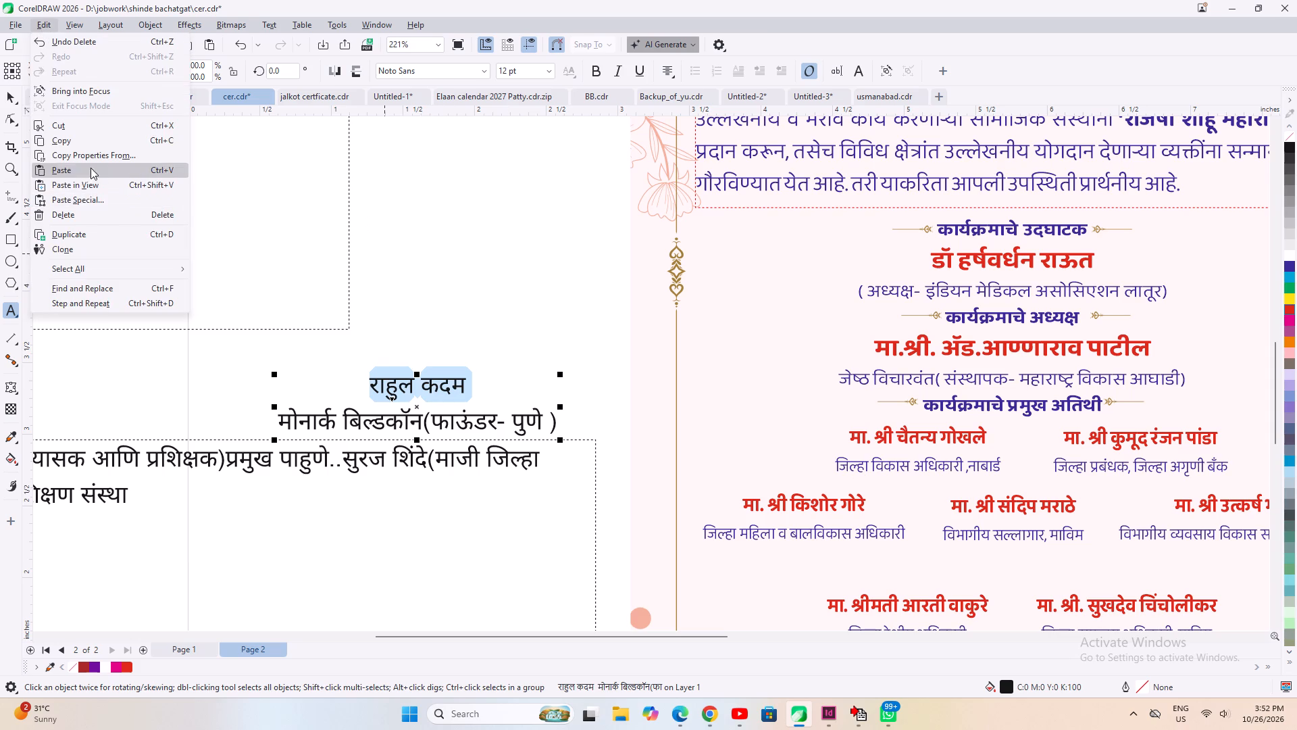
{"action": "left_click", "coordinate": [89, 159]}
{"action": "left_click", "coordinate": [664, 383]}
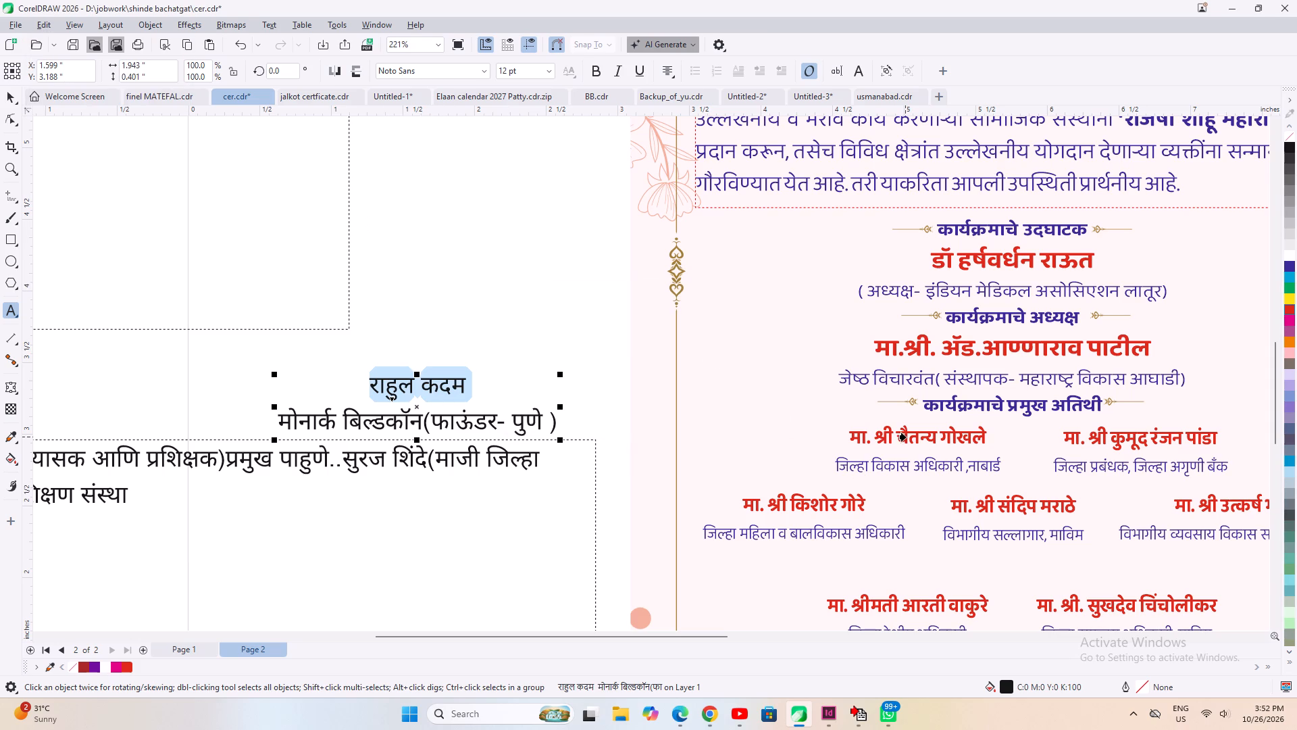
{"action": "left_click", "coordinate": [905, 437]}
Remove the bold from the मोनार्क बिल्डकॉन(फाऊंडर- पुणे ) line and colour it blue, C100 M100 Y0 K0.
{"action": "left_click", "coordinate": [460, 415]}
{"action": "key", "text": "space"}
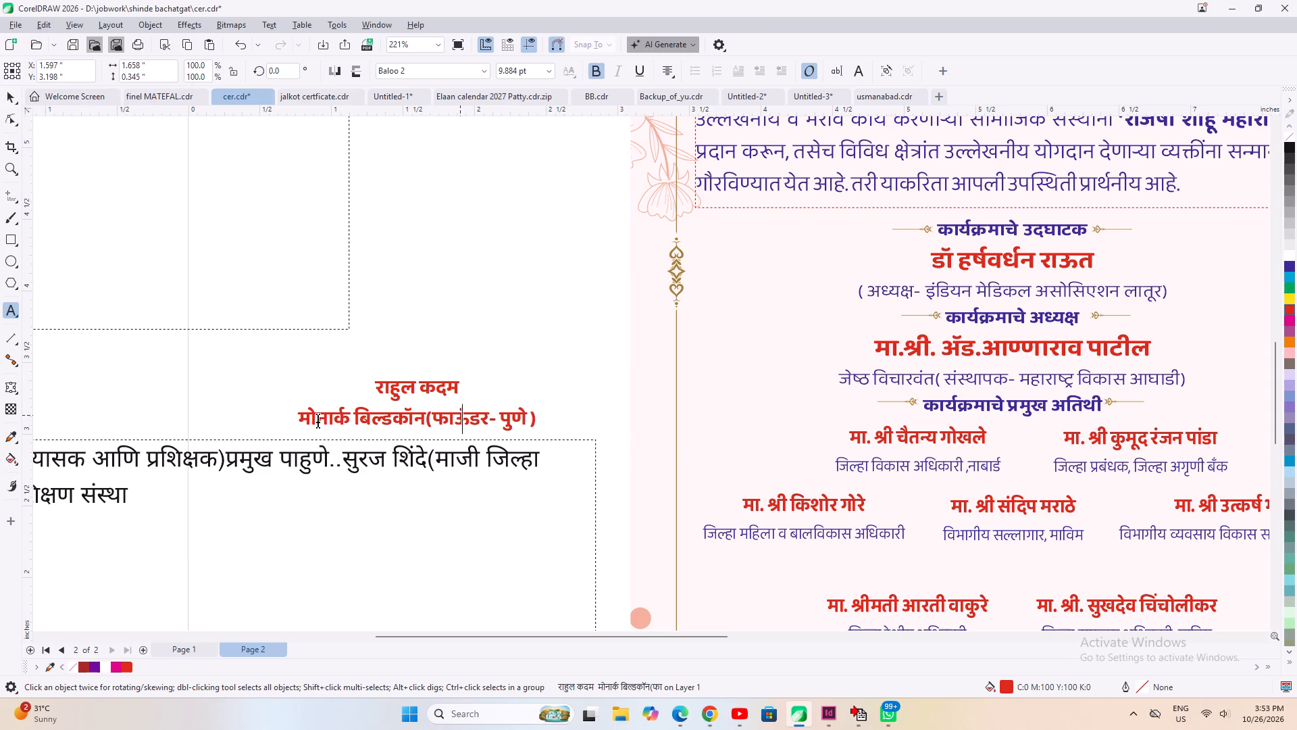
{"action": "key", "text": "ctrl+z"}
{"action": "left_click_drag", "start_coordinate": [299, 415], "coordinate": [549, 415]}
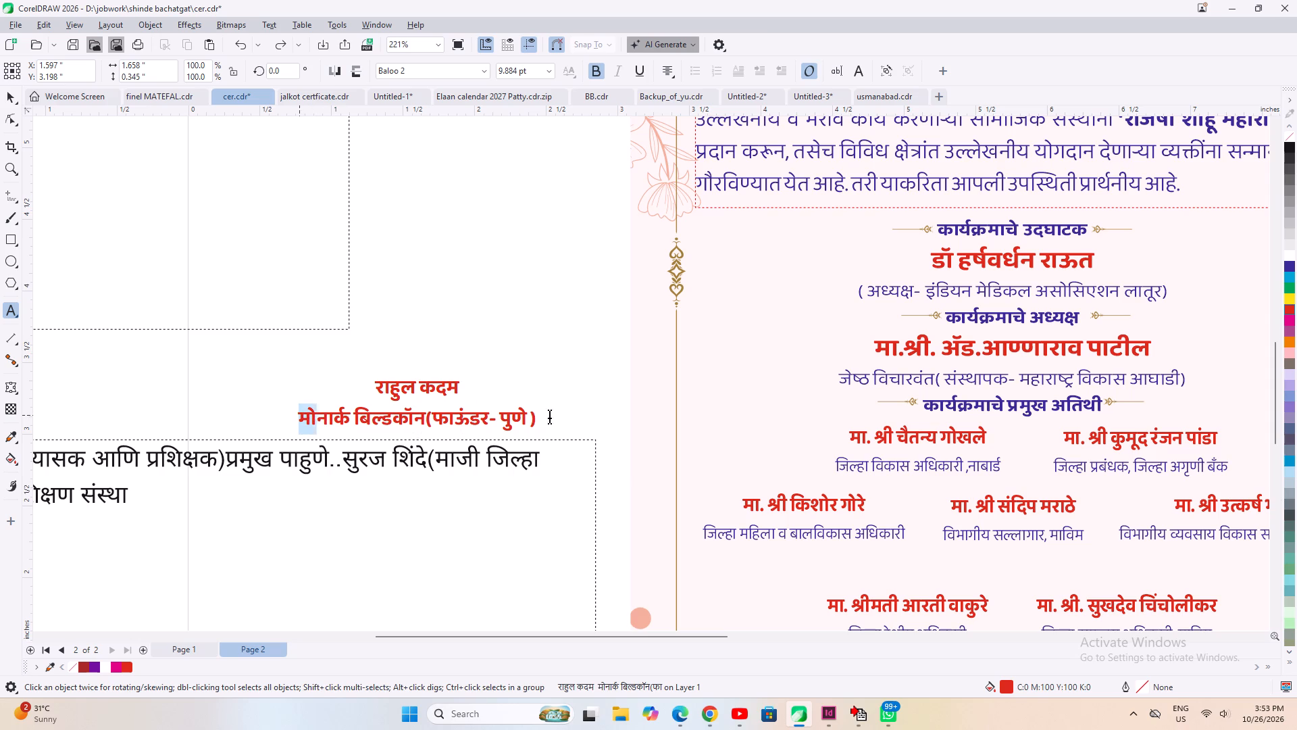
{"action": "left_click_drag", "start_coordinate": [549, 415], "coordinate": [584, 415]}
{"action": "left_click", "coordinate": [598, 70]}
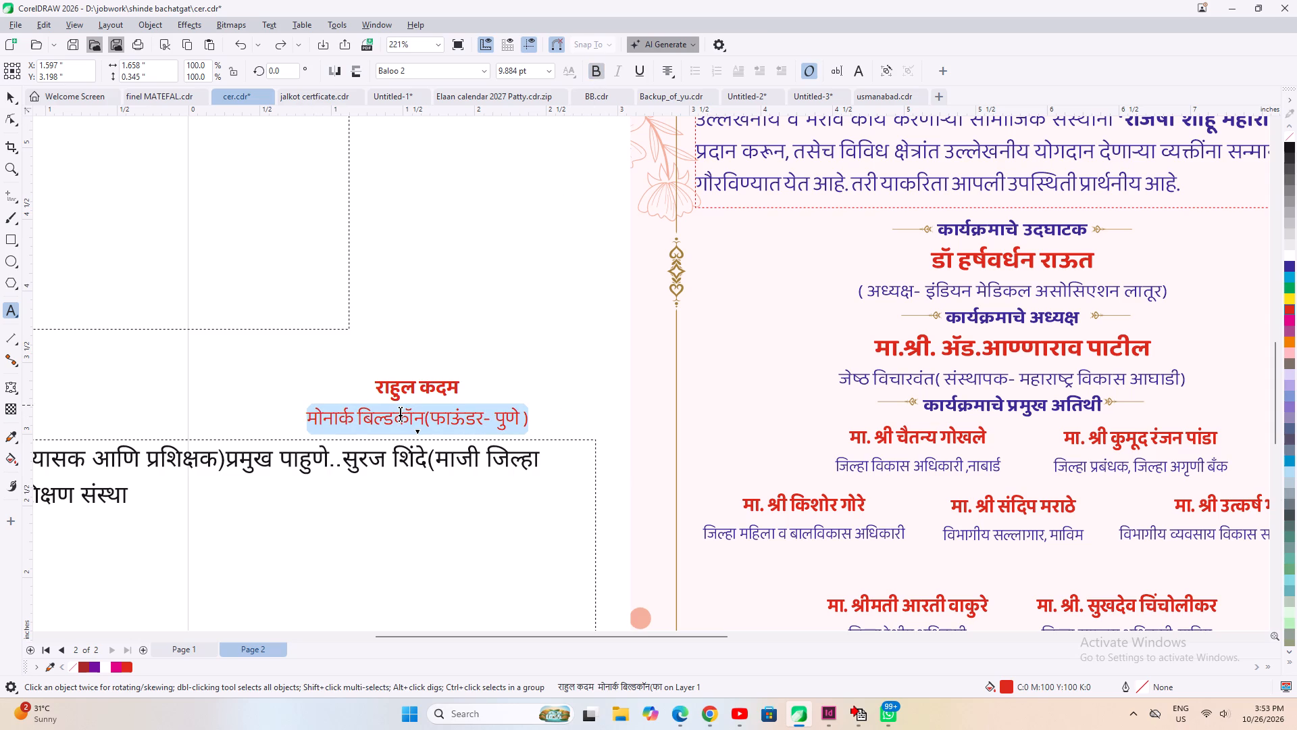
{"action": "left_click", "coordinate": [1286, 266]}
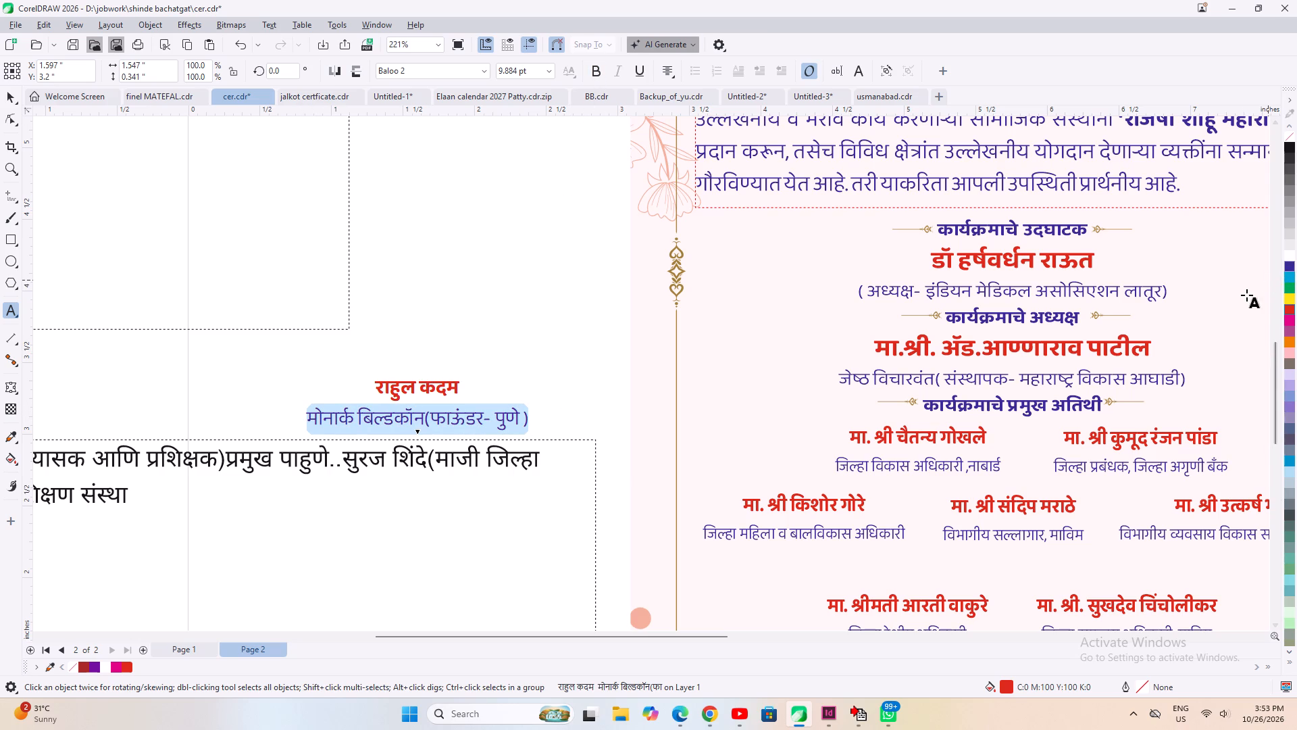
{"action": "left_click", "coordinate": [472, 419]}
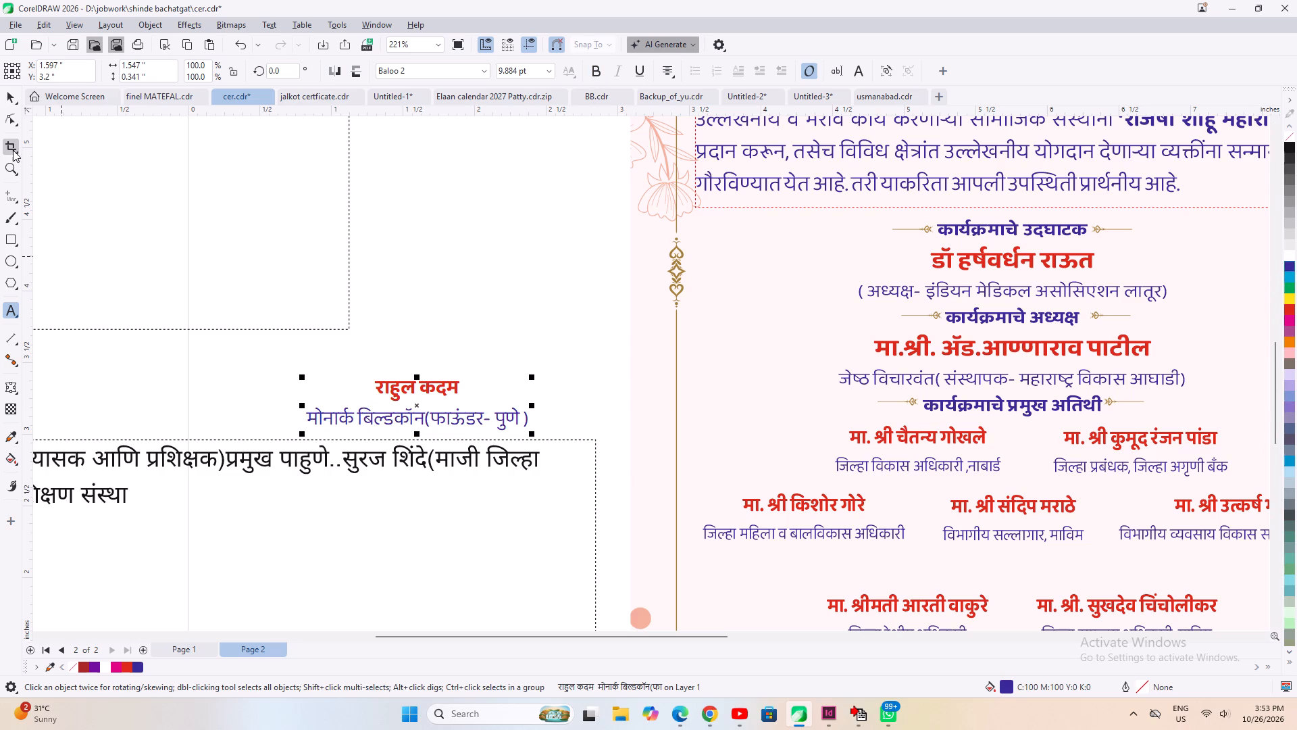
Delete all seven old guests' names and designations between कार्यक्रमाचे प्रमुख अतिथी and आपले विनित.
{"action": "left_click", "coordinate": [11, 98]}
{"action": "scroll", "coordinate": [102, 172], "scroll_direction": "down", "scroll_amount": 1}
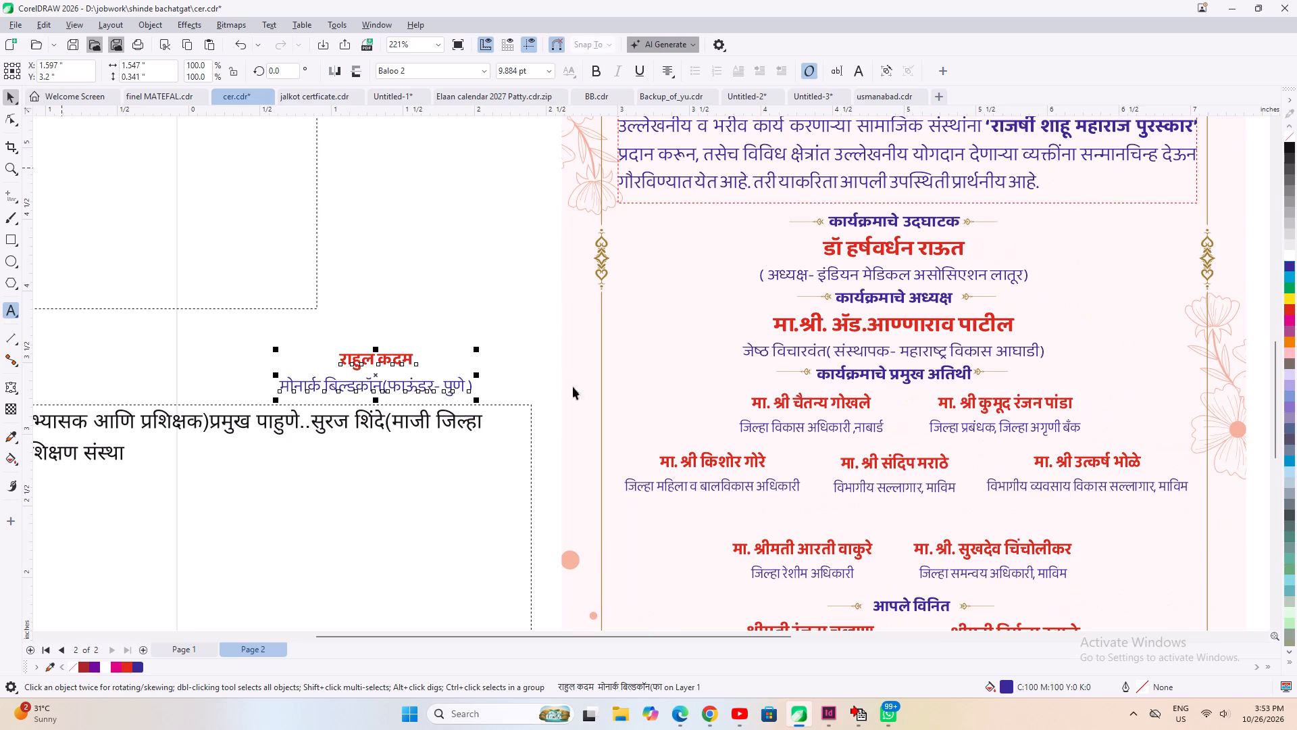
{"action": "left_click", "coordinate": [535, 358]}
{"action": "left_click_drag", "start_coordinate": [534, 362], "coordinate": [1188, 542]}
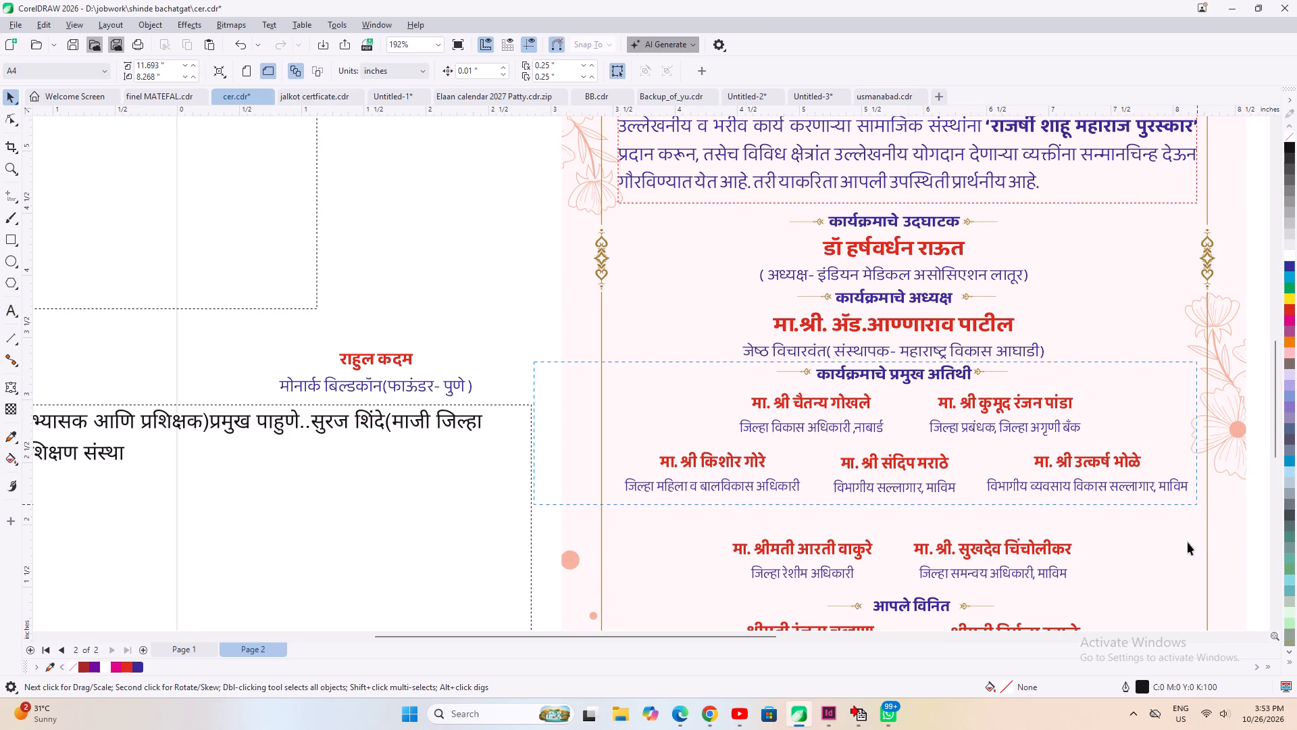
{"action": "left_click_drag", "start_coordinate": [1188, 542], "coordinate": [1197, 584]}
{"action": "scroll", "coordinate": [790, 345], "scroll_direction": "down", "scroll_amount": 2}
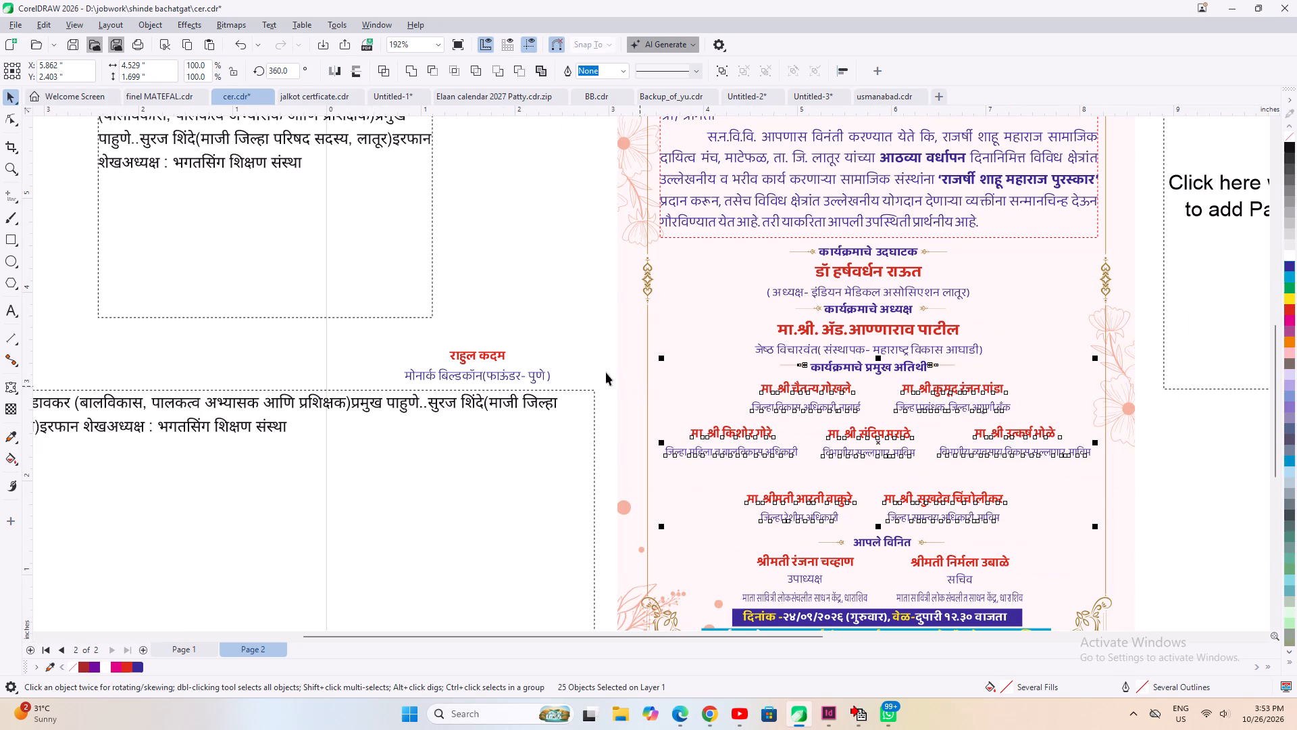
{"action": "left_click", "coordinate": [605, 372]}
{"action": "left_click_drag", "start_coordinate": [609, 376], "coordinate": [1103, 463]}
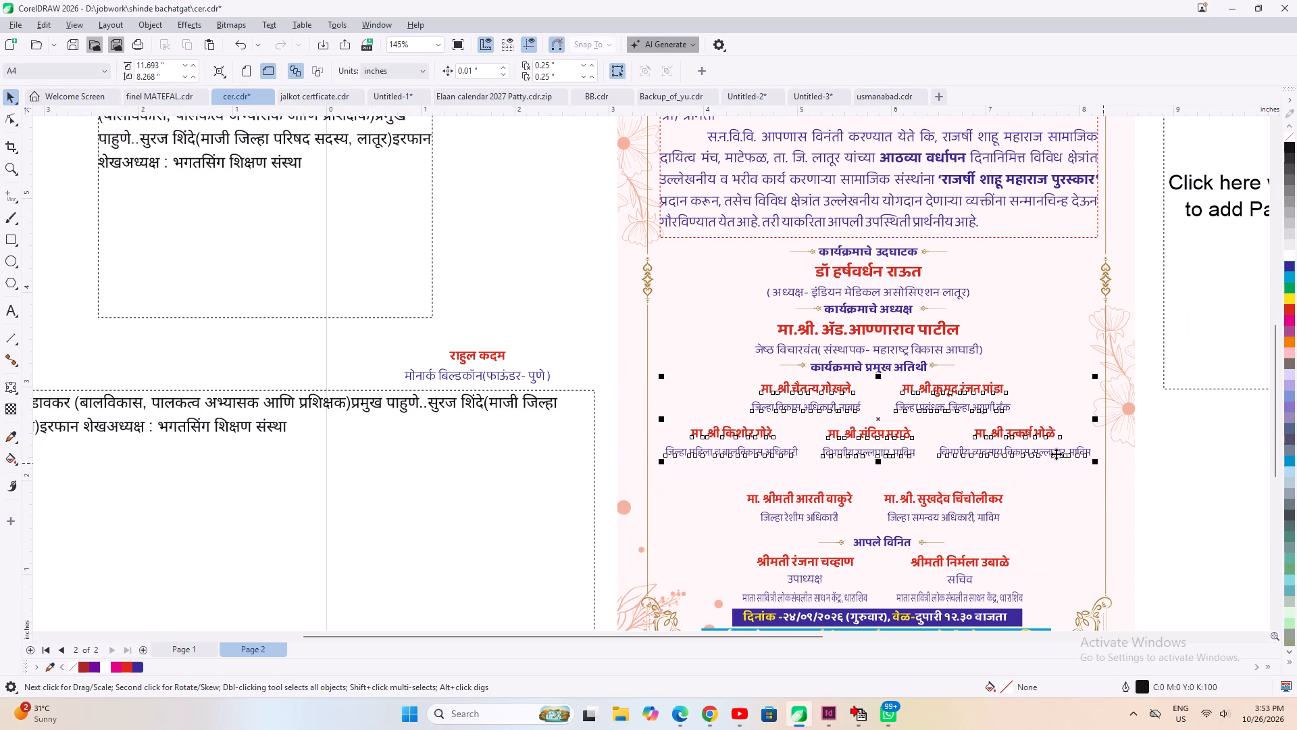
{"action": "key", "text": "Delete"}
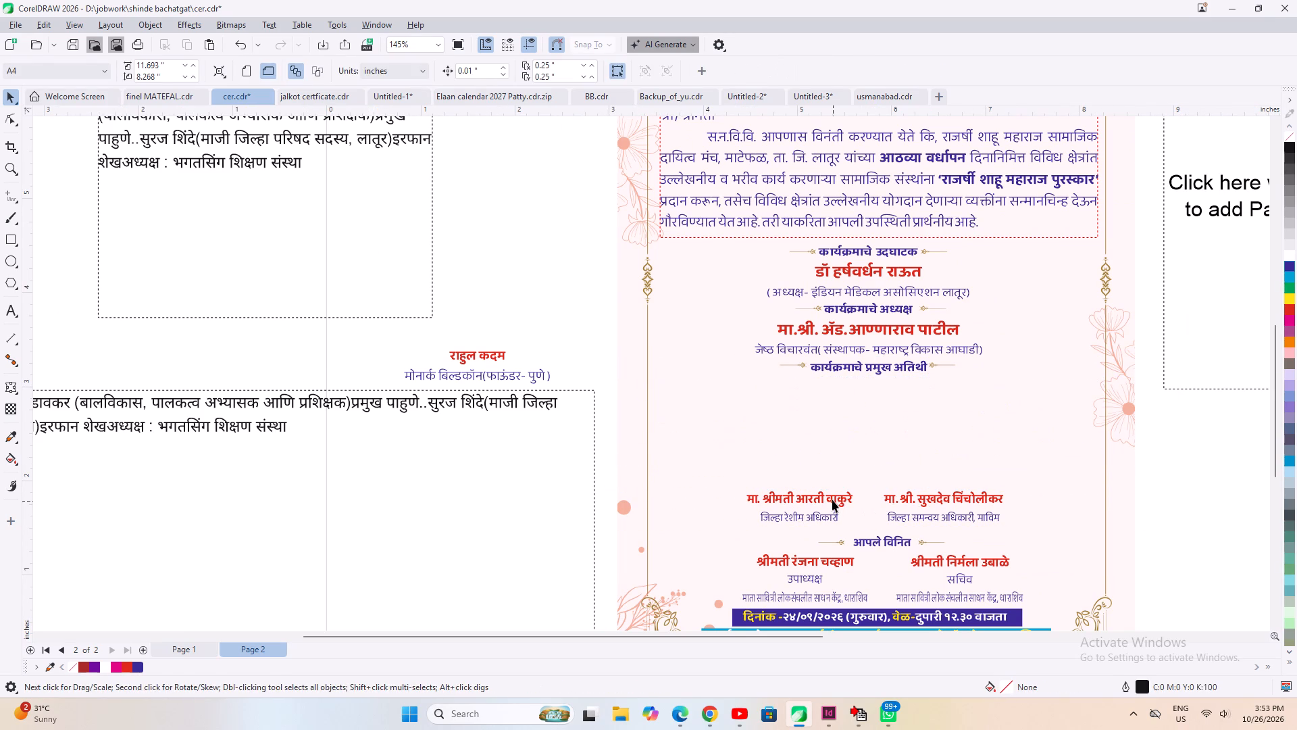
{"action": "left_click", "coordinate": [832, 500]}
{"action": "key", "text": "Delete"}
{"action": "left_click", "coordinate": [922, 498]}
{"action": "key", "text": "Delete"}
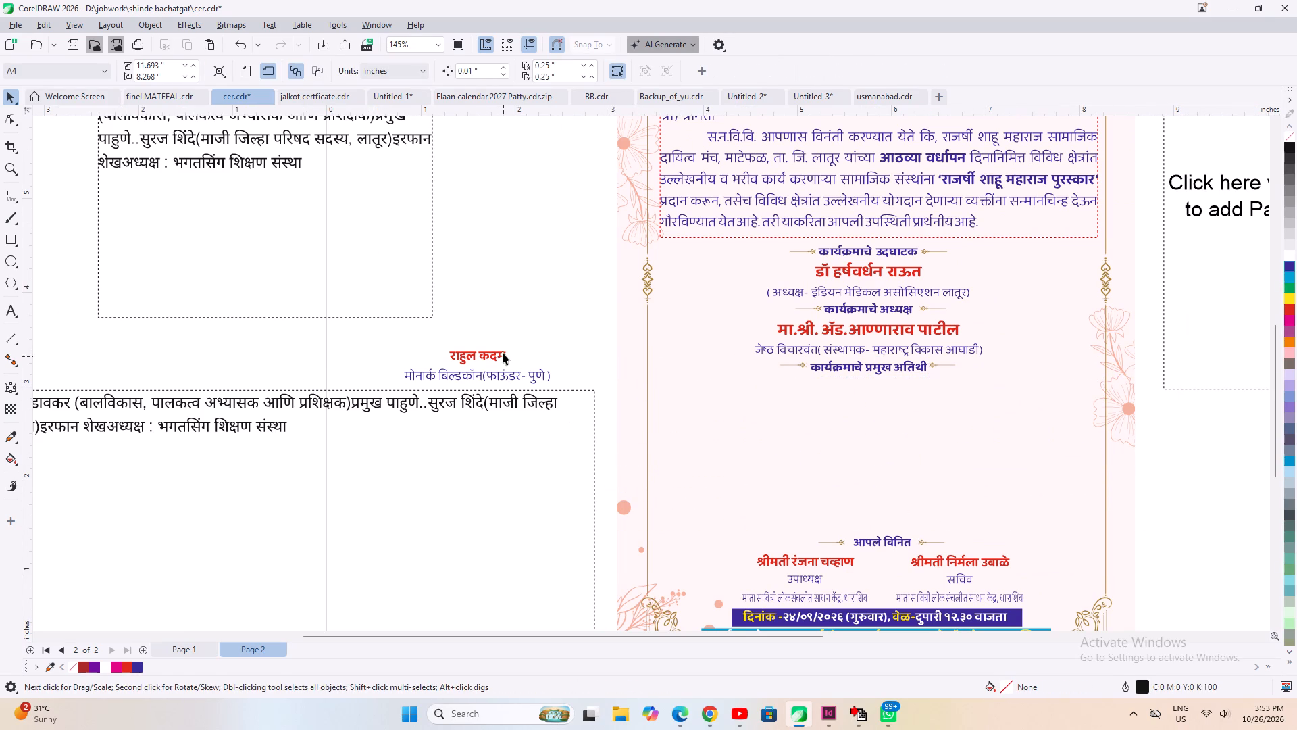
Move the formatted मोनार्क बिल्डकॉन guest text onto the card, just below the left half of the कार्यक्रमाचे प्रमुख अतिथी heading.
{"action": "left_click", "coordinate": [501, 350]}
{"action": "left_click_drag", "start_coordinate": [484, 354], "coordinate": [790, 401]}
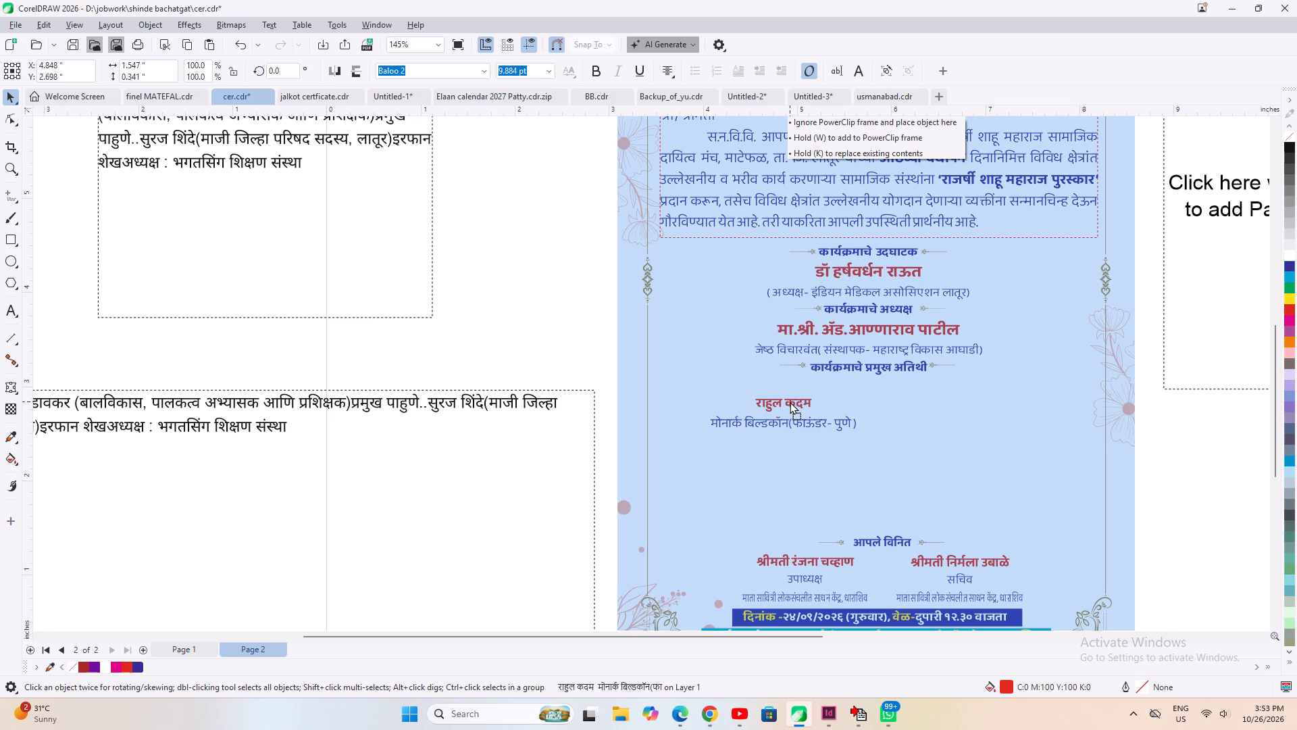
{"action": "left_click_drag", "start_coordinate": [790, 401], "coordinate": [789, 393]}
{"action": "scroll", "coordinate": [787, 393], "scroll_direction": "up", "scroll_amount": 1}
{"action": "left_click_drag", "start_coordinate": [764, 397], "coordinate": [764, 391]}
Select the red name line of the placed guest text and open its font size choices.
{"action": "key", "text": "space"}
{"action": "left_click_drag", "start_coordinate": [823, 389], "coordinate": [672, 385]}
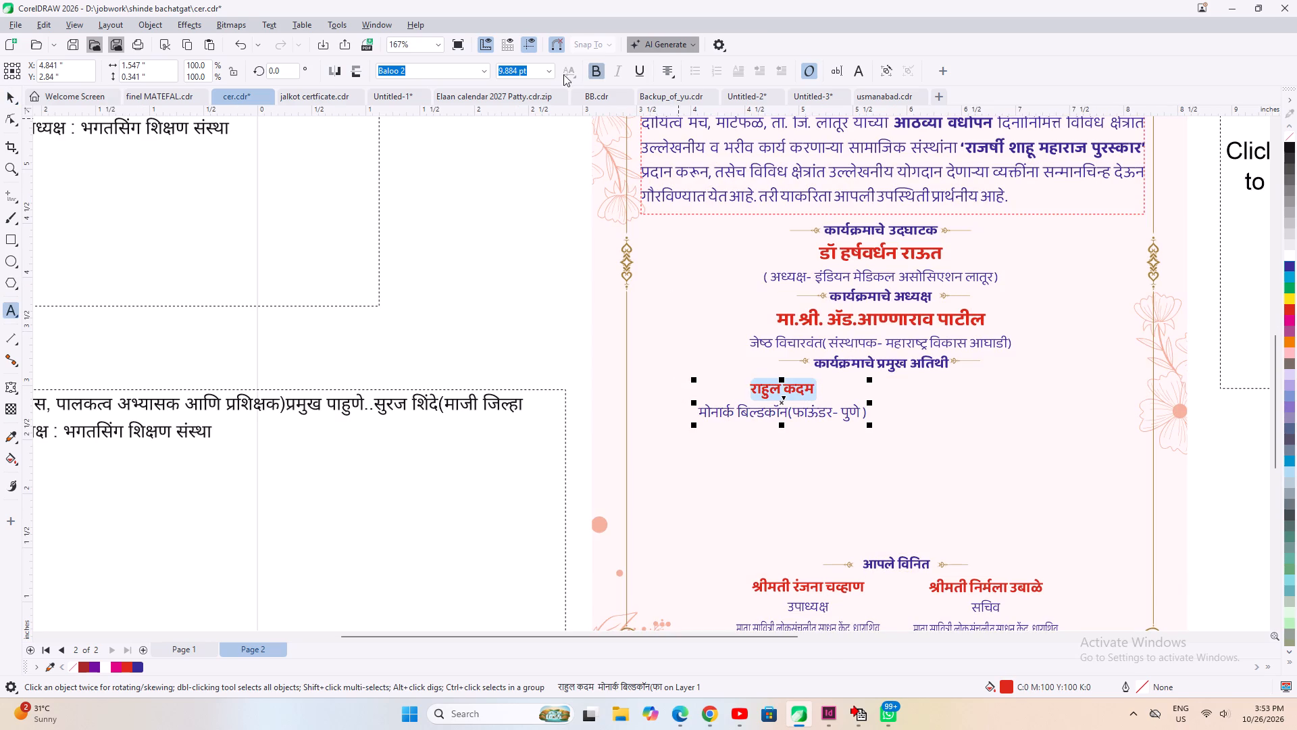
{"action": "left_click", "coordinate": [551, 72]}
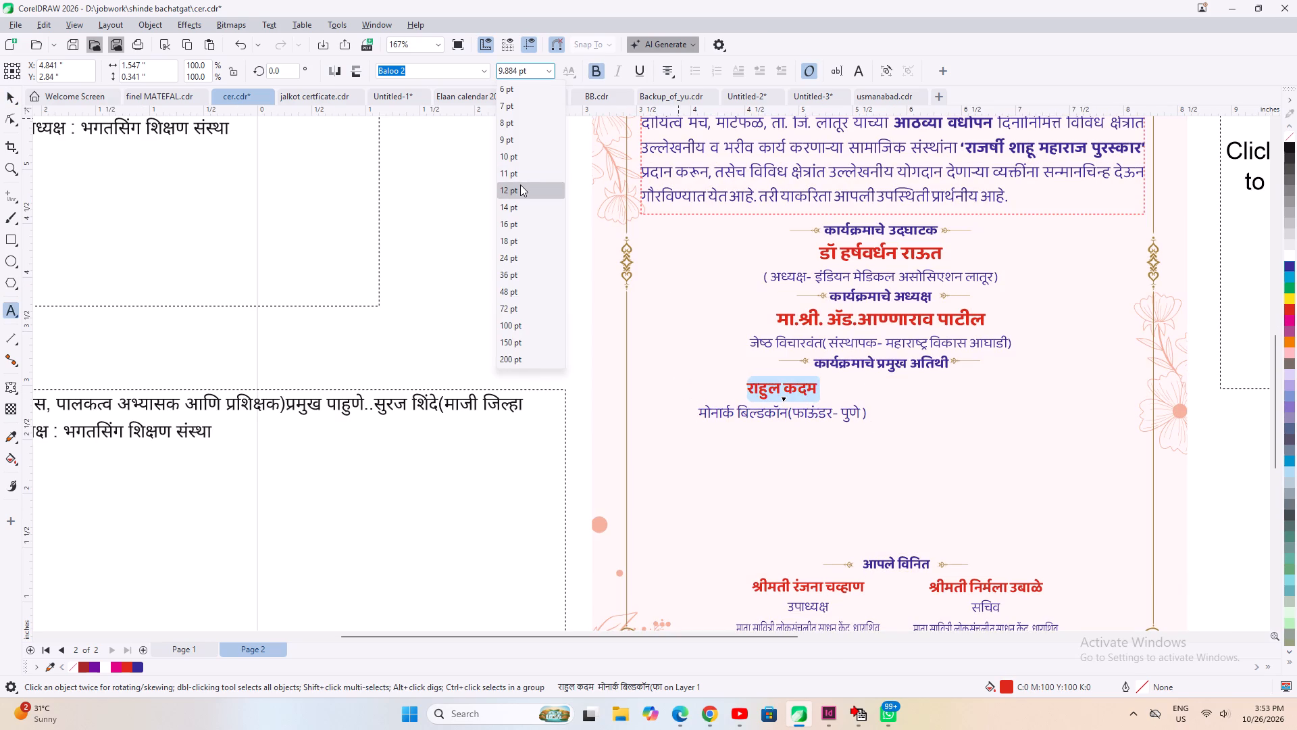
Set the font size of the red guest name line to 12 pt.
{"action": "left_click", "coordinate": [520, 185]}
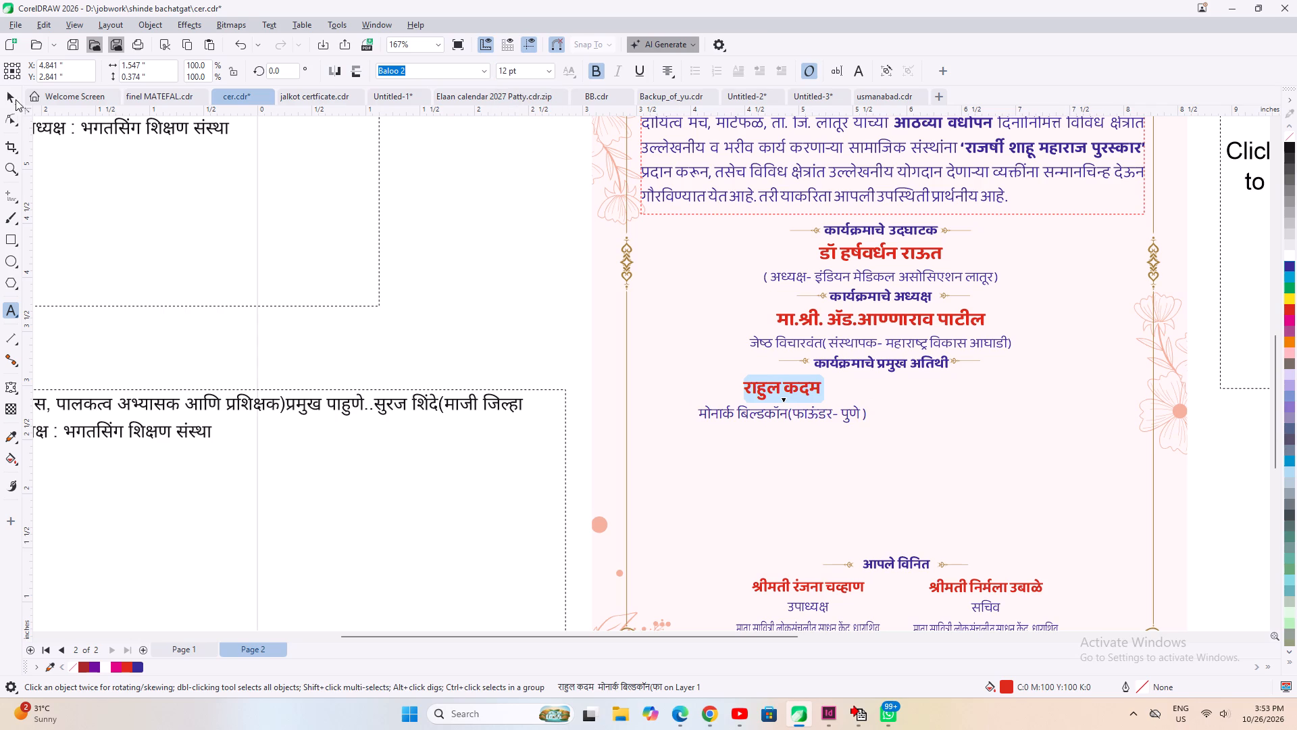
Shift the placed मोनार्क बिल्डकॉन guest text slightly down below the कार्यक्रमाचे प्रमुख अतिथी heading.
{"action": "left_click", "coordinate": [16, 99]}
{"action": "scroll", "coordinate": [840, 418], "scroll_direction": "up", "scroll_amount": 3}
{"action": "left_click_drag", "start_coordinate": [728, 372], "coordinate": [729, 384]}
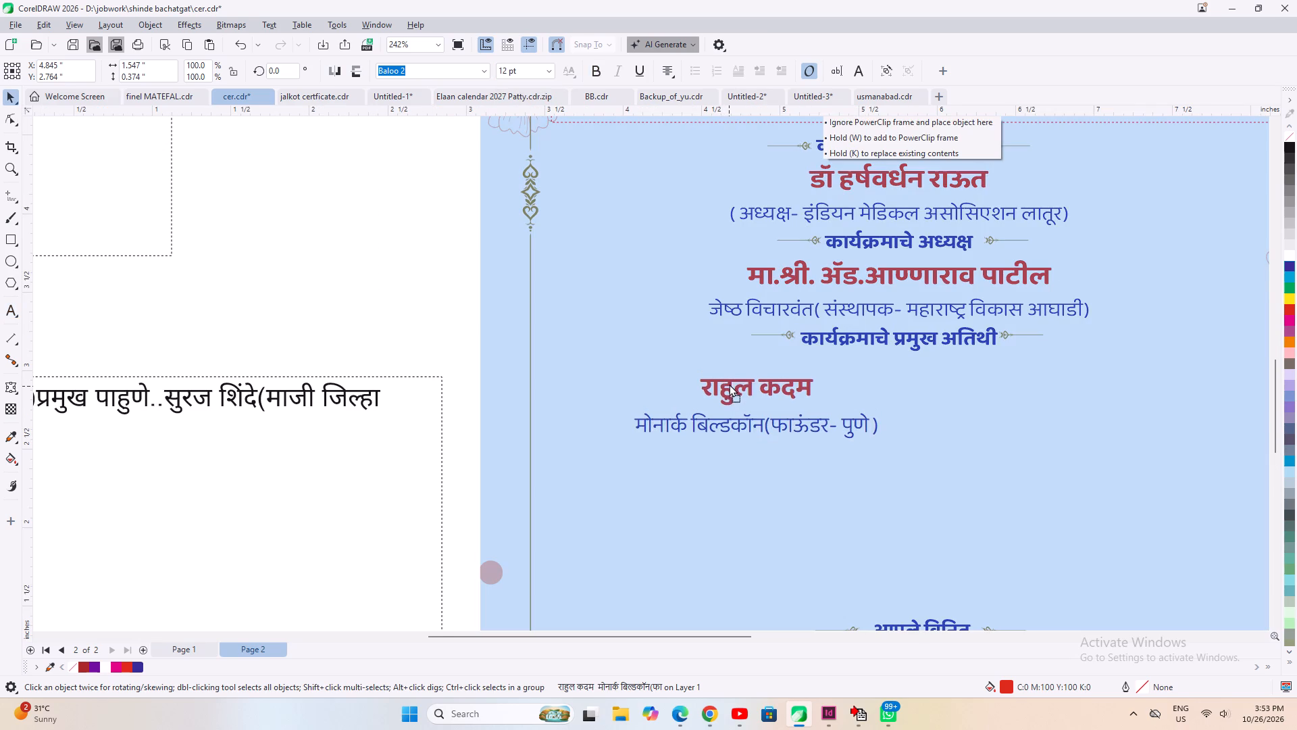
{"action": "left_click_drag", "start_coordinate": [729, 384], "coordinate": [729, 380]}
Cut the प्रा. guest's name and designation, through प्रशिक्षक, from the notes paragraph and paste it as separate text beside the card.
{"action": "scroll", "coordinate": [717, 343], "scroll_direction": "down", "scroll_amount": 4}
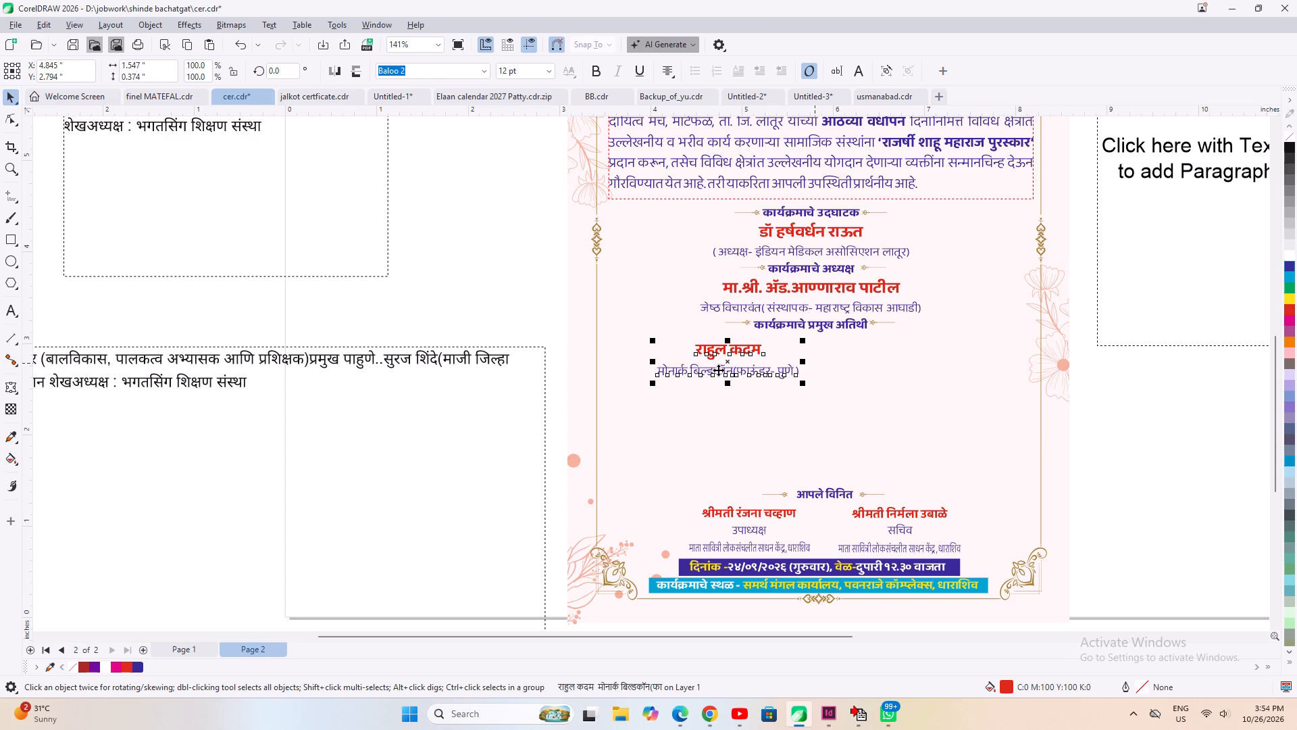
{"action": "scroll", "coordinate": [901, 376], "scroll_direction": "down", "scroll_amount": 3}
{"action": "scroll", "coordinate": [337, 431], "scroll_direction": "up", "scroll_amount": 2}
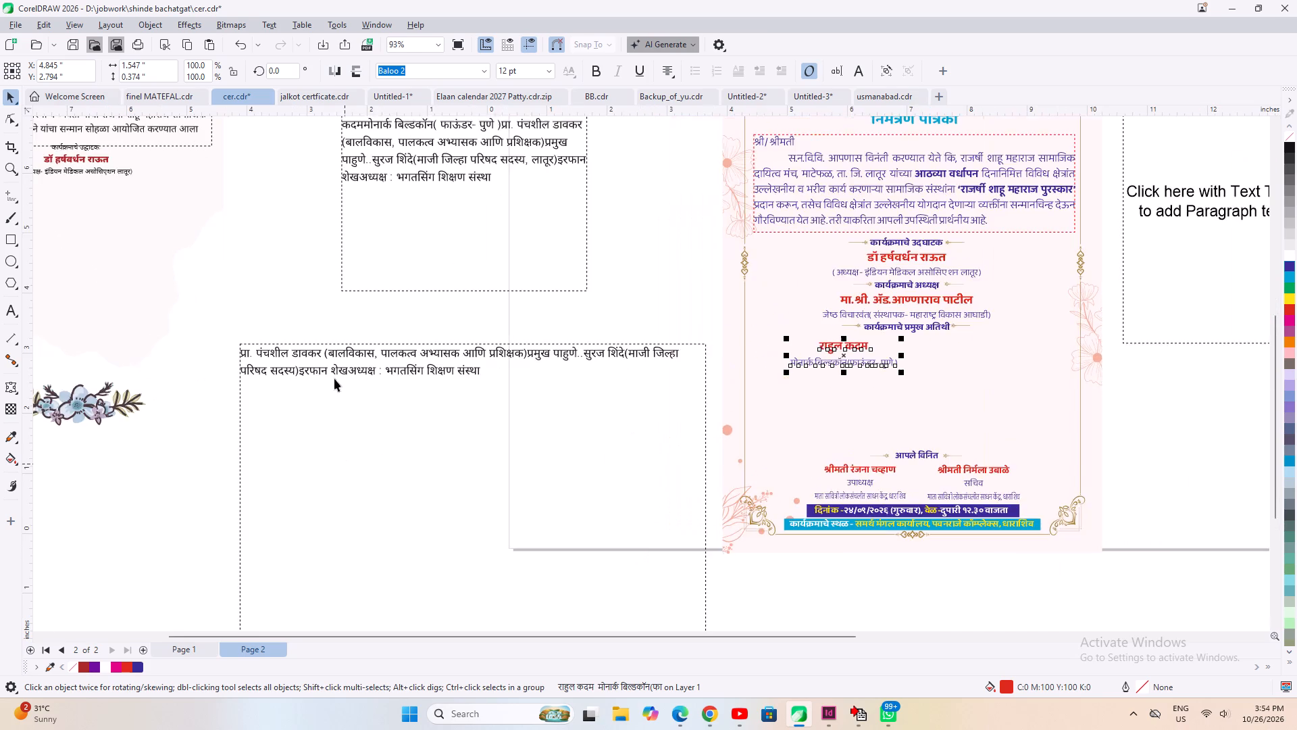
{"action": "scroll", "coordinate": [334, 379], "scroll_direction": "up", "scroll_amount": 1}
{"action": "left_click", "coordinate": [360, 356]}
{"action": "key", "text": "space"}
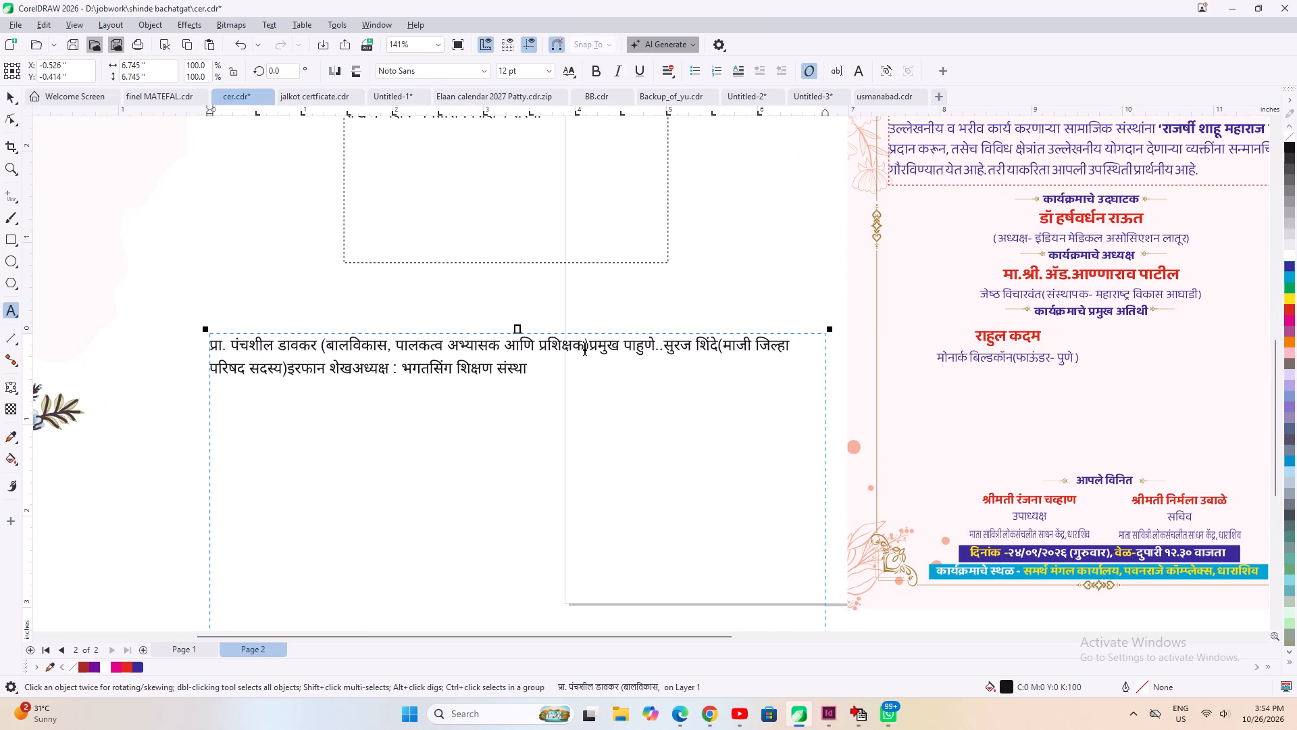
{"action": "left_click_drag", "start_coordinate": [586, 346], "coordinate": [234, 345]}
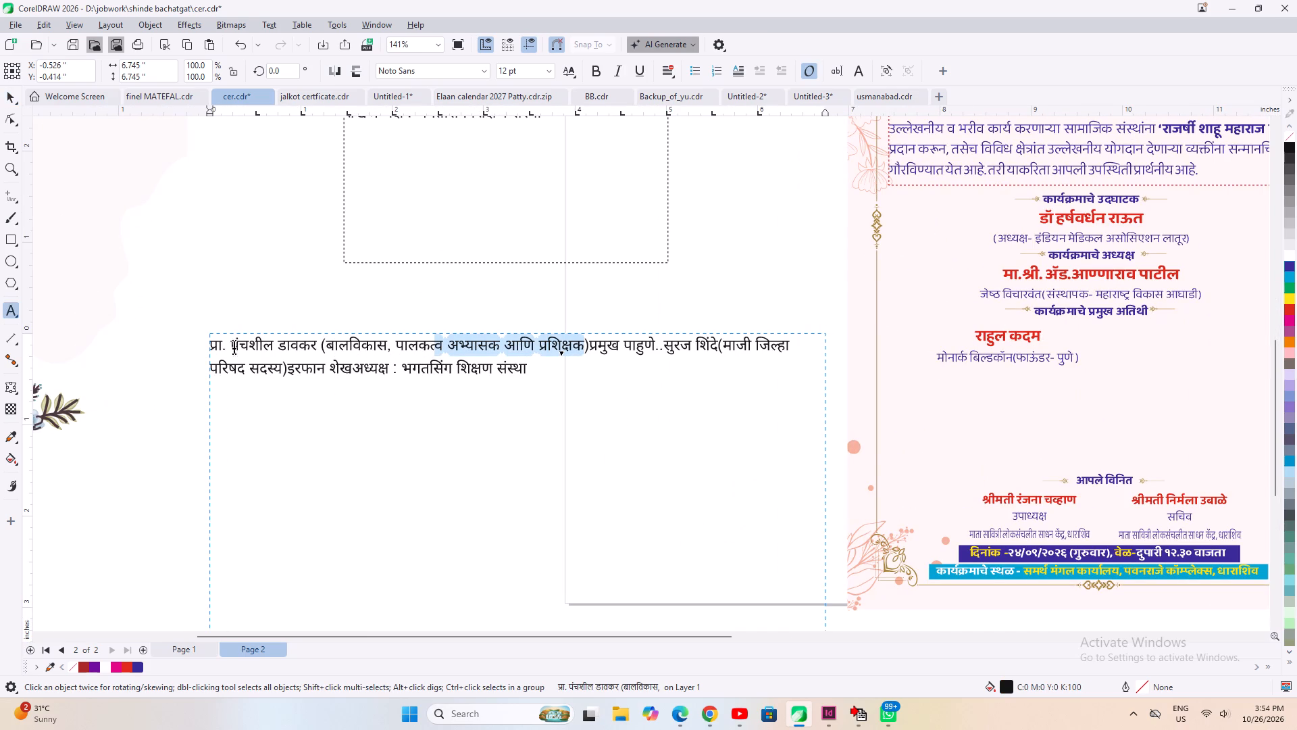
{"action": "left_click_drag", "start_coordinate": [234, 345], "coordinate": [206, 345]}
{"action": "key", "text": "ctrl+x"}
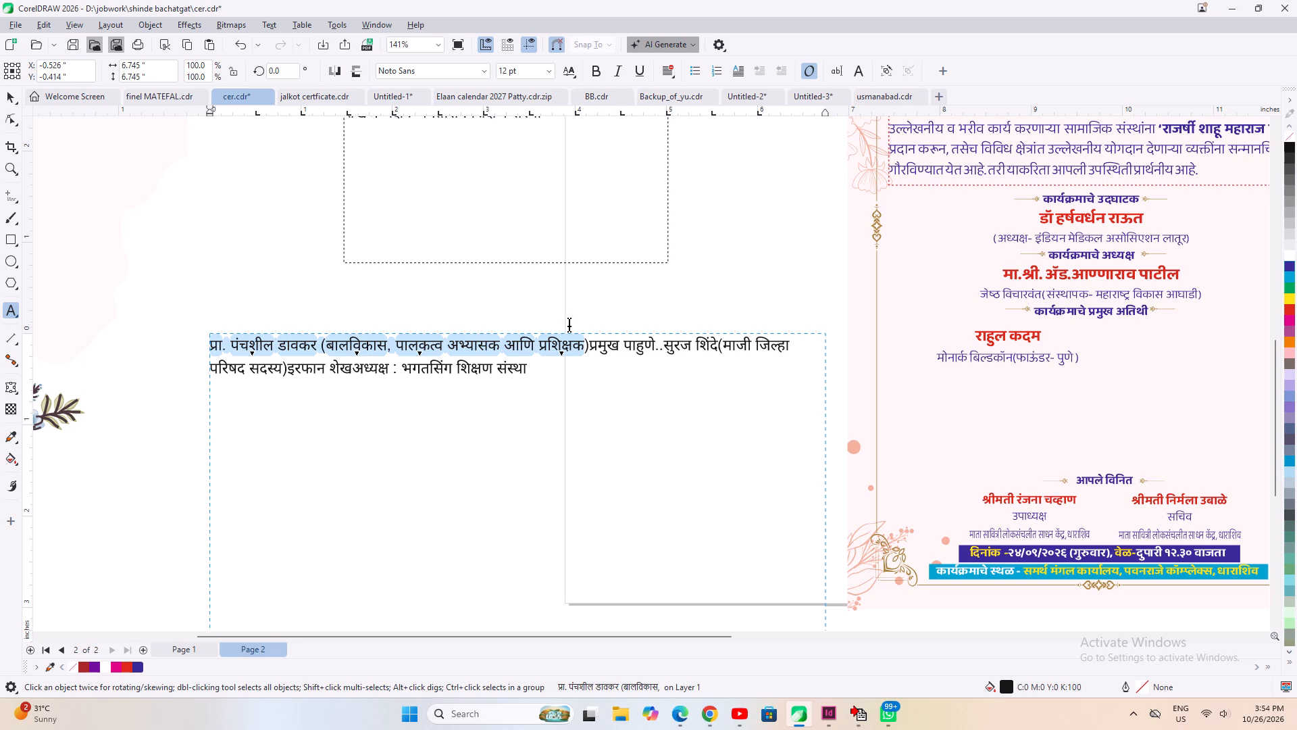
{"action": "left_click", "coordinate": [723, 285]}
{"action": "key", "text": "ctrl+v"}
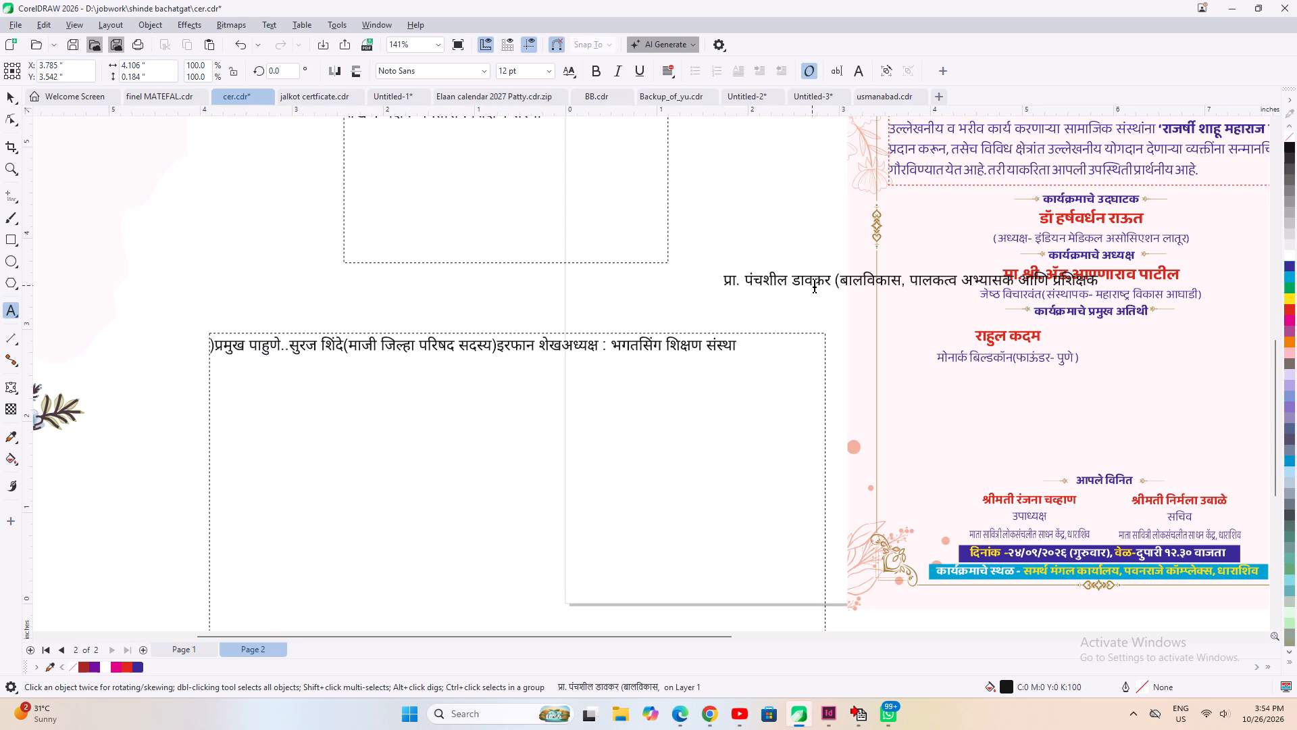
Break the pasted guest text into two lines before (बालविकास and centre-align both lines.
{"action": "left_click", "coordinate": [834, 277]}
{"action": "key", "text": "Return"}
{"action": "key", "text": "ctrl+a"}
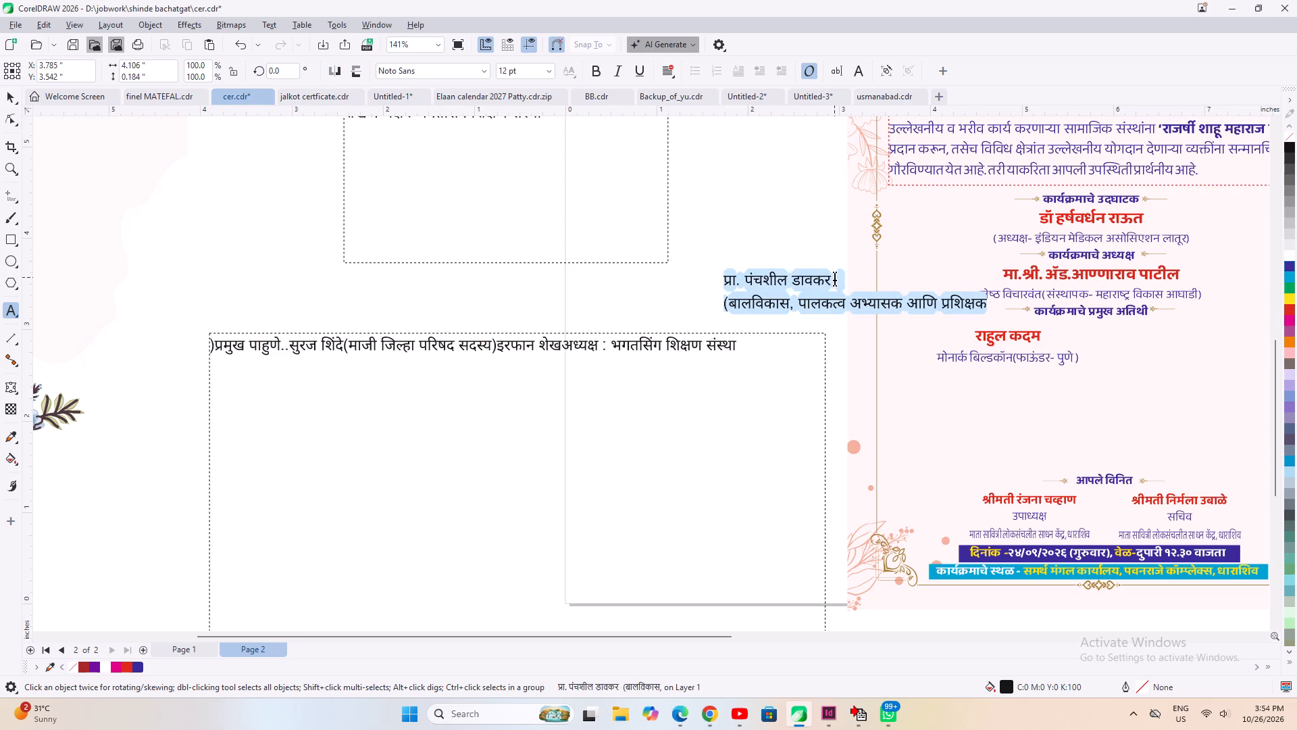
{"action": "key", "text": "ctrl+e"}
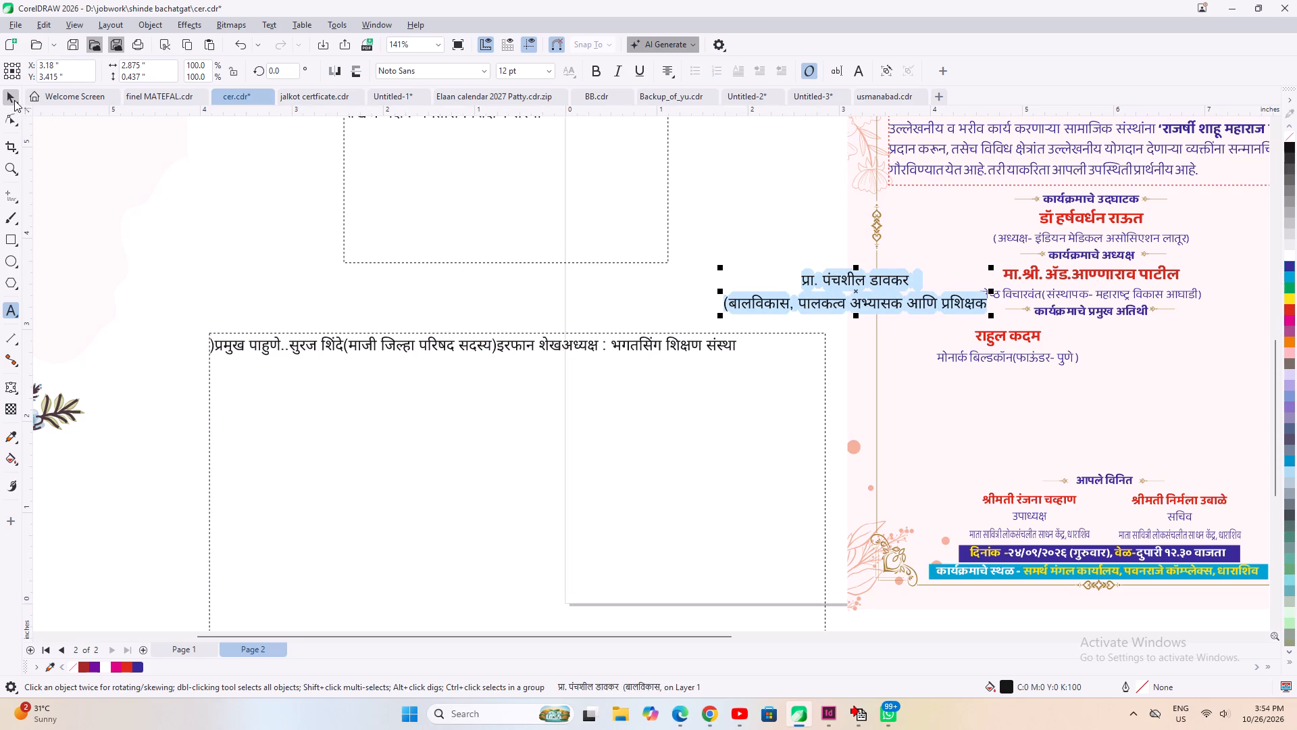
Start Copy Properties for the centred two-line guest text, with outline pen, outline colour, fill and text properties included.
{"action": "left_click", "coordinate": [14, 100]}
{"action": "left_click", "coordinate": [46, 22]}
{"action": "left_click", "coordinate": [89, 162]}
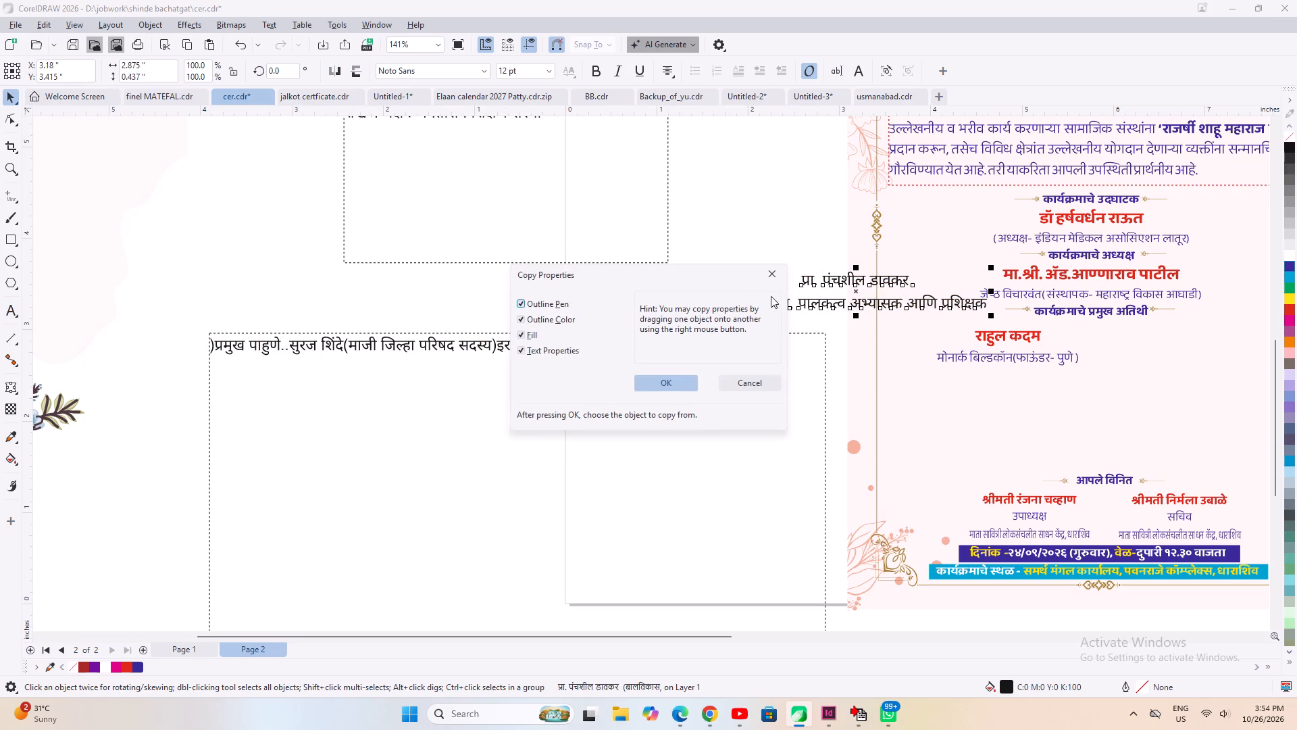
Copy the outline pen, outline colour, fill and text properties of the placed guest's name onto the separated बालविकास guest text.
{"action": "left_click", "coordinate": [667, 384]}
{"action": "left_click", "coordinate": [1000, 338]}
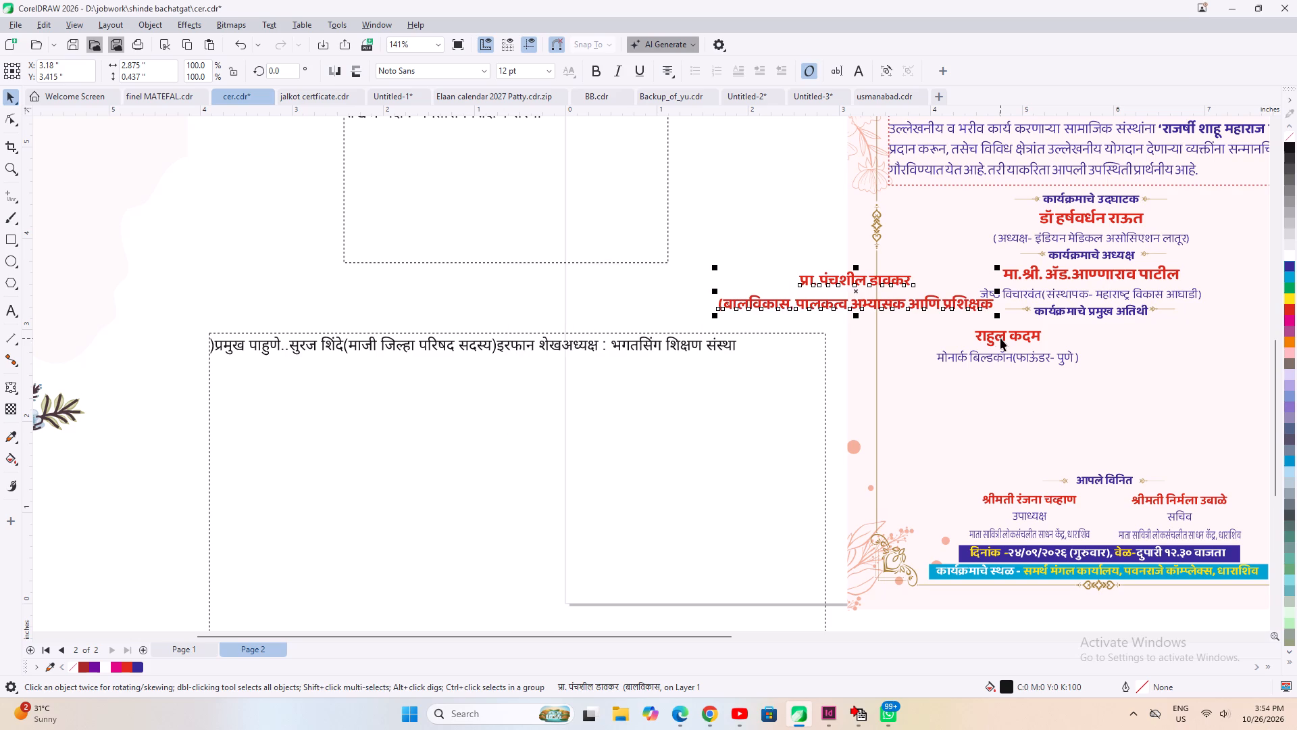
Move the बालविकास guest text onto the card, beside the first guest under कार्यक्रमाचे प्रमुख अतिथी.
{"action": "left_click_drag", "start_coordinate": [840, 280], "coordinate": [1194, 337]}
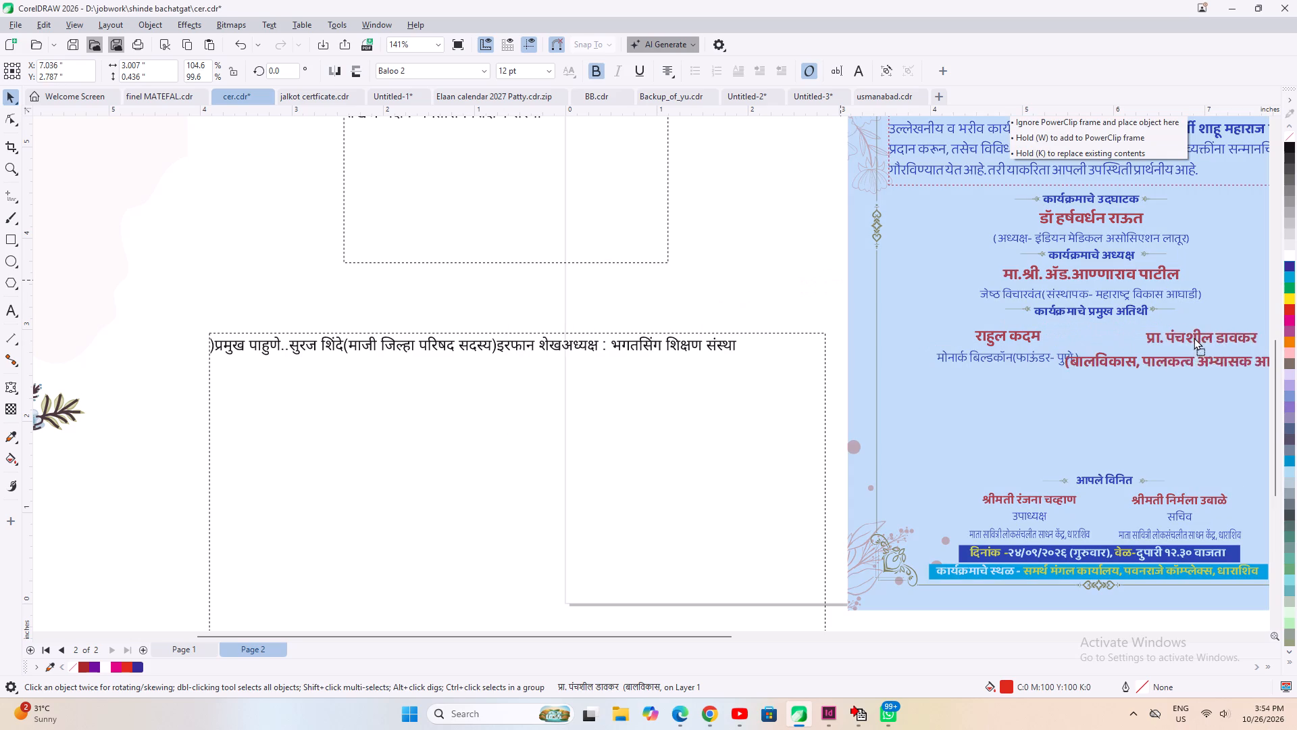
{"action": "left_click_drag", "start_coordinate": [1194, 337], "coordinate": [1215, 333]}
{"action": "scroll", "coordinate": [288, 333], "scroll_direction": "down", "scroll_amount": 2}
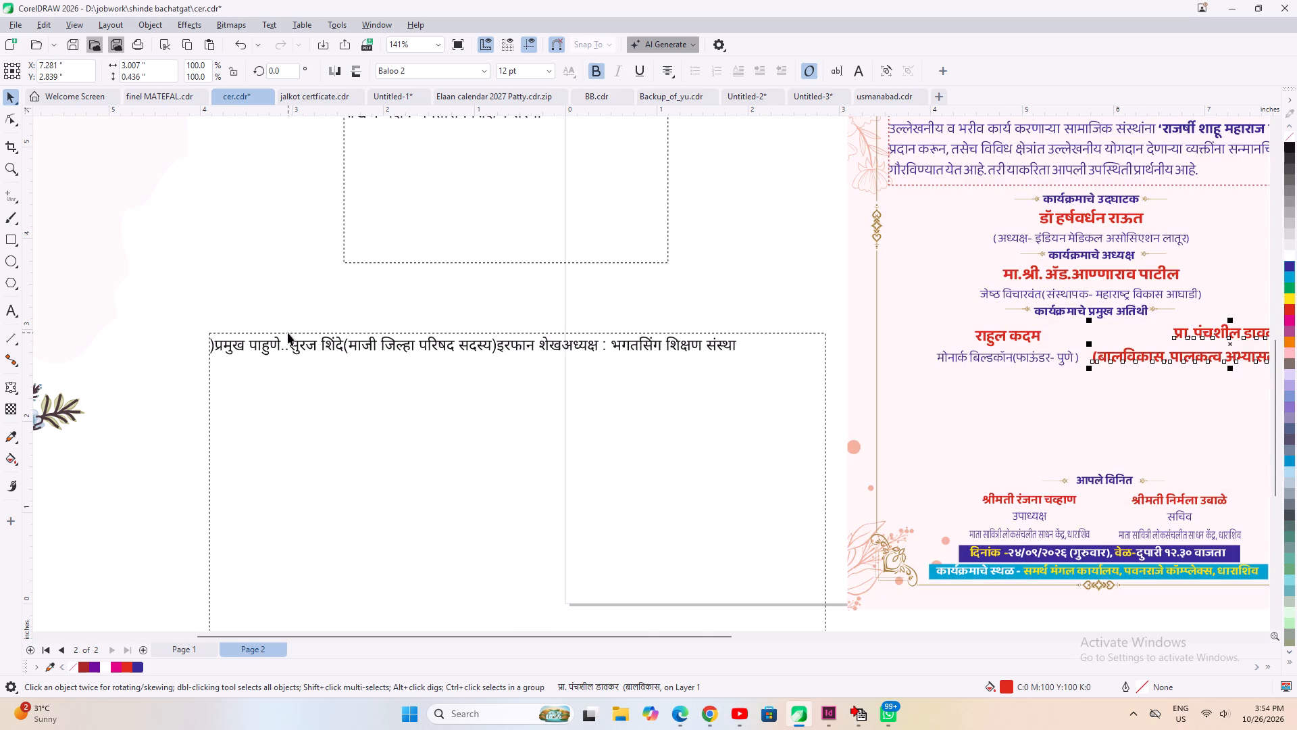
Delete the opening bracket before बालविकास in the second guest's description line.
{"action": "scroll", "coordinate": [288, 333], "scroll_direction": "down", "scroll_amount": 1}
{"action": "scroll", "coordinate": [988, 377], "scroll_direction": "up", "scroll_amount": 5}
{"action": "key", "text": "space"}
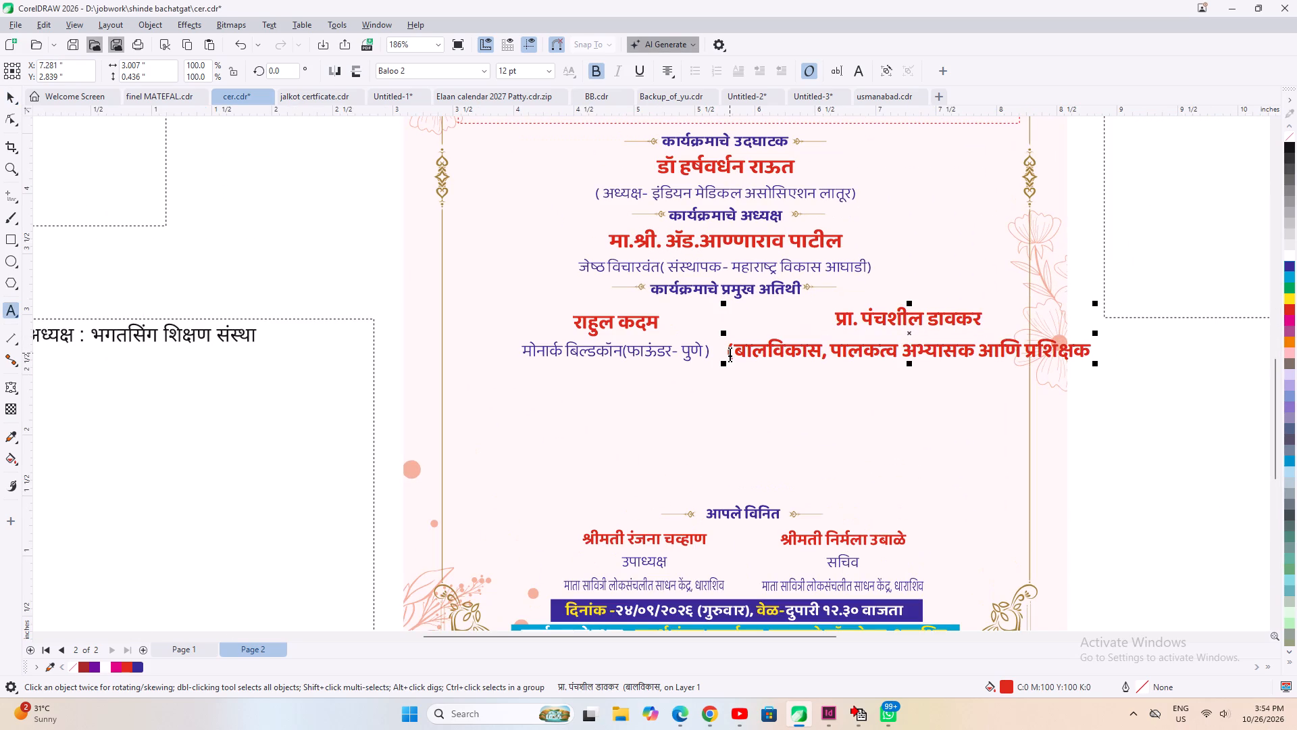
{"action": "left_click", "coordinate": [726, 353], "text": "shift"}
{"action": "left_click", "coordinate": [741, 353]}
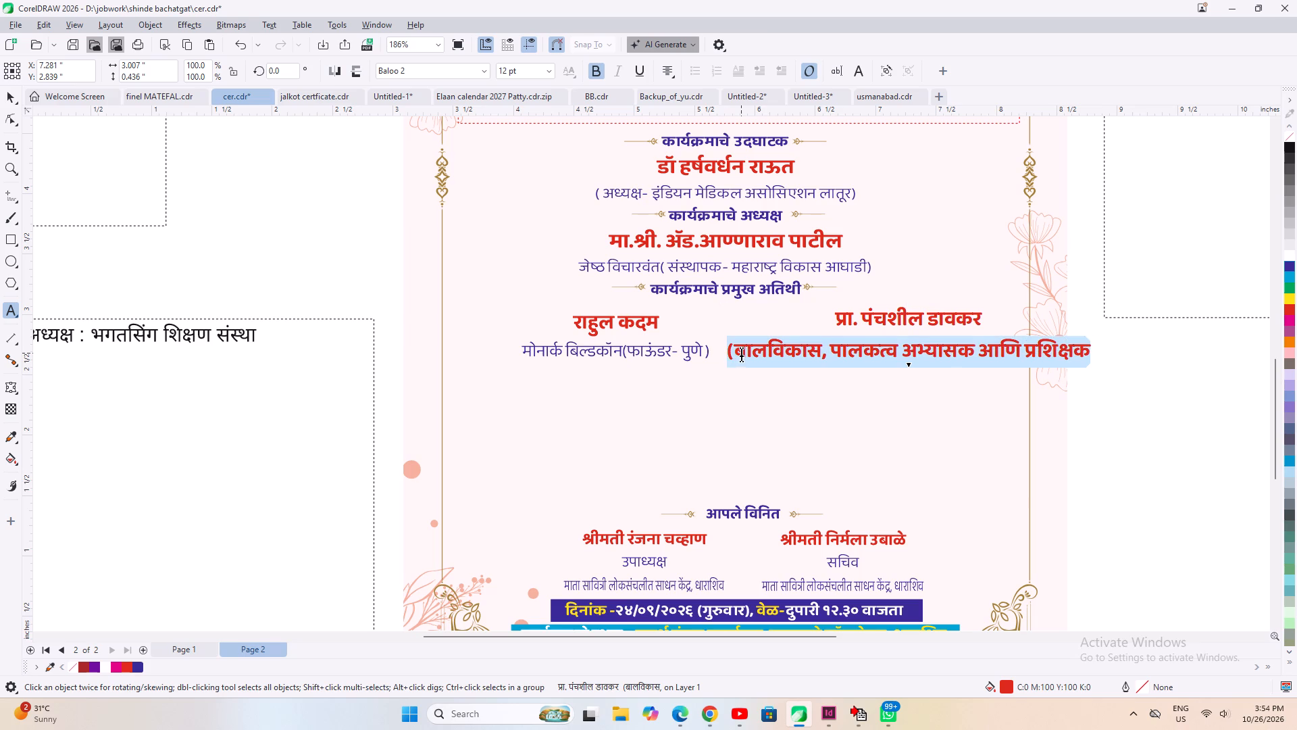
{"action": "key", "text": "Left"}
{"action": "key", "text": "BackSpace"}
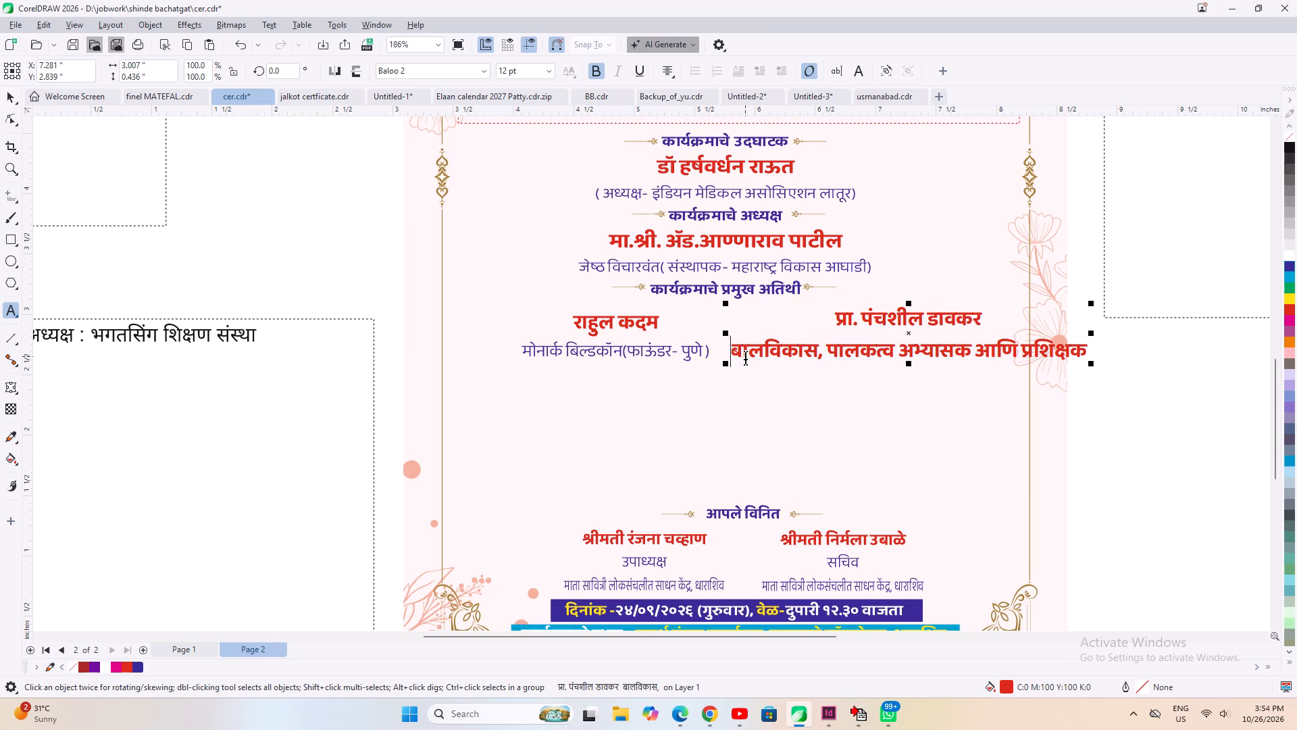
Remove the bold from the बालविकास, पालकत्व अभ्यासक आणि प्रशिक्षक line and colour it blue, C100 M100 Y0 K0.
{"action": "key", "text": "shift+End"}
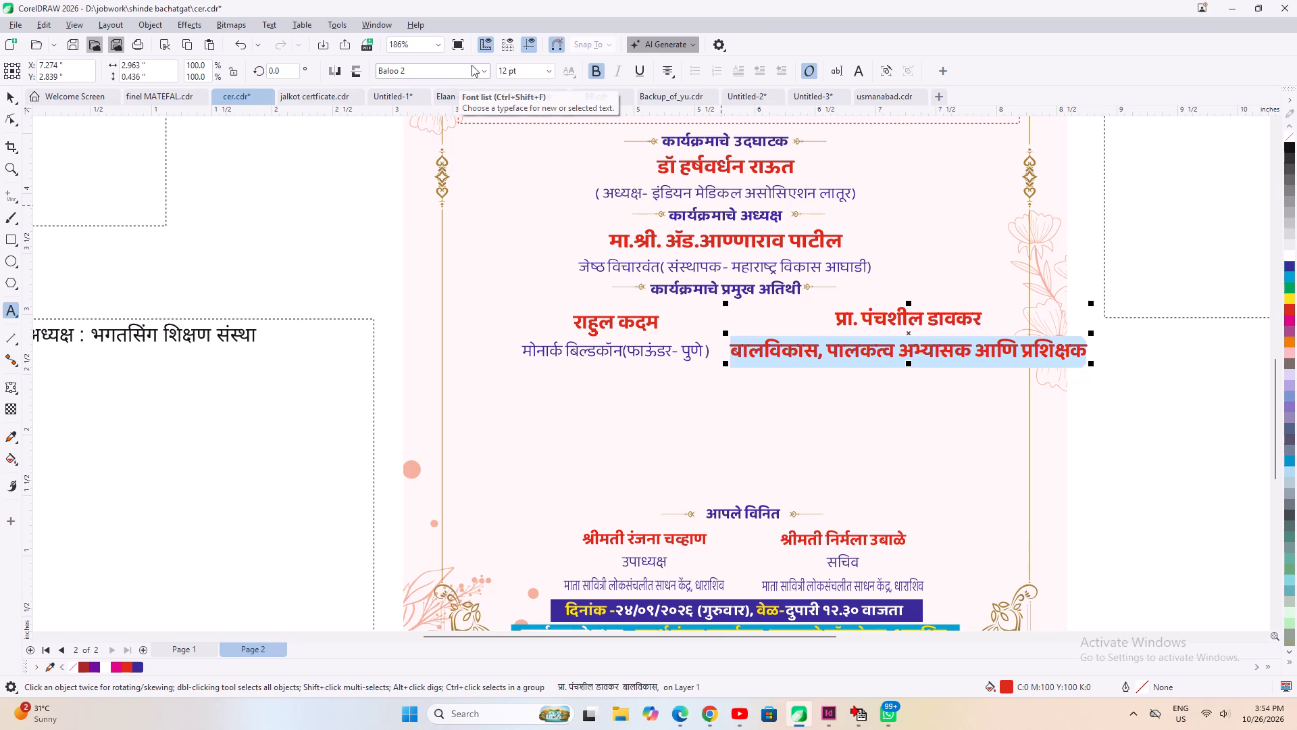
{"action": "left_click", "coordinate": [600, 70]}
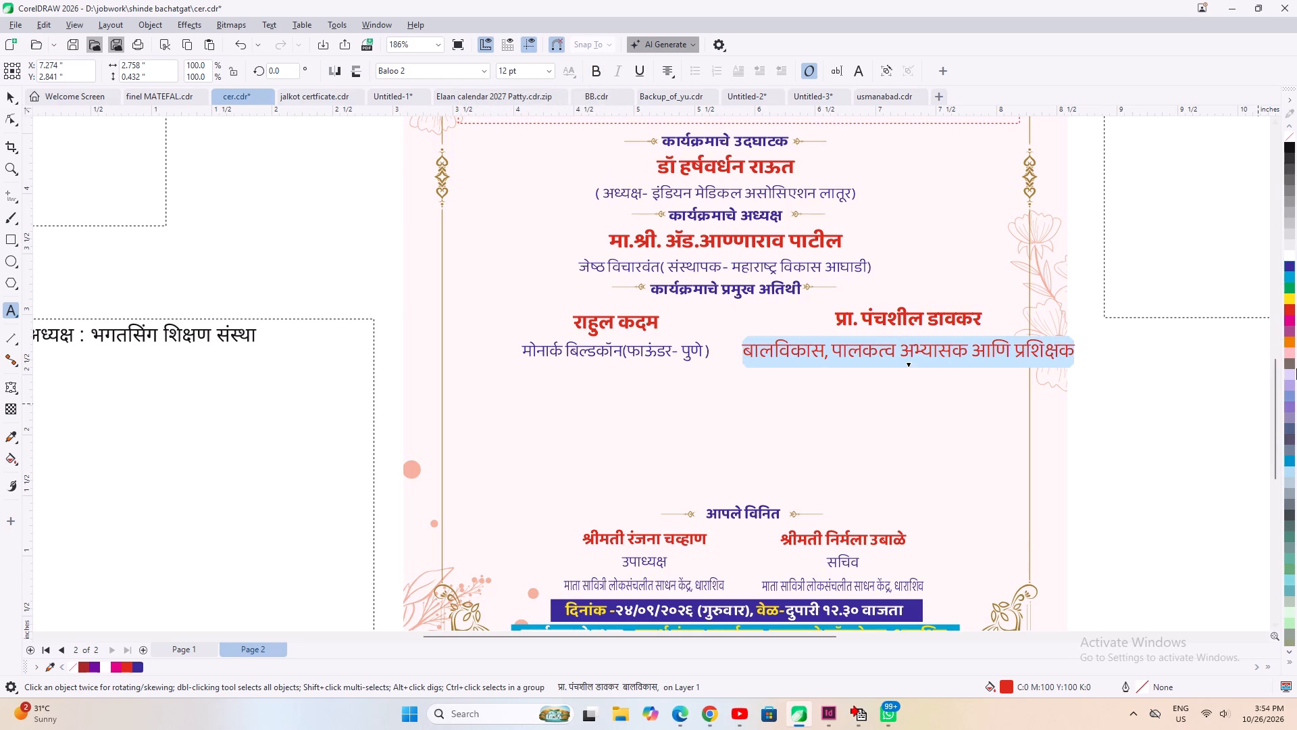
{"action": "left_click", "coordinate": [1288, 264]}
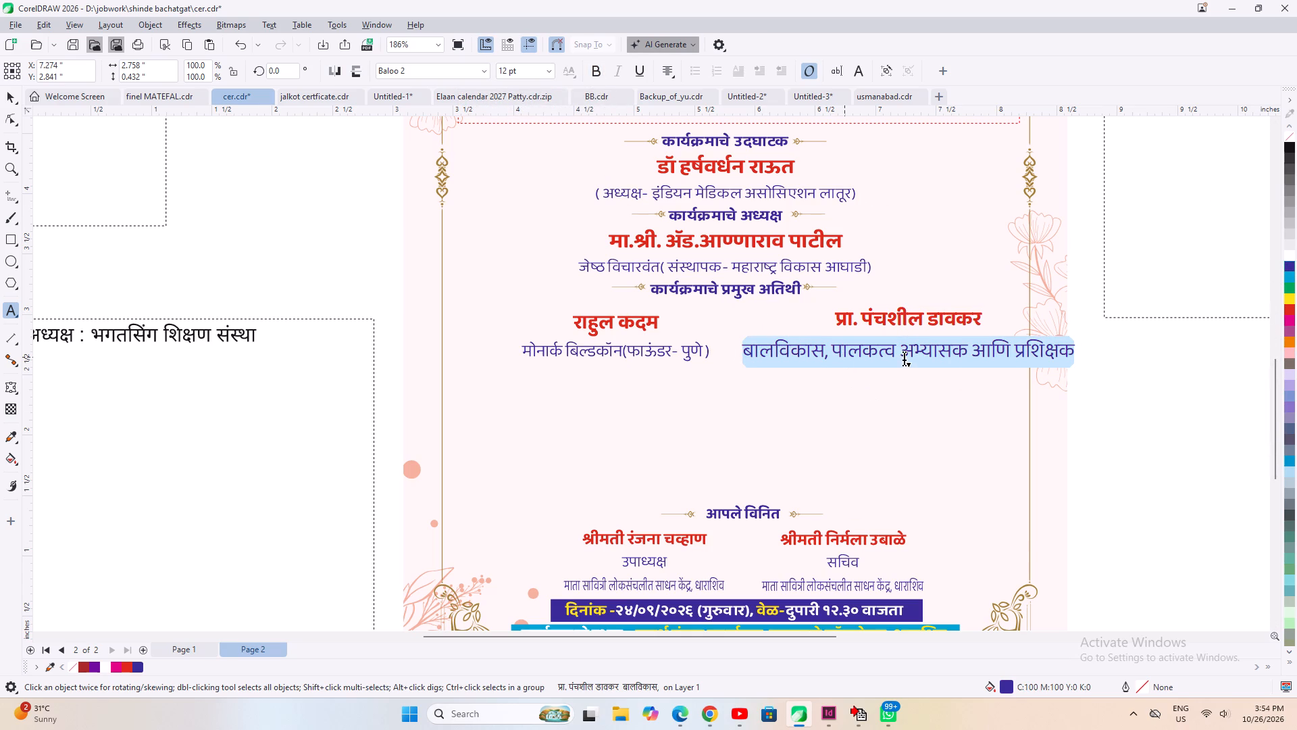
Set the font size of the बालविकास, पालकत्व अभ्यासक आणि प्रशिक्षक line to 9.8 pt.
{"action": "left_click", "coordinate": [528, 68]}
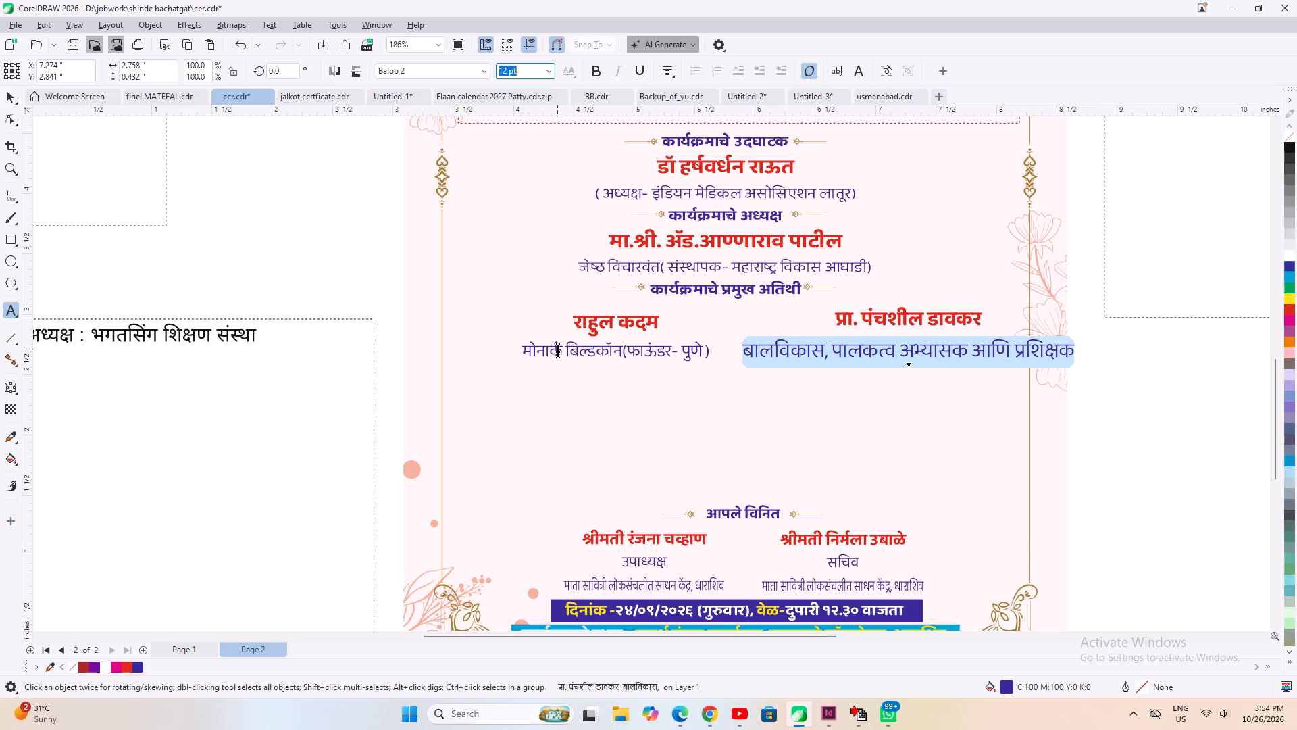
{"action": "left_click", "coordinate": [557, 349]}
{"action": "left_click", "coordinate": [867, 337]}
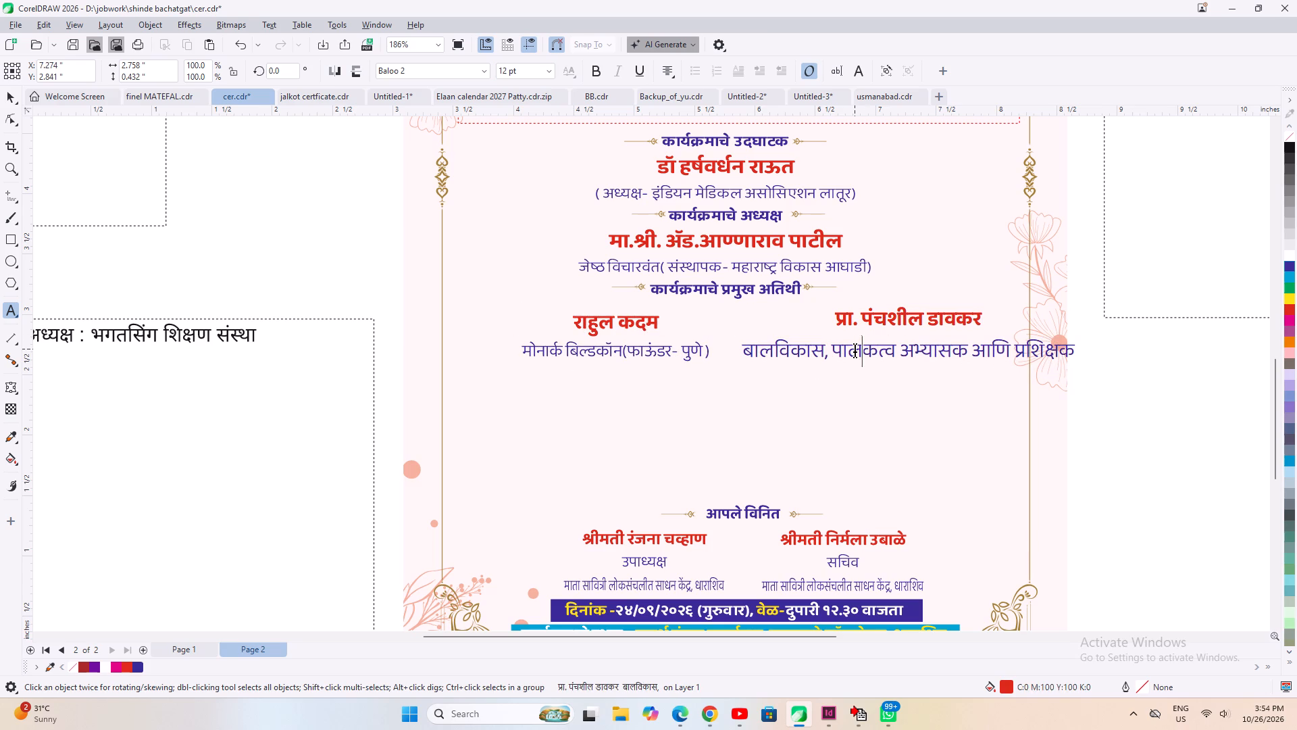
{"action": "key", "text": "End"}
{"action": "key", "text": "shift+Home"}
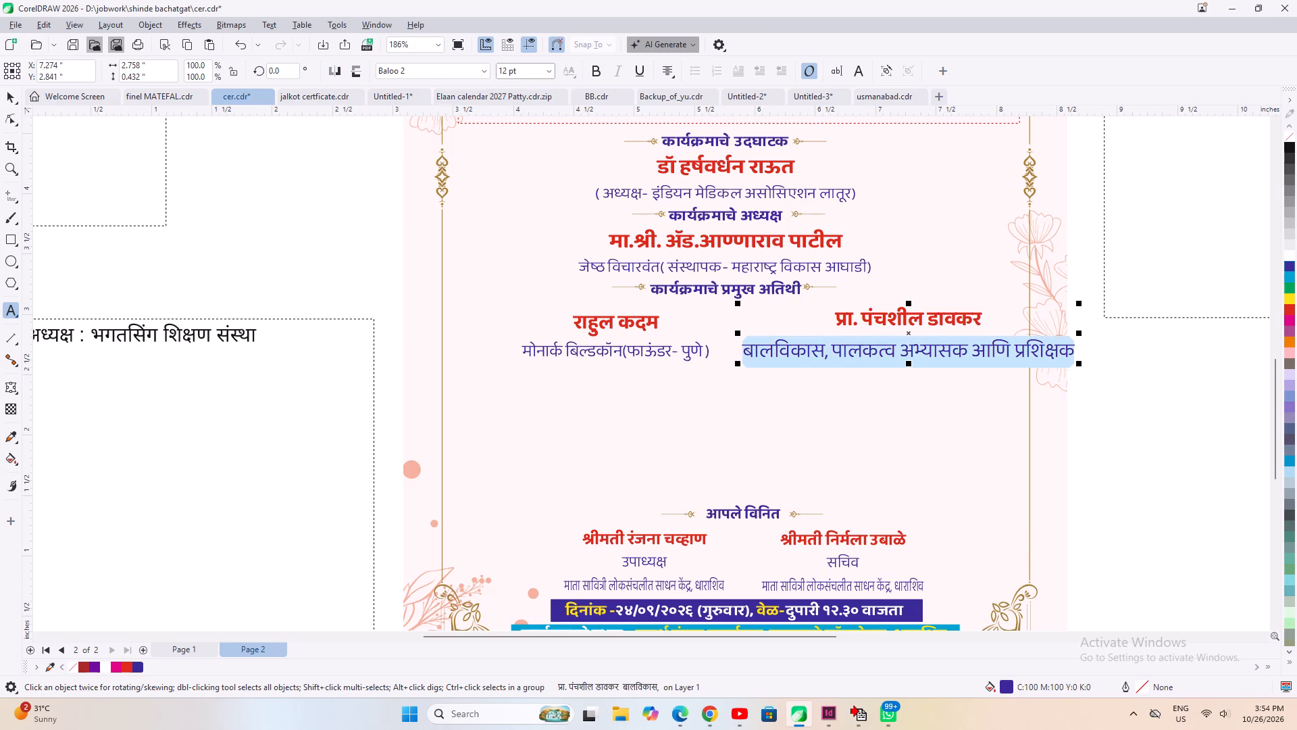
{"action": "left_click", "coordinate": [526, 70]}
{"action": "type", "text": "9.8"}
{"action": "key", "text": "Return"}
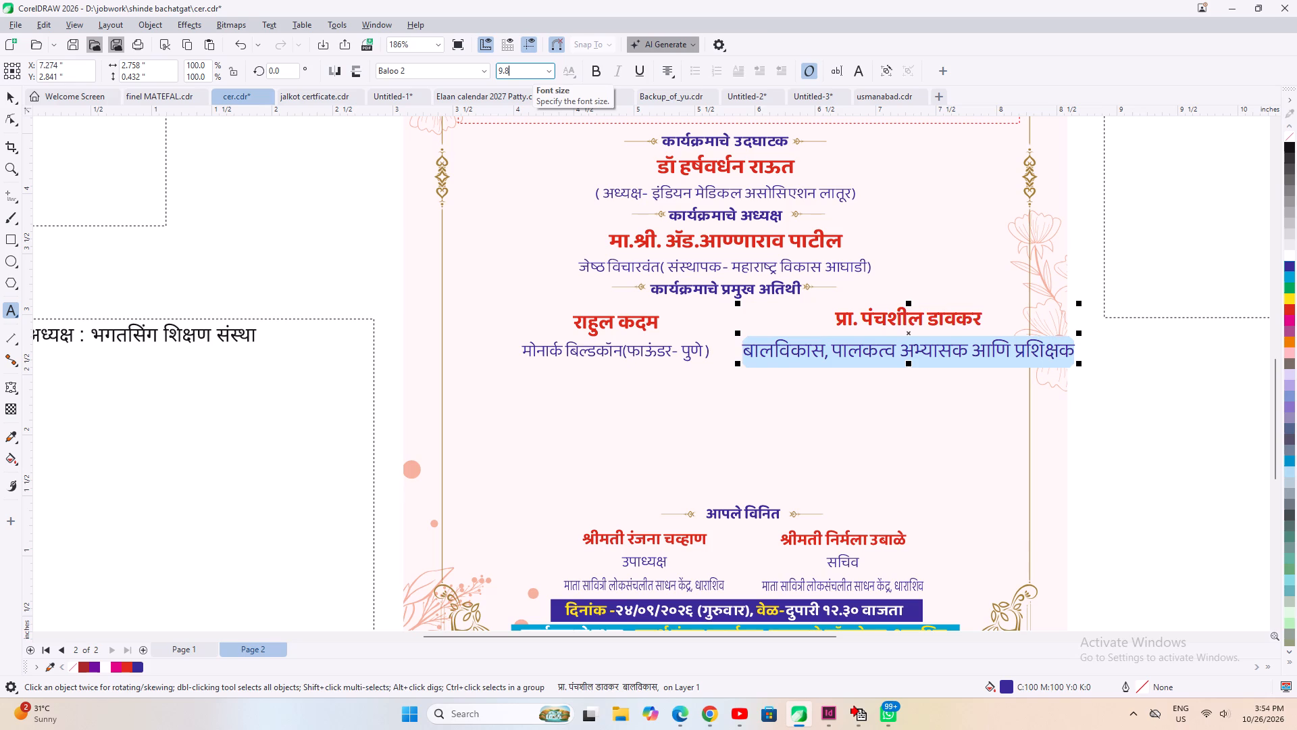
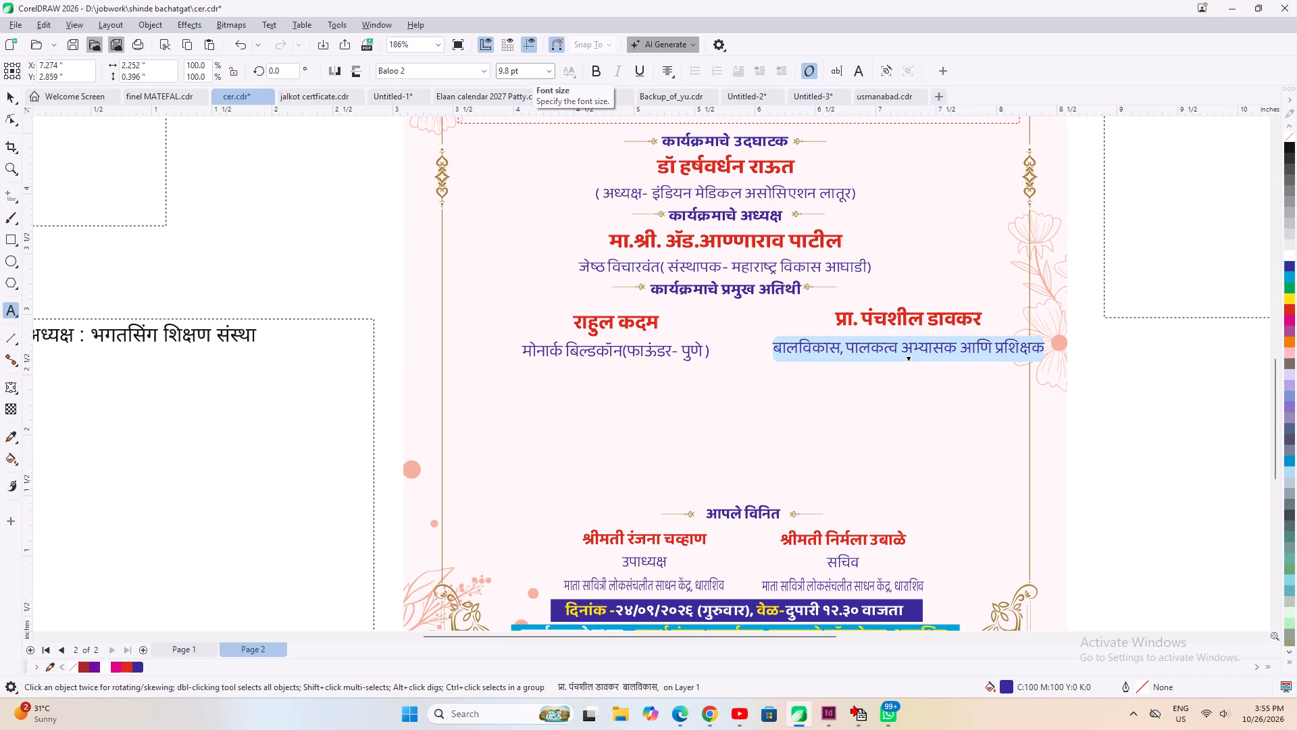
Break the second chief guest's description before आणि प्रशिक्षक so those words sit on their own line.
{"action": "left_click", "coordinate": [962, 352]}
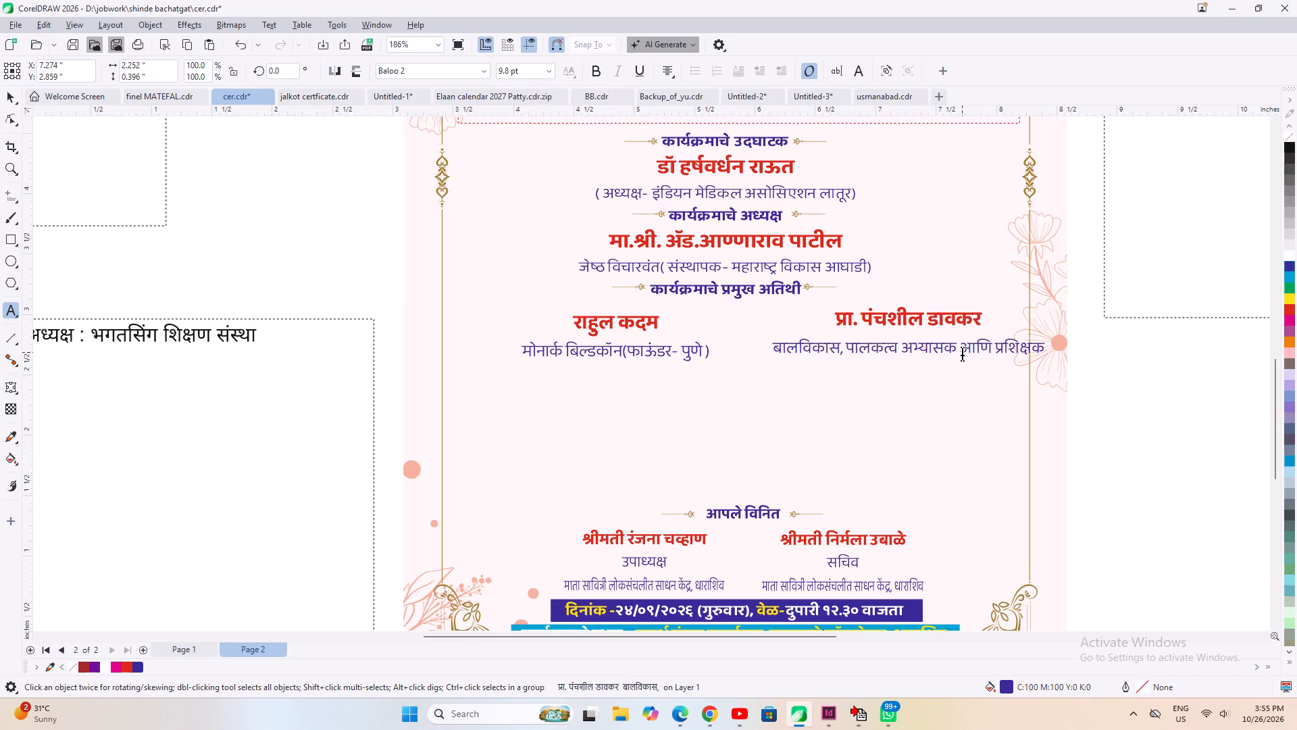
{"action": "key", "text": "Return"}
Move the second guest's text block inward from the card's border, level with the first guest's name under कार्यक्रमाचे प्रमुख अतिथी.
{"action": "left_click", "coordinate": [1, 97]}
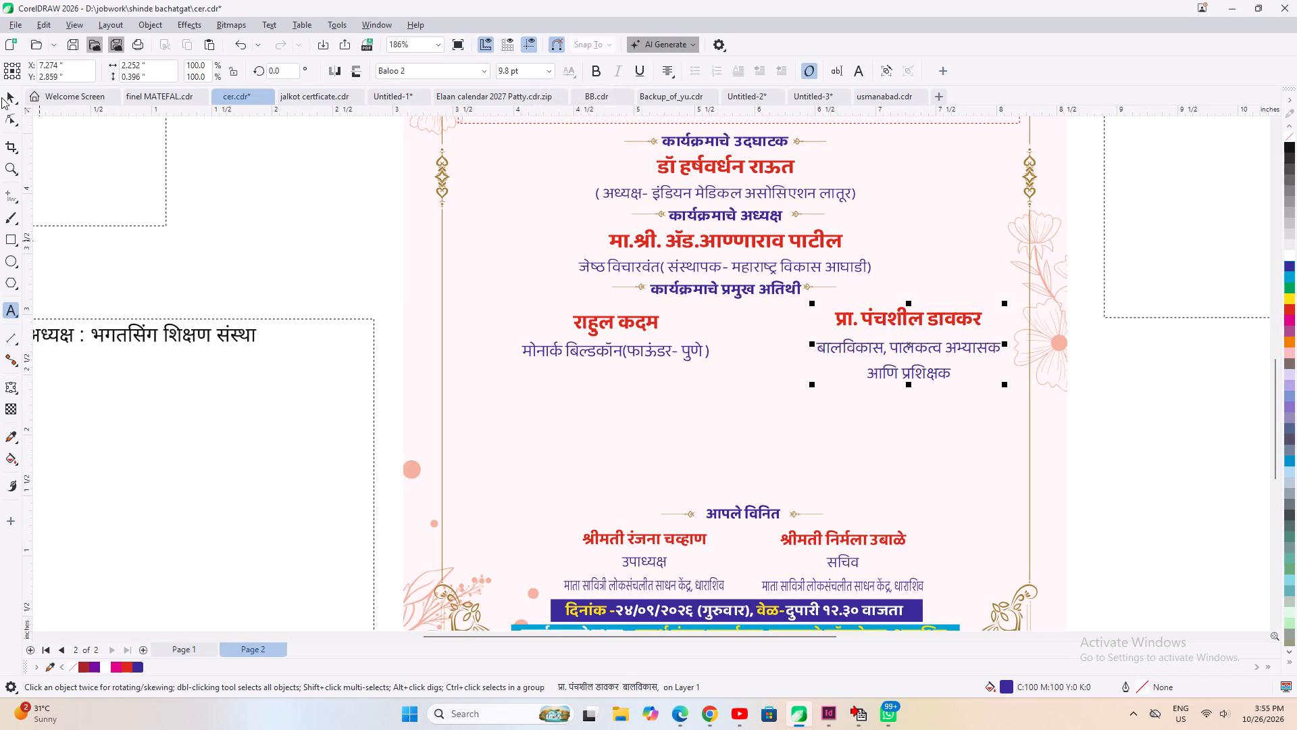
{"action": "left_click_drag", "start_coordinate": [907, 344], "coordinate": [857, 347]}
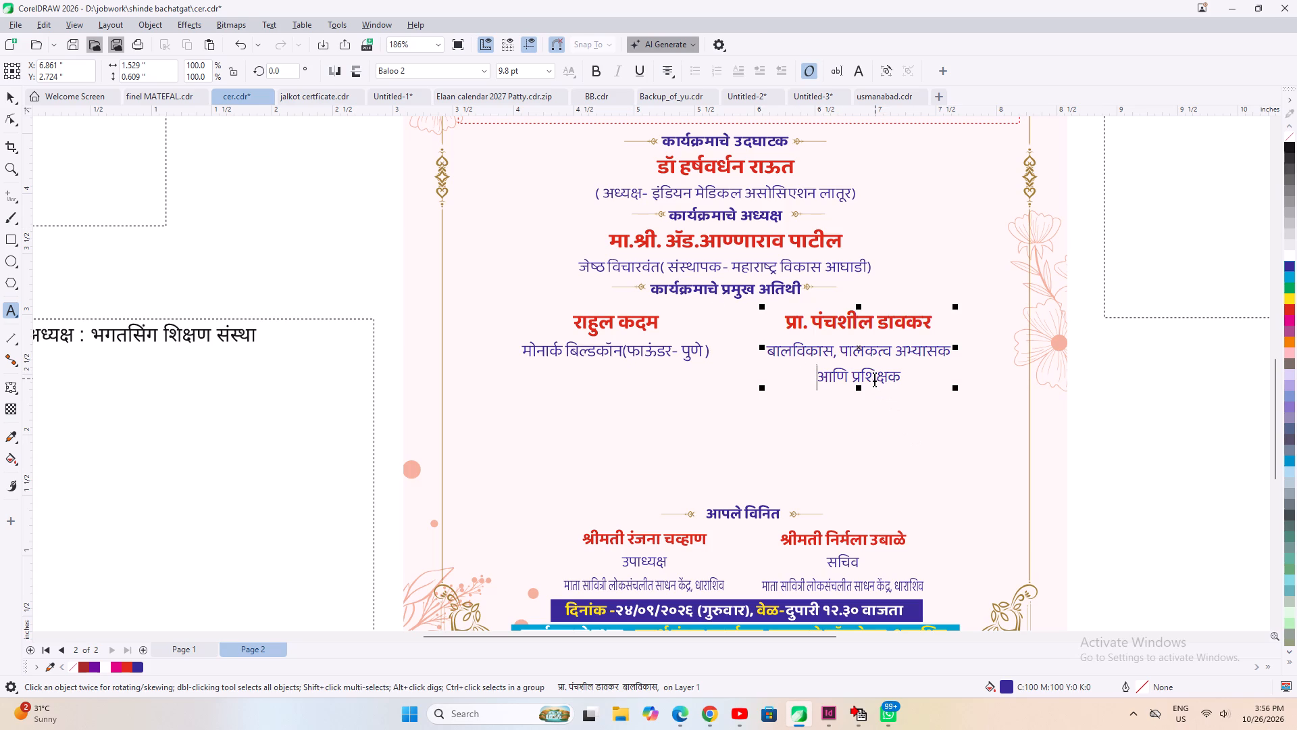
Tighten the line spacing of the second guest's three-line text block slightly.
{"action": "scroll", "coordinate": [850, 378], "scroll_direction": "up", "scroll_amount": 2}
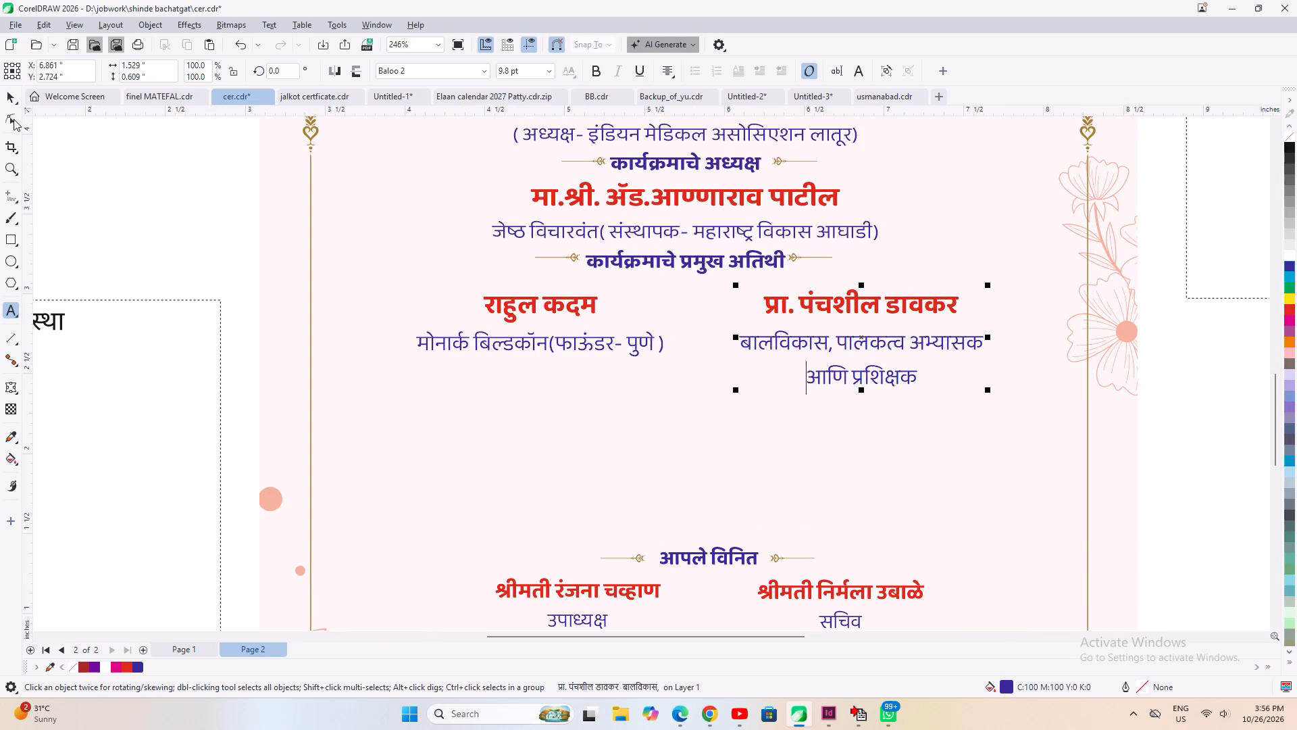
{"action": "left_click", "coordinate": [14, 119]}
{"action": "left_click_drag", "start_coordinate": [734, 390], "coordinate": [734, 377]}
Nudge the second guest's text block down slightly, by three small increments, to line up with the first guest's text.
{"action": "scroll", "coordinate": [663, 384], "scroll_direction": "down", "scroll_amount": 3}
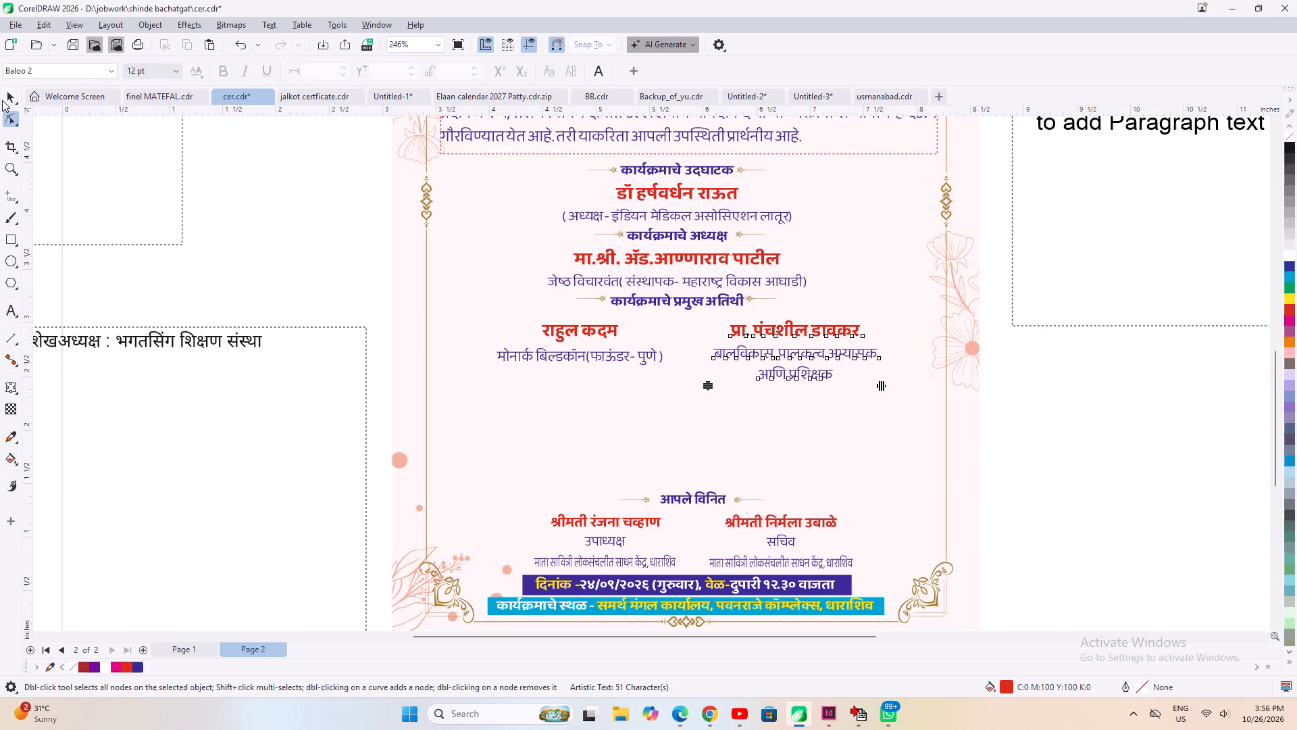
{"action": "left_click", "coordinate": [7, 94]}
{"action": "key", "text": "Down"}
{"action": "key", "text": "Down"}
{"action": "key", "text": "Down"}
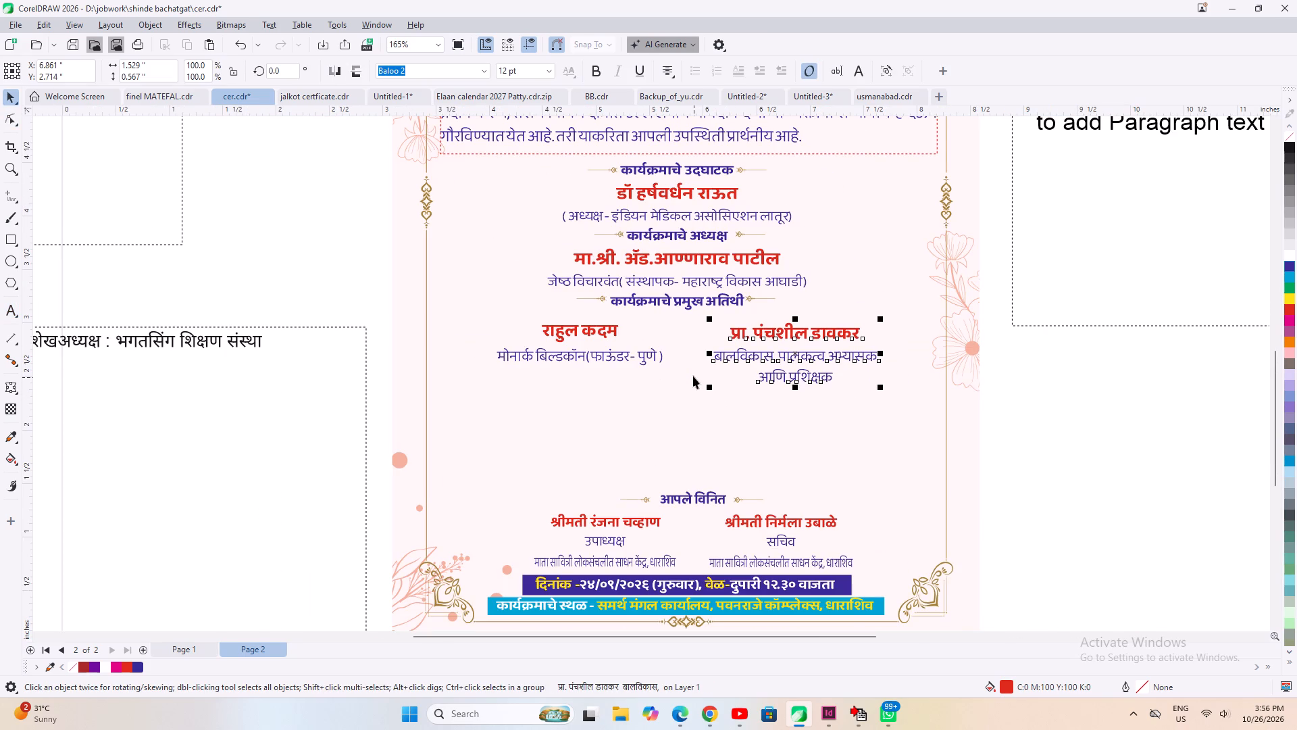
Select the प्रमुख पाहुणे paragraph text that lies beside the card.
{"action": "scroll", "coordinate": [736, 349], "scroll_direction": "down", "scroll_amount": 6}
{"action": "left_click", "coordinate": [282, 362]}
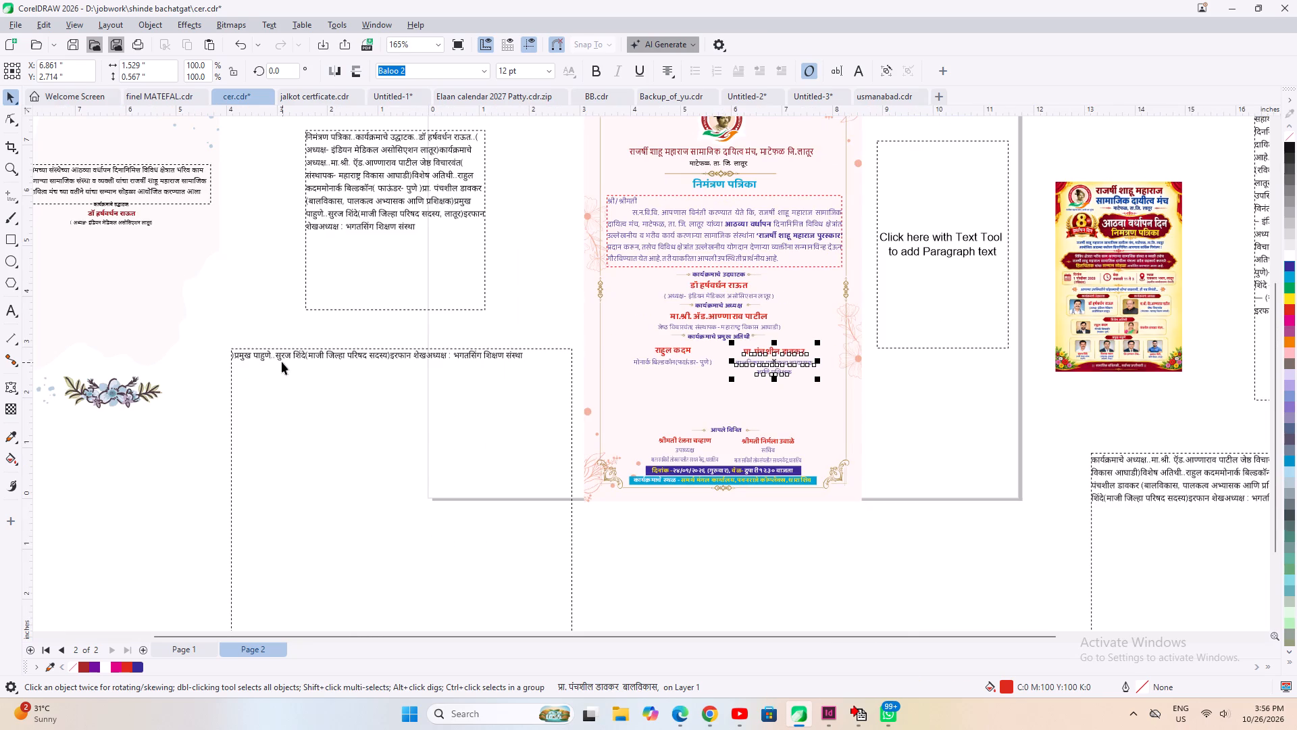
Delete the leading bracket, the प्रमुख पाहुणे label and its dots from the start of the guest paragraph beside the card.
{"action": "scroll", "coordinate": [248, 346], "scroll_direction": "up", "scroll_amount": 6}
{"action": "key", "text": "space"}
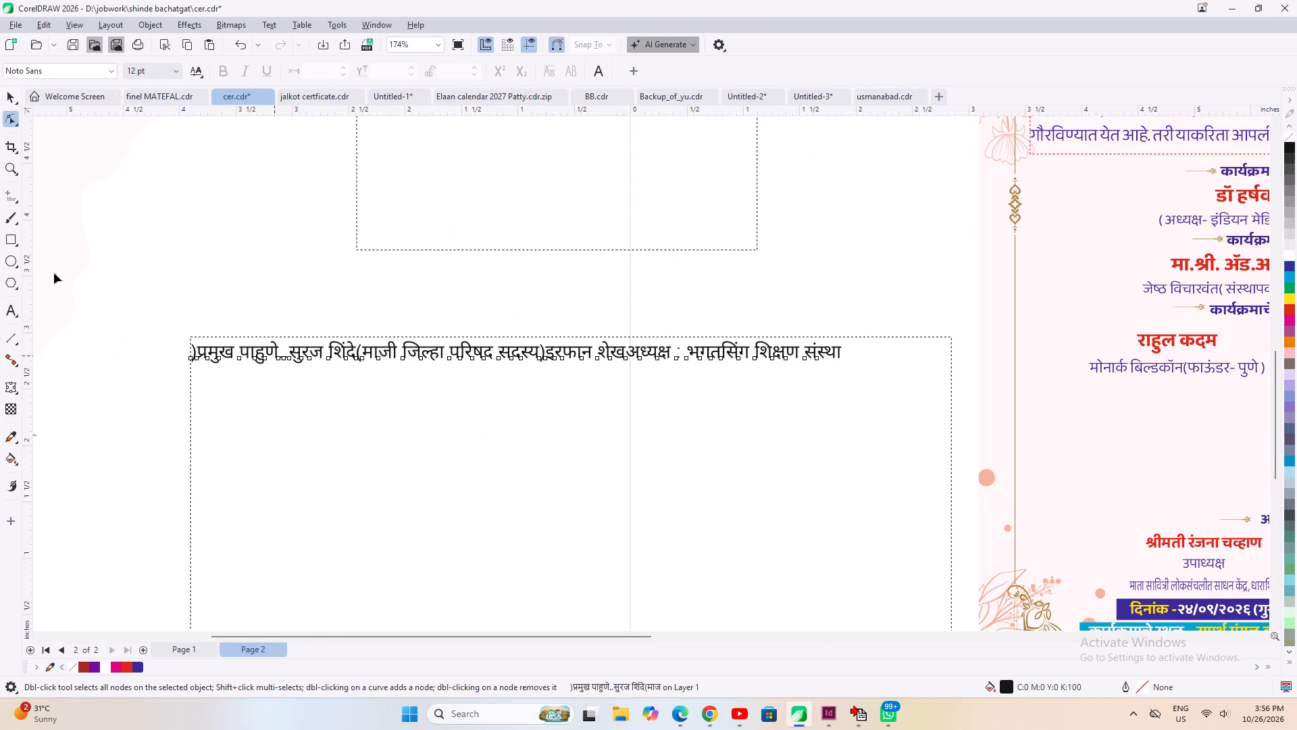
{"action": "left_click", "coordinate": [9, 310]}
{"action": "left_click", "coordinate": [293, 352]}
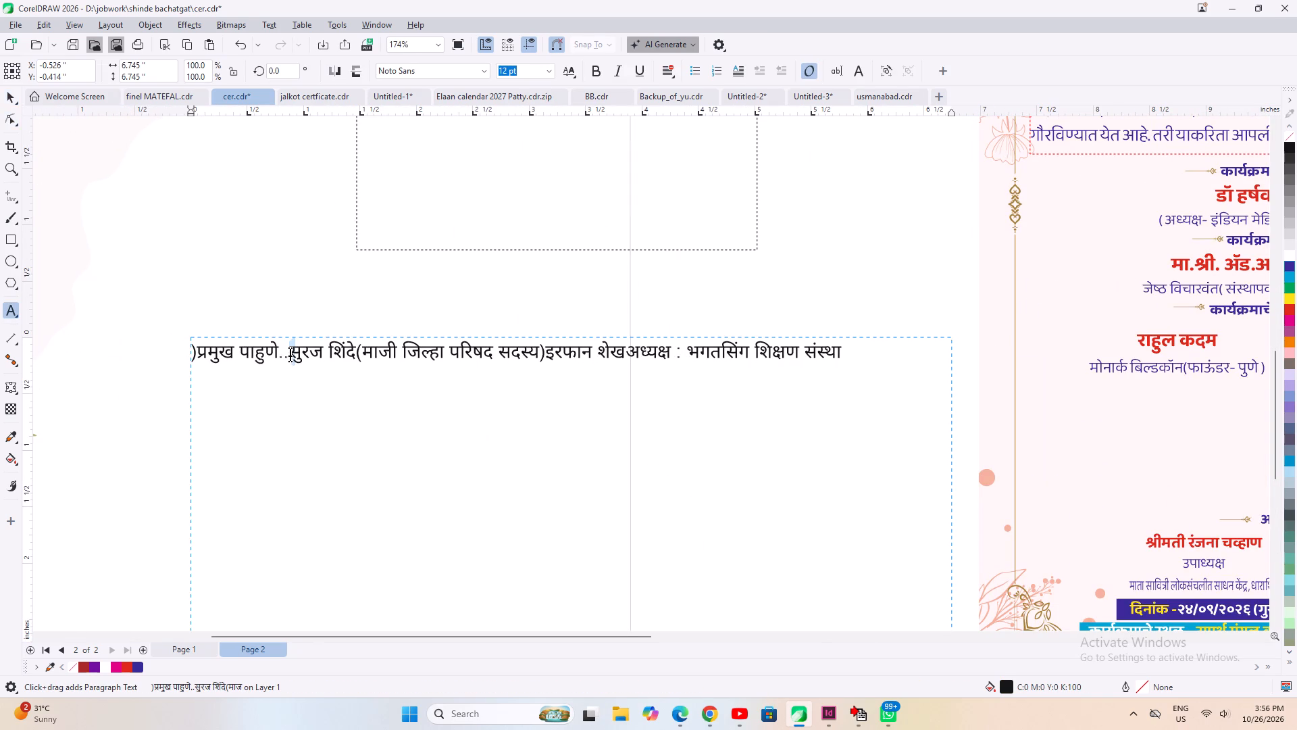
{"action": "left_click", "coordinate": [286, 354]}
{"action": "left_click_drag", "start_coordinate": [289, 354], "coordinate": [191, 350]}
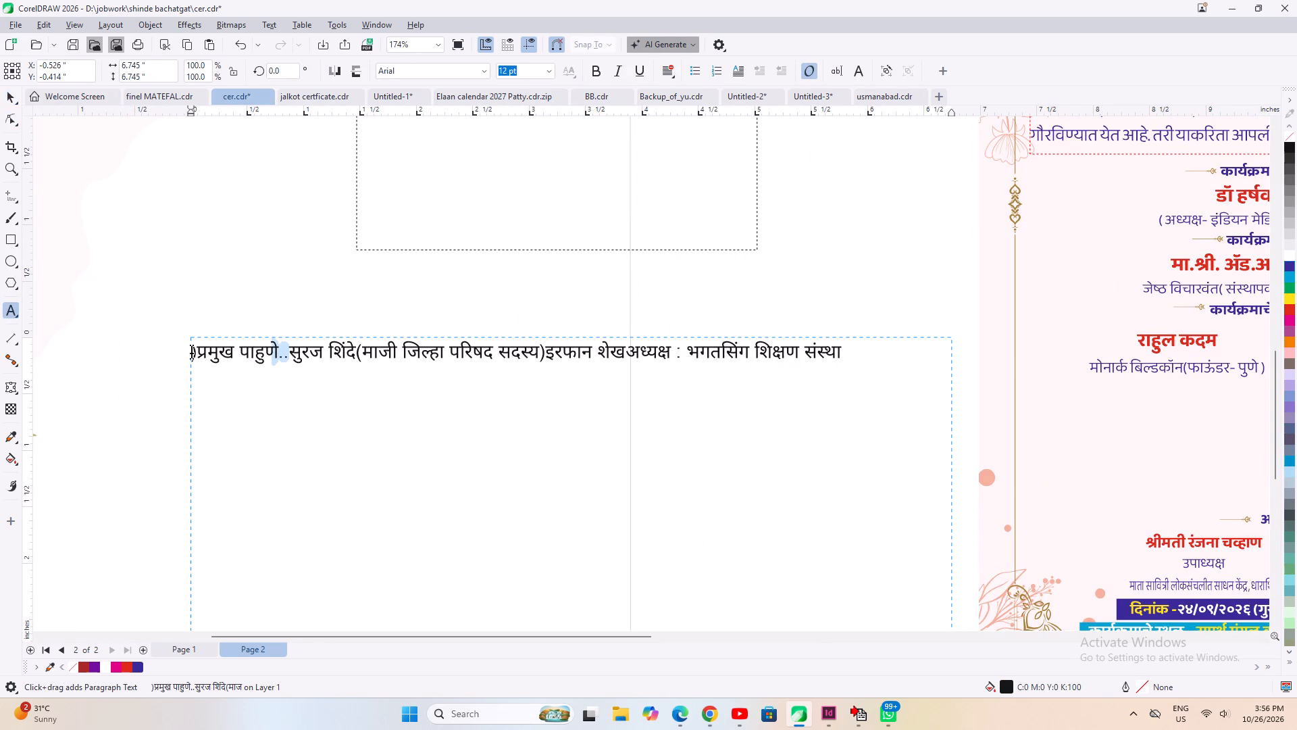
{"action": "left_click_drag", "start_coordinate": [191, 350], "coordinate": [163, 350]}
{"action": "key", "text": "BackSpace"}
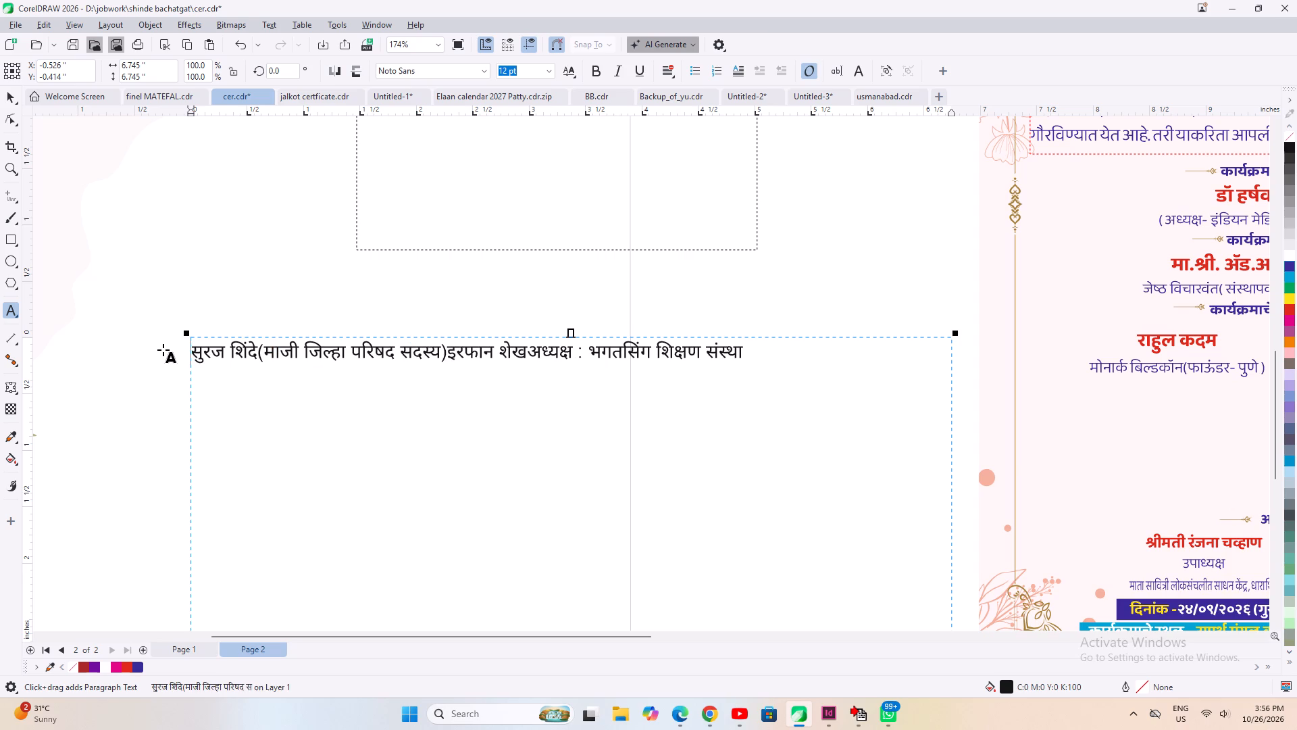
Select the first guest's name and the bracketed माजी जिल्हा परिषद सदस्य post at the start of the paragraph.
{"action": "key", "text": "shift+Right"}
{"action": "key", "text": "shift+Right"}
{"action": "key", "text": "shift+Right"}
{"action": "key", "text": "shift+Right"}
{"action": "key", "text": "shift+Right"}
{"action": "key", "text": "shift+Right"}
{"action": "key", "text": "shift+Right"}
{"action": "key", "text": "shift+Right"}
{"action": "key", "text": "shift+Right"}
{"action": "key", "text": "shift+Right"}
{"action": "key", "text": "shift+Right"}
{"action": "key", "text": "shift+Right"}
{"action": "key", "text": "shift+Right"}
{"action": "key", "text": "shift+Right"}
{"action": "key", "text": "shift+Right"}
{"action": "key", "text": "shift+Right"}
{"action": "key", "text": "shift+Right"}
{"action": "key", "text": "shift+Right"}
{"action": "key", "text": "shift+Right"}
{"action": "key", "text": "shift+Right"}
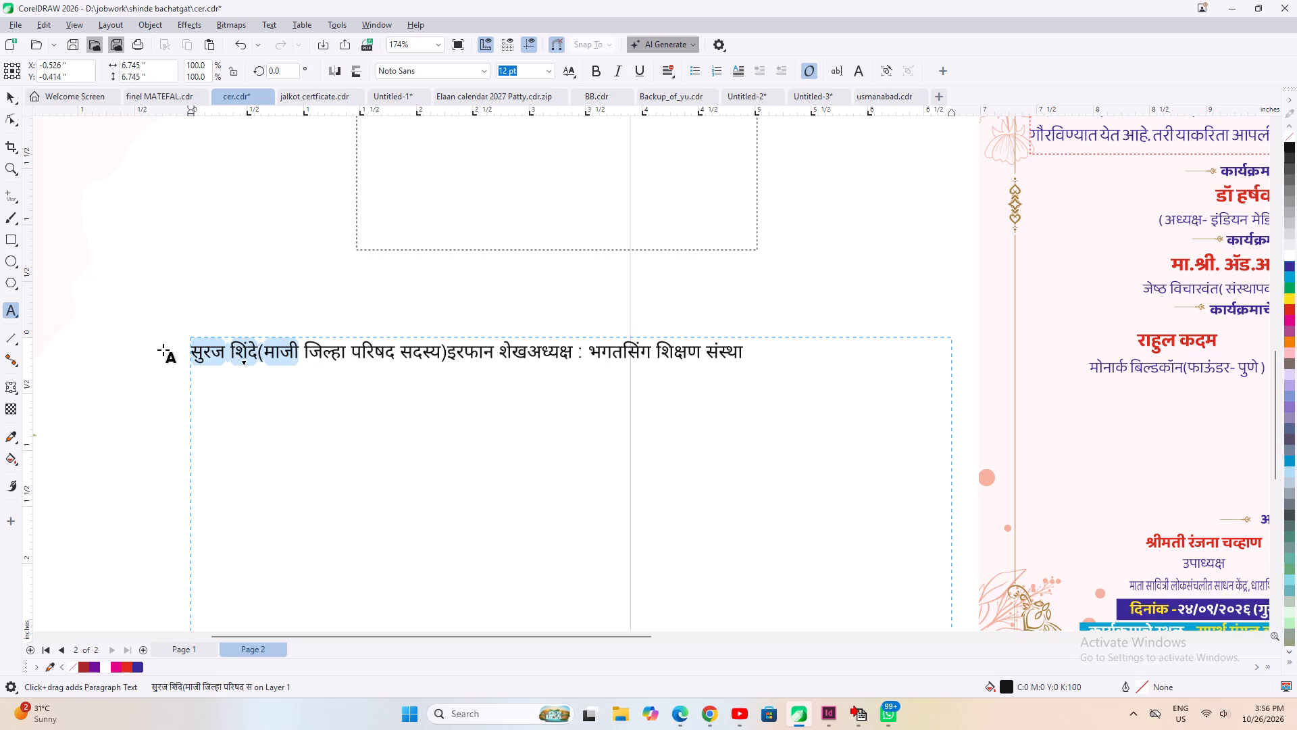
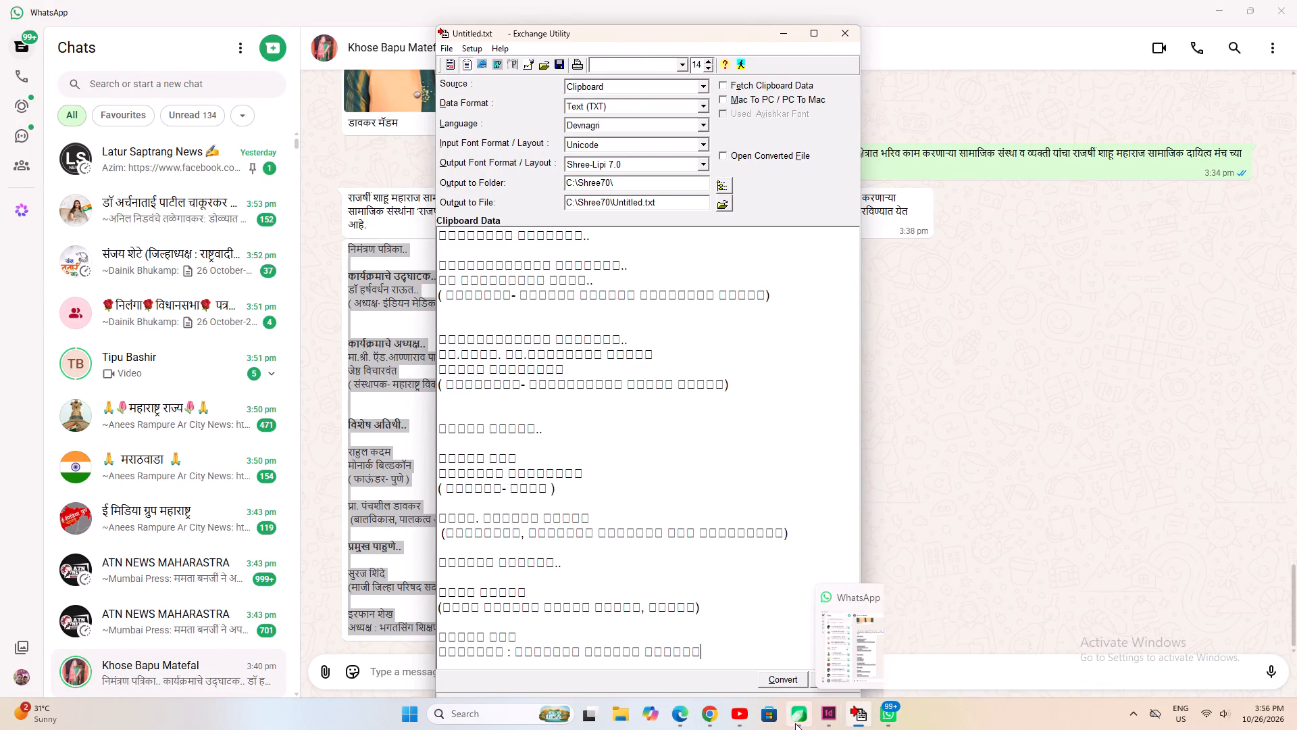
Switch to CorelDRAW and replace all text in the lower paragraph frame beside the card with the copied निमंत्रण पत्रिका text.
{"action": "left_click", "coordinate": [795, 723]}
{"action": "scroll", "coordinate": [537, 436], "scroll_direction": "down", "scroll_amount": 3}
{"action": "key", "text": "ctrl+a"}
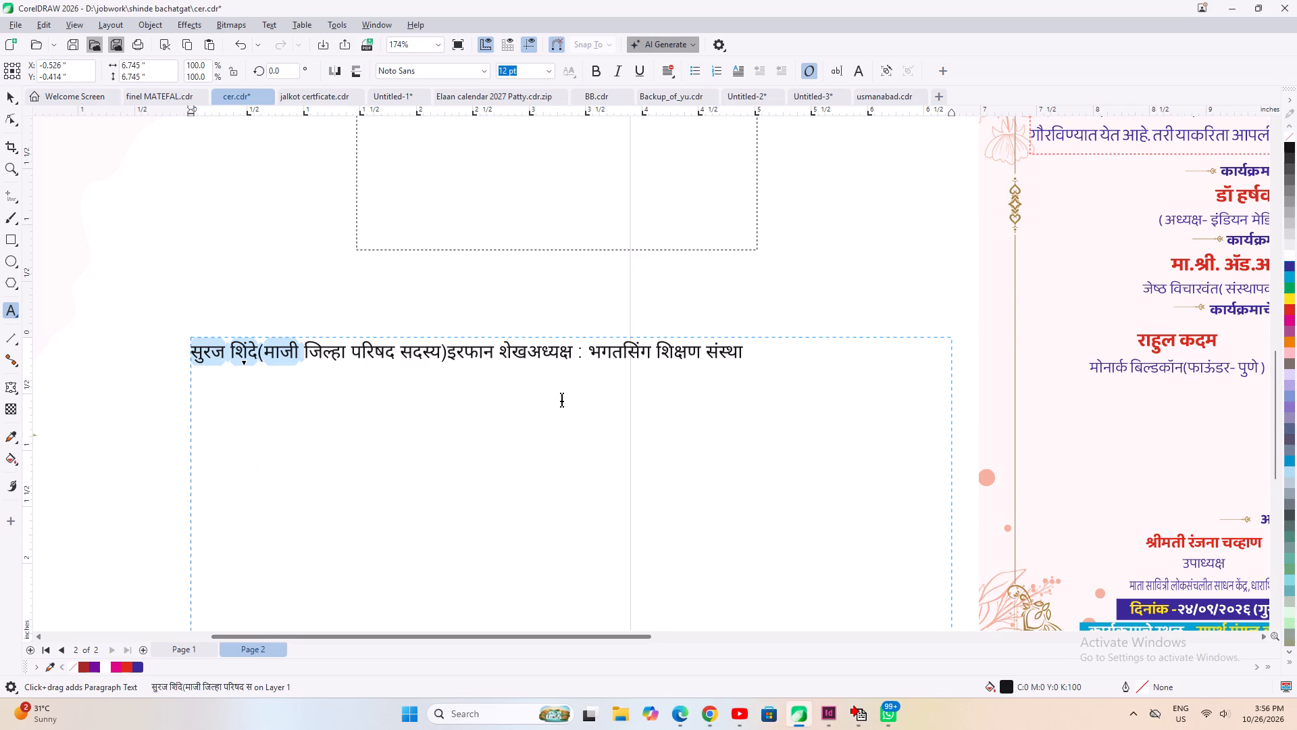
{"action": "left_click", "coordinate": [510, 345]}
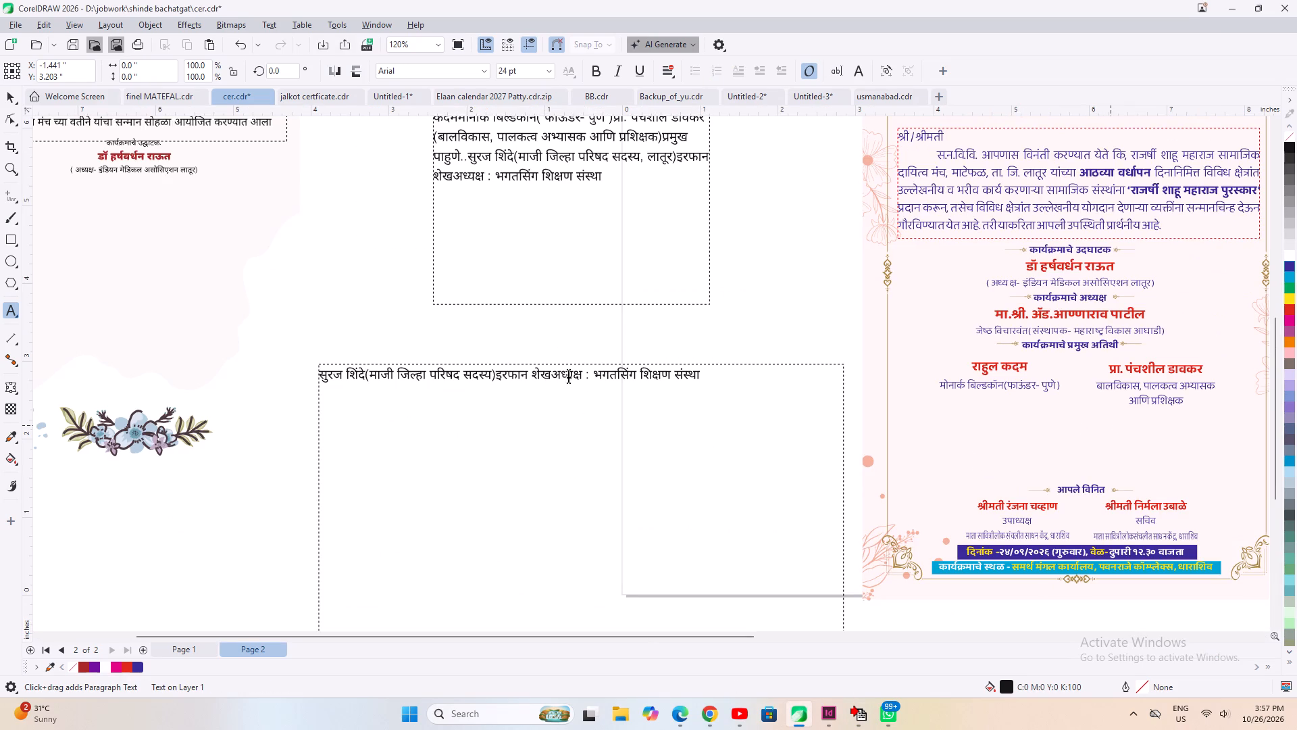
{"action": "left_click", "coordinate": [467, 374]}
{"action": "key", "text": "ctrl+a"}
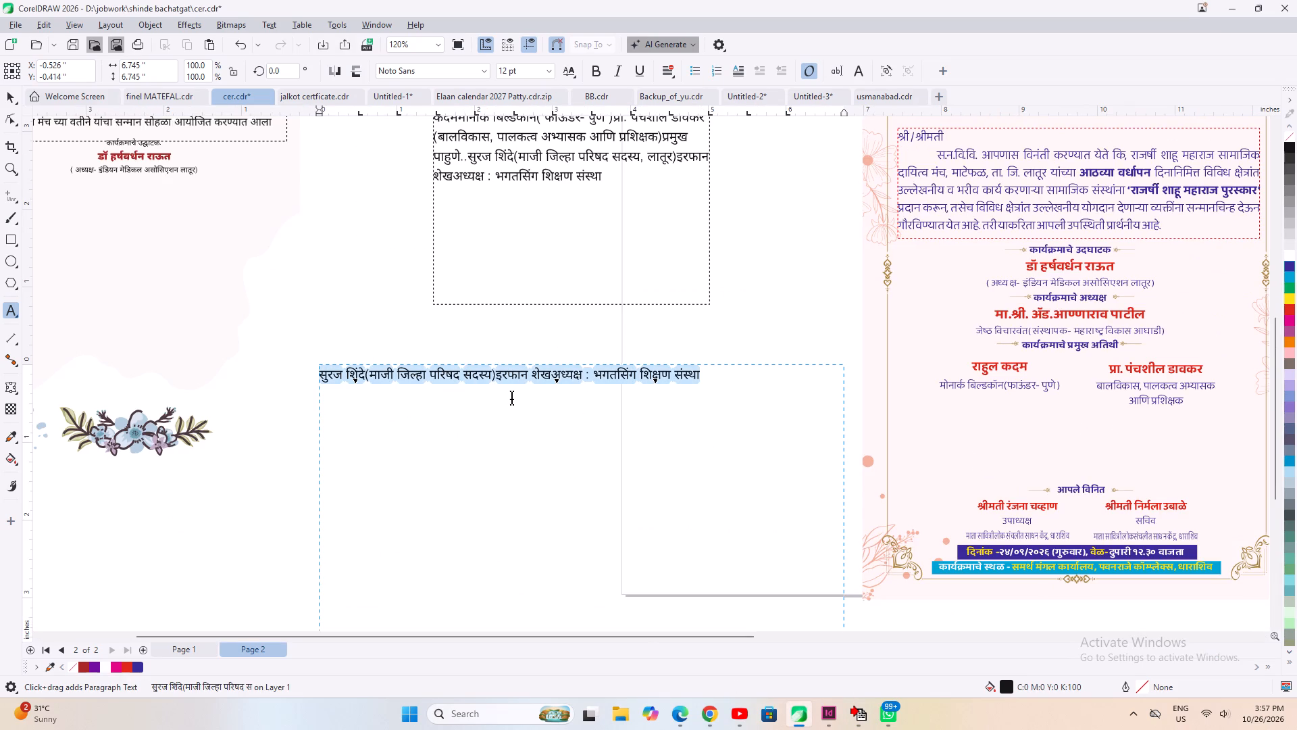
{"action": "key", "text": "ctrl+v"}
Select both guests' names and designations after the प्रमुख पाहुणे heading in the lower paragraph frame, through शिक्षण संस्था.
{"action": "left_click", "coordinate": [453, 401]}
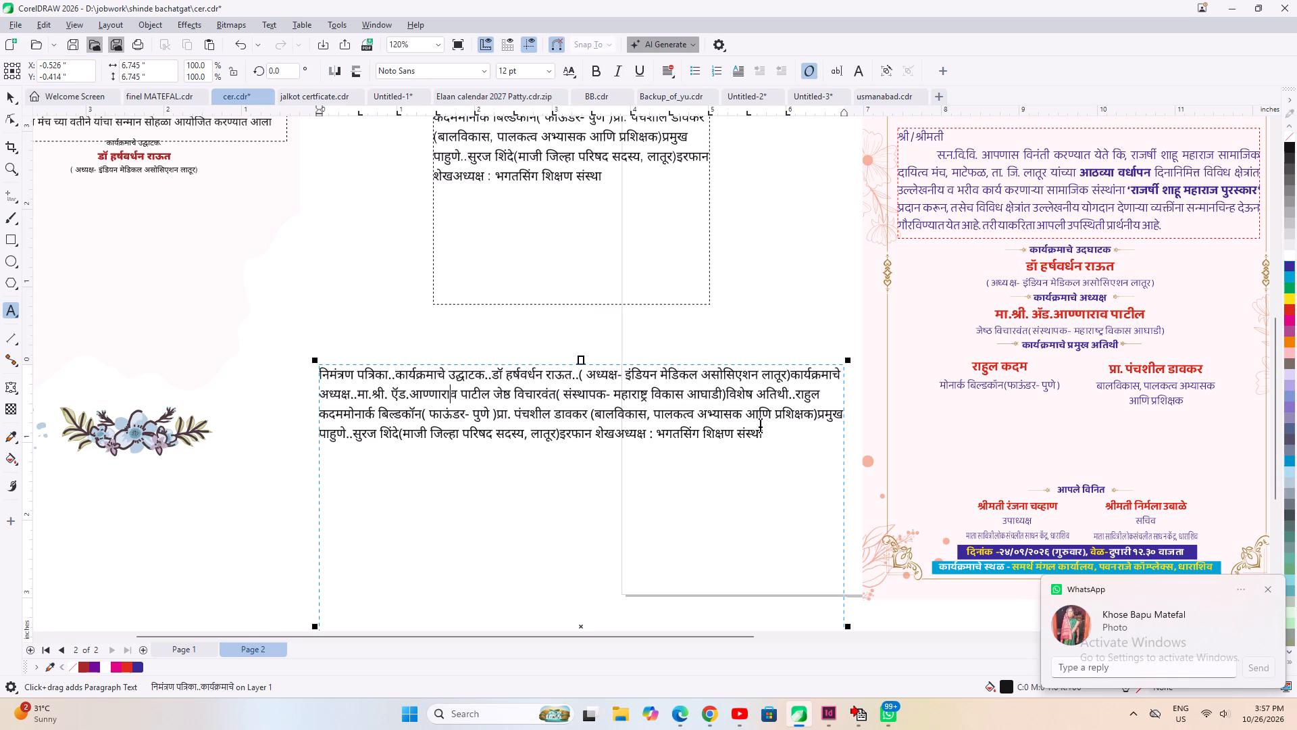
{"action": "left_click", "coordinate": [814, 410]}
{"action": "key", "text": "Right"}
{"action": "key", "text": "Right"}
{"action": "key", "text": "Right"}
{"action": "key", "text": "Right"}
{"action": "key", "text": "Right"}
{"action": "key", "text": "Right"}
{"action": "key", "text": "Right"}
{"action": "key", "text": "Right"}
{"action": "key", "text": "Right"}
{"action": "key", "text": "Right"}
{"action": "key", "text": "Right"}
{"action": "key", "text": "shift+Right"}
{"action": "key", "text": "shift+Right"}
{"action": "key", "text": "shift+Right"}
{"action": "key", "text": "shift+Right"}
{"action": "key", "text": "shift+Right"}
{"action": "key", "text": "shift+Right"}
{"action": "key", "text": "shift+Right"}
{"action": "key", "text": "shift+Right"}
{"action": "key", "text": "shift+Right"}
{"action": "key", "text": "shift+Right"}
{"action": "key", "text": "shift+Right"}
{"action": "key", "text": "shift+Right"}
{"action": "key", "text": "shift+Right"}
{"action": "key", "text": "shift+Right"}
{"action": "key", "text": "shift+Right"}
{"action": "key", "text": "shift+Right"}
{"action": "key", "text": "shift+Right"}
{"action": "key", "text": "shift+Right"}
{"action": "key", "text": "shift+Right"}
{"action": "key", "text": "shift+Right"}
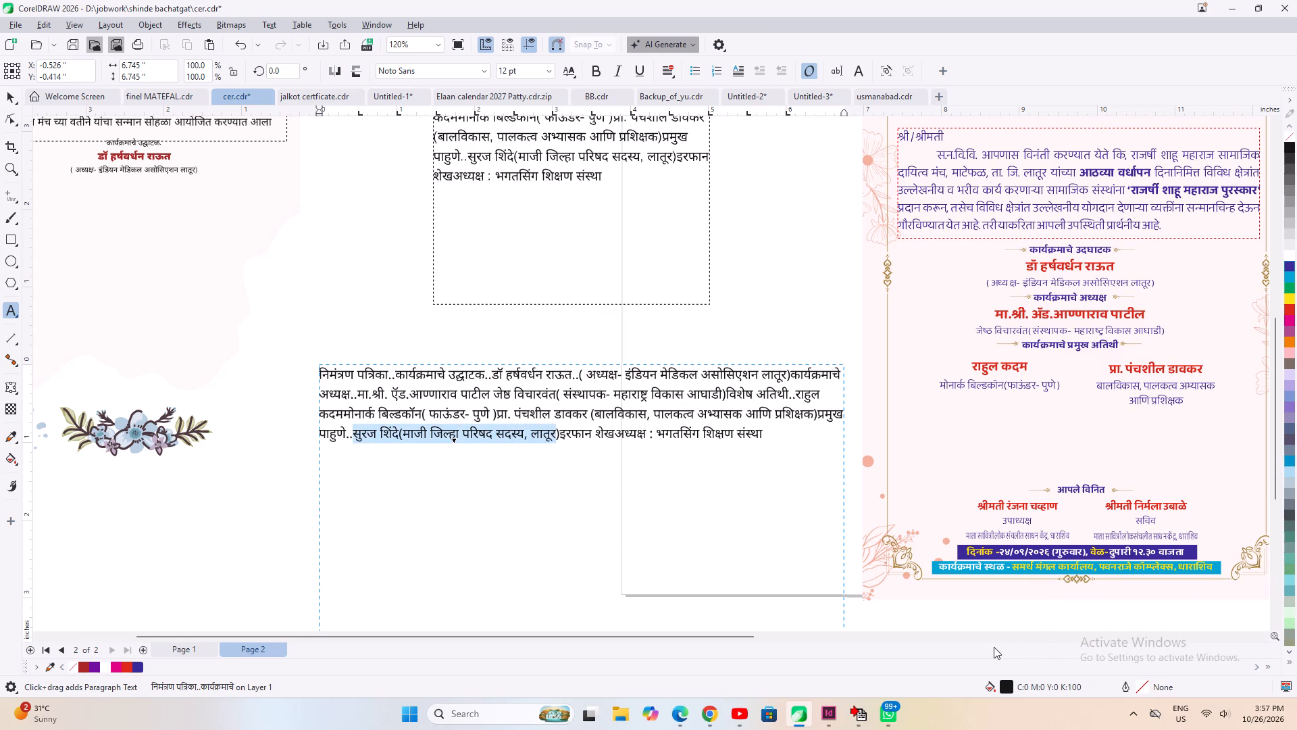
{"action": "key", "text": "shift+Right"}
{"action": "key", "text": "shift+Right"}
{"action": "key", "text": "shift+Right"}
{"action": "key", "text": "shift+Right"}
{"action": "key", "text": "shift+Right"}
{"action": "key", "text": "shift+Right"}
{"action": "key", "text": "shift+Right"}
{"action": "key", "text": "shift+Right"}
{"action": "key", "text": "shift+Right"}
{"action": "key", "text": "shift+Right"}
{"action": "key", "text": "shift+Right"}
{"action": "key", "text": "shift+Right"}
{"action": "key", "text": "shift+Right"}
{"action": "key", "text": "shift+Right"}
{"action": "key", "text": "shift+Right"}
{"action": "key", "text": "shift+Right"}
{"action": "key", "text": "shift+Right"}
{"action": "key", "text": "shift+Right"}
{"action": "key", "text": "shift+Right"}
{"action": "key", "text": "shift+Right"}
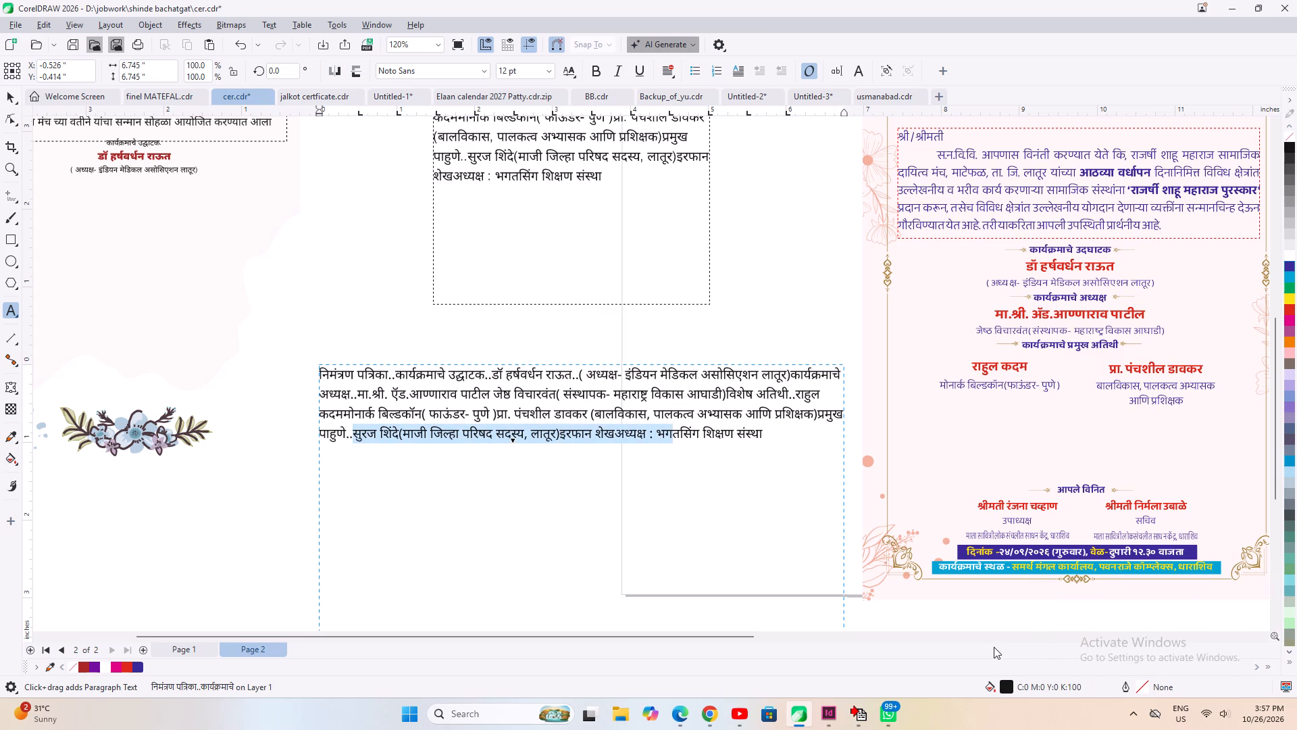
{"action": "key", "text": "shift+Right"}
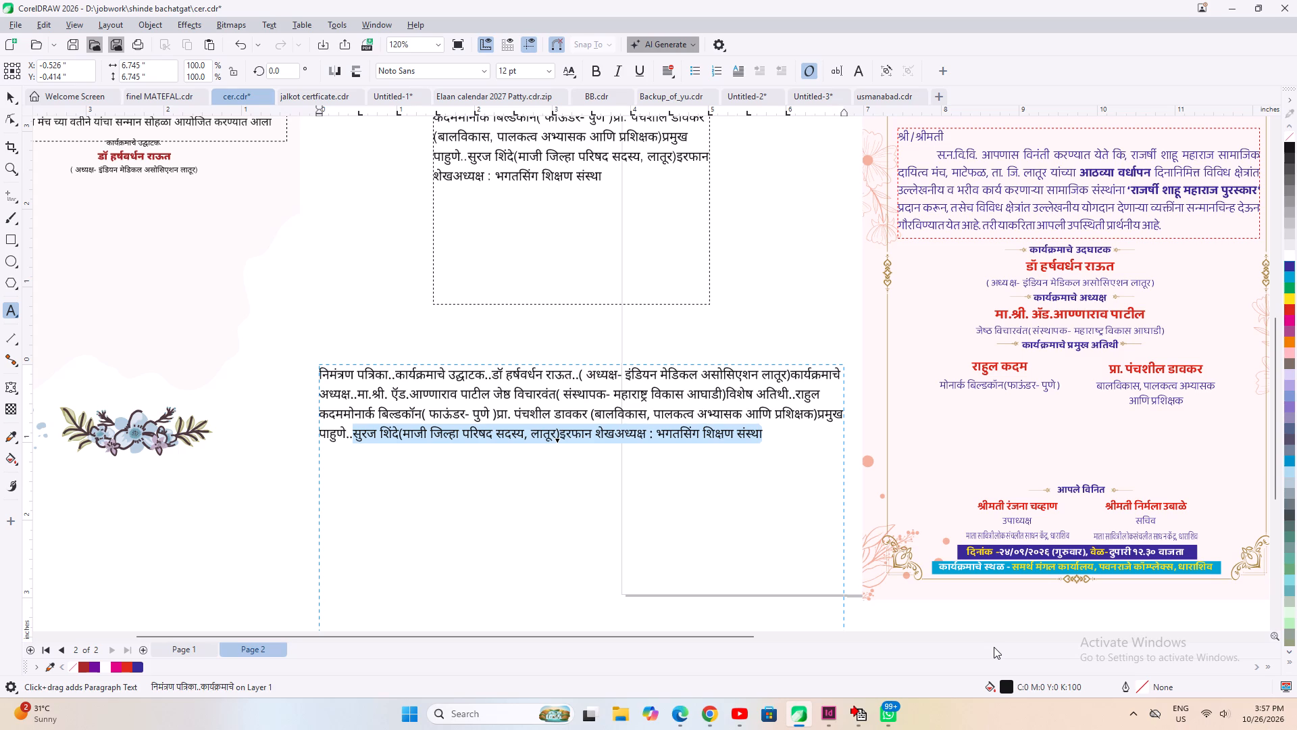
Cut the guest text that follows प्रमुख पाहुणे.. from the paragraph frame beside the card.
{"action": "key", "text": "ctrl+x"}
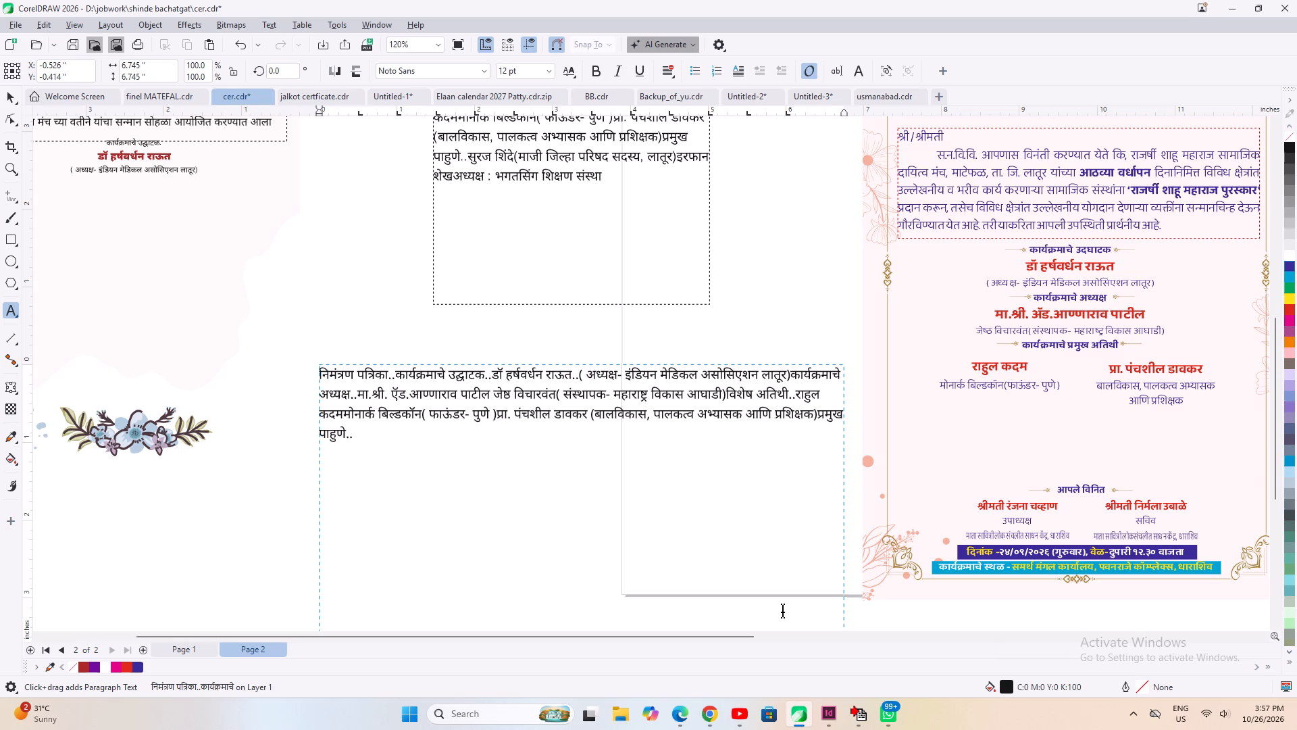
Narrow the source paragraph frame beside the card to about 3.07 in wide.
{"action": "left_click", "coordinate": [14, 98]}
{"action": "scroll", "coordinate": [437, 292], "scroll_direction": "down", "scroll_amount": 3}
{"action": "scroll", "coordinate": [605, 473], "scroll_direction": "down", "scroll_amount": 1}
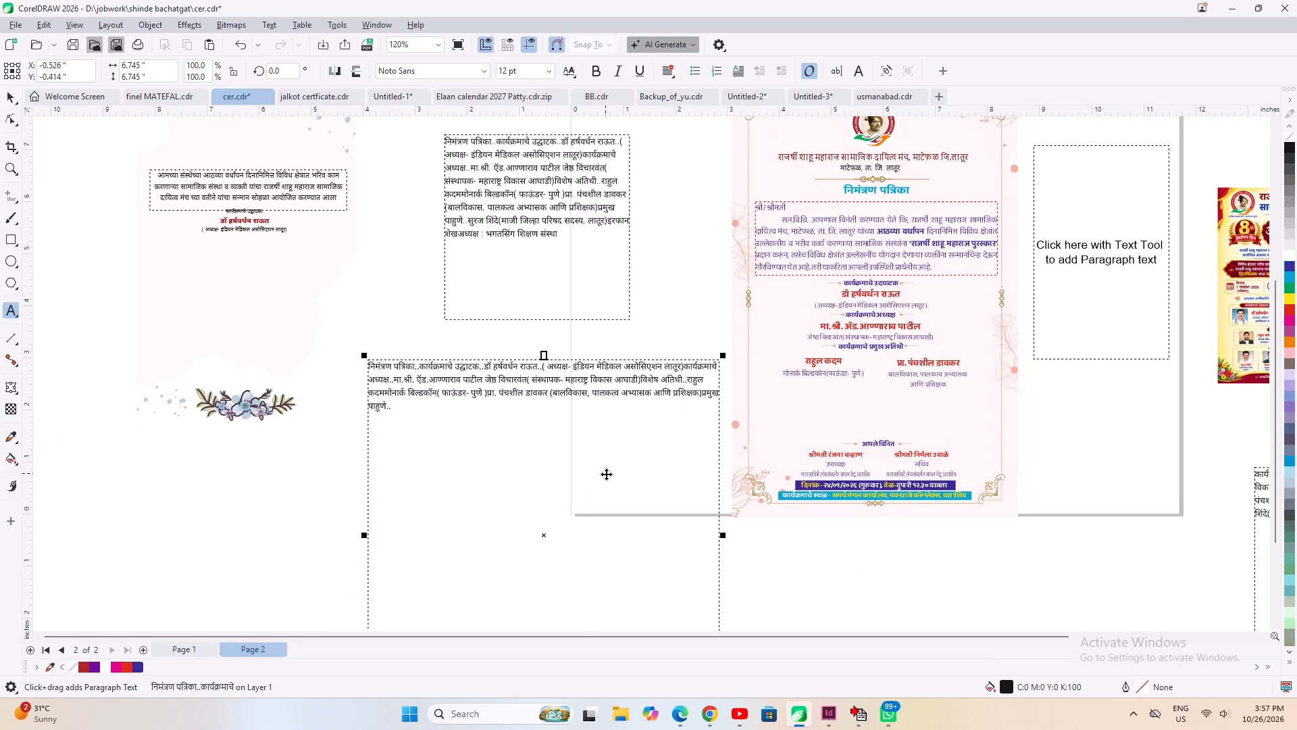
{"action": "scroll", "coordinate": [606, 474], "scroll_direction": "down", "scroll_amount": 2}
{"action": "left_click_drag", "start_coordinate": [690, 516], "coordinate": [559, 531]}
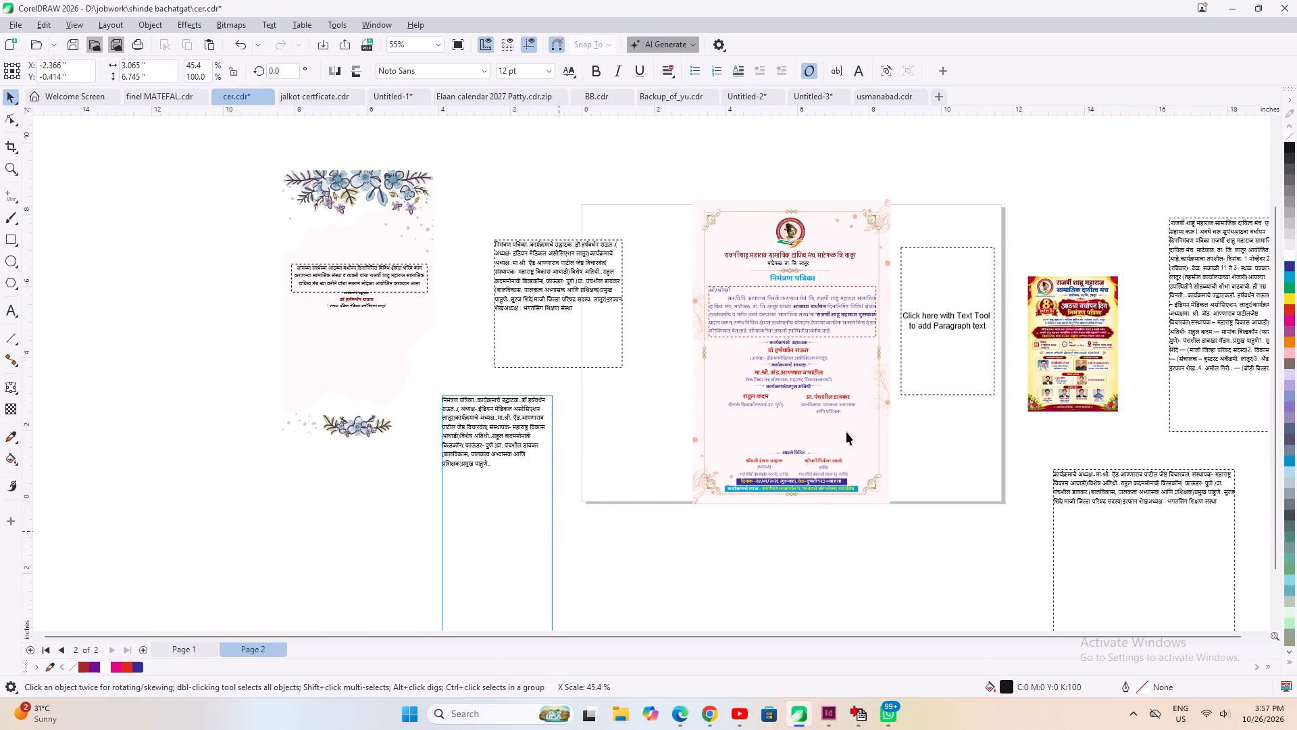
Shift both chief guests' text blocks toward the card's left border and shrink their combined width to about 3.13 in.
{"action": "scroll", "coordinate": [861, 410], "scroll_direction": "up", "scroll_amount": 8}
{"action": "left_click", "coordinate": [829, 397]}
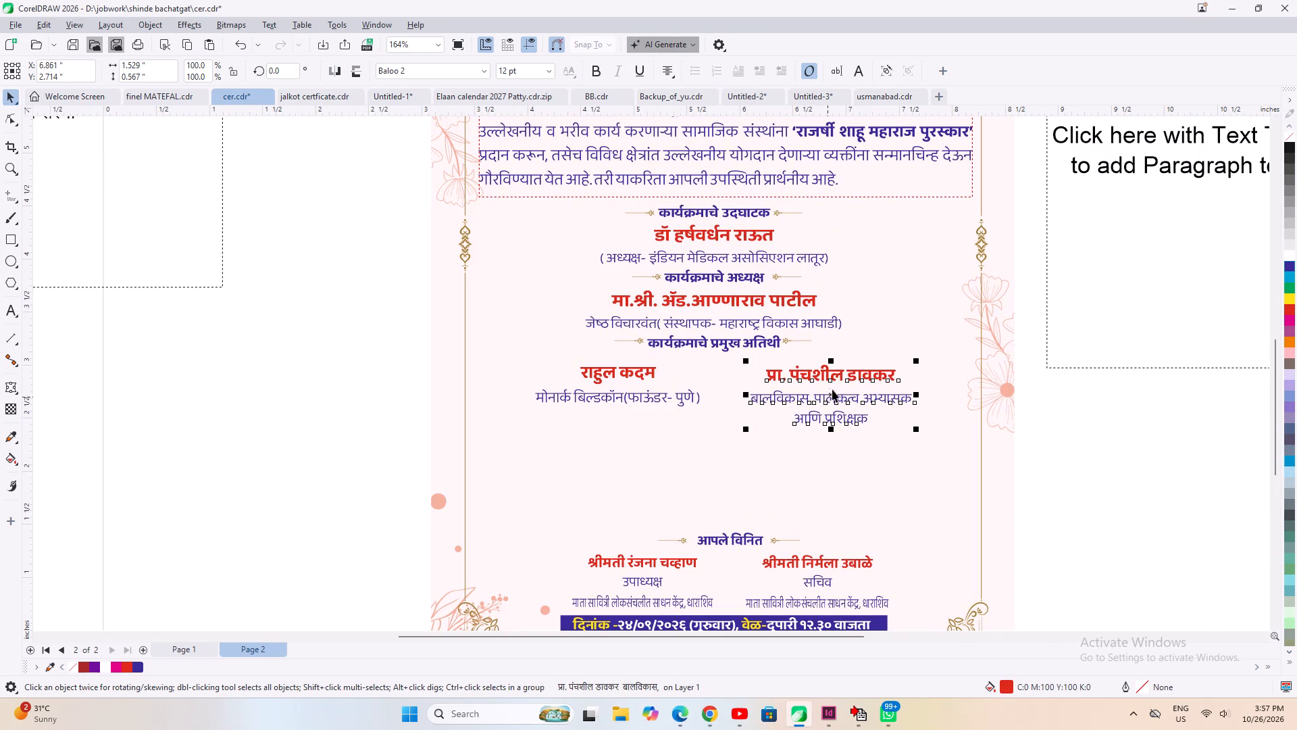
{"action": "left_click_drag", "start_coordinate": [830, 373], "coordinate": [796, 372]}
{"action": "left_click", "coordinate": [626, 397], "text": "shift"}
{"action": "left_click_drag", "start_coordinate": [710, 395], "coordinate": [669, 395], "text": "ctrl"}
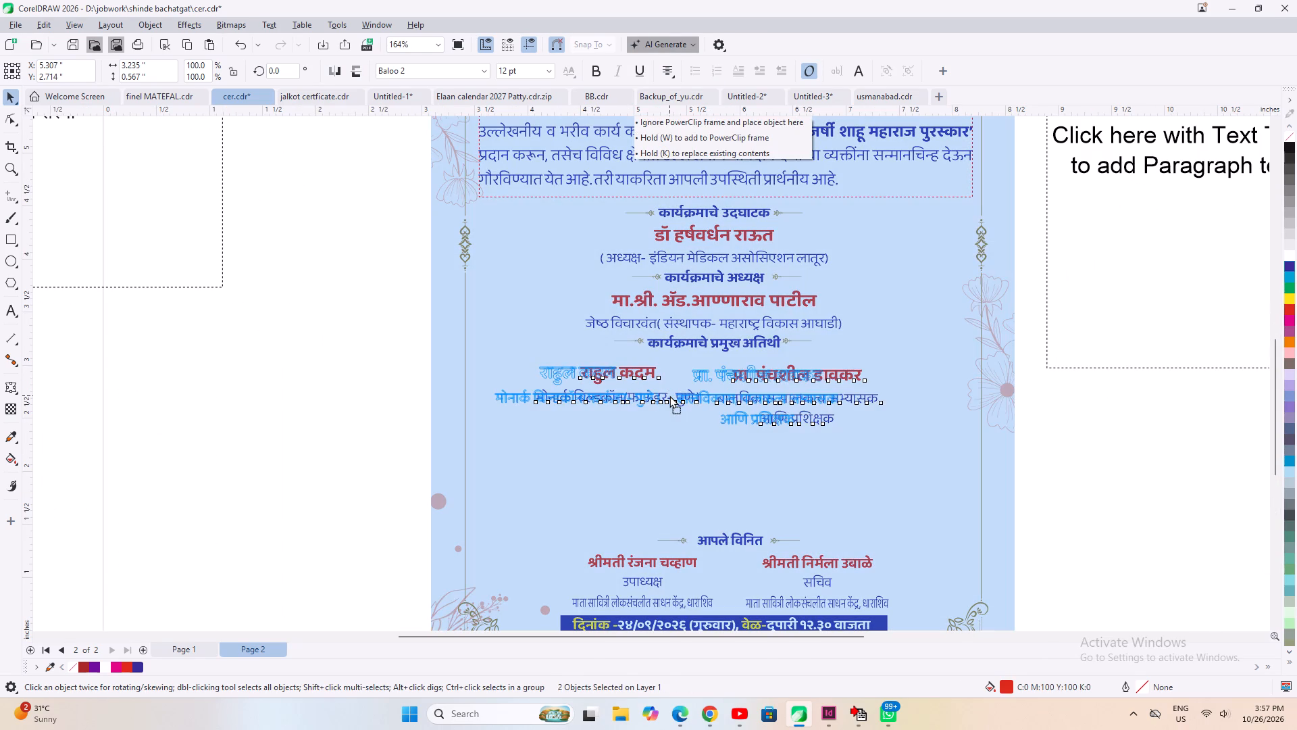
{"action": "left_click_drag", "start_coordinate": [669, 395], "coordinate": [671, 396], "text": "ctrl"}
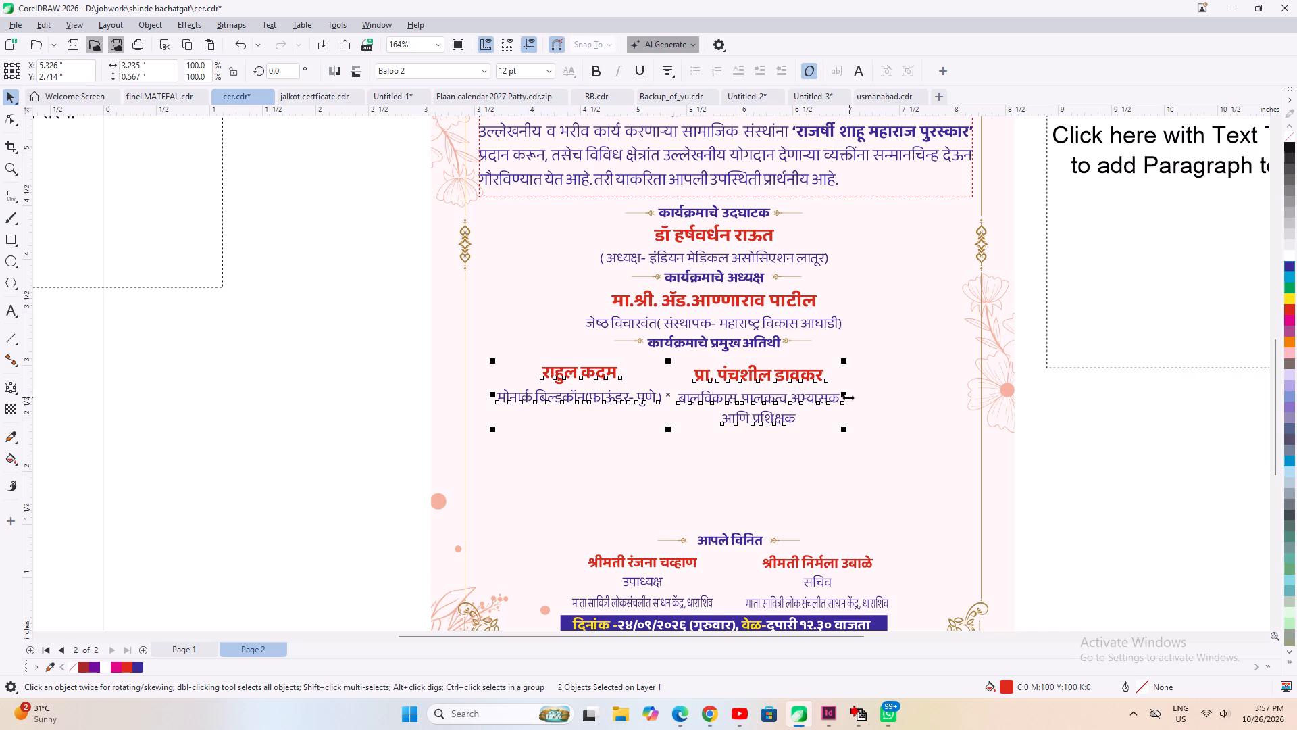
{"action": "left_click_drag", "start_coordinate": [848, 397], "coordinate": [836, 397]}
{"action": "left_click_drag", "start_coordinate": [710, 399], "coordinate": [696, 399]}
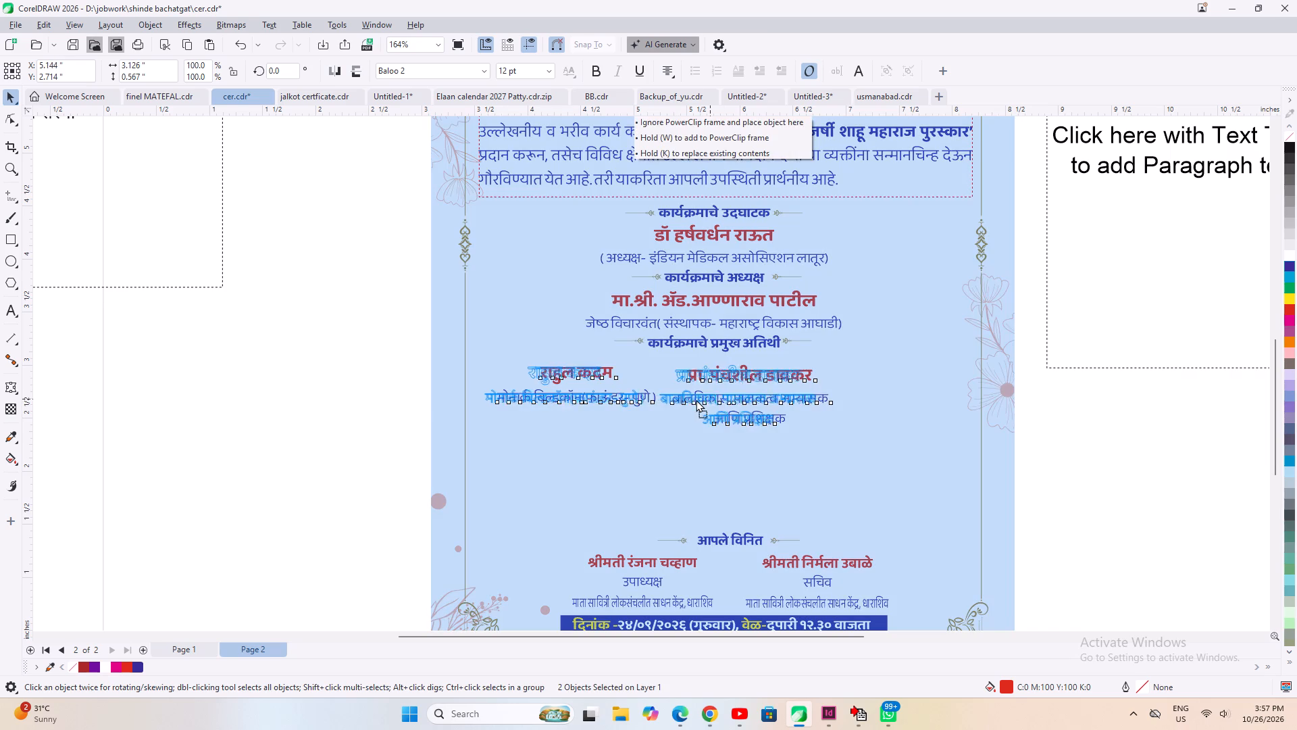
{"action": "left_click_drag", "start_coordinate": [696, 399], "coordinate": [693, 399]}
Duplicate the second guest's text block into a third column beside it, near the card's right border.
{"action": "left_click", "coordinate": [371, 406]}
{"action": "left_click", "coordinate": [765, 402]}
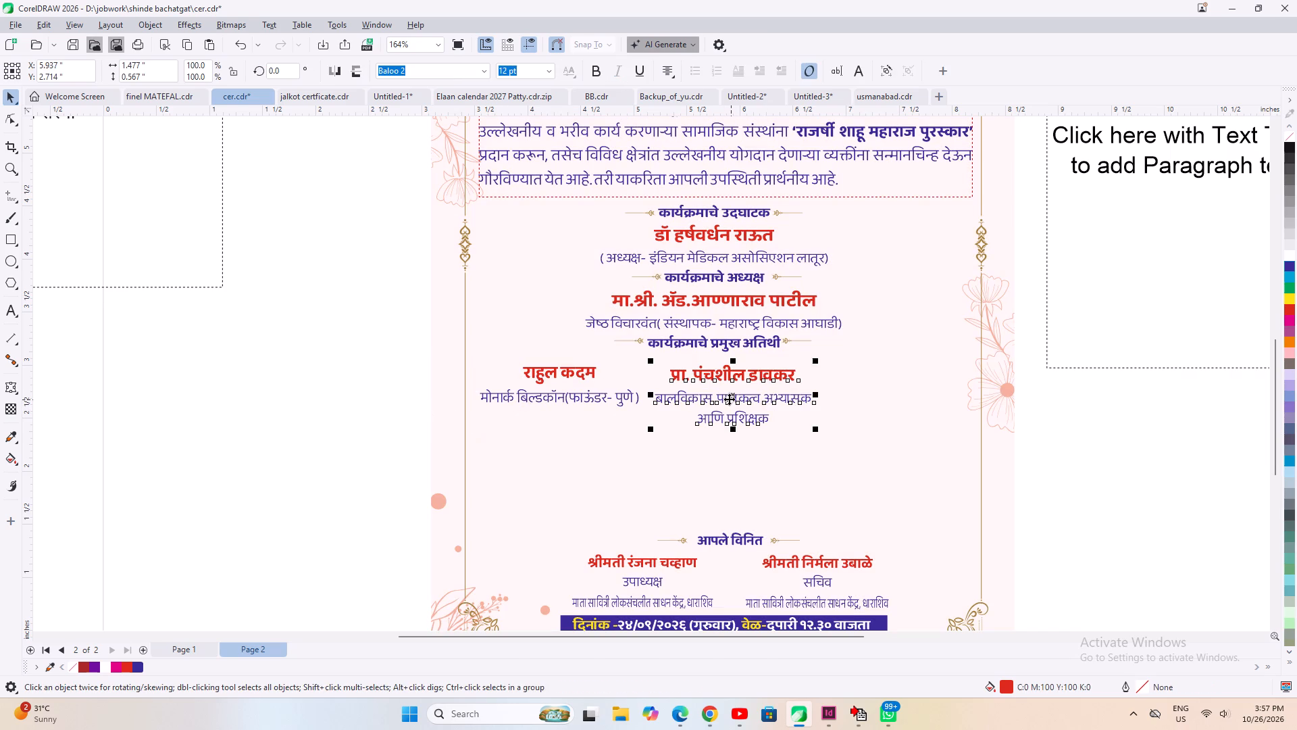
{"action": "left_click_drag", "start_coordinate": [729, 398], "coordinate": [903, 401], "text": "ctrl"}
{"action": "right_click_drag", "start_coordinate": [907, 400], "coordinate": [903, 401], "text": "ctrl"}
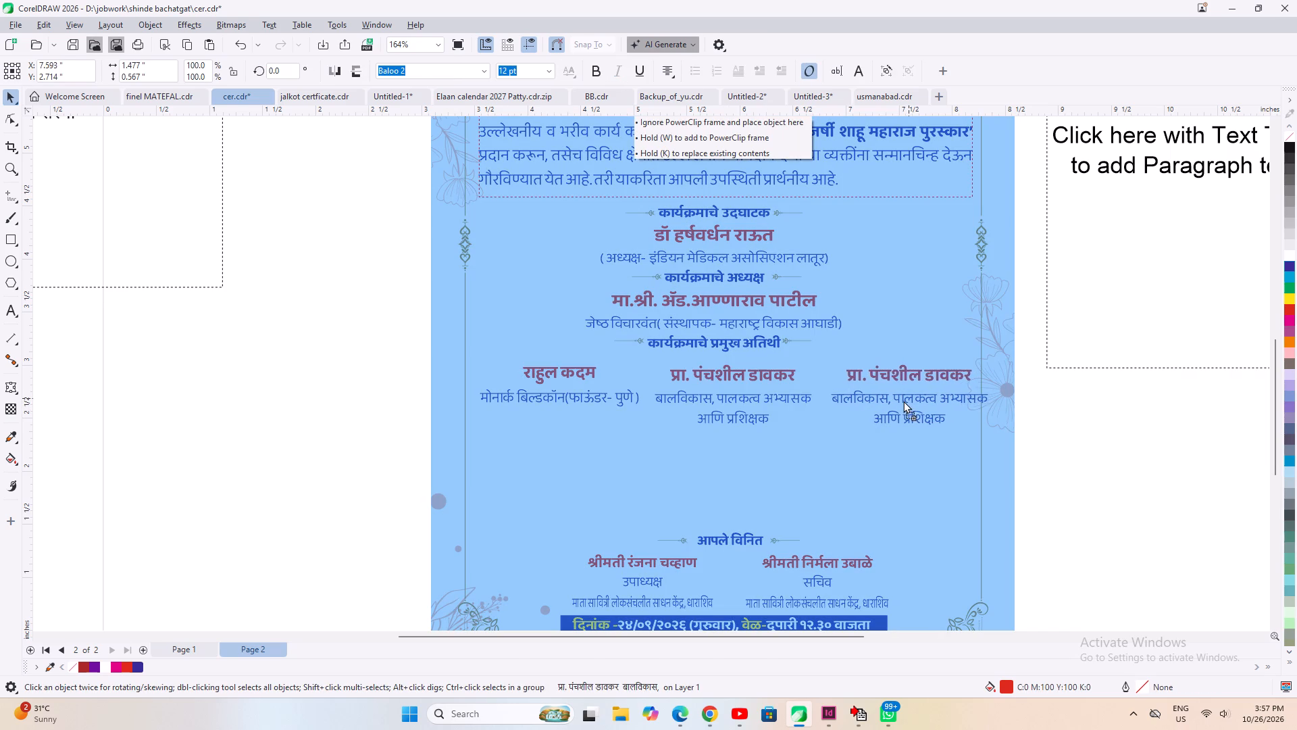
{"action": "left_click_drag", "start_coordinate": [903, 401], "coordinate": [897, 401], "text": "ctrl"}
{"action": "right_click_drag", "start_coordinate": [903, 401], "coordinate": [897, 401], "text": "ctrl"}
{"action": "left_click", "coordinate": [345, 369]}
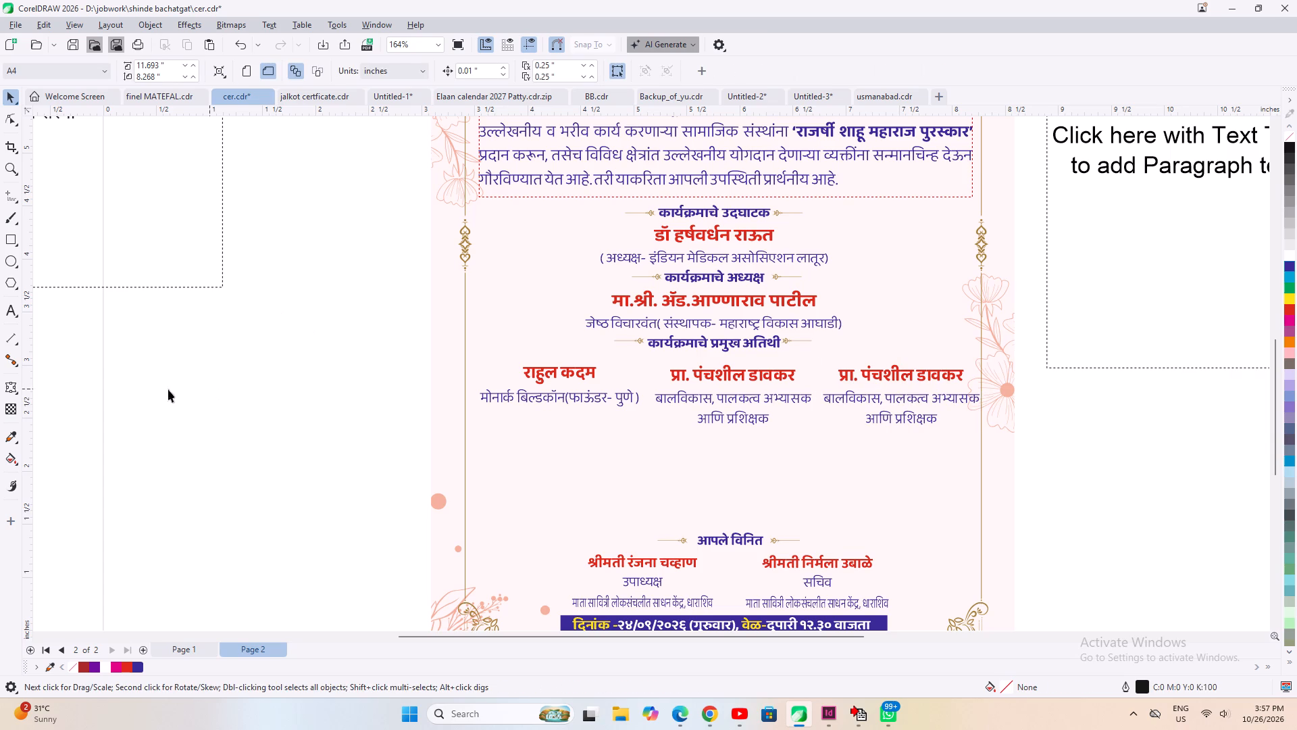
Paste the cut guest text as a new text line in the empty area left of the card.
{"action": "left_click", "coordinate": [11, 305]}
{"action": "left_click", "coordinate": [180, 387]}
{"action": "key", "text": "ctrl+v"}
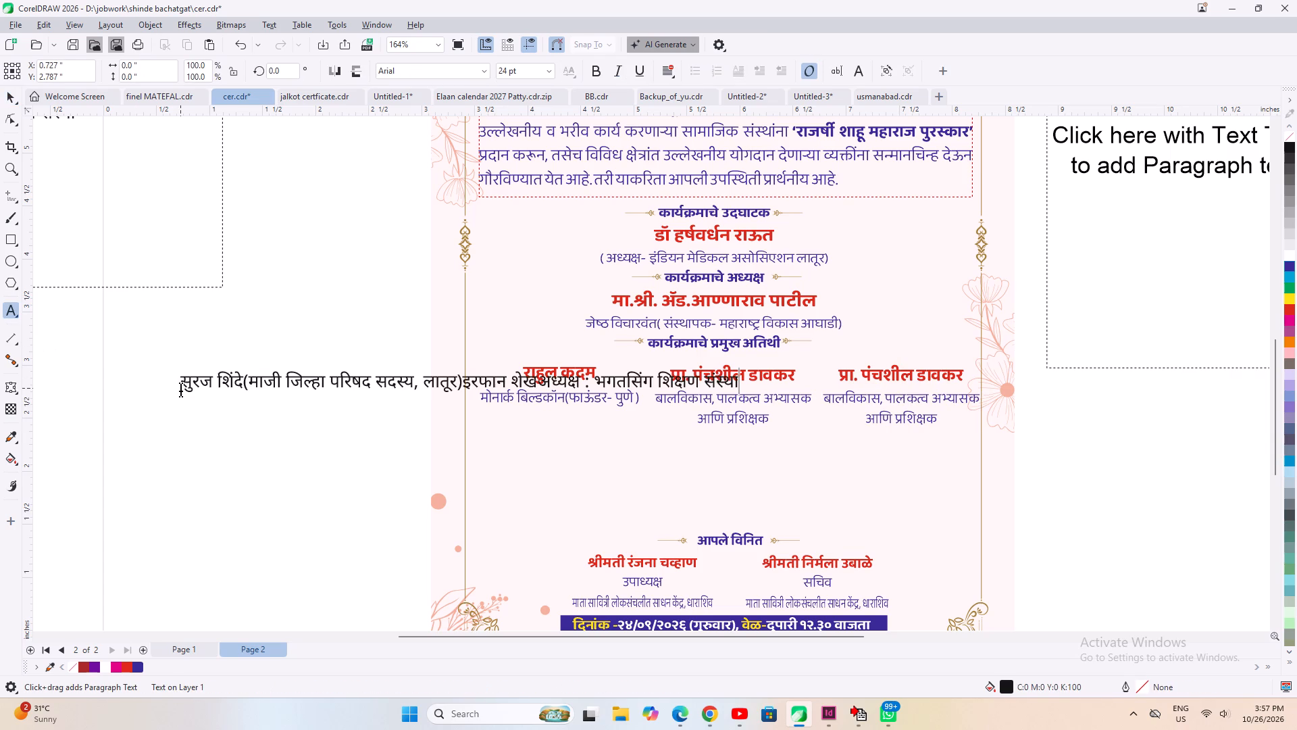
Move the first person's name and bracketed माजी जिल्हा परिषद सदस्य, लातूर out of the pasted line into separate text right of the card.
{"action": "left_click", "coordinate": [298, 382]}
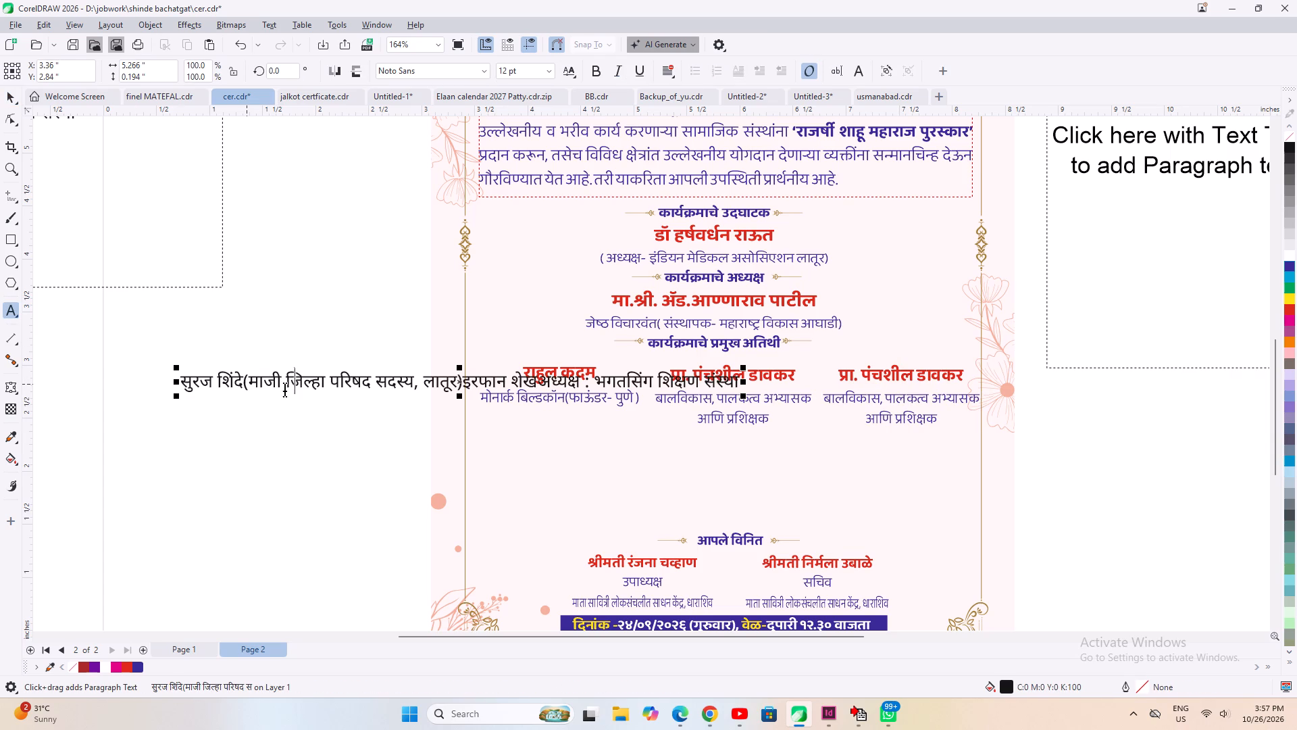
{"action": "left_click", "coordinate": [463, 381]}
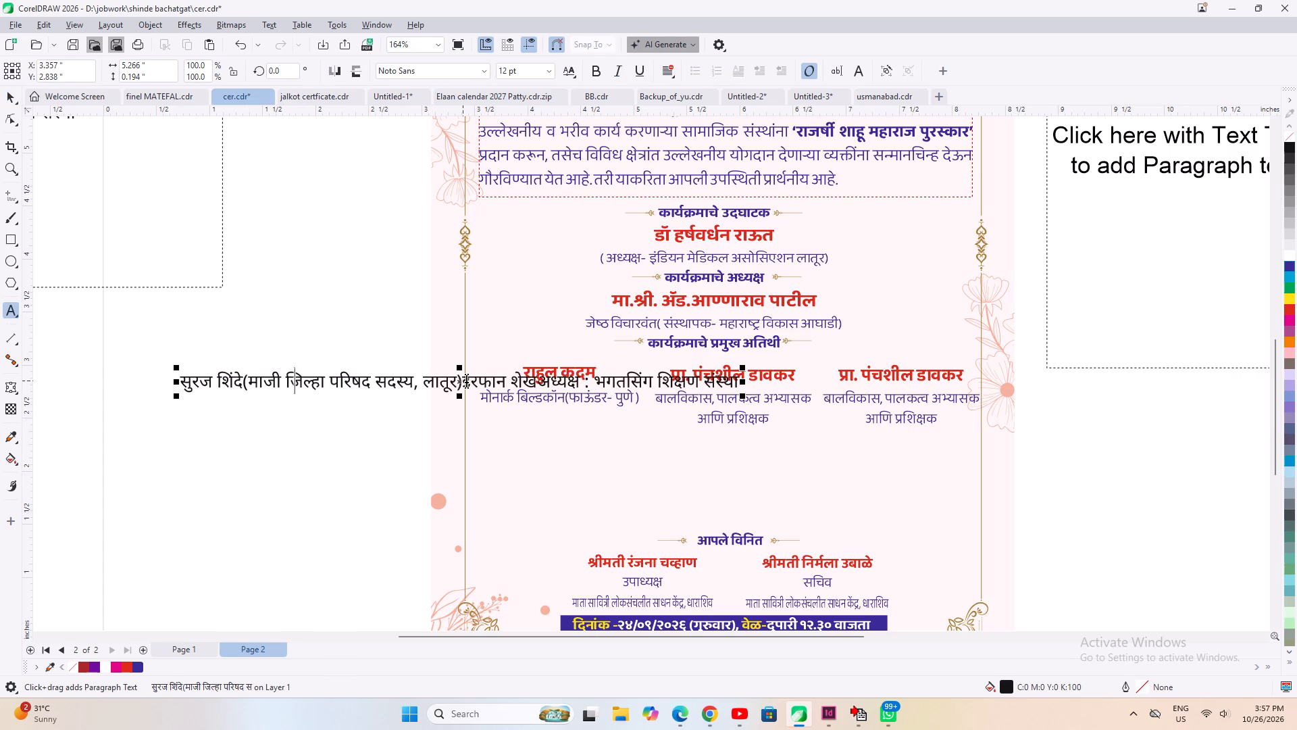
{"action": "left_click", "coordinate": [464, 381]}
{"action": "key", "text": "shift+Up"}
{"action": "key", "text": "shift+Left"}
{"action": "key", "text": "shift+Left"}
{"action": "key", "text": "shift+Left"}
{"action": "key", "text": "shift+Left"}
{"action": "key", "text": "shift+Left"}
{"action": "key", "text": "shift+Left"}
{"action": "key", "text": "shift+Left"}
{"action": "key", "text": "shift+Left"}
{"action": "key", "text": "shift+Left"}
{"action": "key", "text": "shift+Left"}
{"action": "key", "text": "shift+Left"}
{"action": "key", "text": "shift+Left"}
{"action": "key", "text": "shift+Left"}
{"action": "key", "text": "shift+Left"}
{"action": "key", "text": "shift+Left"}
{"action": "key", "text": "shift+Left"}
{"action": "key", "text": "shift+Left"}
{"action": "key", "text": "shift+Left"}
{"action": "key", "text": "shift+Left"}
{"action": "key", "text": "shift+Left"}
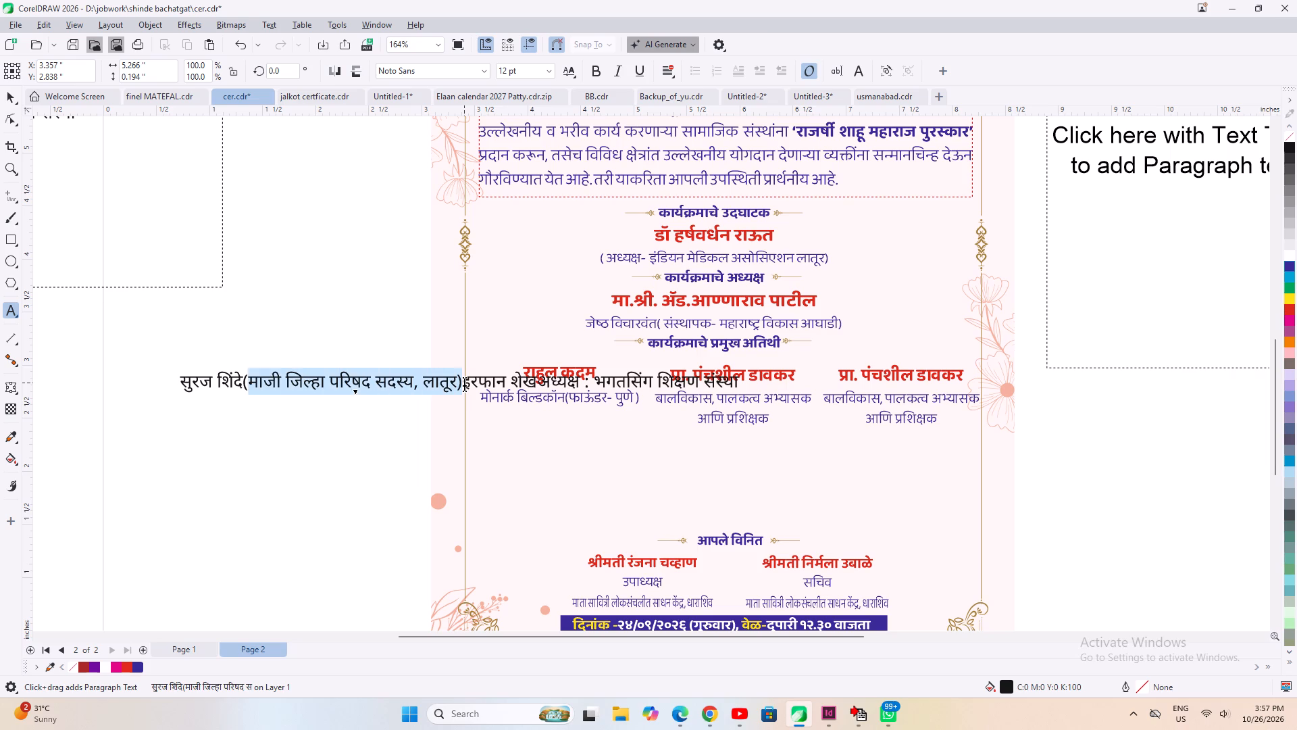
{"action": "key", "text": "ctrl+x"}
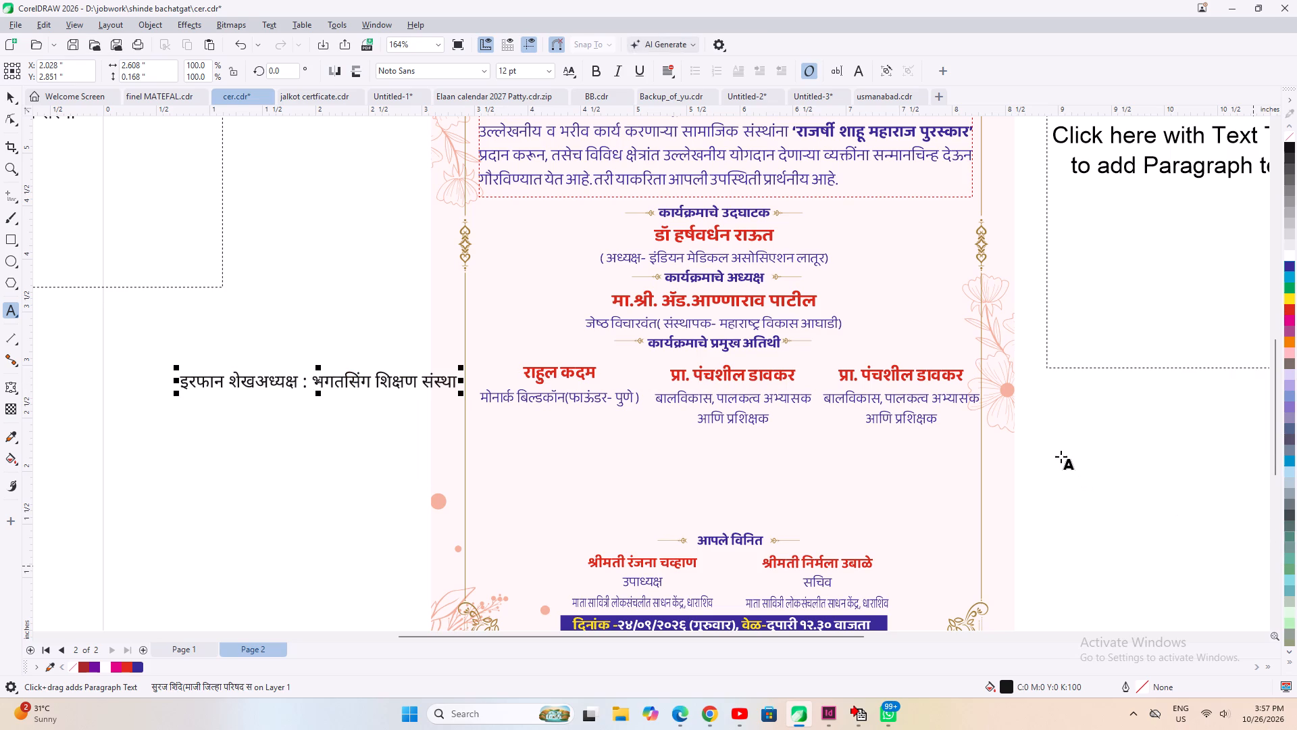
{"action": "left_click", "coordinate": [1061, 455]}
{"action": "key", "text": "ctrl+v"}
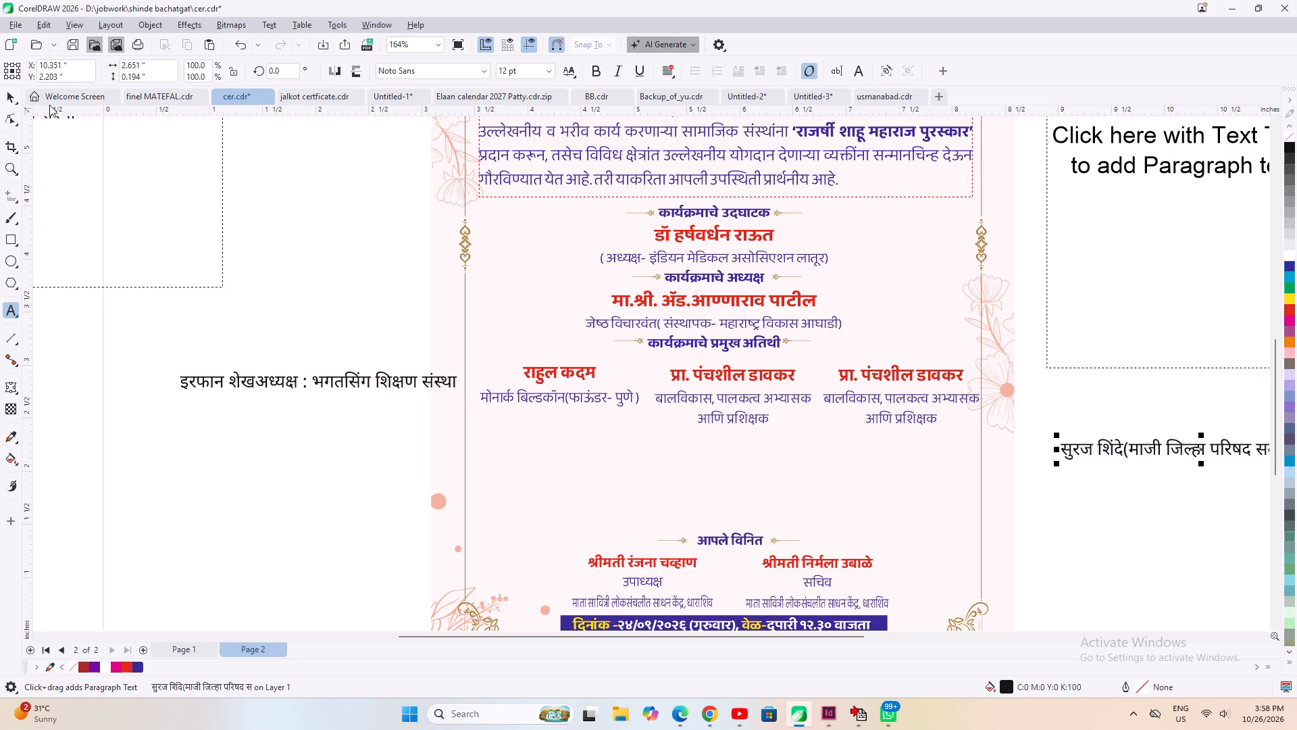
Copy the duplicated guest block's text properties onto the separated माजी जिल्हा परिषद सदस्य guest text.
{"action": "left_click", "coordinate": [7, 94]}
{"action": "left_click", "coordinate": [48, 24]}
{"action": "left_click", "coordinate": [91, 156]}
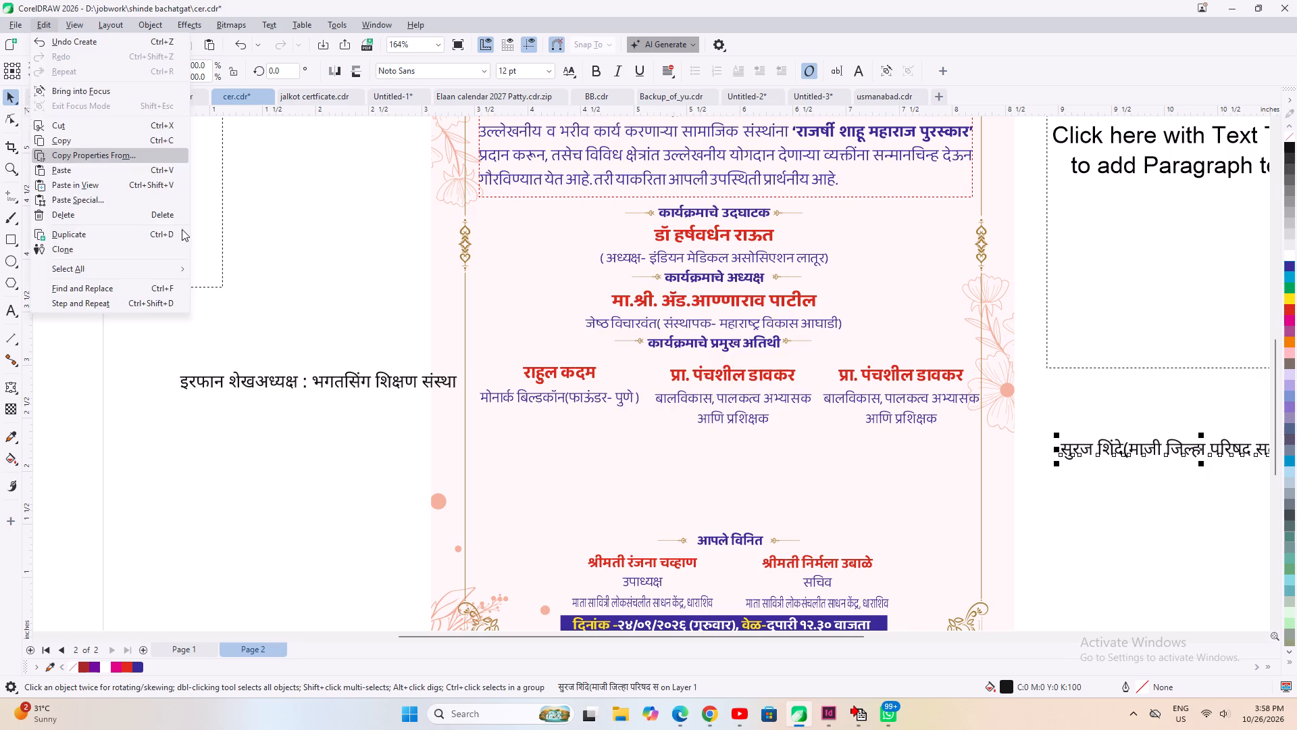
{"action": "left_click", "coordinate": [661, 384]}
{"action": "left_click", "coordinate": [869, 373]}
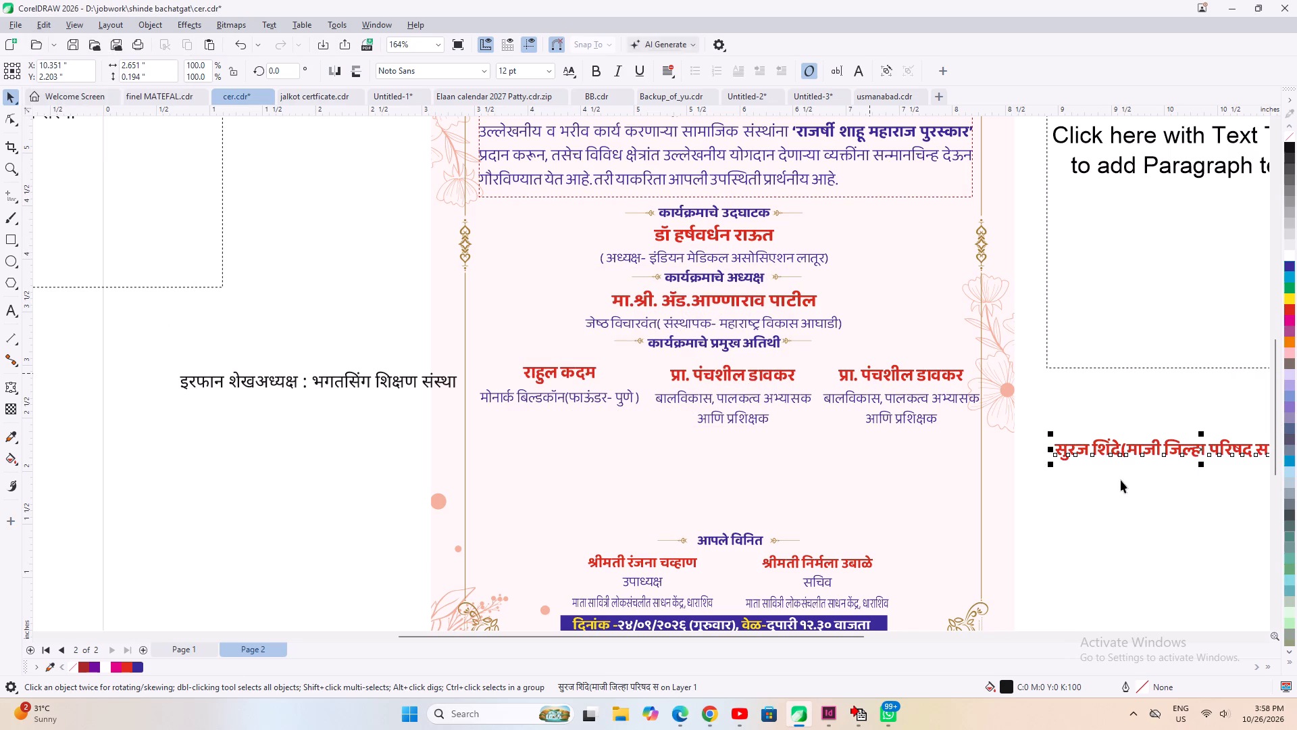
Break the new guest text into three lines, name, माजी जिल्हा परिषद सदस्य, and लातूर, and delete the opening bracket.
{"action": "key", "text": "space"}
{"action": "scroll", "coordinate": [613, 353], "scroll_direction": "down", "scroll_amount": 2}
{"action": "scroll", "coordinate": [1110, 464], "scroll_direction": "up", "scroll_amount": 3}
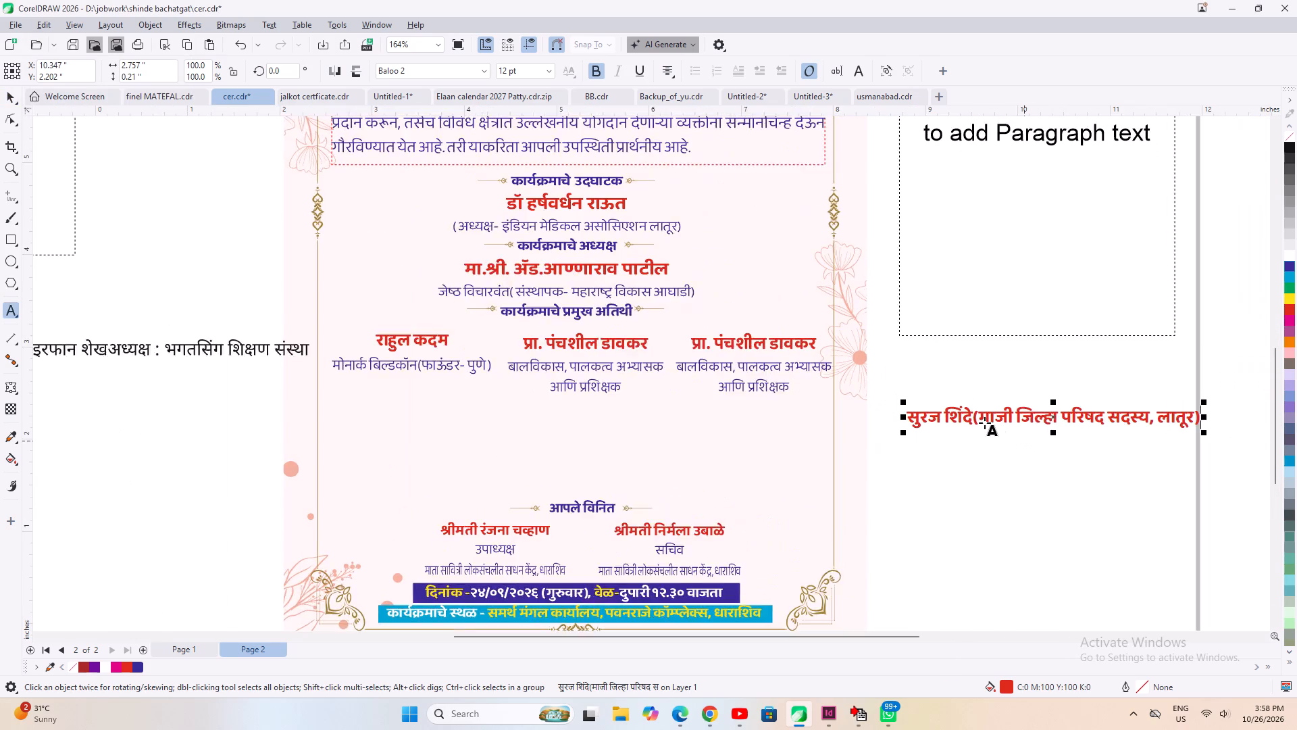
{"action": "left_click", "coordinate": [966, 413]}
{"action": "key", "text": "Right"}
{"action": "key", "text": "Left"}
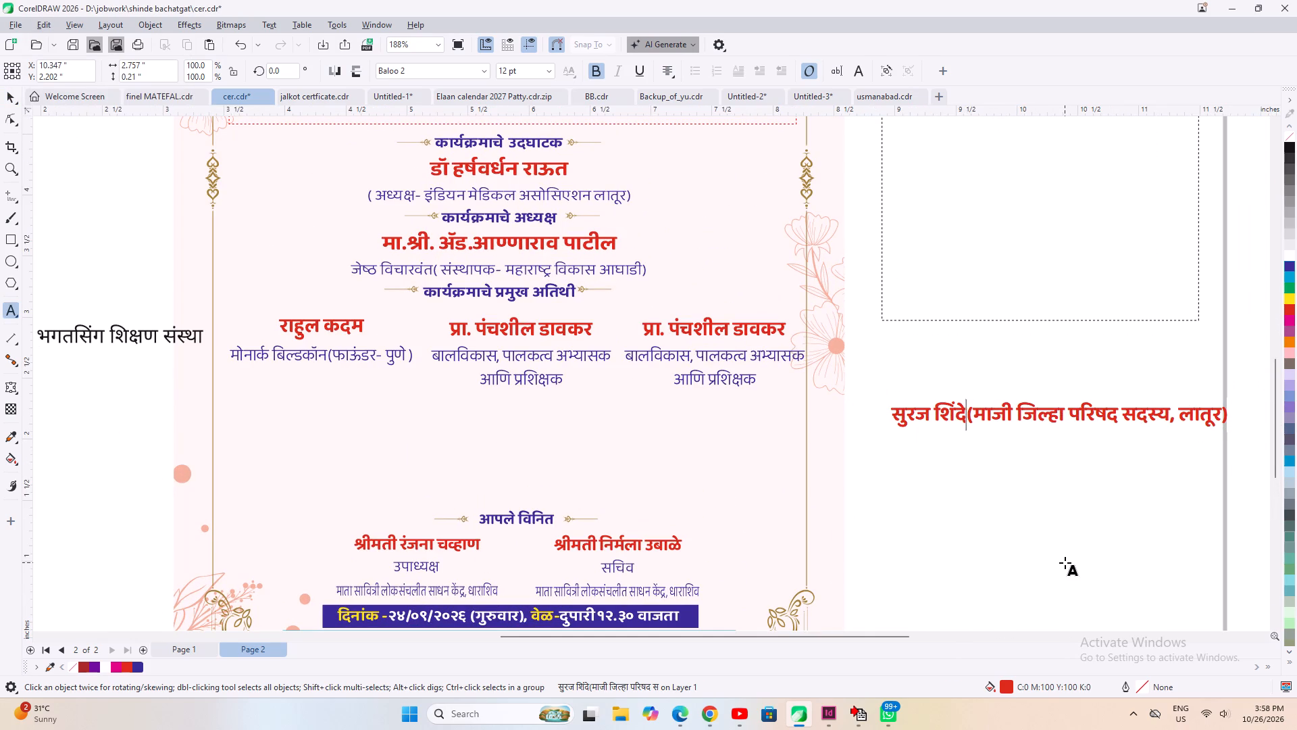
{"action": "key", "text": "Return"}
{"action": "key", "text": "Right"}
{"action": "key", "text": "Right"}
{"action": "key", "text": "Right"}
{"action": "key", "text": "Right"}
{"action": "key", "text": "Right"}
{"action": "key", "text": "Right"}
{"action": "key", "text": "Right"}
{"action": "key", "text": "Right"}
{"action": "key", "text": "Right"}
{"action": "key", "text": "Right"}
{"action": "key", "text": "Right"}
{"action": "key", "text": "Right"}
{"action": "key", "text": "Right"}
{"action": "key", "text": "Right"}
{"action": "key", "text": "Right"}
{"action": "key", "text": "Right"}
{"action": "key", "text": "Right"}
{"action": "key", "text": "Right"}
{"action": "key", "text": "Right"}
{"action": "key", "text": "Left"}
{"action": "key", "text": "Left"}
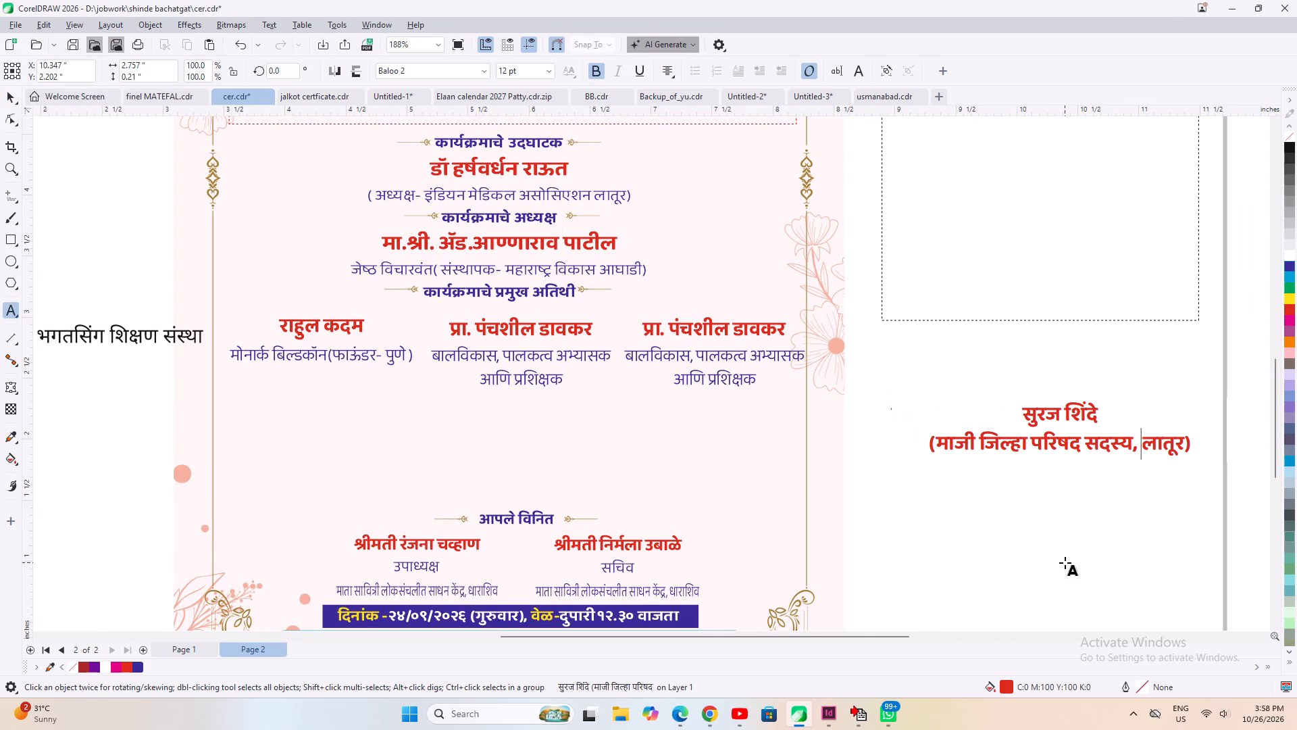
{"action": "key", "text": "Left"}
{"action": "key", "text": "Right"}
{"action": "key", "text": "Return"}
{"action": "key", "text": "Up"}
{"action": "key", "text": "End"}
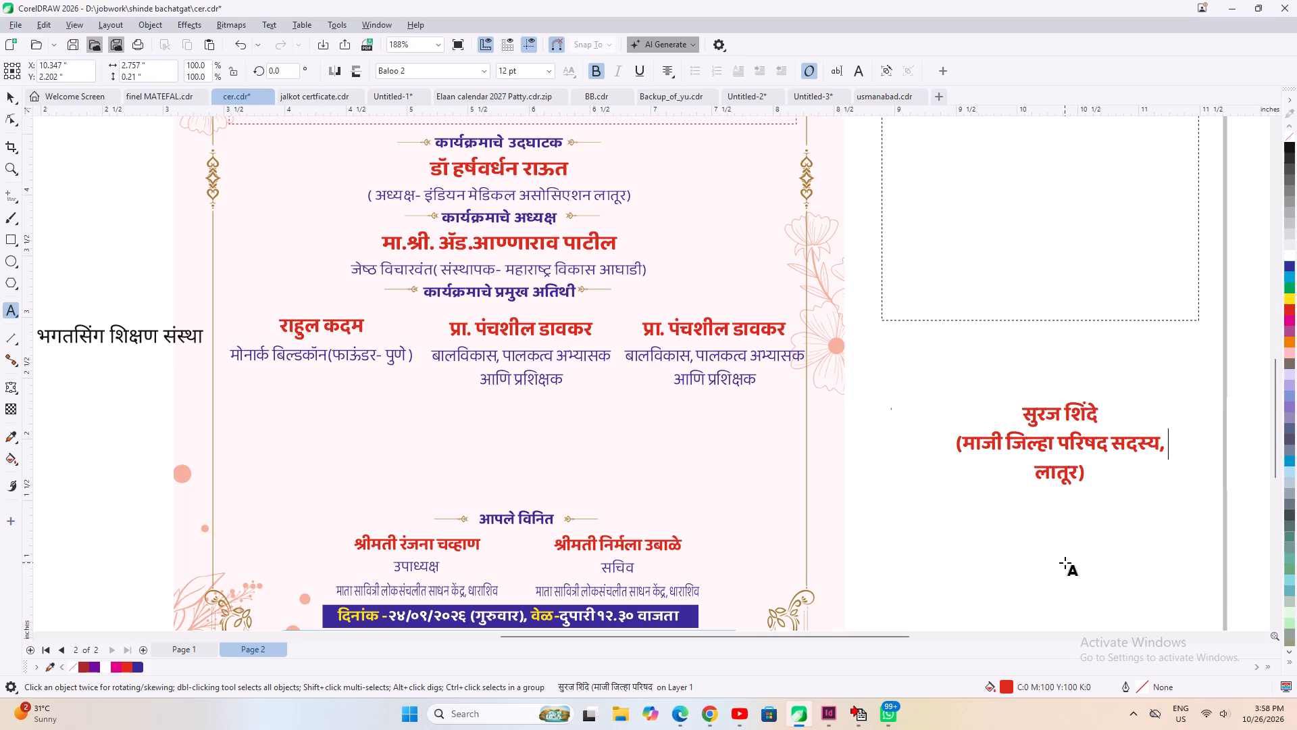
{"action": "key", "text": "Home"}
{"action": "key", "text": "Delete"}
Remove bold from the two designation lines below the new guest's name.
{"action": "key", "text": "shift+Down"}
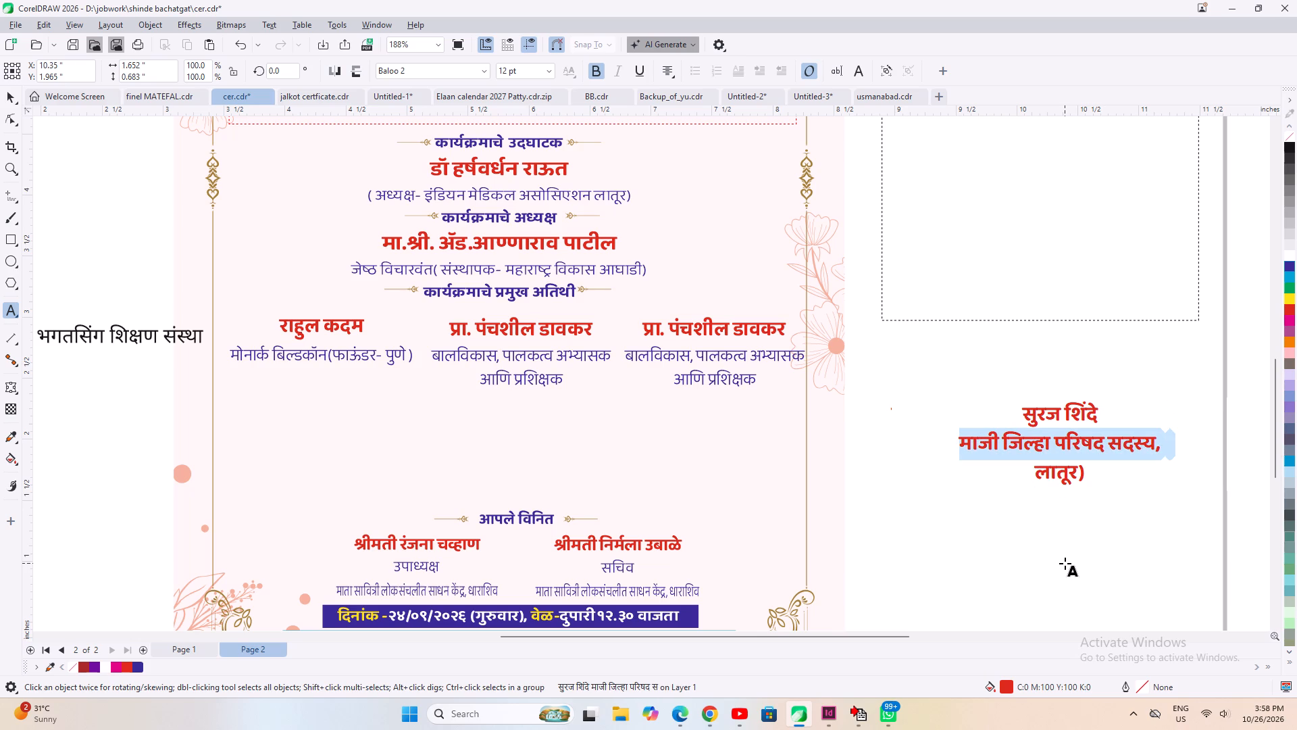
{"action": "key", "text": "shift+Down"}
{"action": "key", "text": "shift+Down"}
{"action": "key", "text": "shift+Right"}
{"action": "key", "text": "shift+Right"}
{"action": "key", "text": "shift+Right"}
{"action": "key", "text": "shift+Right"}
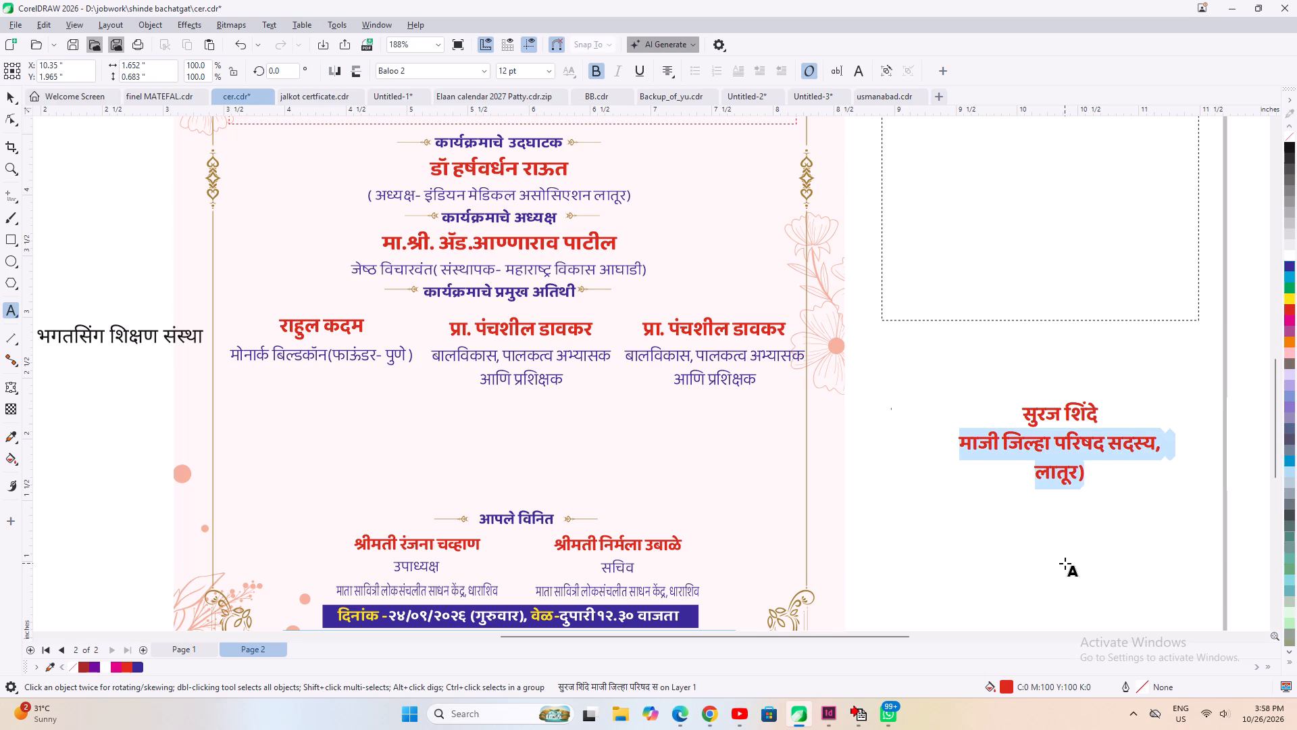
{"action": "left_click", "coordinate": [603, 69]}
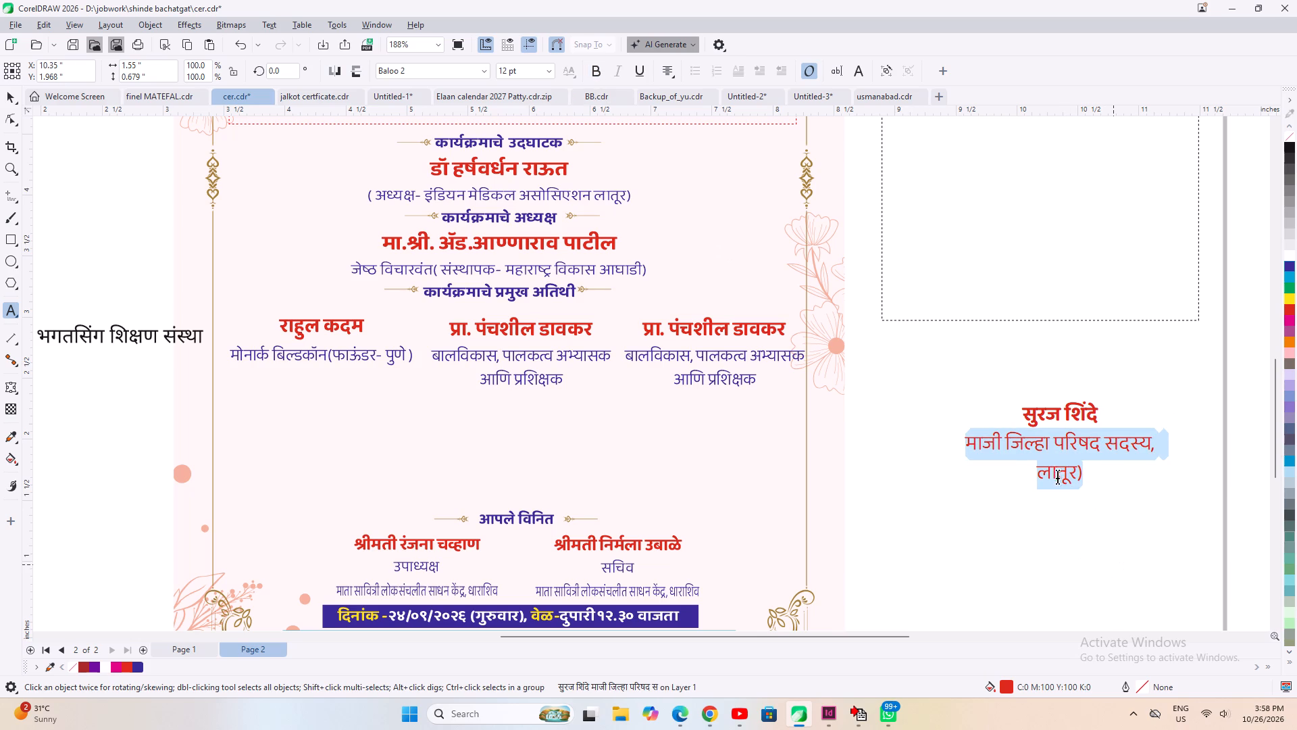
Delete the closing bracket after लातूर in the new guest's text.
{"action": "left_click", "coordinate": [1052, 469]}
{"action": "key", "text": "End"}
{"action": "key", "text": "BackSpace"}
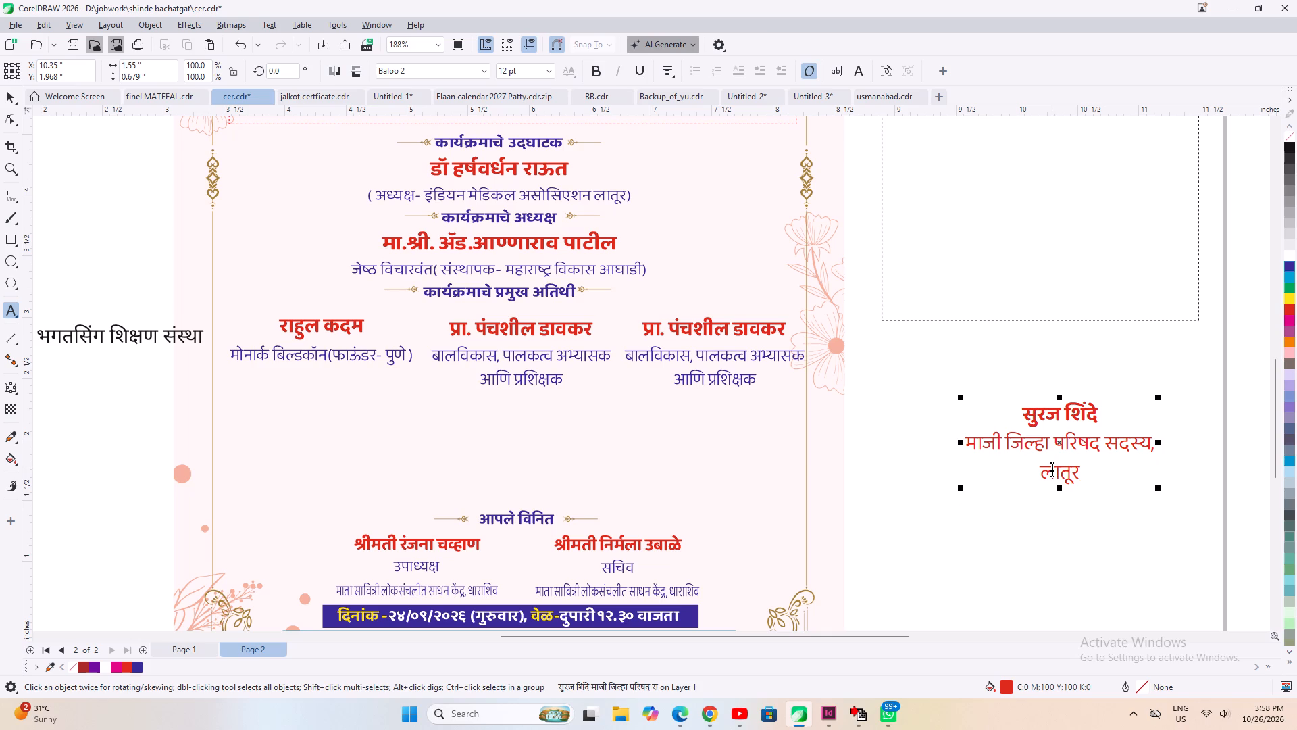
Move the duplicated second guest's block out of the third column to the empty area right of the card.
{"action": "left_click", "coordinate": [6, 97]}
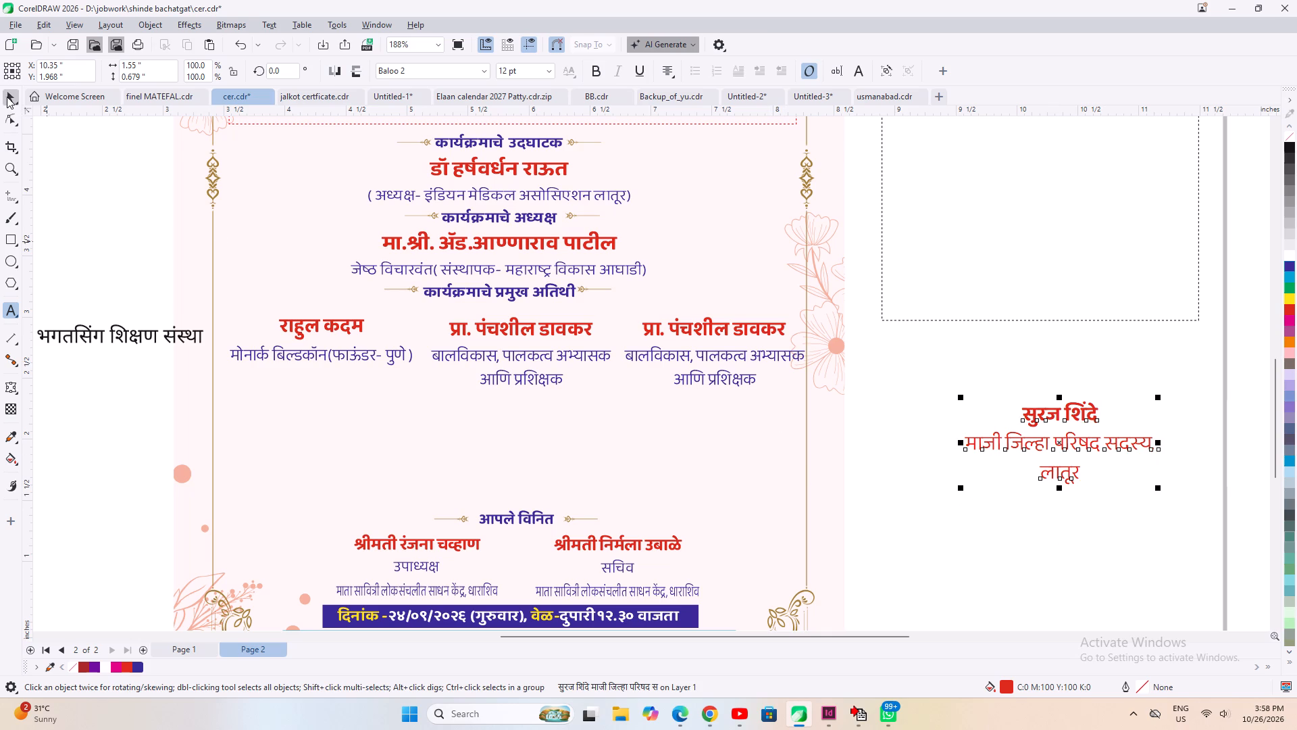
{"action": "left_click", "coordinate": [711, 344]}
{"action": "left_click", "coordinate": [711, 334]}
{"action": "left_click_drag", "start_coordinate": [707, 326], "coordinate": [1020, 305]}
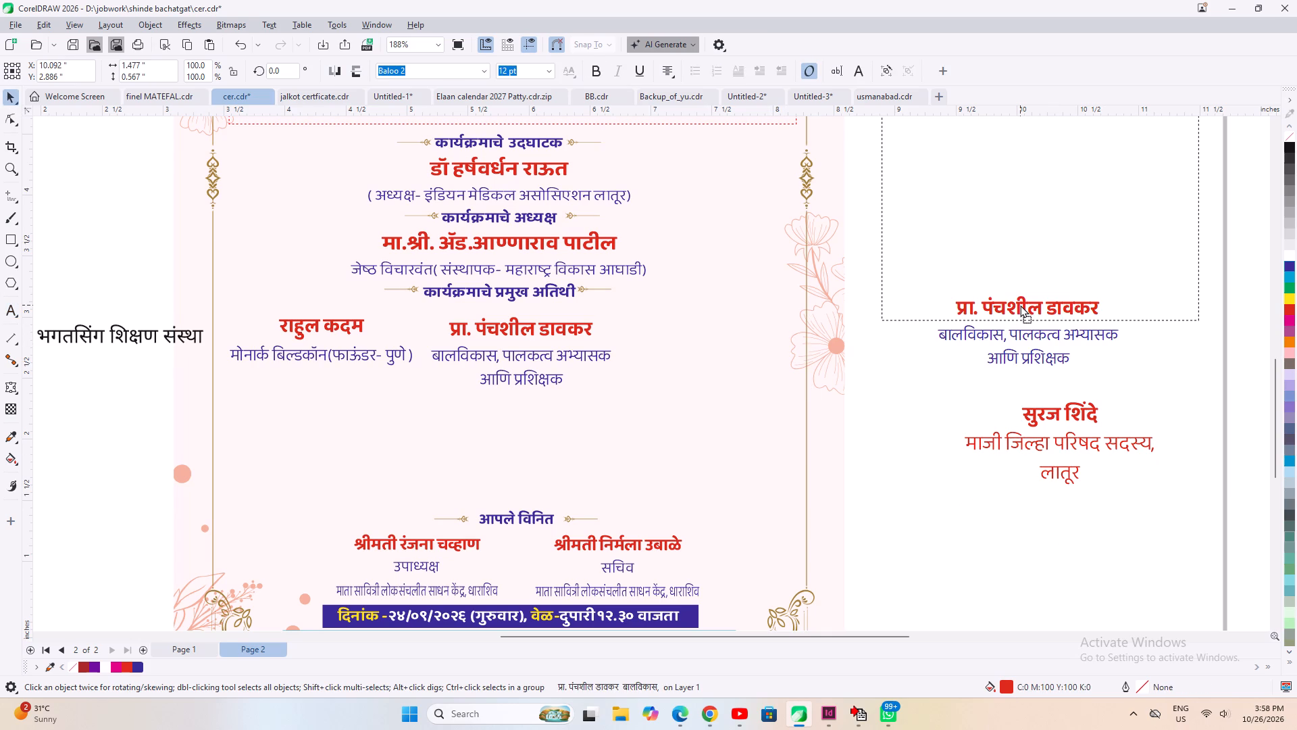
{"action": "left_click_drag", "start_coordinate": [1020, 305], "coordinate": [1019, 306]}
Move the new guest's three-line text block into the third column, level with the second guest's name.
{"action": "left_click", "coordinate": [1052, 415]}
{"action": "left_click_drag", "start_coordinate": [1061, 414], "coordinate": [688, 336]}
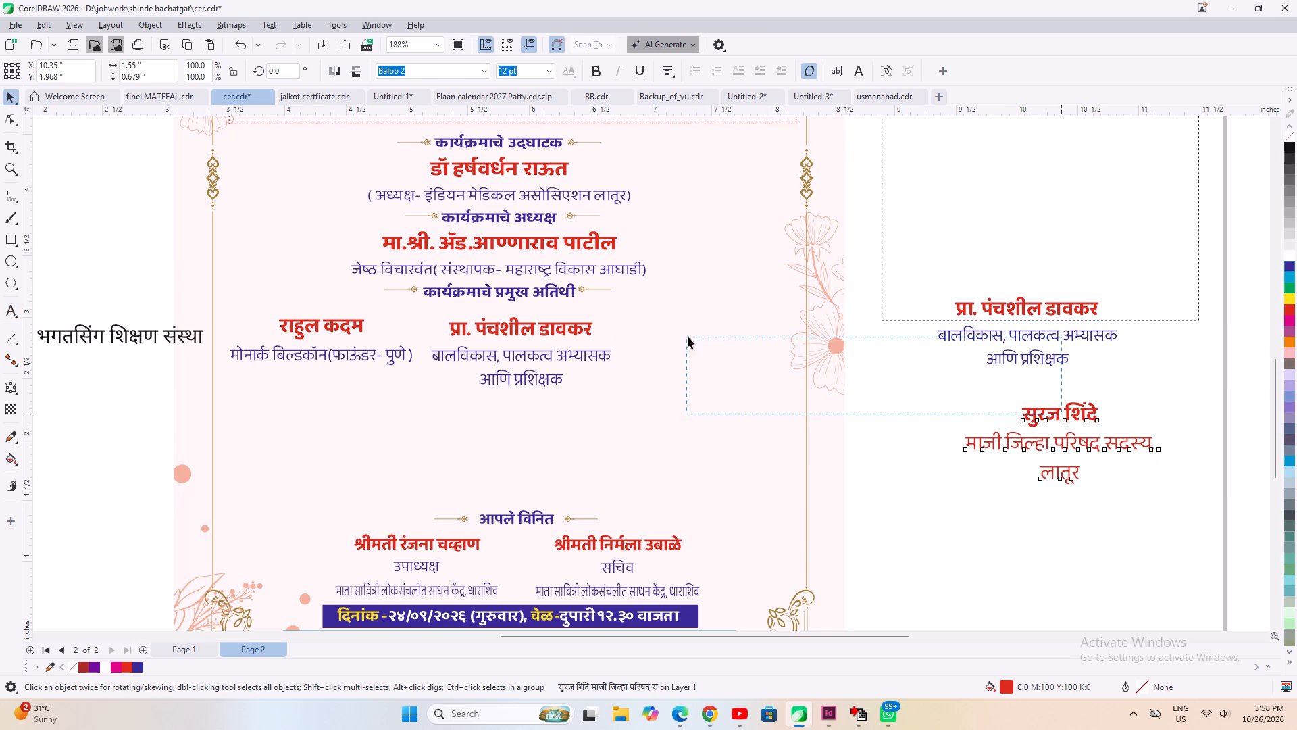
{"action": "left_click_drag", "start_coordinate": [688, 336], "coordinate": [692, 341]}
{"action": "left_click", "coordinate": [1048, 419]}
{"action": "left_click_drag", "start_coordinate": [1048, 412], "coordinate": [707, 326]}
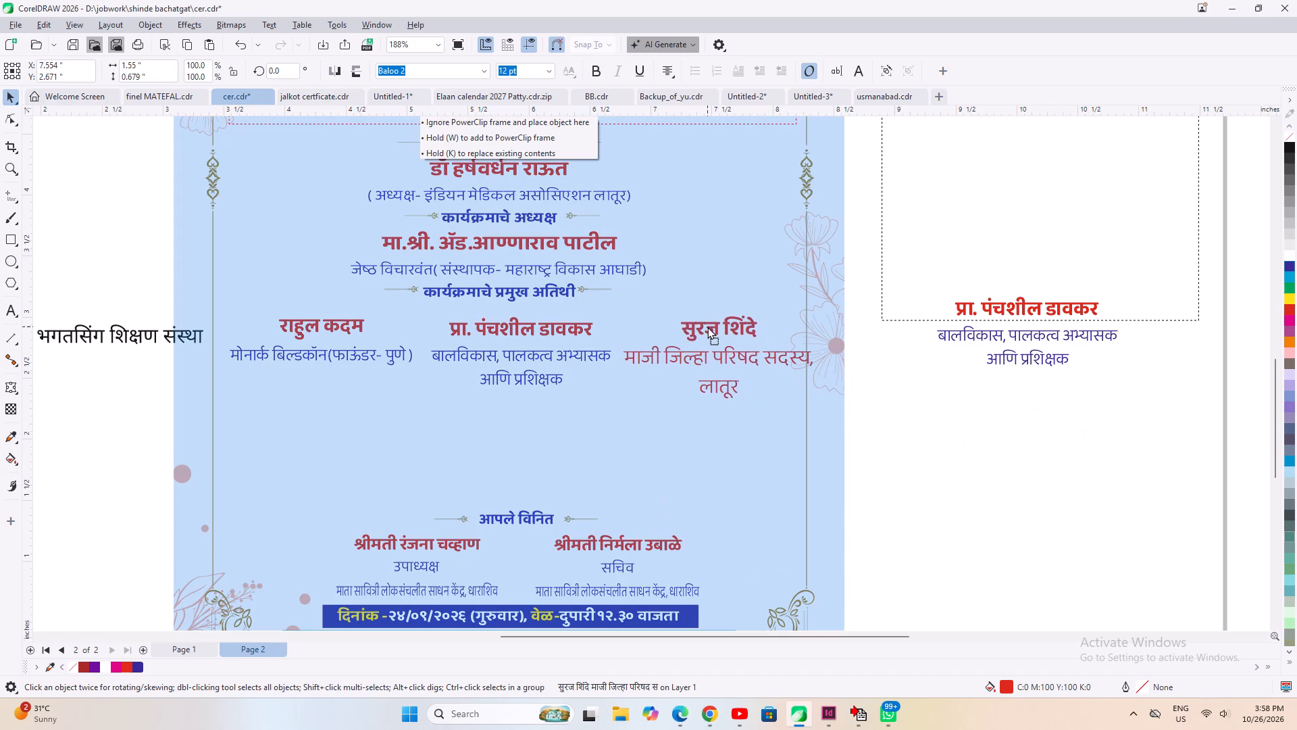
{"action": "left_click_drag", "start_coordinate": [707, 326], "coordinate": [707, 326]}
Recolour the third guest's two designation lines to the dark blue C:100 M:100 Y:0 K:0.
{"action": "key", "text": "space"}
{"action": "left_click", "coordinate": [623, 353], "text": "shift"}
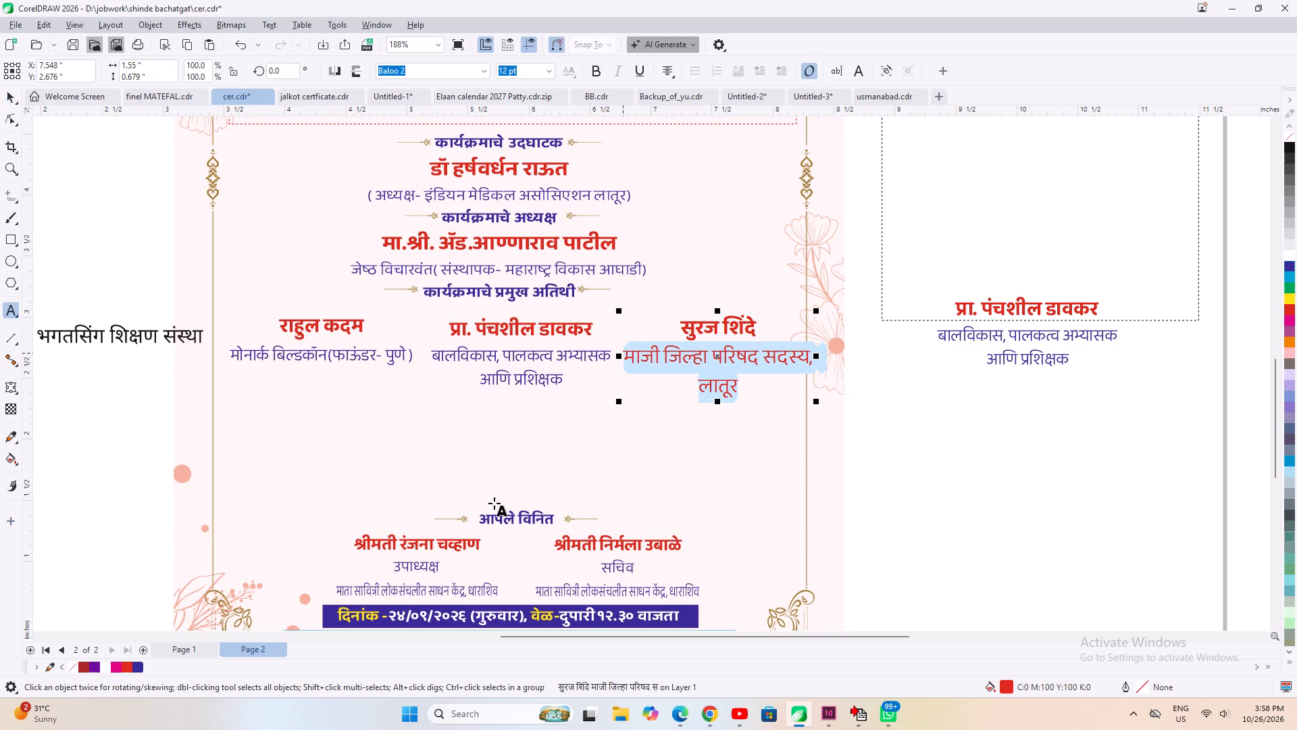
{"action": "left_click", "coordinate": [1292, 264]}
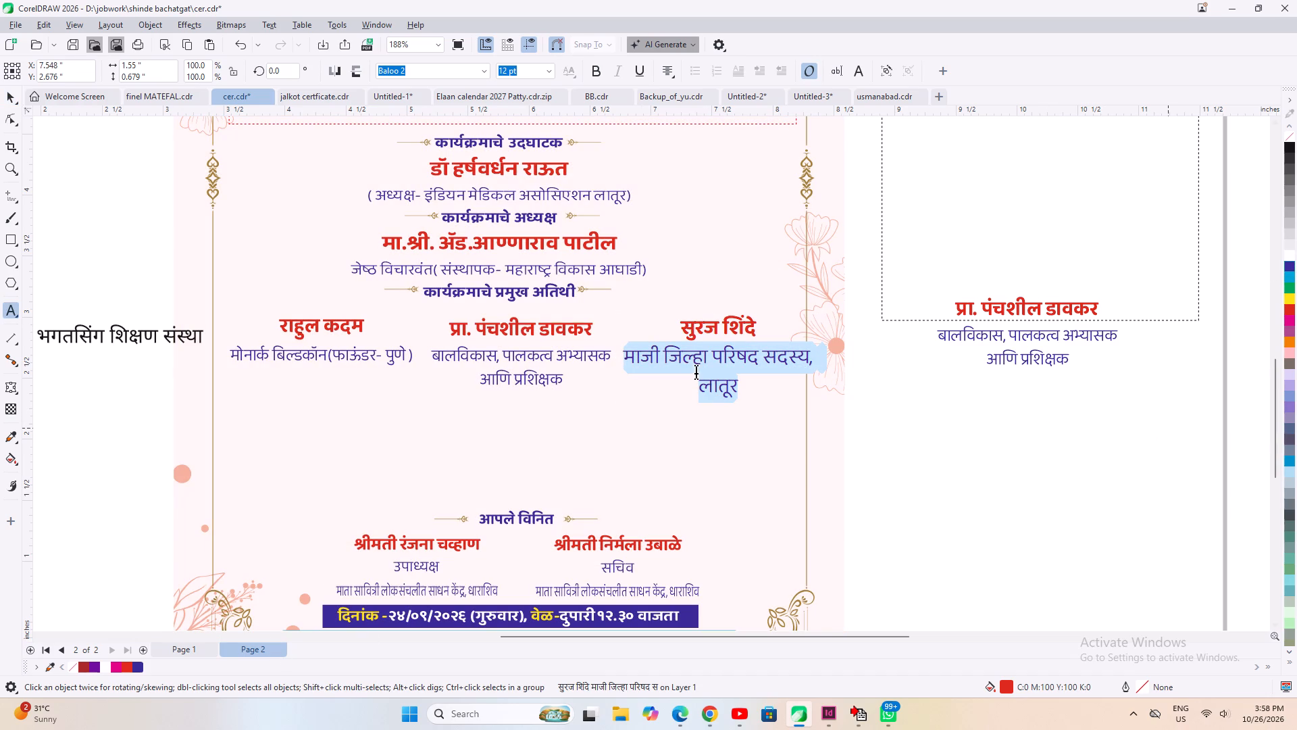
Set the third guest's two designation lines to 9.8 pt, matching the second guest's designation text.
{"action": "left_click", "coordinate": [480, 358]}
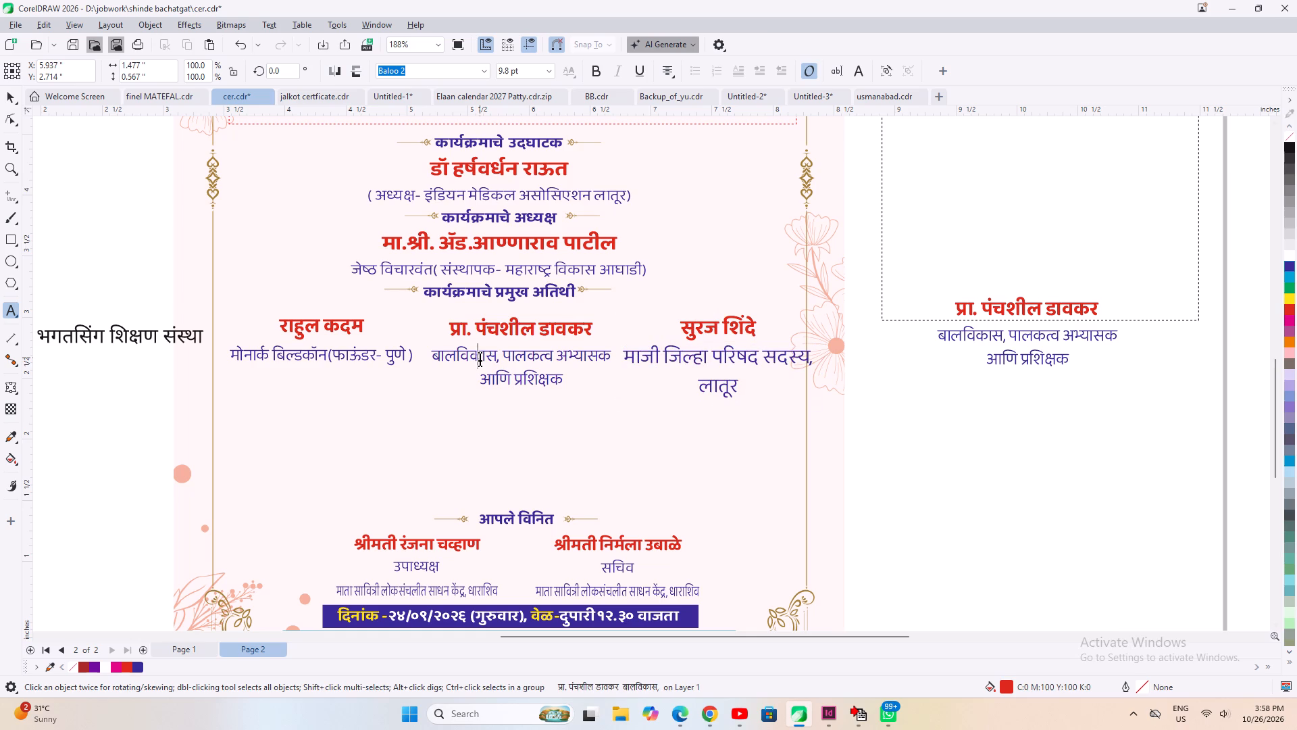
{"action": "left_click_drag", "start_coordinate": [626, 354], "coordinate": [772, 385]}
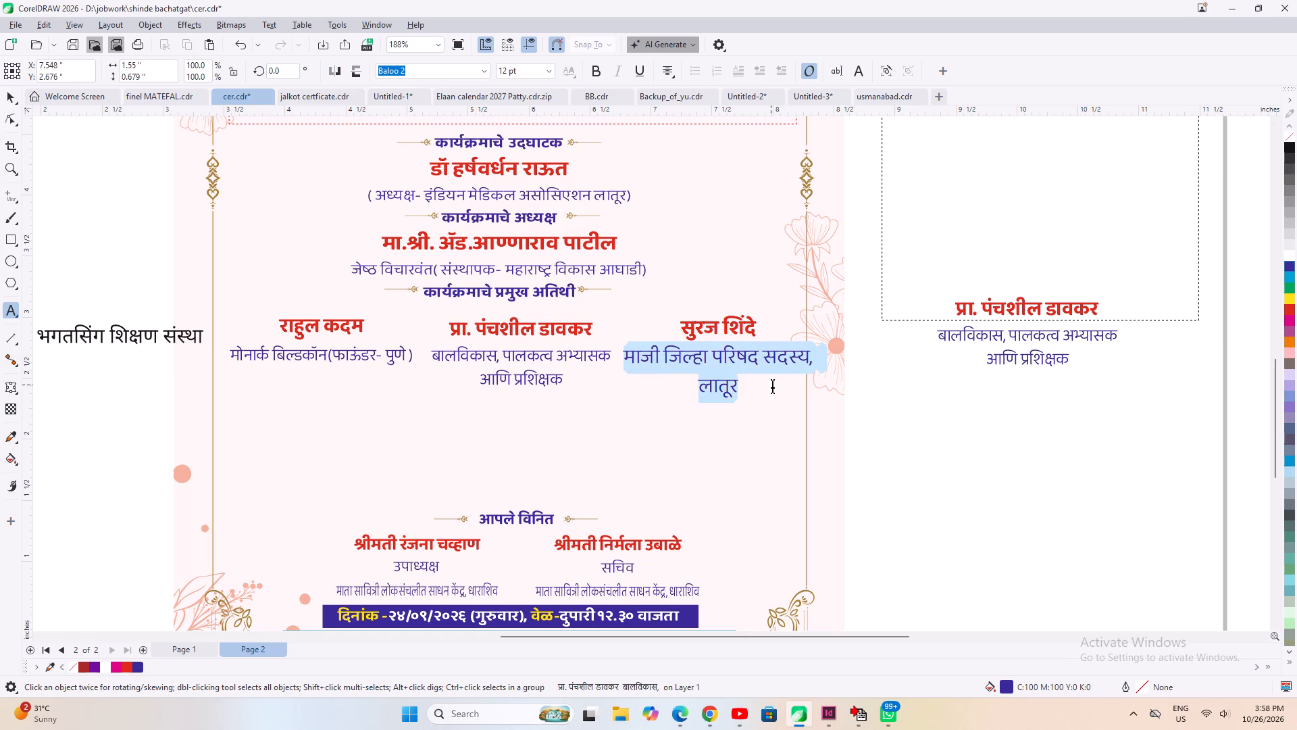
{"action": "left_click_drag", "start_coordinate": [772, 385], "coordinate": [771, 385]}
{"action": "left_click", "coordinate": [536, 70]}
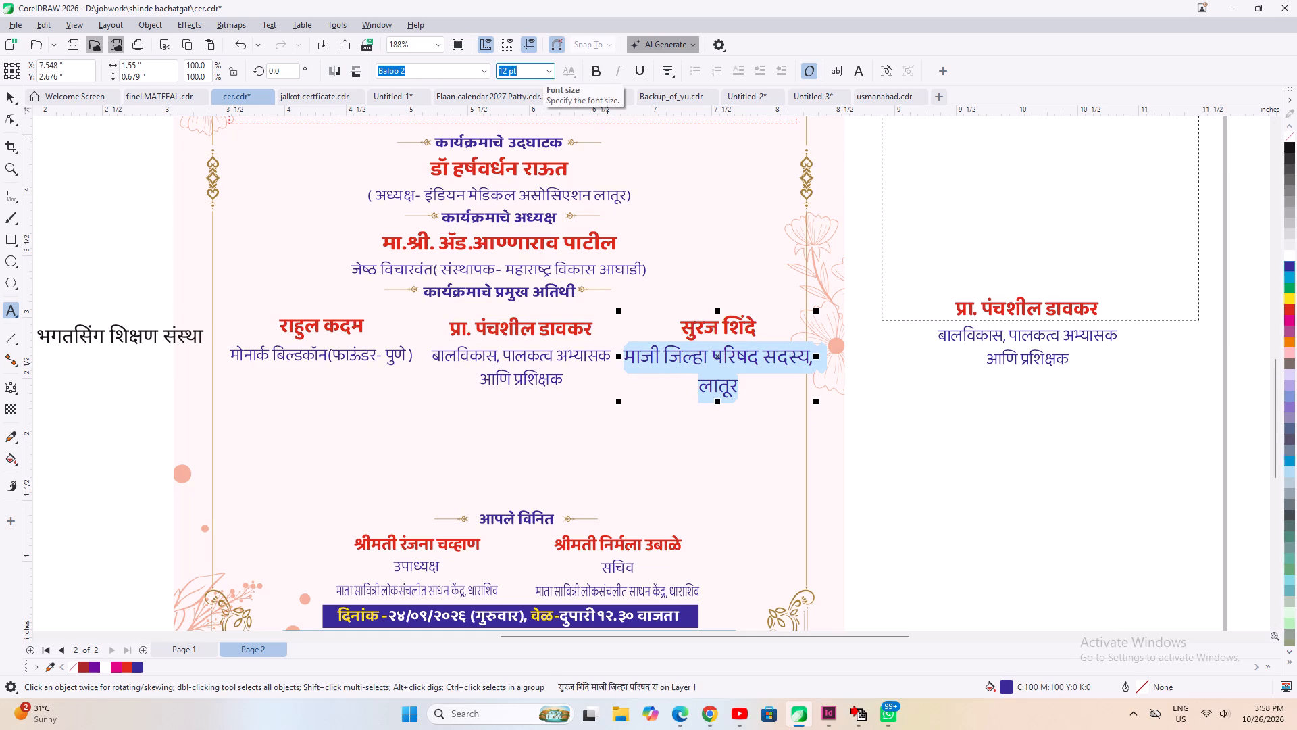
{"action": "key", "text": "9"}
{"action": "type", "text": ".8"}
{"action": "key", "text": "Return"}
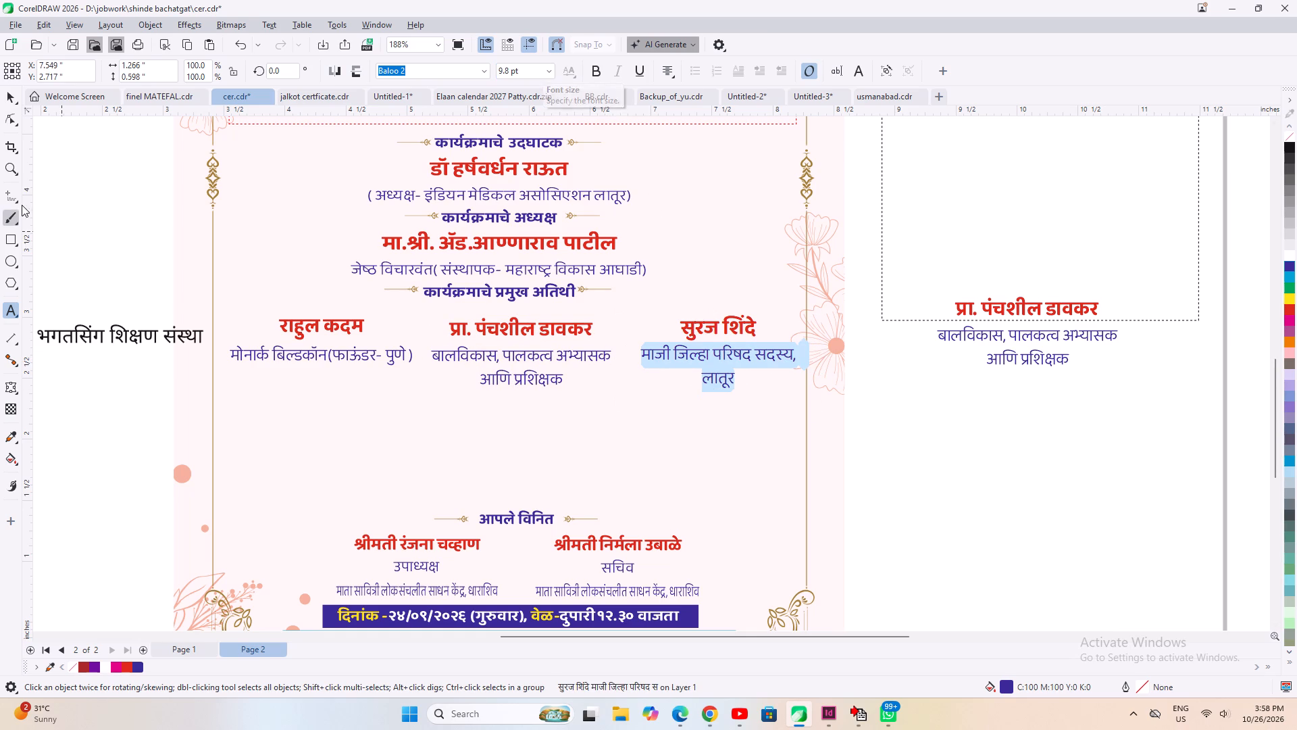
{"action": "left_click", "coordinate": [7, 103]}
Shift the third guest's text block slightly left within the third column.
{"action": "scroll", "coordinate": [809, 531], "scroll_direction": "up", "scroll_amount": 3}
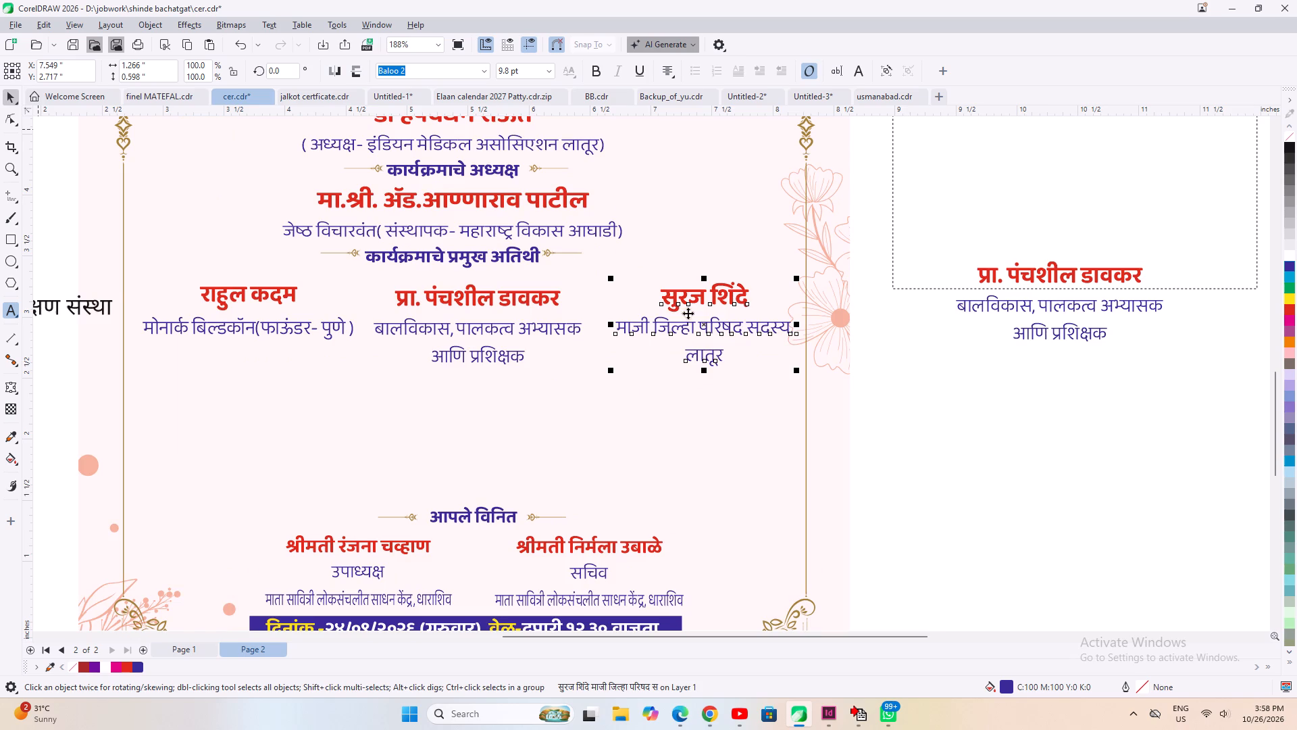
{"action": "left_click_drag", "start_coordinate": [680, 279], "coordinate": [665, 282]}
{"action": "scroll", "coordinate": [665, 282], "scroll_direction": "down", "scroll_amount": 5}
{"action": "left_click", "coordinate": [932, 445]}
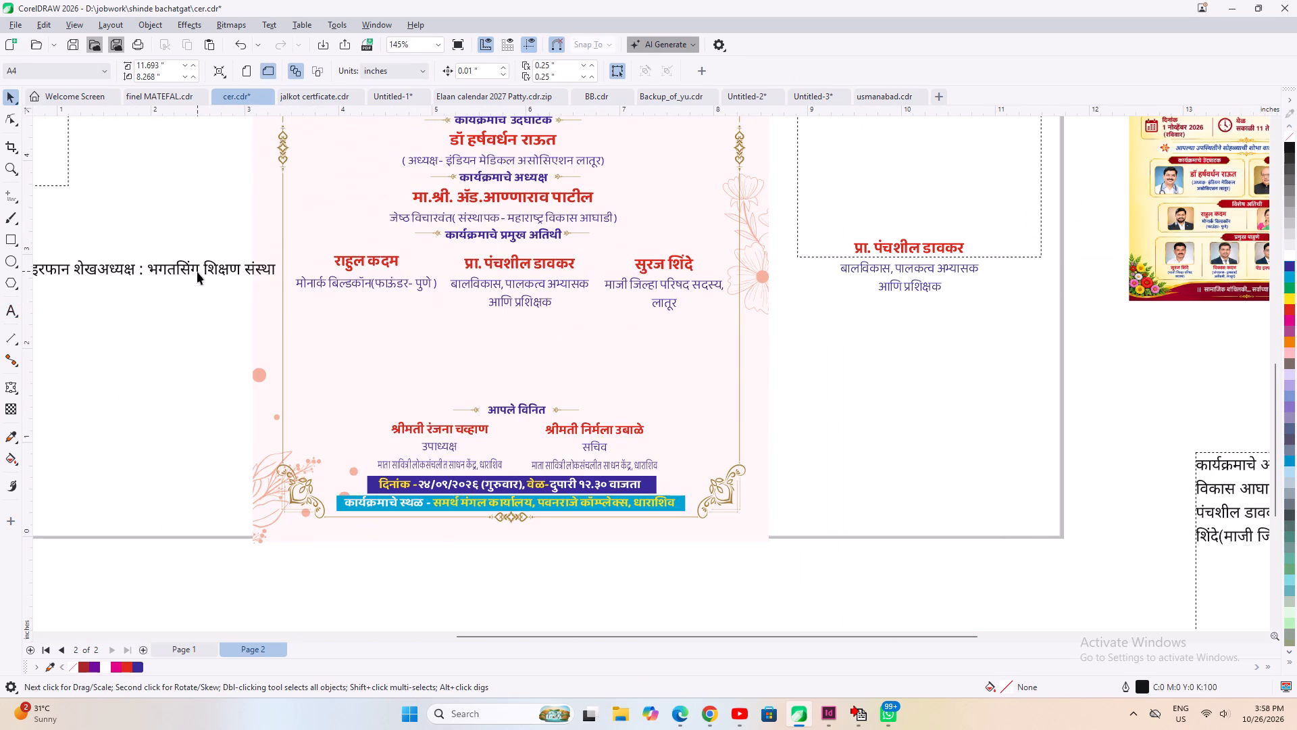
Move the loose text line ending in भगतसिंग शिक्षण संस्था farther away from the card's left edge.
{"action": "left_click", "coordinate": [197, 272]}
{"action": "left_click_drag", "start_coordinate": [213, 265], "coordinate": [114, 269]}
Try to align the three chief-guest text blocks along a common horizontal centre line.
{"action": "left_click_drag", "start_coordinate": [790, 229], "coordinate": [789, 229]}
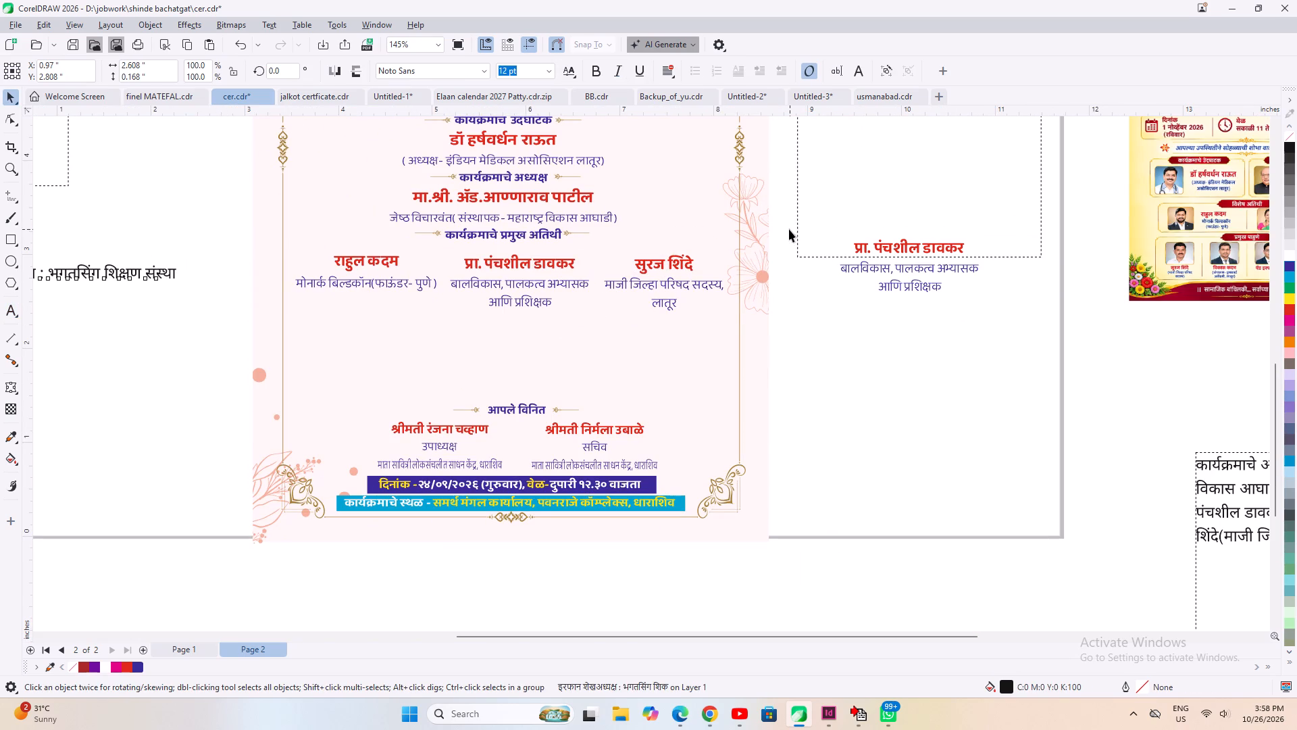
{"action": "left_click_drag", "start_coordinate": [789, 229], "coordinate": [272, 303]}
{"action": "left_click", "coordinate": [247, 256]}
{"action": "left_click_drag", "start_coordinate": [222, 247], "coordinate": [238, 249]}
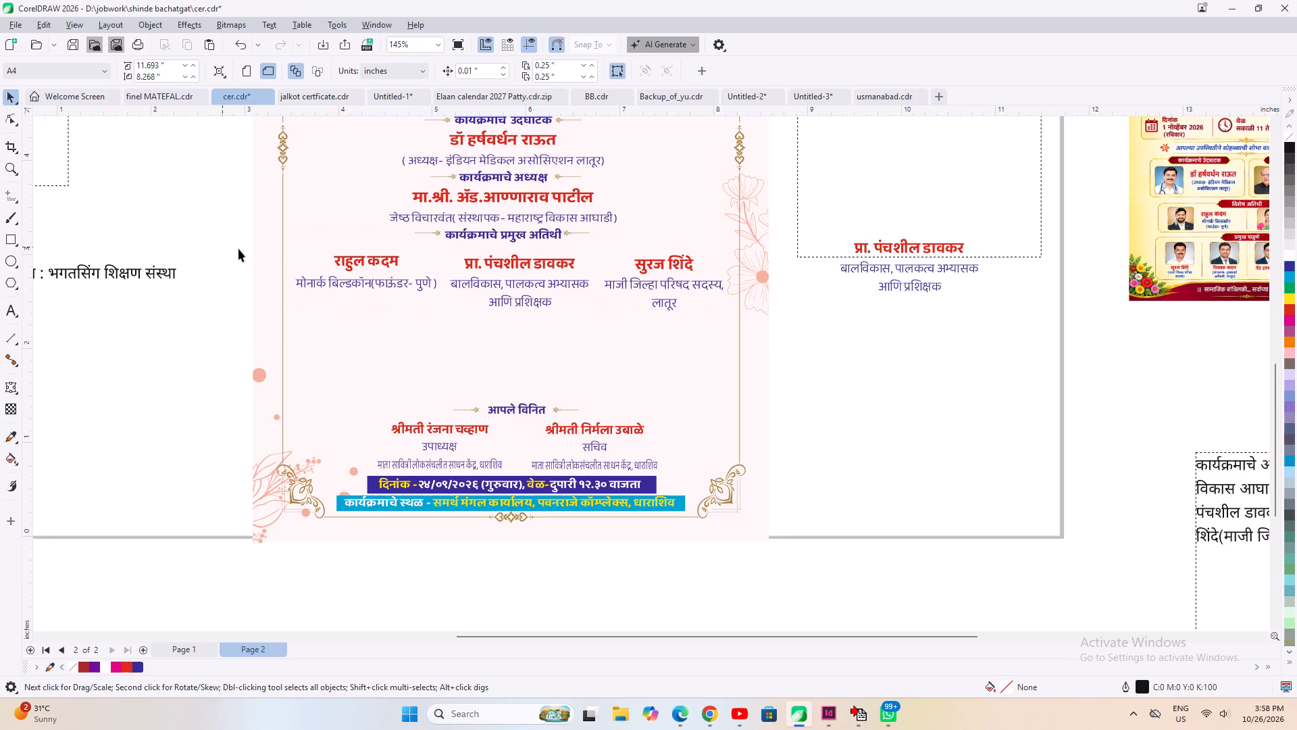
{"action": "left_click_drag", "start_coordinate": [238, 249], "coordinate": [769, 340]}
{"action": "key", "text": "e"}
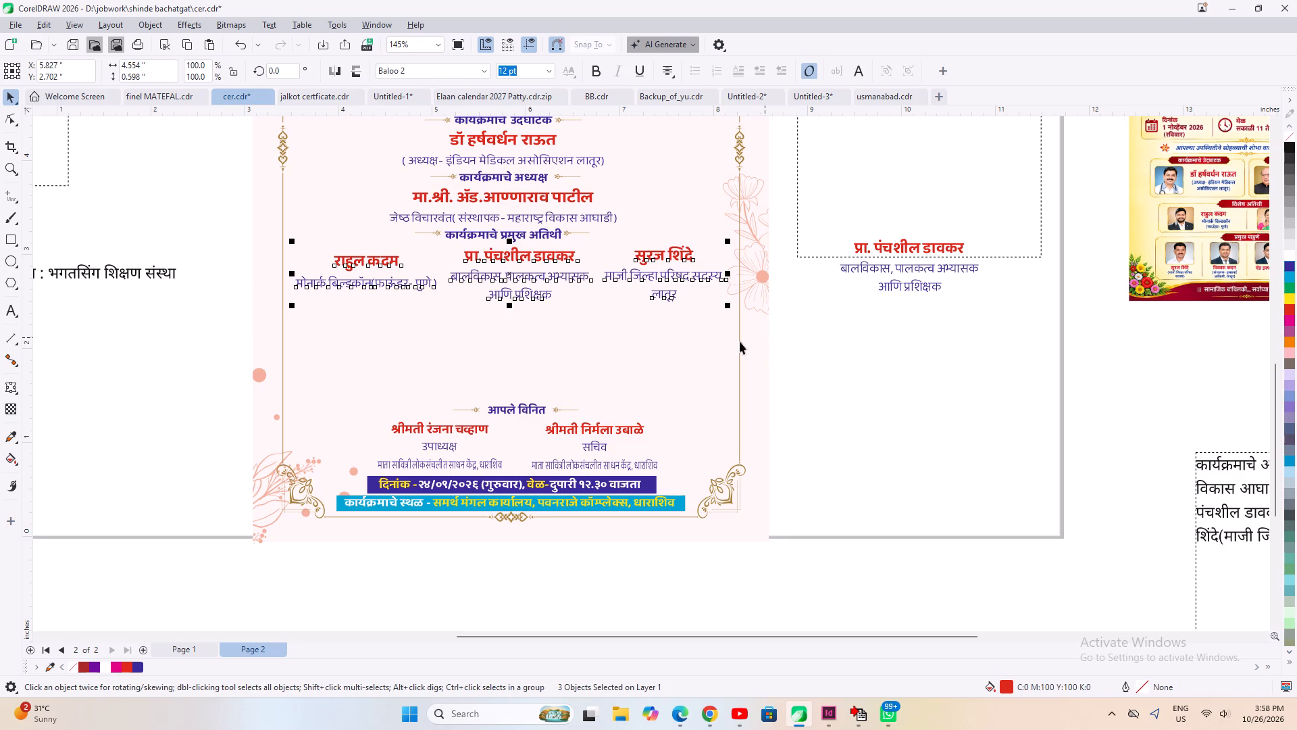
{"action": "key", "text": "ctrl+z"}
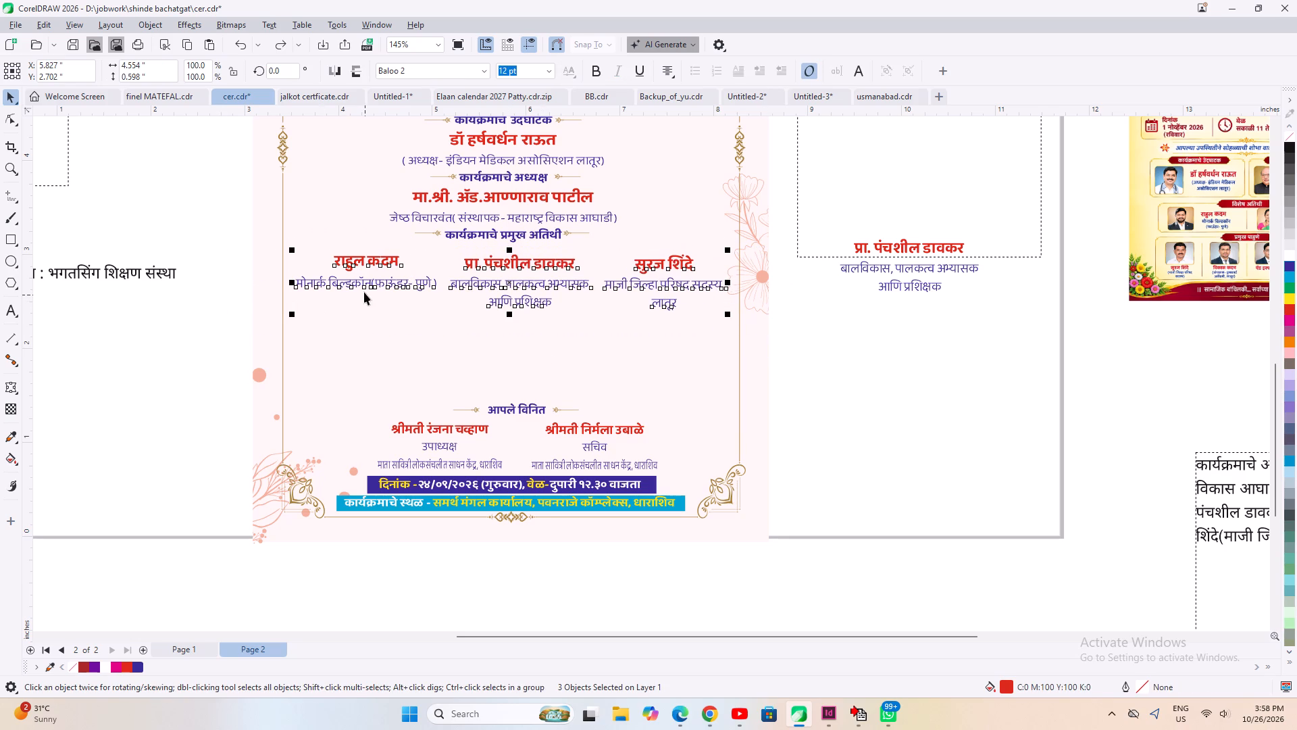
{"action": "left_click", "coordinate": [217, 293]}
Break the first guest's designation so that (फाऊंडर- पुणे ) starts on its own line below मोनार्क बिल्डकॉन.
{"action": "left_click", "coordinate": [340, 284]}
{"action": "scroll", "coordinate": [394, 284], "scroll_direction": "up", "scroll_amount": 1}
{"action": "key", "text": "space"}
{"action": "scroll", "coordinate": [366, 281], "scroll_direction": "up", "scroll_amount": 3}
{"action": "left_click", "coordinate": [370, 283]}
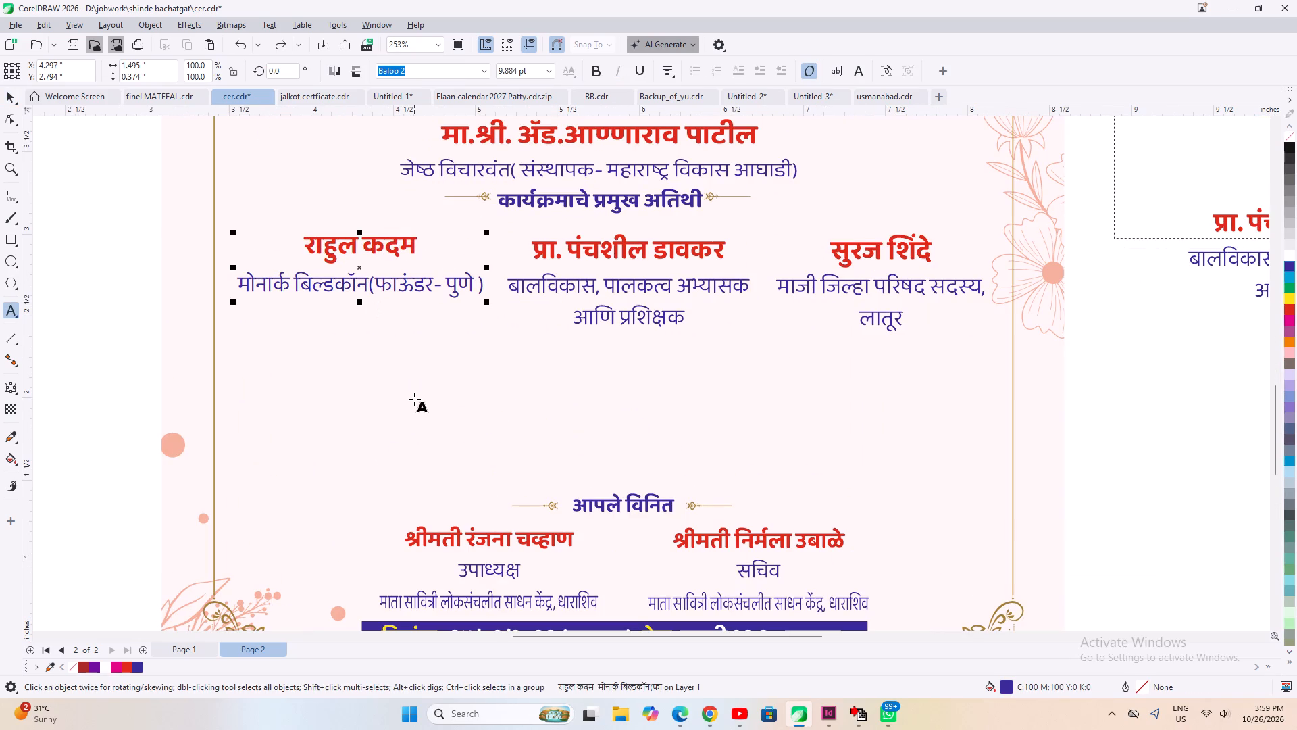
{"action": "key", "text": "Return"}
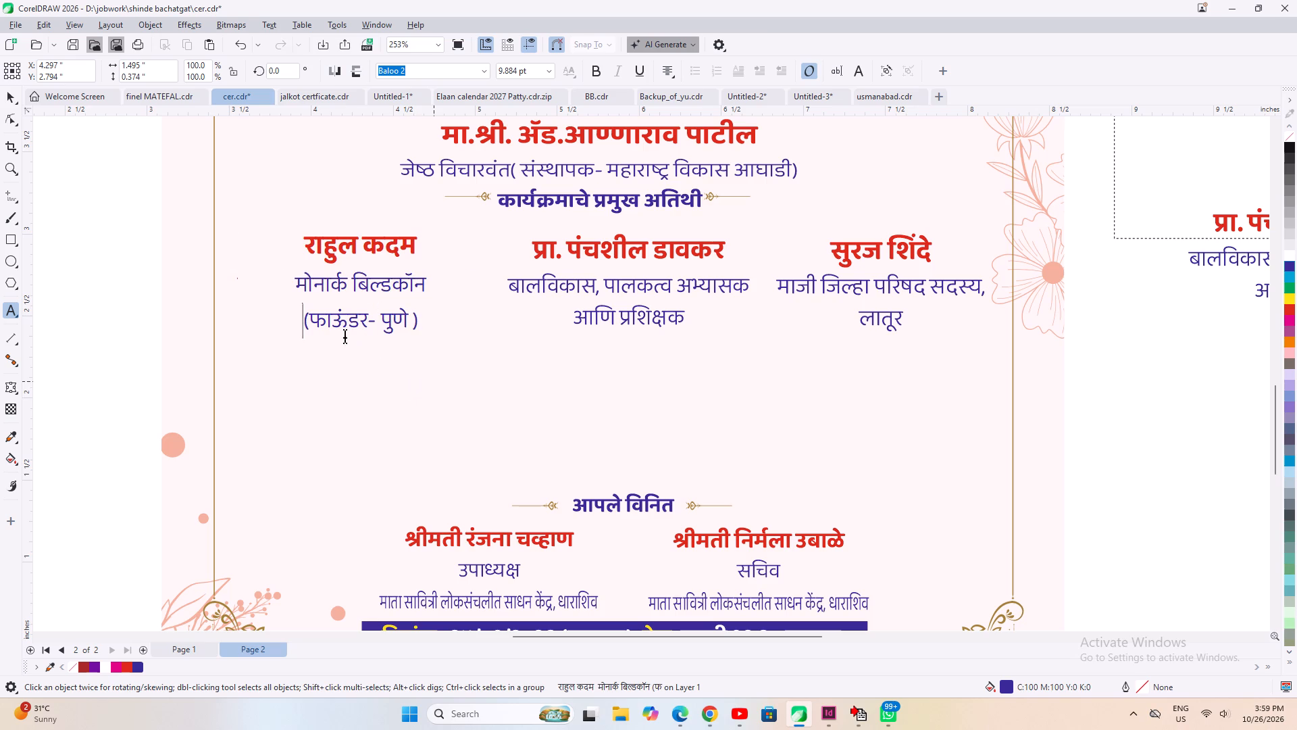
{"action": "left_click", "coordinate": [16, 97]}
Move the three chief-guest text blocks together slightly up and left, beneath the कार्यक्रमाचे प्रमुख अतिथी heading.
{"action": "left_click", "coordinate": [162, 233]}
{"action": "left_click_drag", "start_coordinate": [114, 212], "coordinate": [1075, 371]}
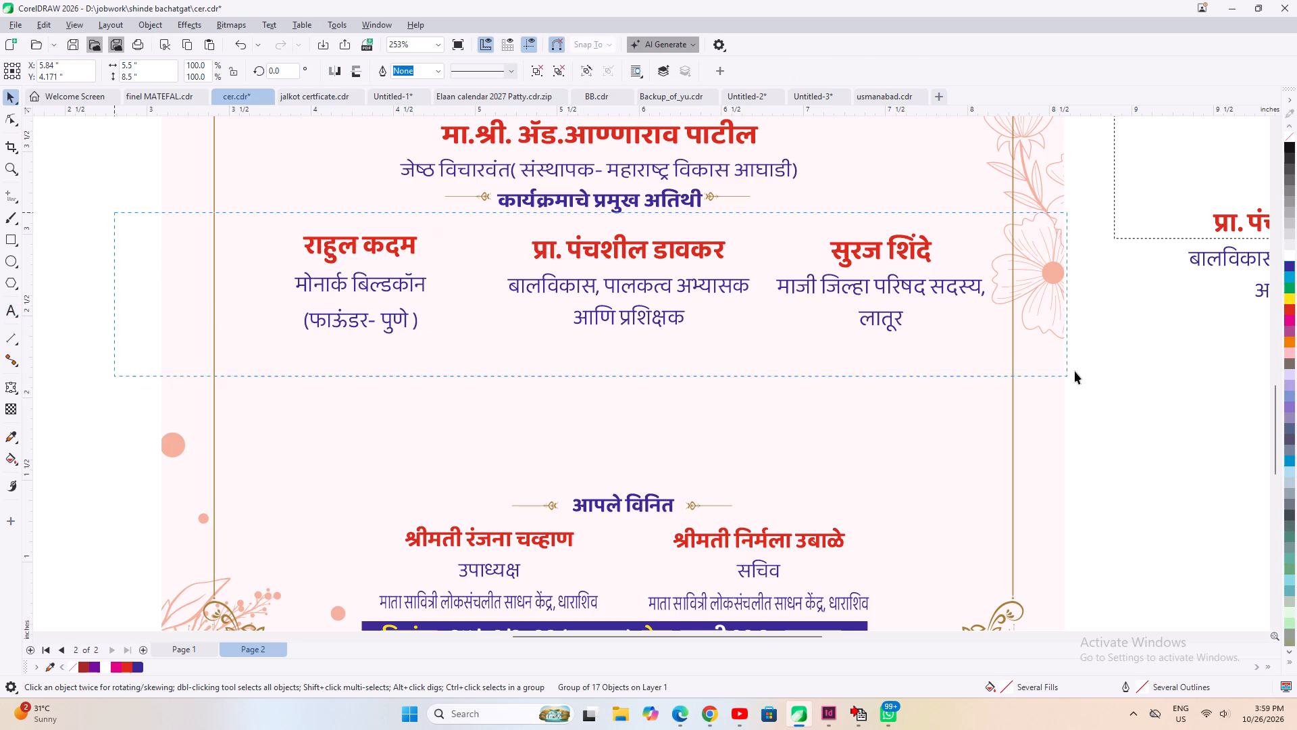
{"action": "left_click_drag", "start_coordinate": [1075, 371], "coordinate": [1041, 359]}
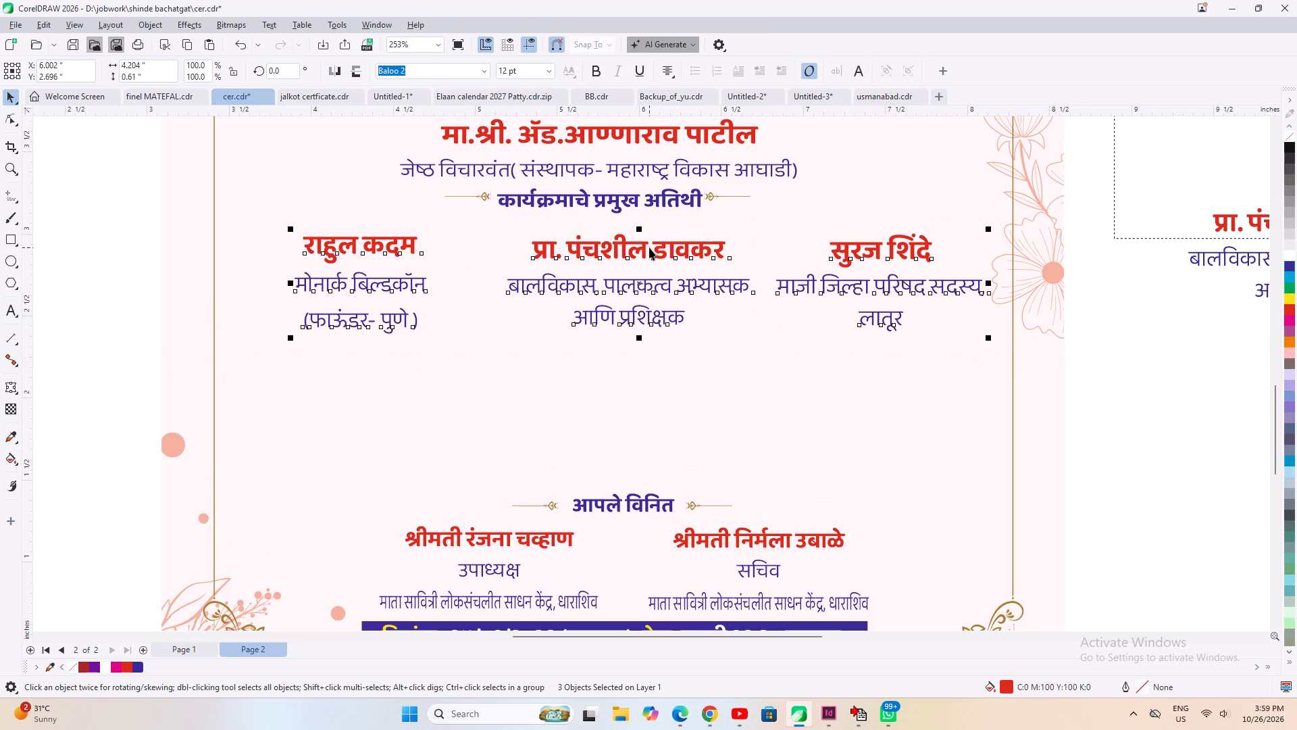
{"action": "left_click_drag", "start_coordinate": [659, 245], "coordinate": [630, 235]}
{"action": "scroll", "coordinate": [642, 328], "scroll_direction": "down", "scroll_amount": 6}
{"action": "scroll", "coordinate": [634, 206], "scroll_direction": "up", "scroll_amount": 2}
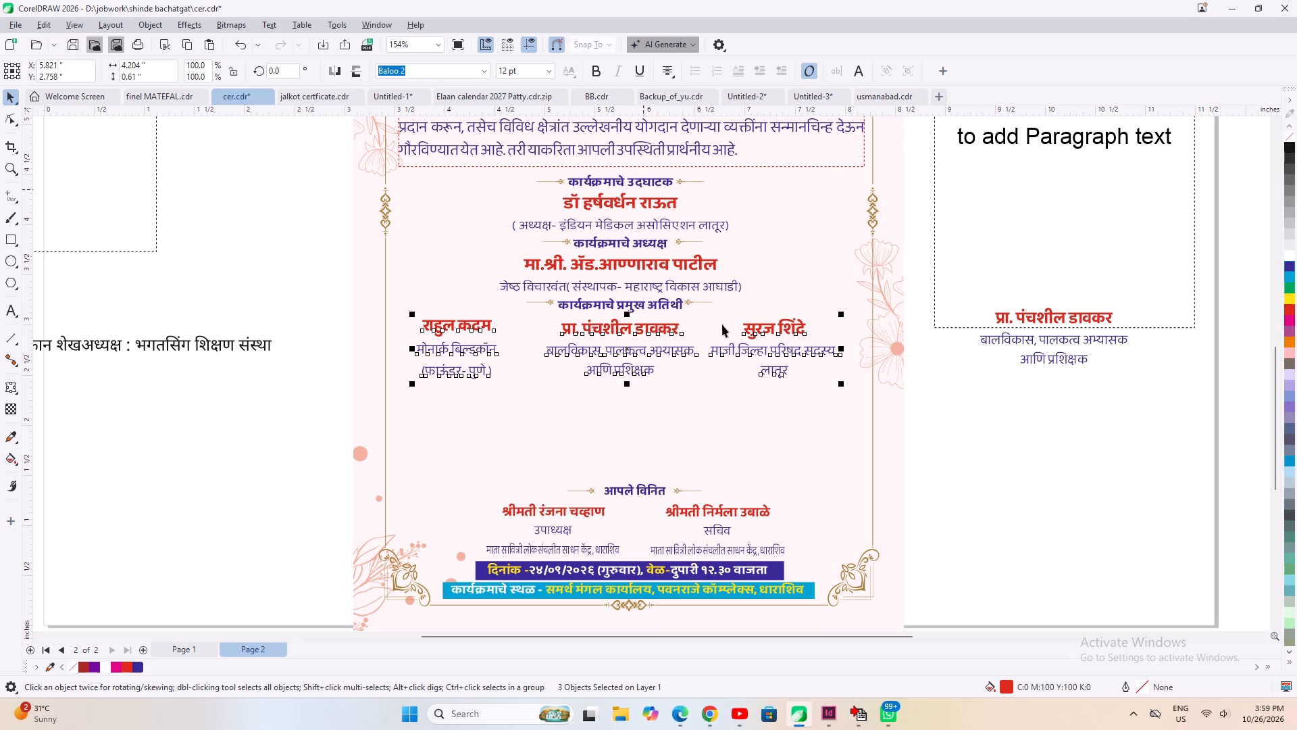
{"action": "left_click", "coordinate": [975, 456]}
Shift the second guest's text block slightly left, closer to the first guest's block.
{"action": "scroll", "coordinate": [647, 333], "scroll_direction": "up", "scroll_amount": 3}
{"action": "left_click", "coordinate": [640, 330]}
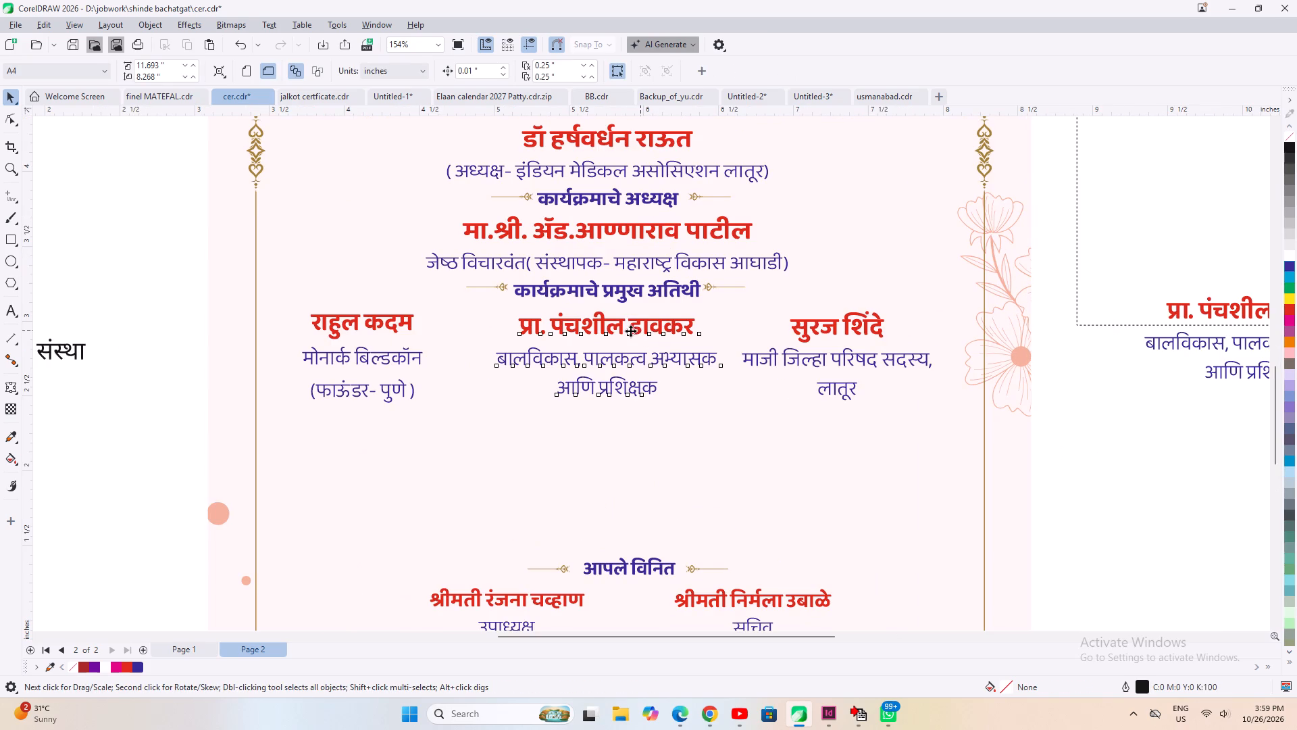
{"action": "left_click_drag", "start_coordinate": [617, 358], "coordinate": [592, 358]}
{"action": "left_click", "coordinate": [799, 363]}
Move the loose text line ending in भगतसिंग शिक्षण संस्था onto the card, into the empty area below the three guests.
{"action": "scroll", "coordinate": [501, 306], "scroll_direction": "down", "scroll_amount": 3}
{"action": "scroll", "coordinate": [976, 376], "scroll_direction": "down", "scroll_amount": 3}
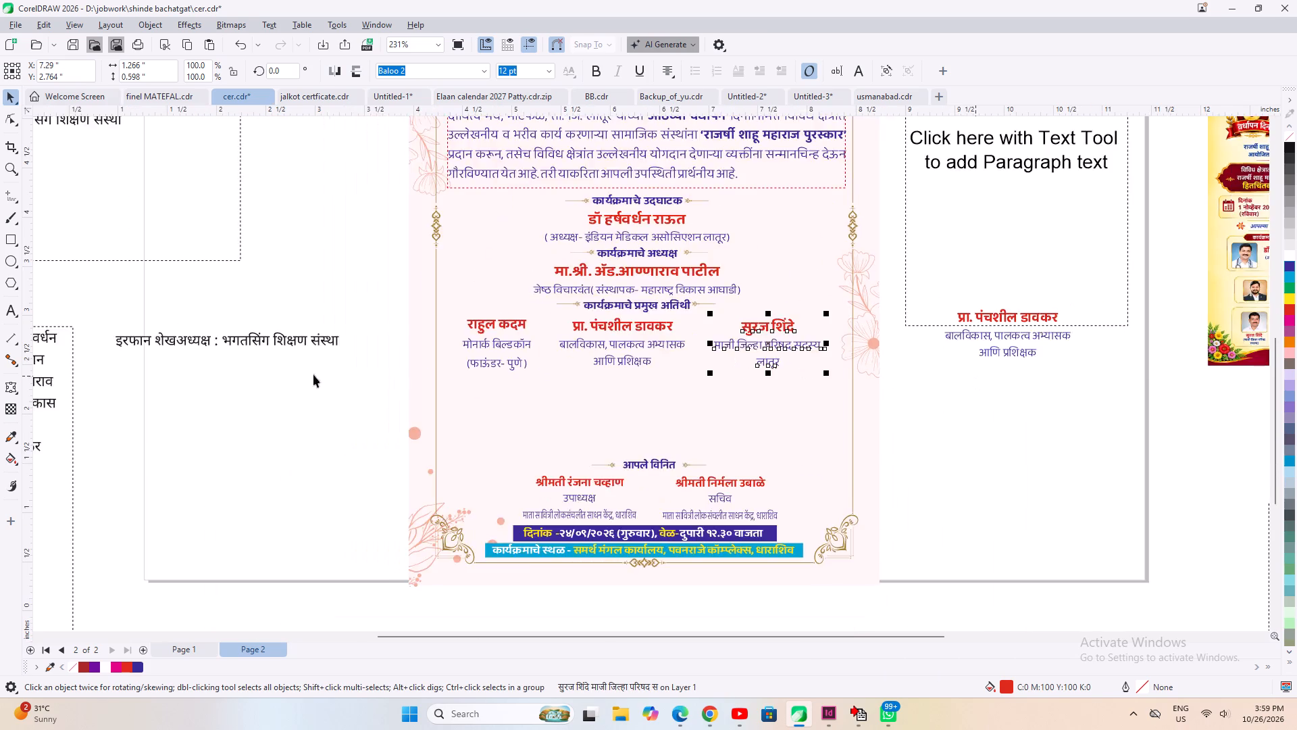
{"action": "left_click", "coordinate": [372, 354]}
{"action": "left_click", "coordinate": [387, 351]}
{"action": "left_click_drag", "start_coordinate": [396, 349], "coordinate": [767, 424]}
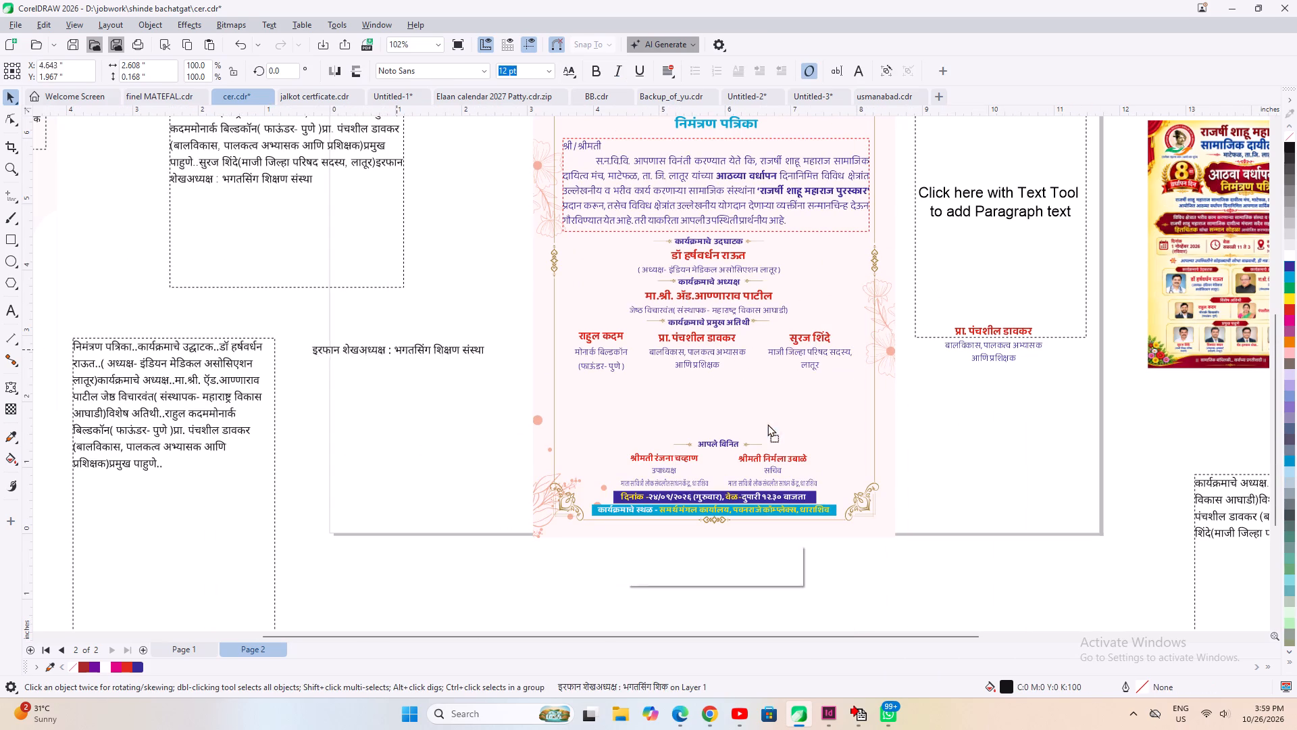
{"action": "left_click_drag", "start_coordinate": [767, 424], "coordinate": [690, 395]}
Break the fourth guest's text before अध्यक्ष into two lines and centre-align them.
{"action": "scroll", "coordinate": [672, 393], "scroll_direction": "up", "scroll_amount": 3}
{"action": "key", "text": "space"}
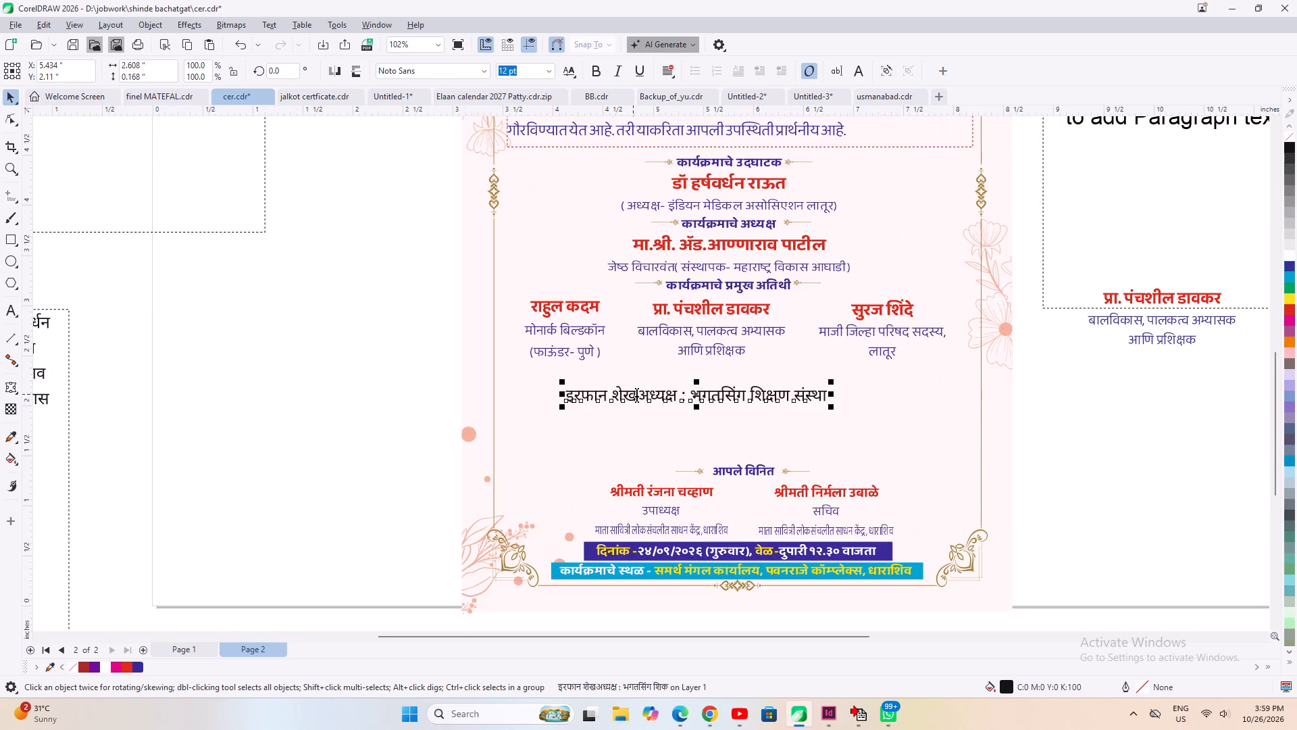
{"action": "left_click", "coordinate": [637, 393]}
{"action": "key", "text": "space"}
{"action": "key", "text": "Return"}
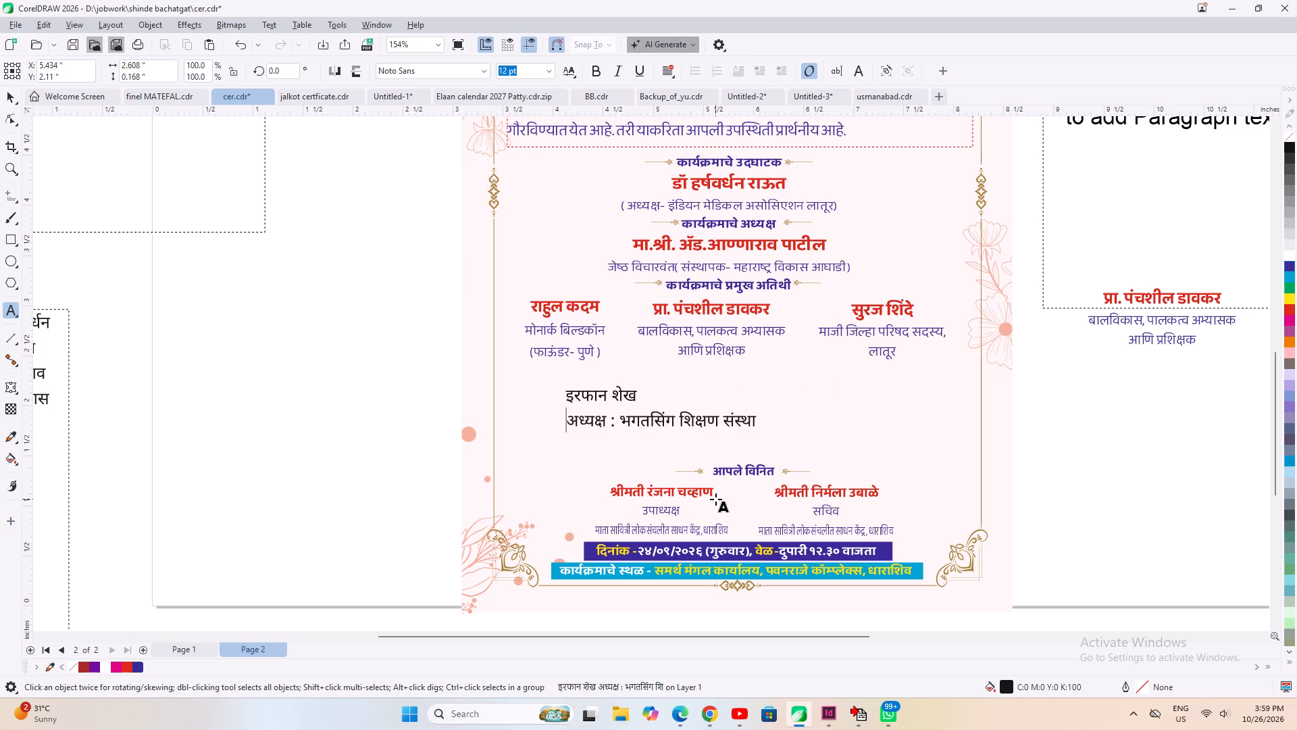
{"action": "key", "text": "ctrl+a"}
{"action": "key", "text": "ctrl+e"}
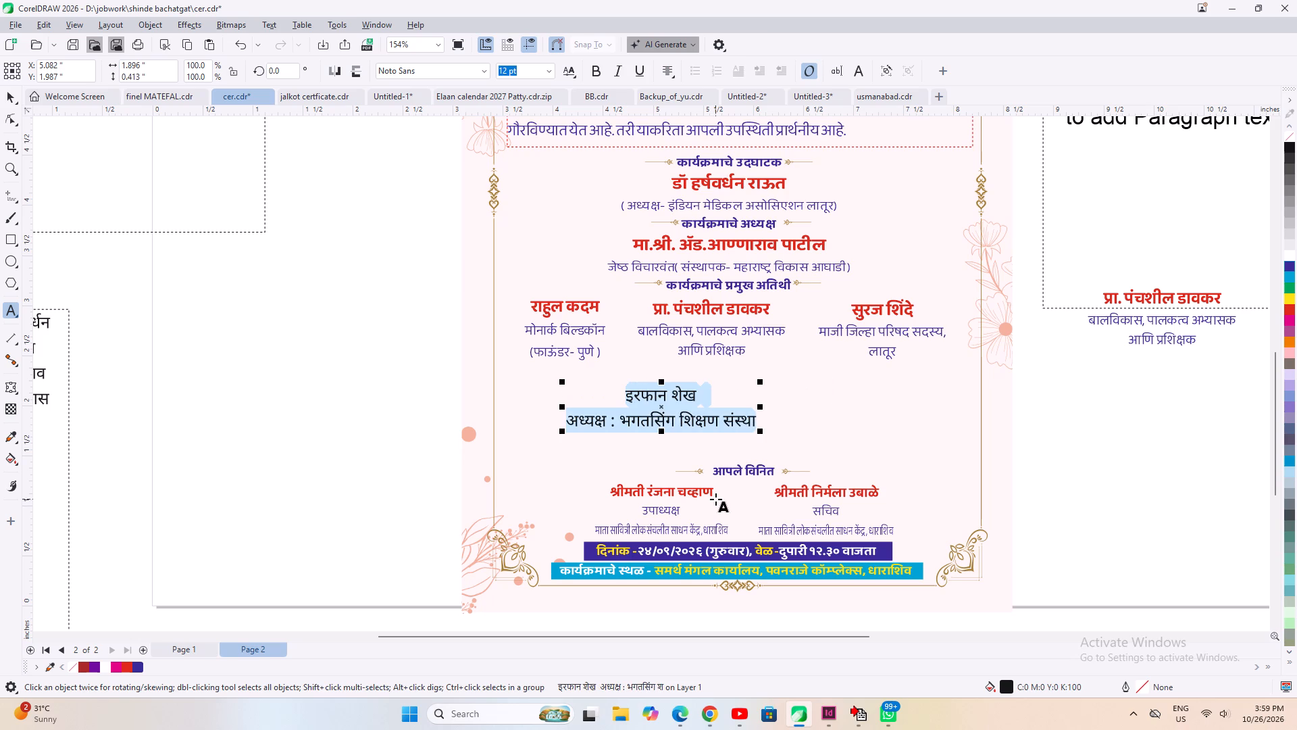
{"action": "key", "text": "Left"}
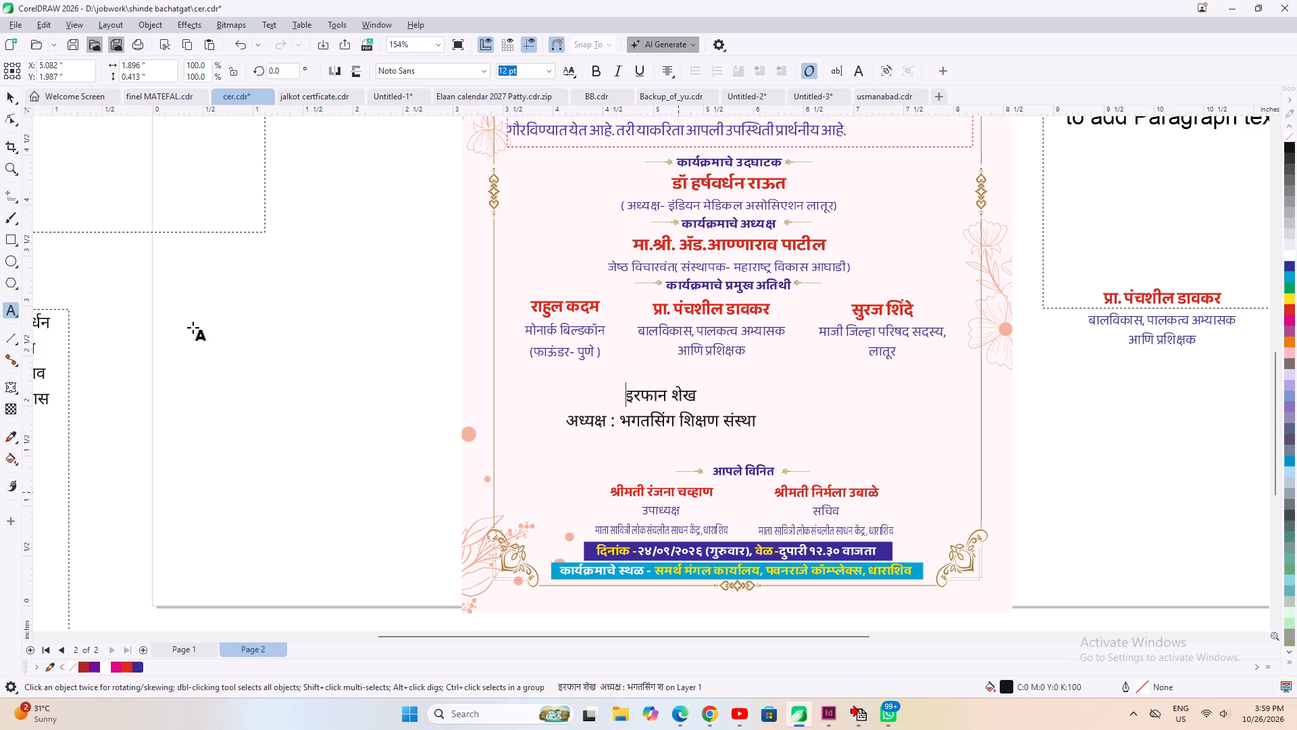
{"action": "left_click", "coordinate": [6, 96]}
Copy the bold red Baloo 2 text properties from the spare guest block beside the card to the fourth guest's text.
{"action": "left_click", "coordinate": [42, 28]}
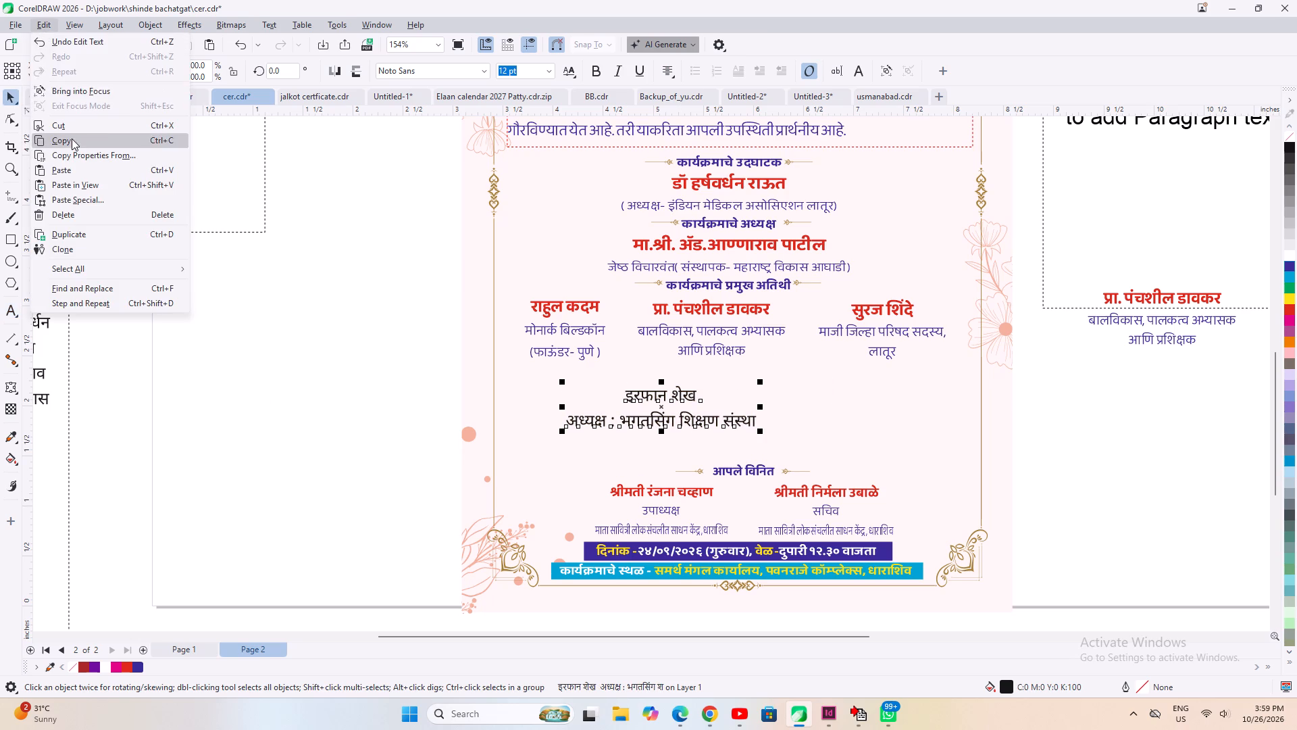
{"action": "left_click", "coordinate": [74, 148]}
{"action": "left_click", "coordinate": [671, 387]}
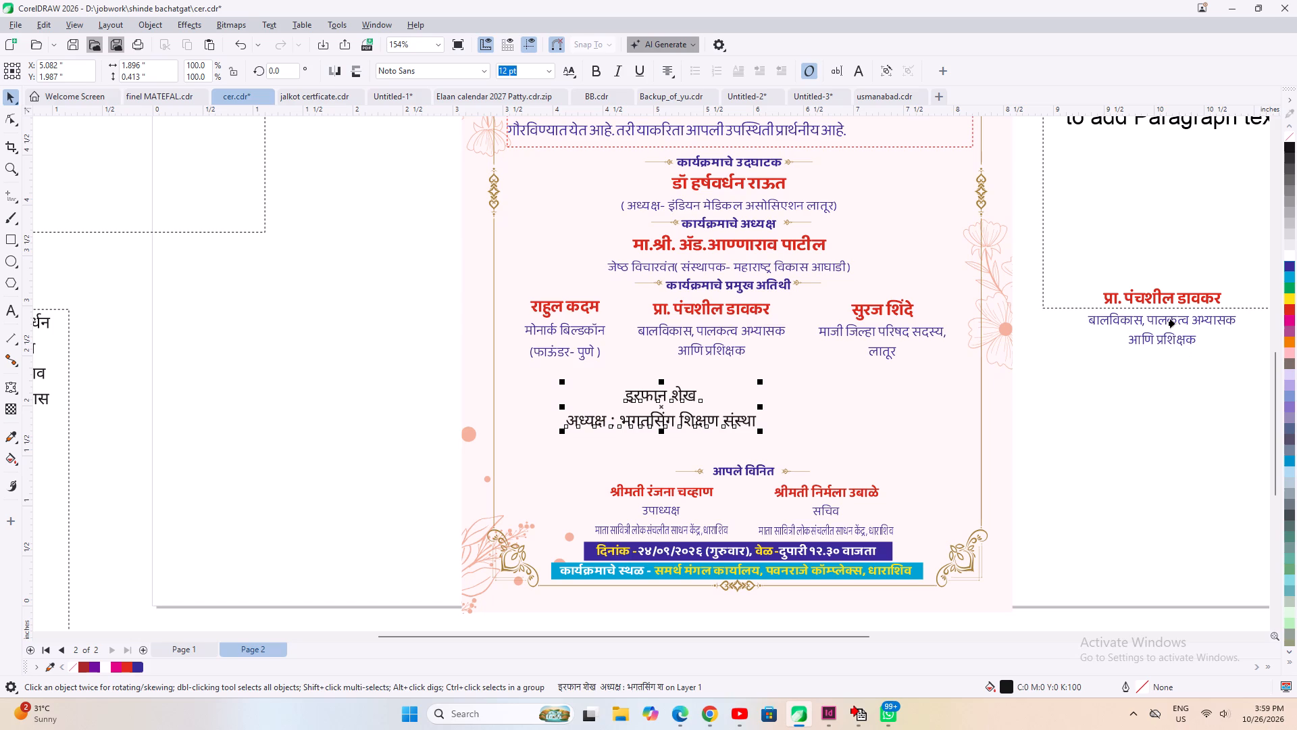
{"action": "left_click", "coordinate": [1149, 300]}
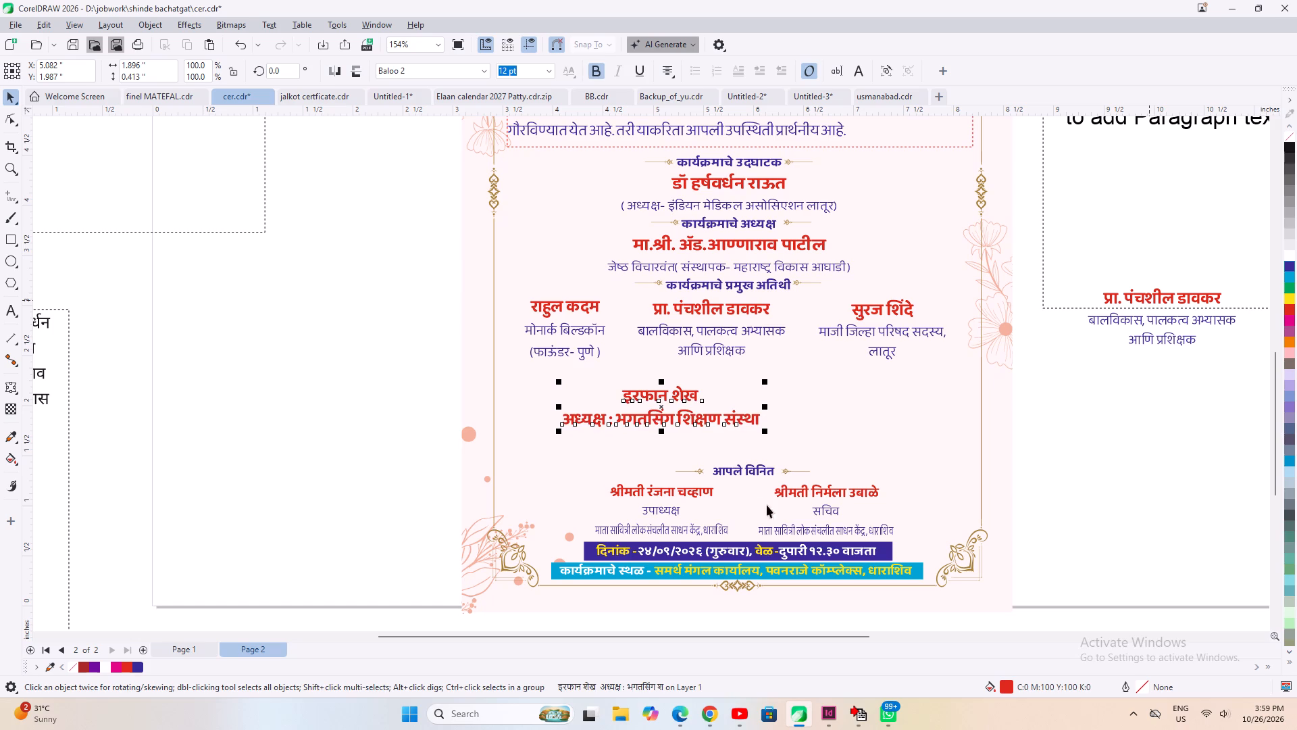
Move the fourth guest's text block up beneath the second guest, centred at about X 5.62", Y 2.18".
{"action": "left_click_drag", "start_coordinate": [665, 394], "coordinate": [731, 381]}
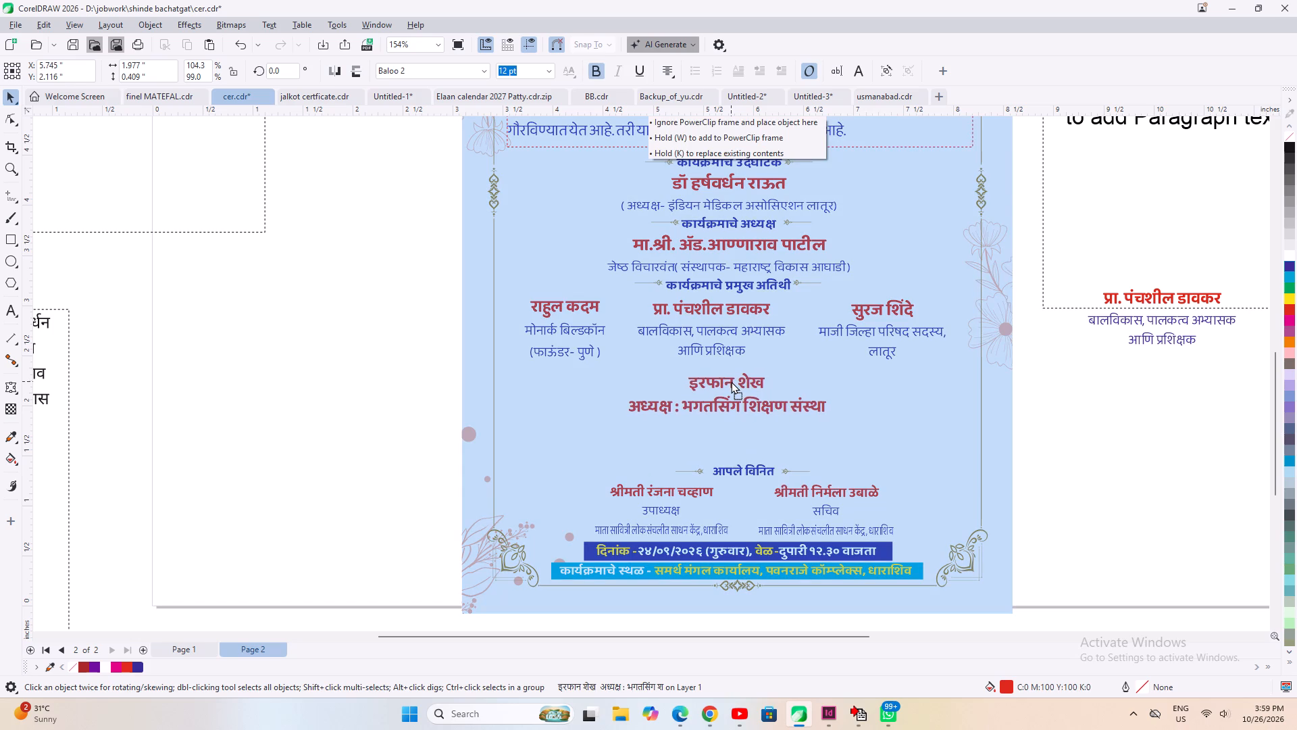
{"action": "left_click_drag", "start_coordinate": [731, 381], "coordinate": [721, 376]}
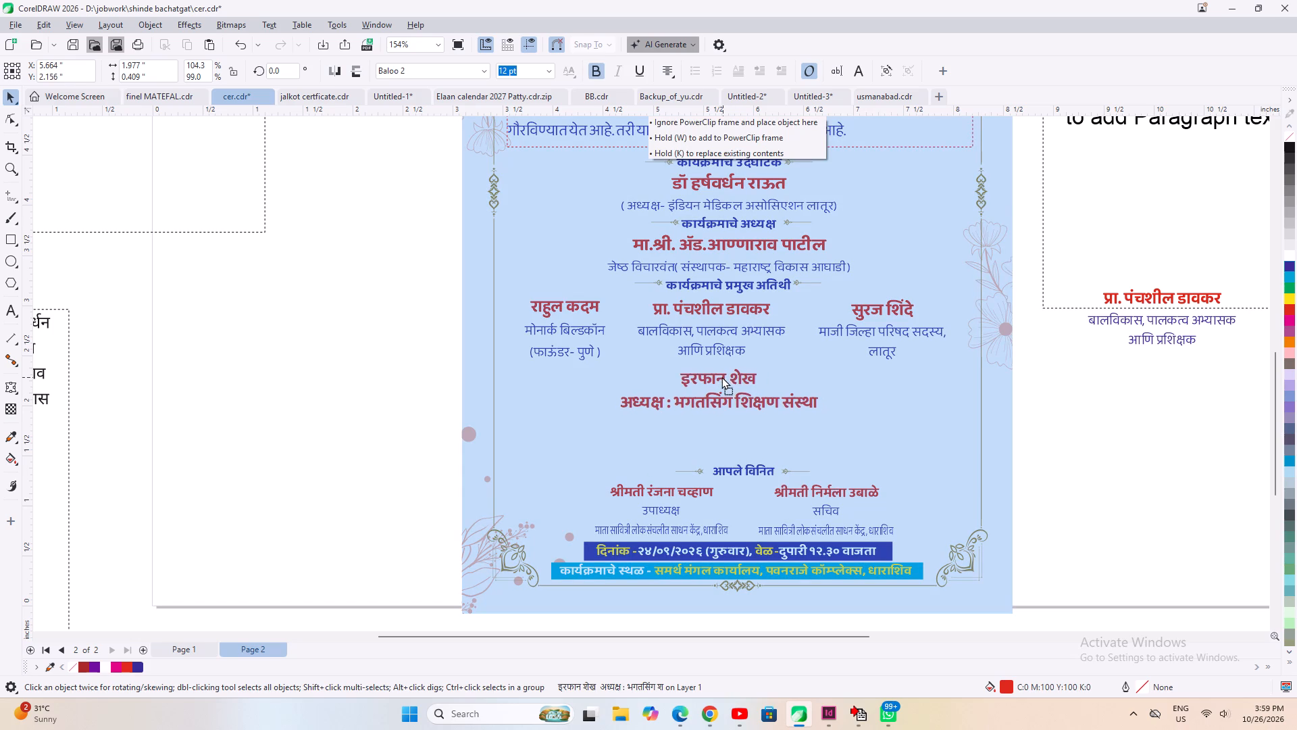
{"action": "left_click_drag", "start_coordinate": [721, 376], "coordinate": [719, 374]}
Remove the bold from the fourth guest's अध्यक्ष line and recolour it dark blue C:100 M:100 Y:0 K:0.
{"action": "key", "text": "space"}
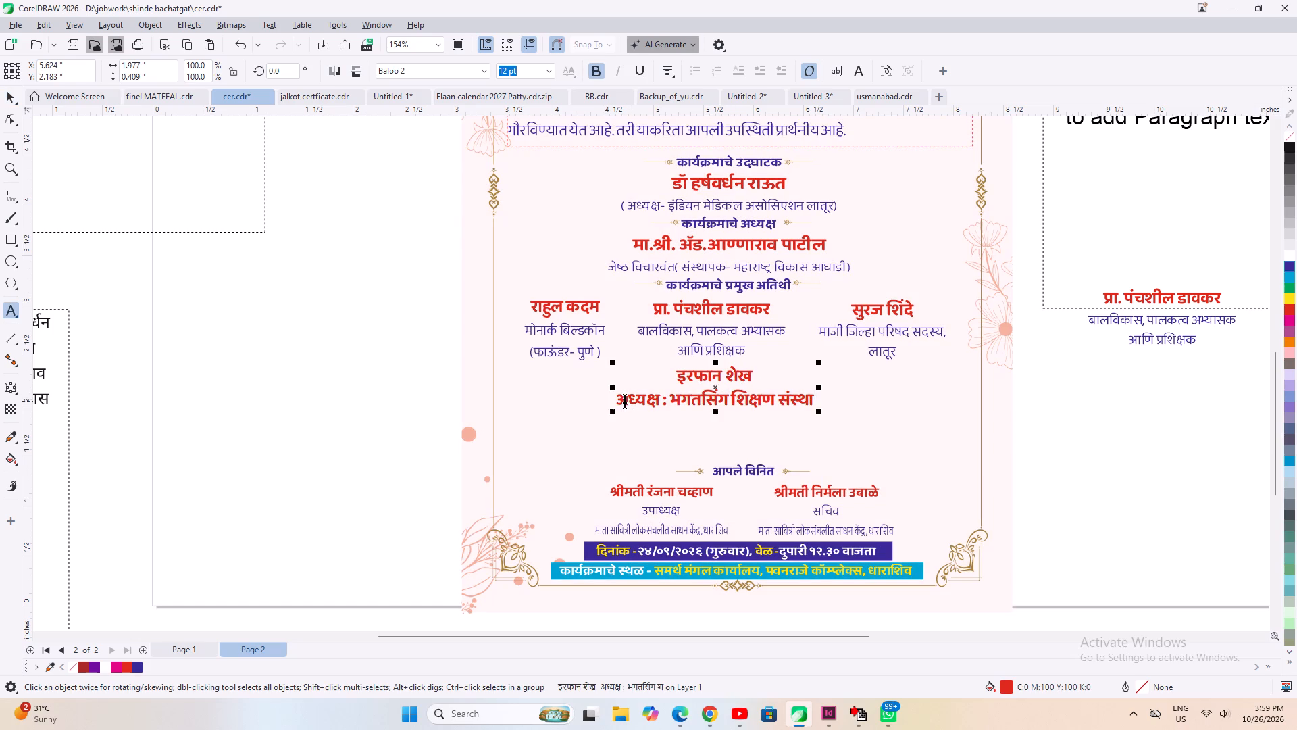
{"action": "left_click", "coordinate": [621, 399], "text": "shift"}
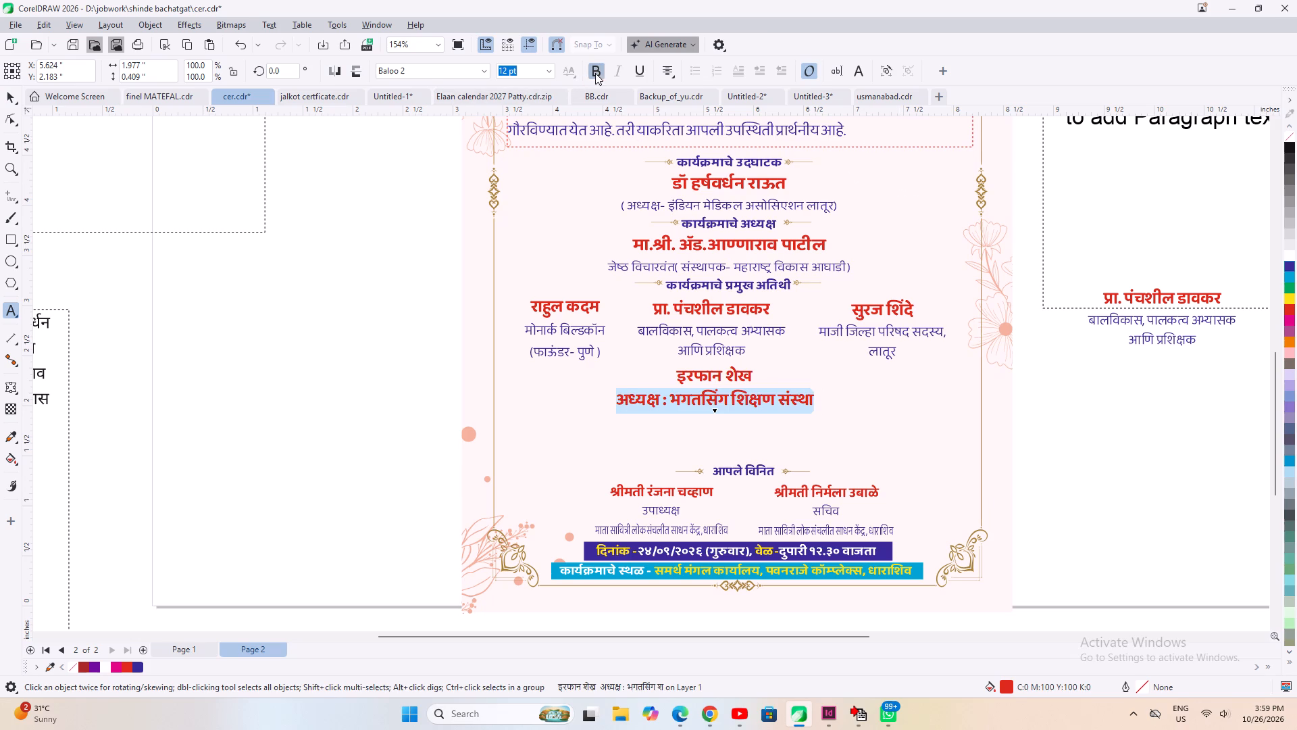
{"action": "left_click", "coordinate": [595, 73]}
{"action": "left_click", "coordinate": [1288, 262]}
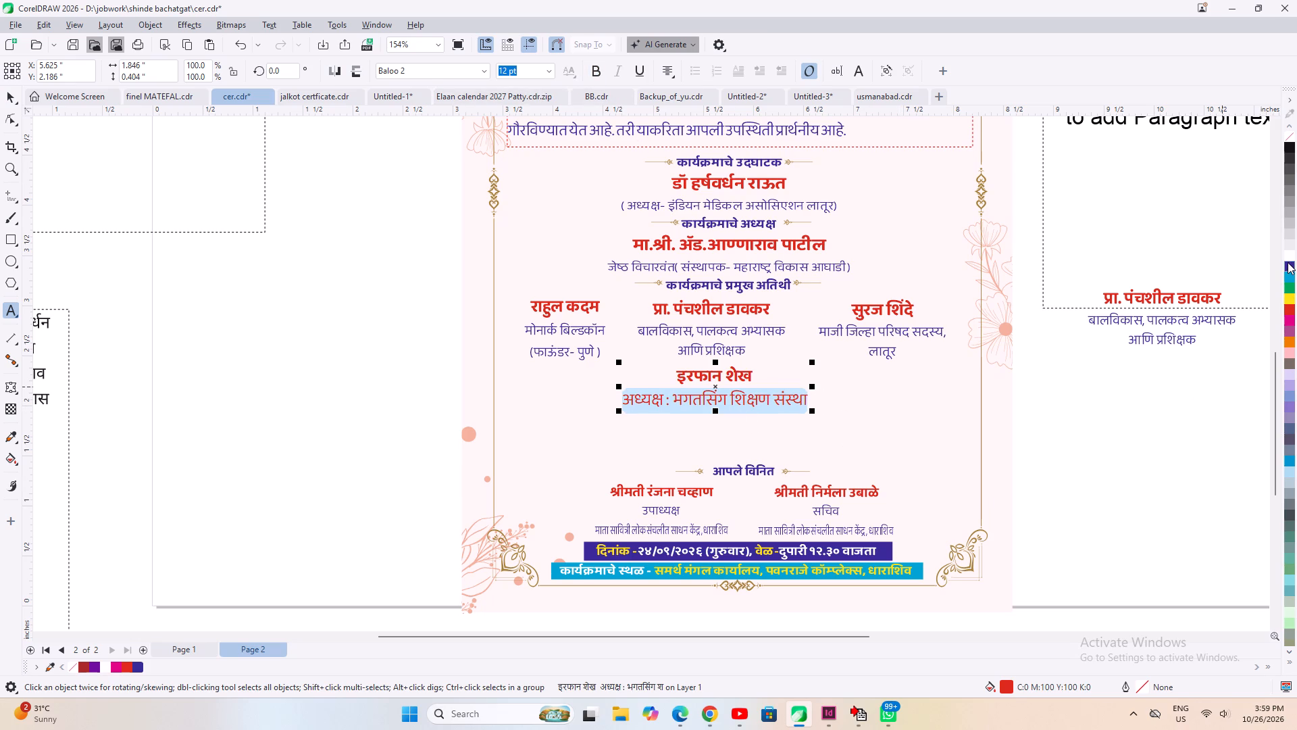
Set the fourth guest's अध्यक्ष line to 9 pt.
{"action": "double_click", "coordinate": [522, 72]}
{"action": "left_click_drag", "start_coordinate": [522, 72], "coordinate": [432, 72]}
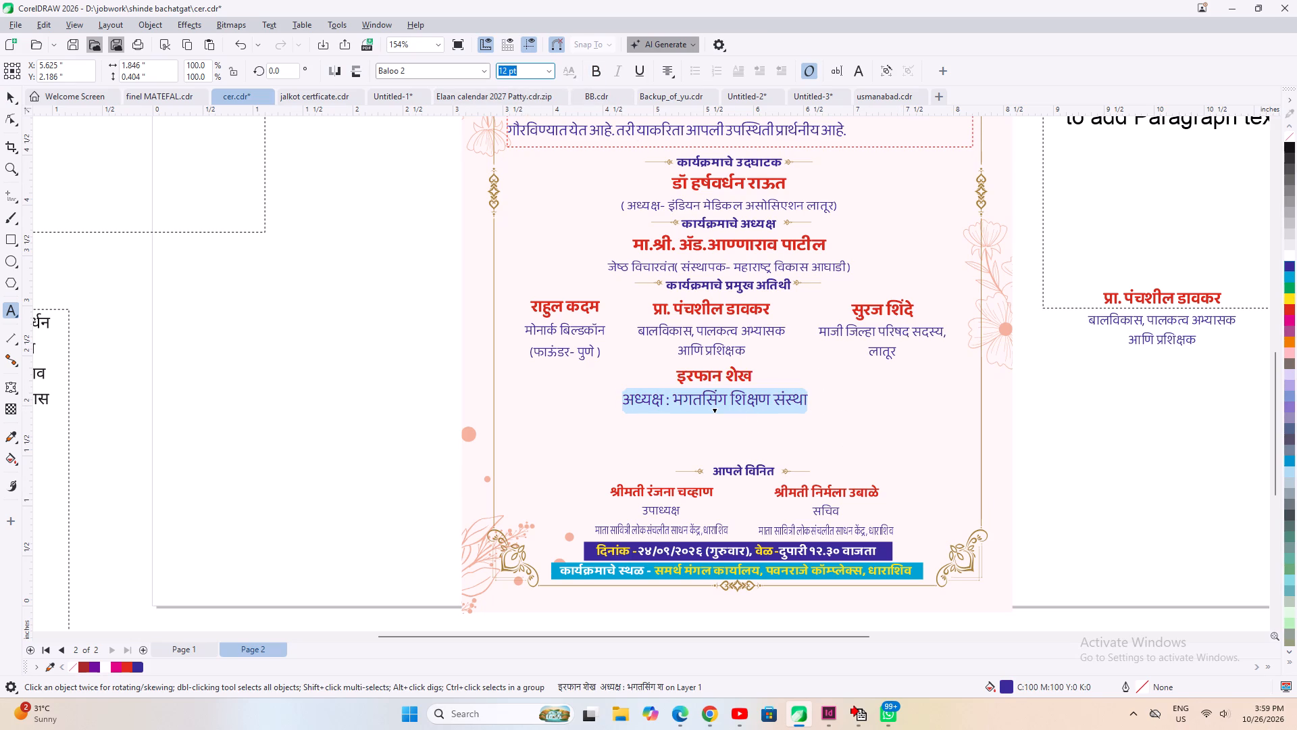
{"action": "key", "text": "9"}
{"action": "key", "text": "Return"}
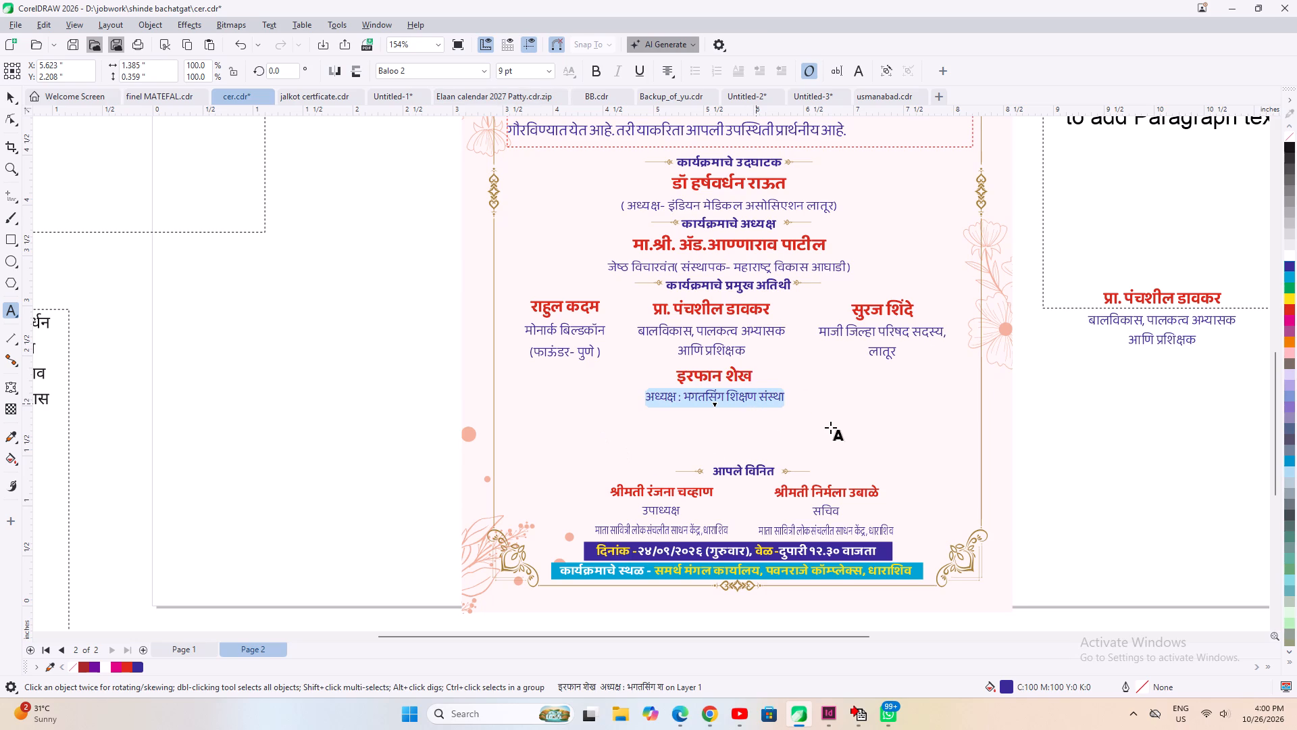
{"action": "left_click", "coordinate": [9, 93]}
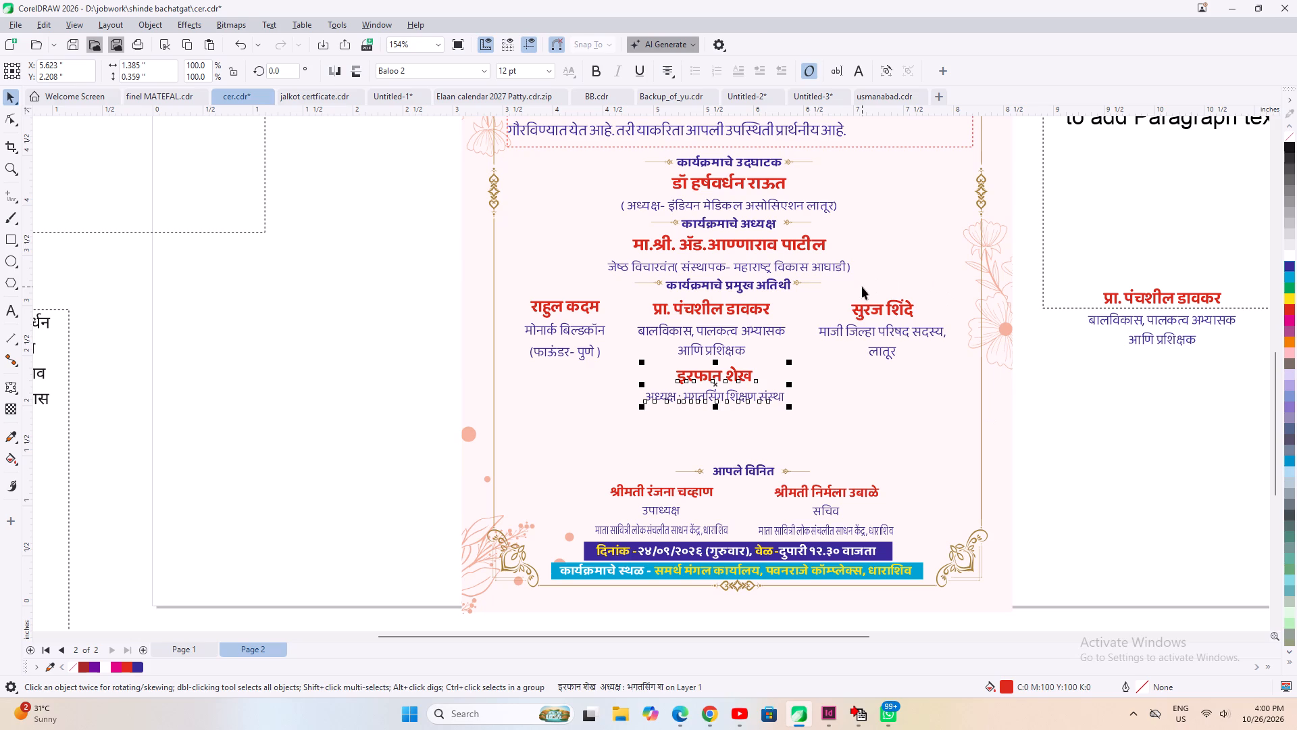
Move the fourth guest's text block to about X 4.9", Y 2.1", between and below the first and second guests.
{"action": "scroll", "coordinate": [935, 244], "scroll_direction": "up", "scroll_amount": 2}
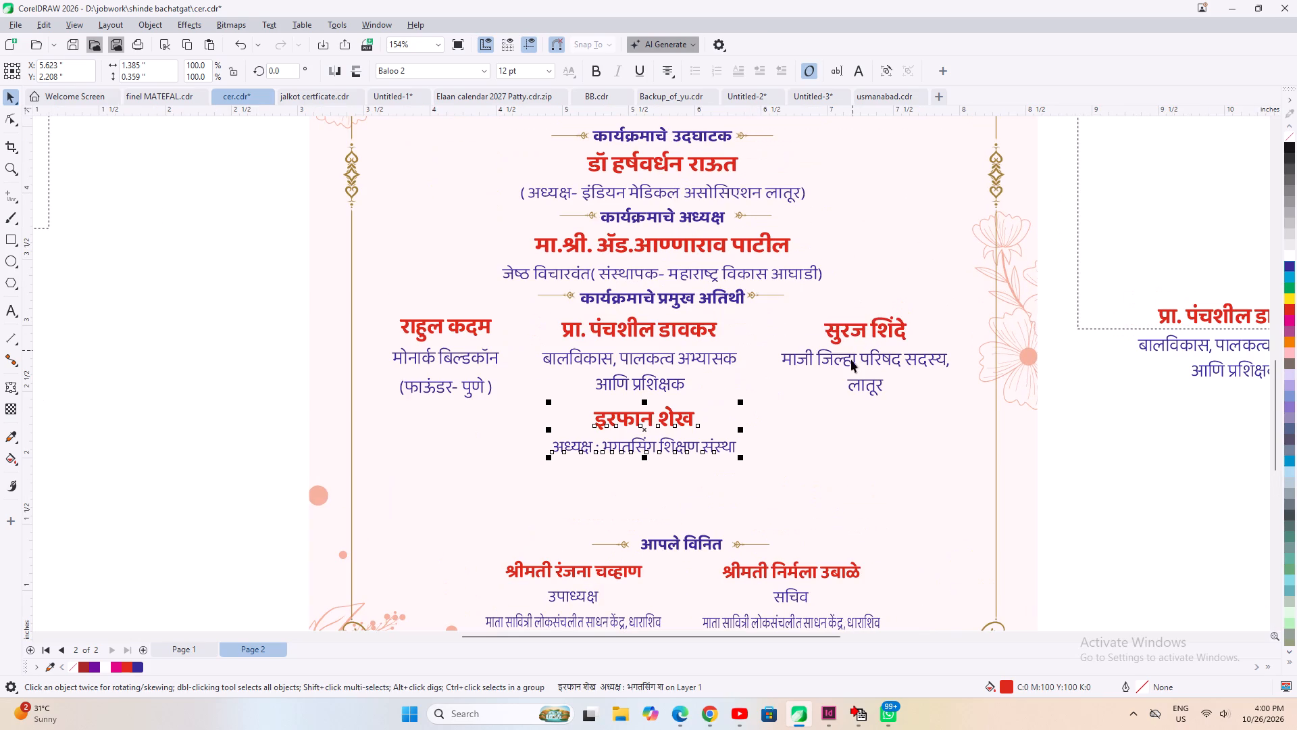
{"action": "scroll", "coordinate": [902, 333], "scroll_direction": "up", "scroll_amount": 2}
{"action": "left_click", "coordinate": [1084, 552]}
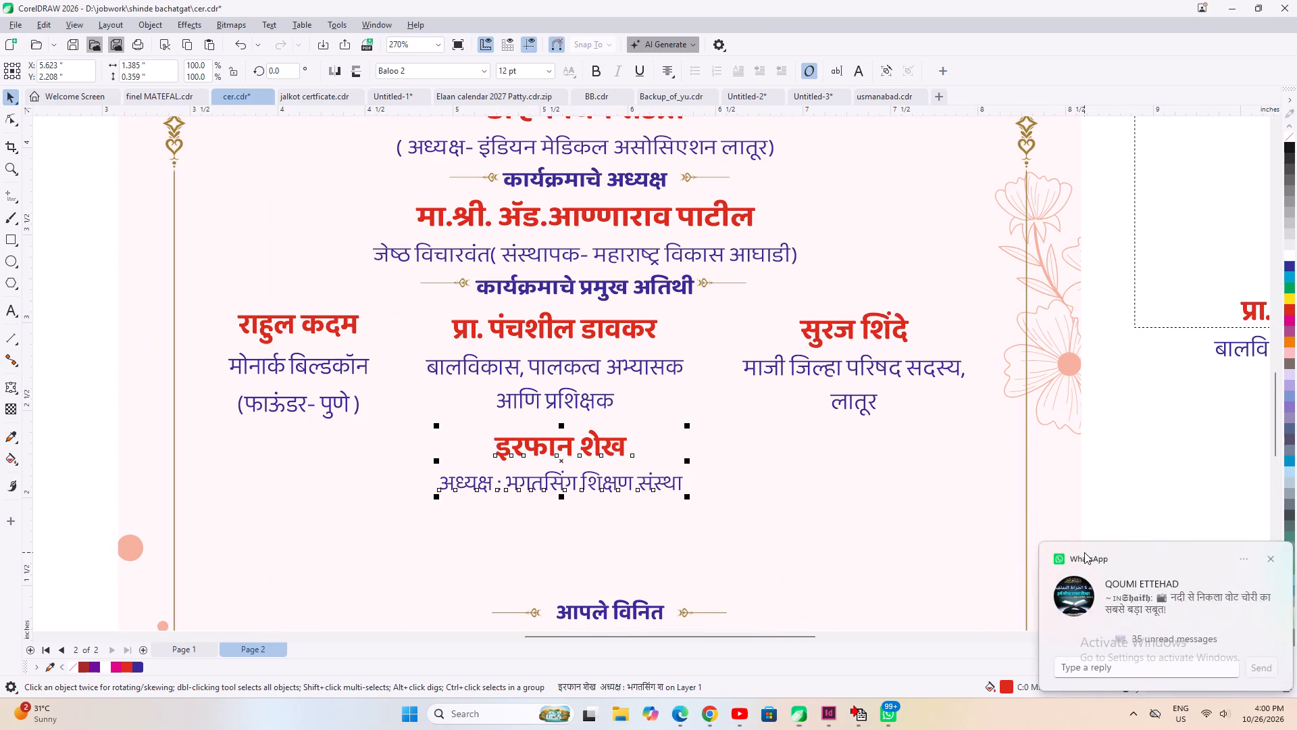
{"action": "left_click", "coordinate": [1181, 556]}
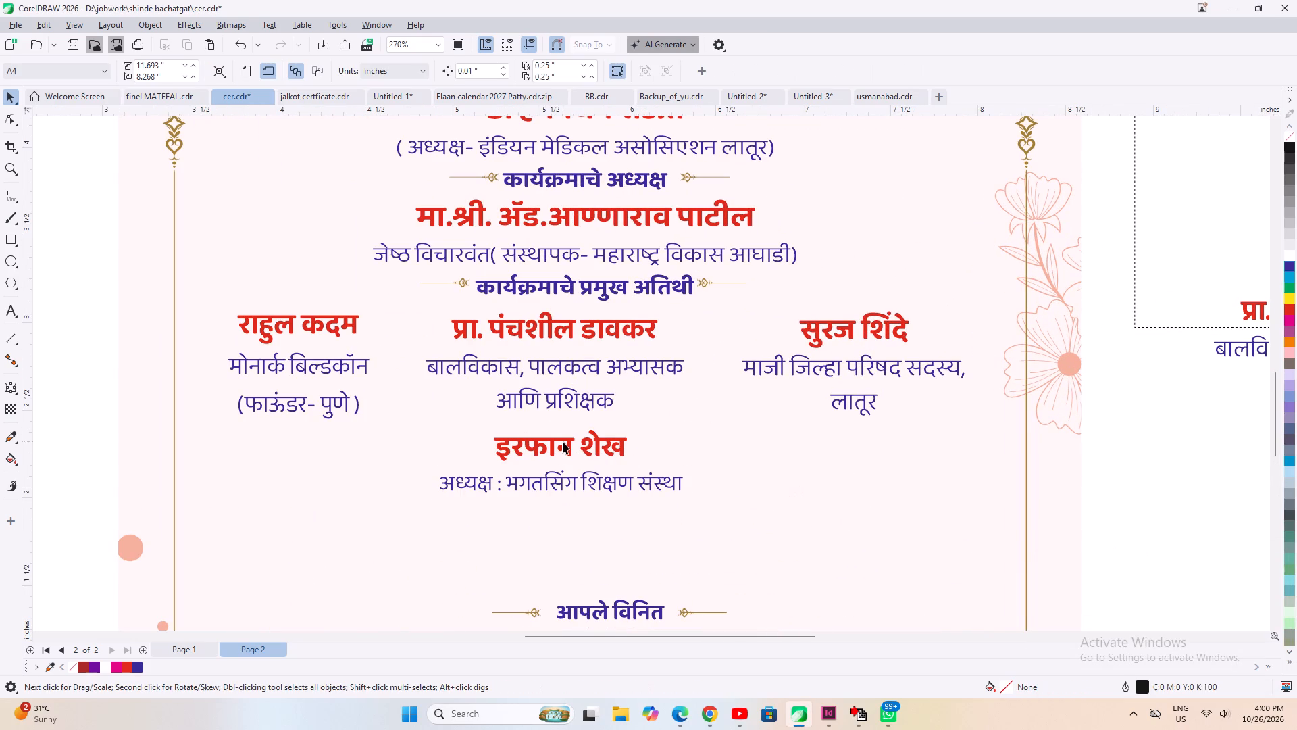
{"action": "left_click", "coordinate": [563, 442]}
{"action": "left_click", "coordinate": [551, 449]}
{"action": "left_click_drag", "start_coordinate": [553, 442], "coordinate": [412, 451]}
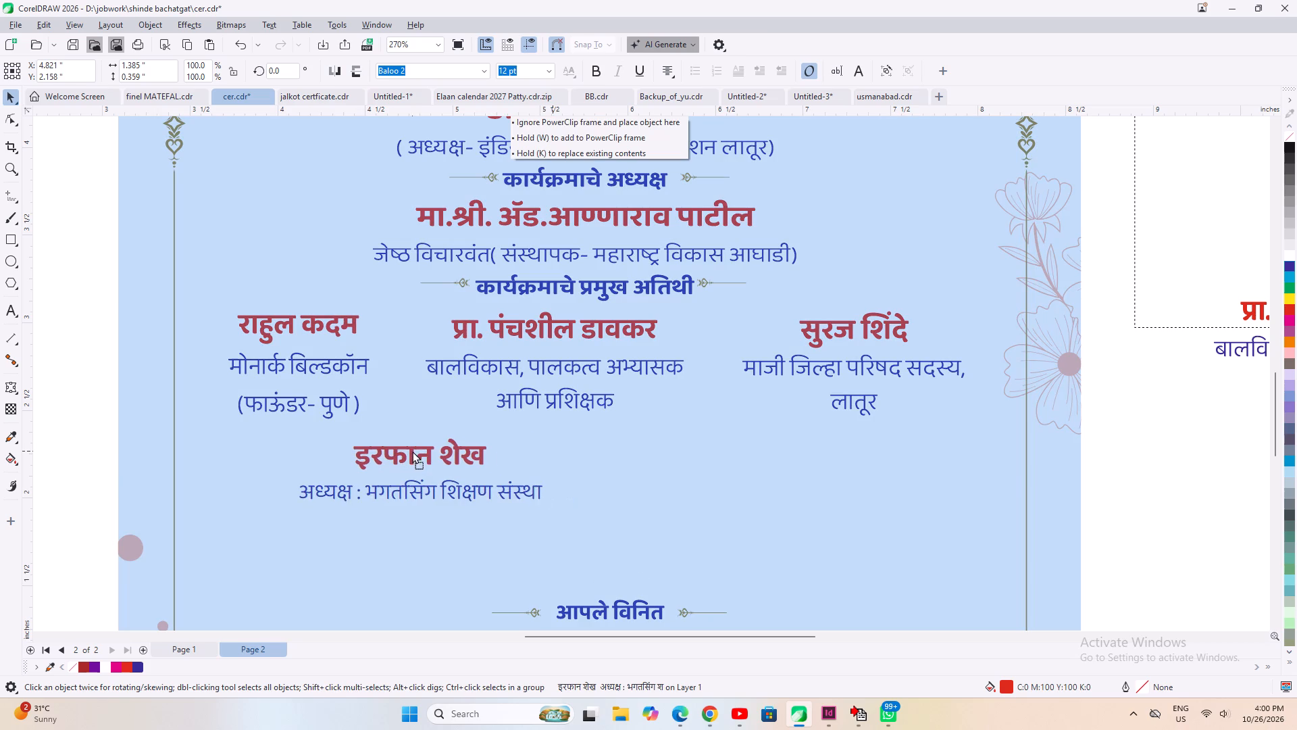
{"action": "left_click_drag", "start_coordinate": [412, 451], "coordinate": [421, 456]}
Duplicate the fourth guest's text block beside it at about X 6.61", Y 2.13", as the fifth guest's block.
{"action": "left_click_drag", "start_coordinate": [421, 454], "coordinate": [717, 502]}
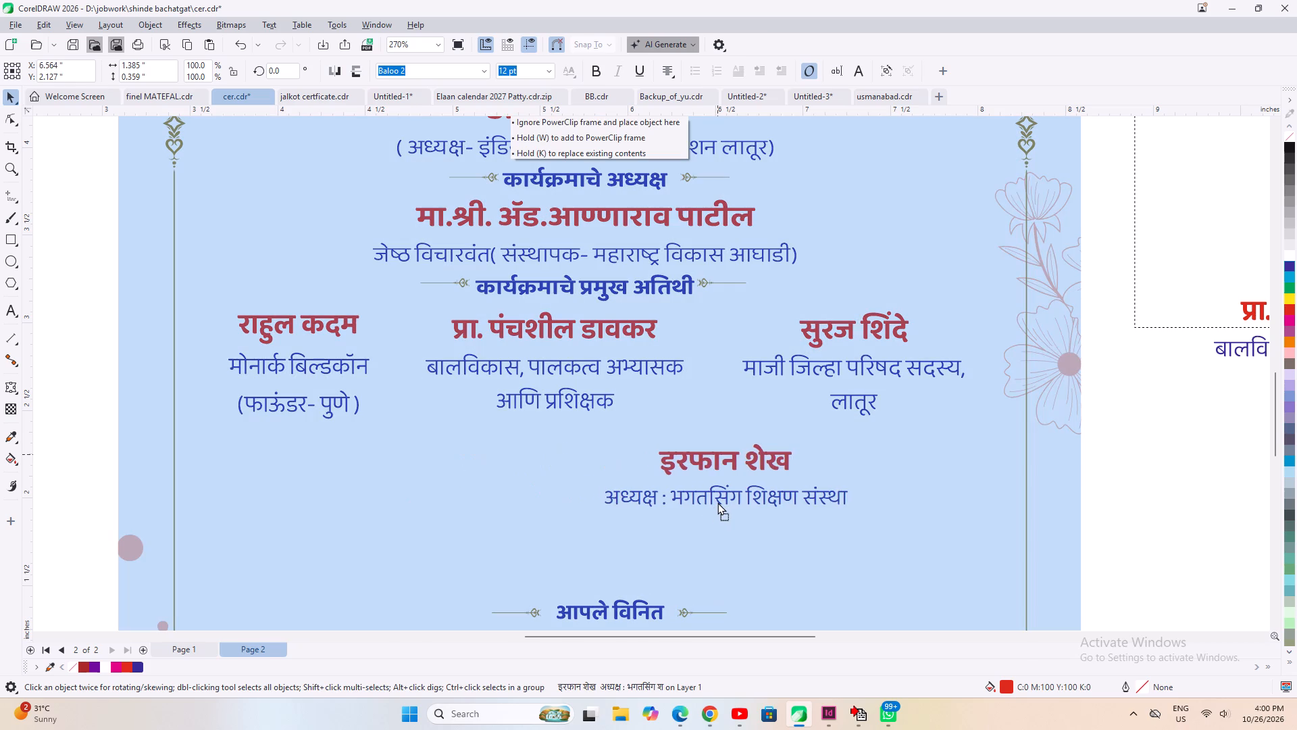
{"action": "left_click_drag", "start_coordinate": [717, 502], "coordinate": [725, 503]}
{"action": "right_click_drag", "start_coordinate": [717, 502], "coordinate": [725, 503], "text": "ctrl"}
Examine the guest list on the yellow and red anniversary poster beside the card.
{"action": "scroll", "coordinate": [617, 427], "scroll_direction": "down", "scroll_amount": 2}
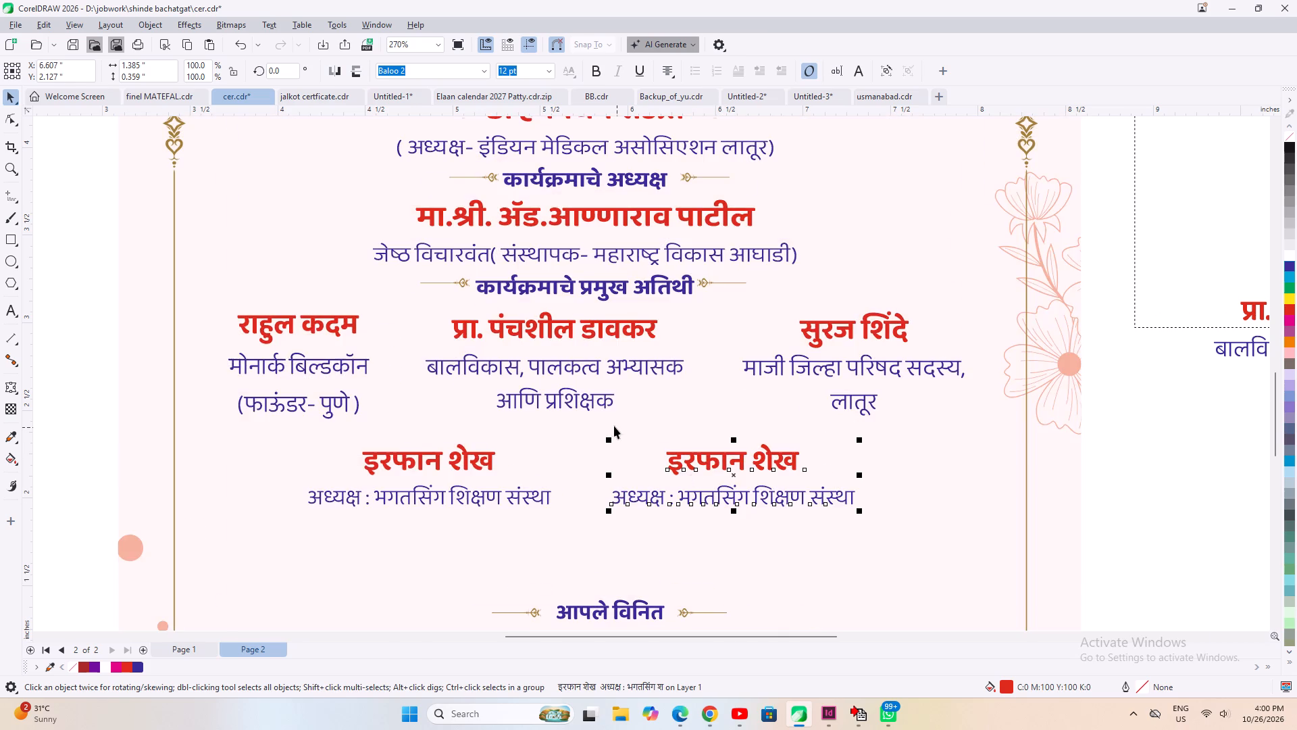
{"action": "scroll", "coordinate": [614, 426], "scroll_direction": "down", "scroll_amount": 3}
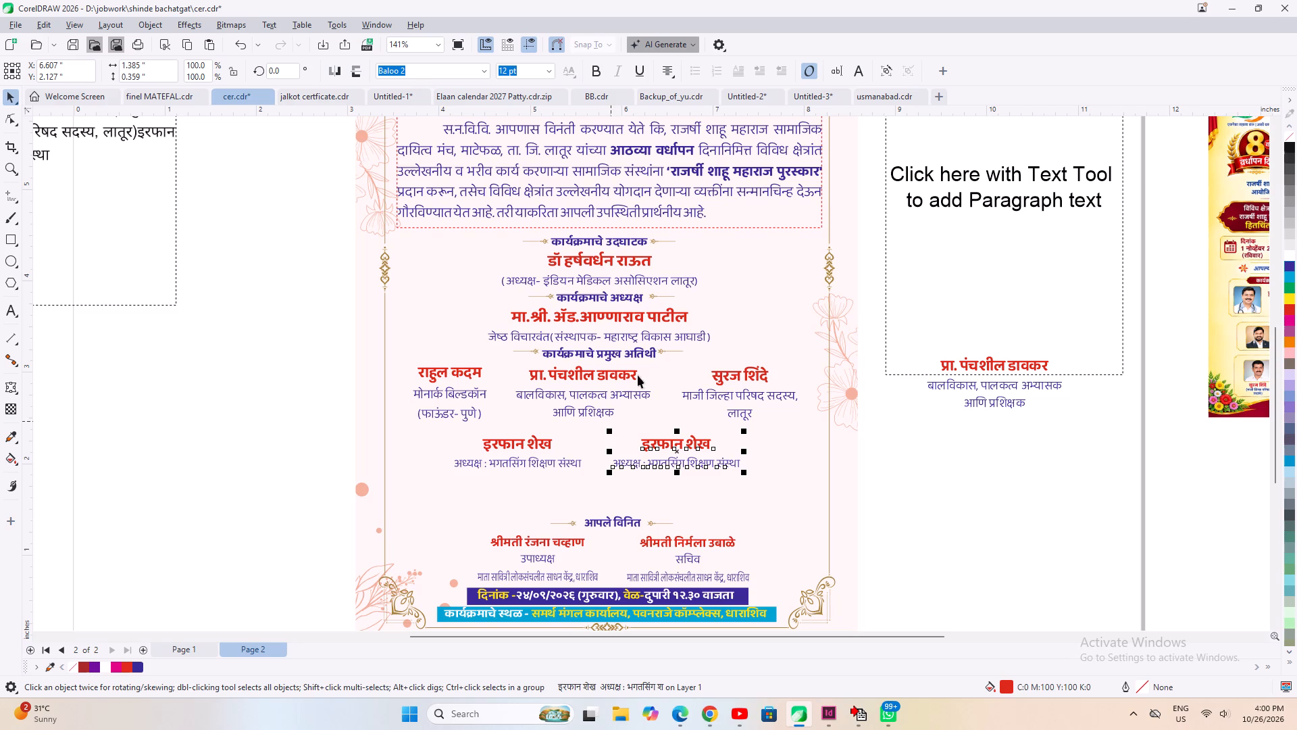
{"action": "left_click_drag", "start_coordinate": [1274, 418], "coordinate": [1269, 391]}
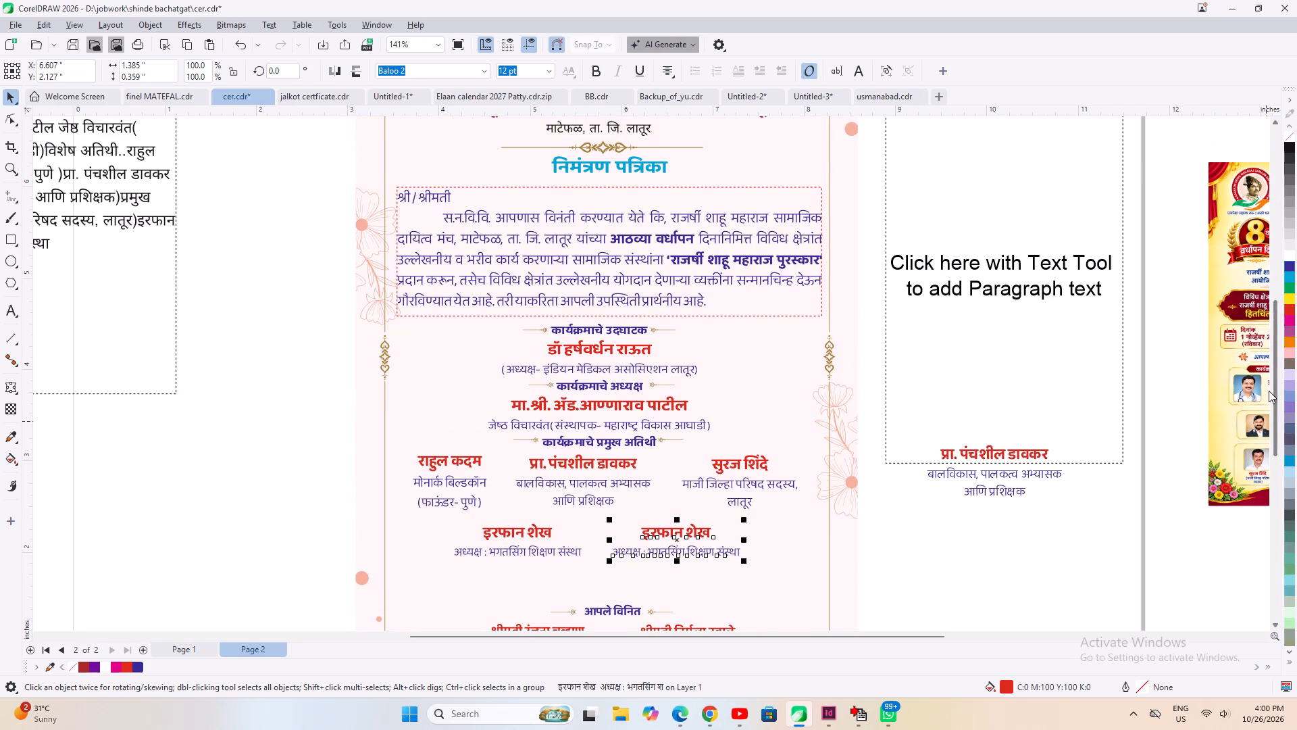
{"action": "left_click_drag", "start_coordinate": [1269, 391], "coordinate": [1267, 388]}
{"action": "left_click_drag", "start_coordinate": [1267, 386], "coordinate": [1262, 375]}
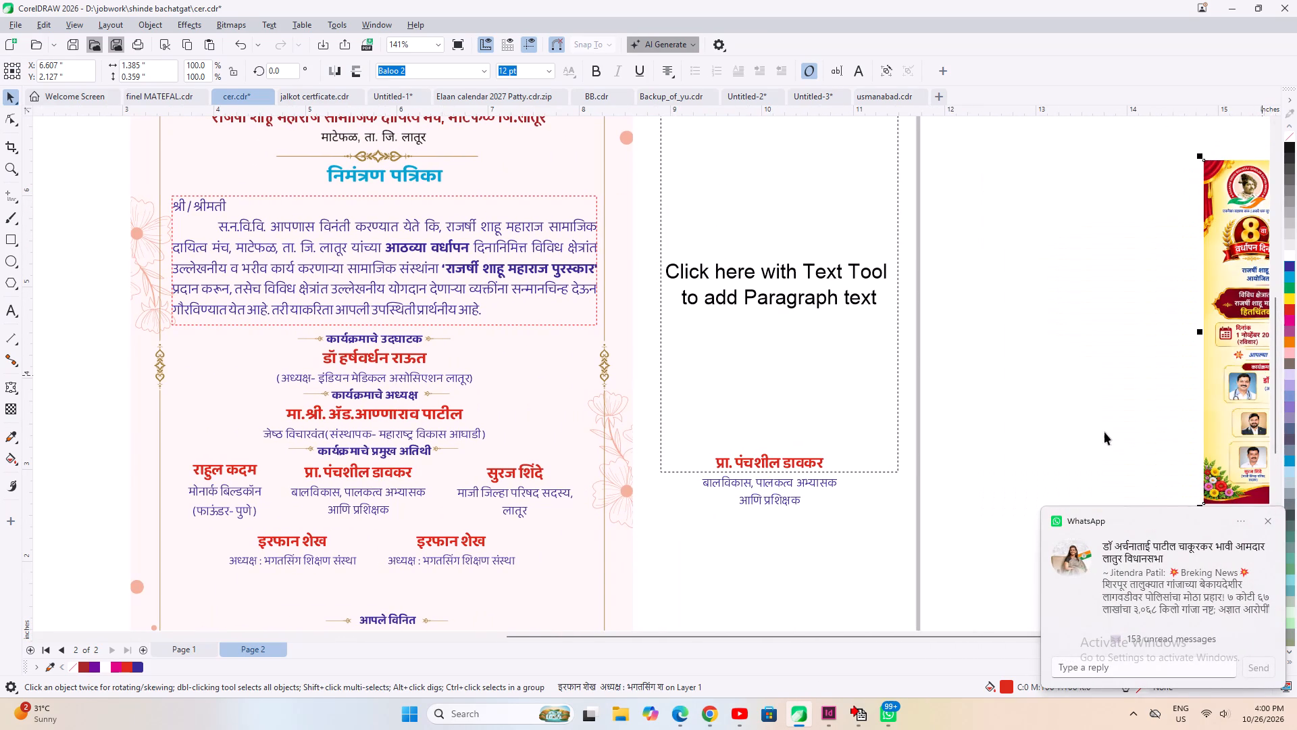
{"action": "left_click_drag", "start_coordinate": [1277, 351], "coordinate": [1273, 335]}
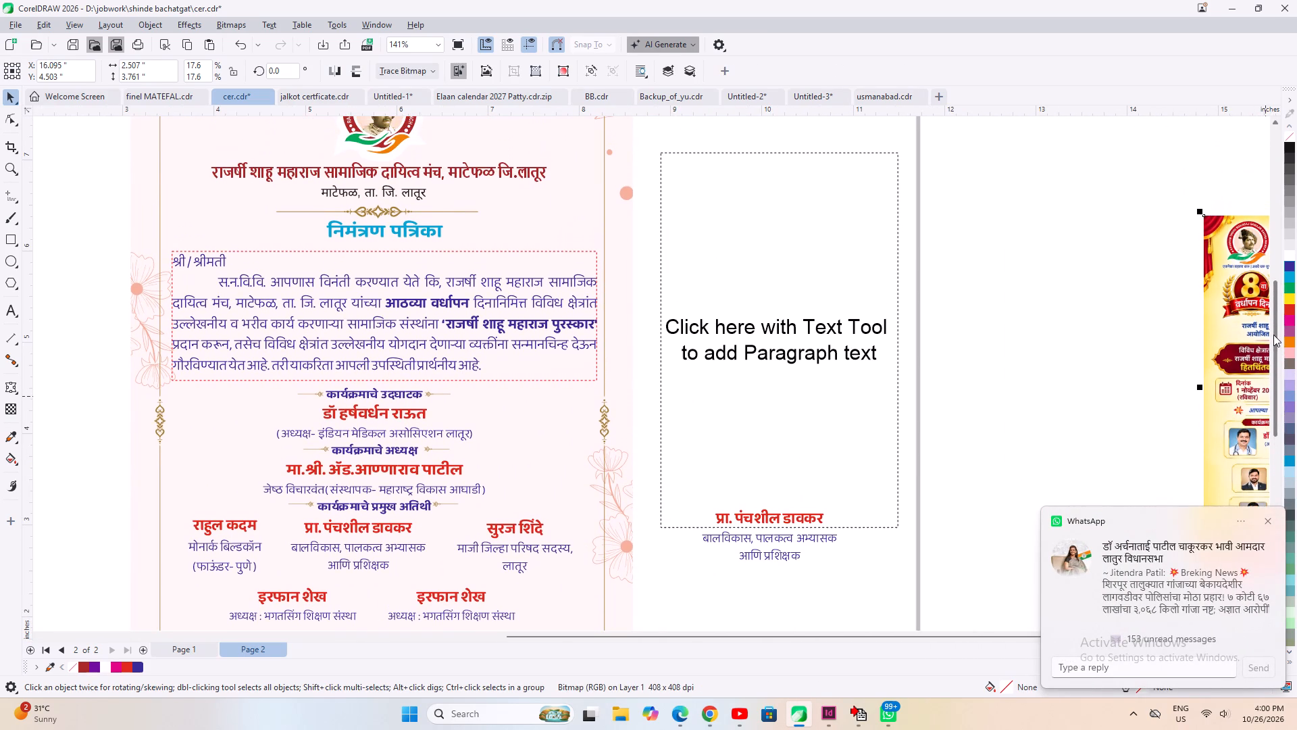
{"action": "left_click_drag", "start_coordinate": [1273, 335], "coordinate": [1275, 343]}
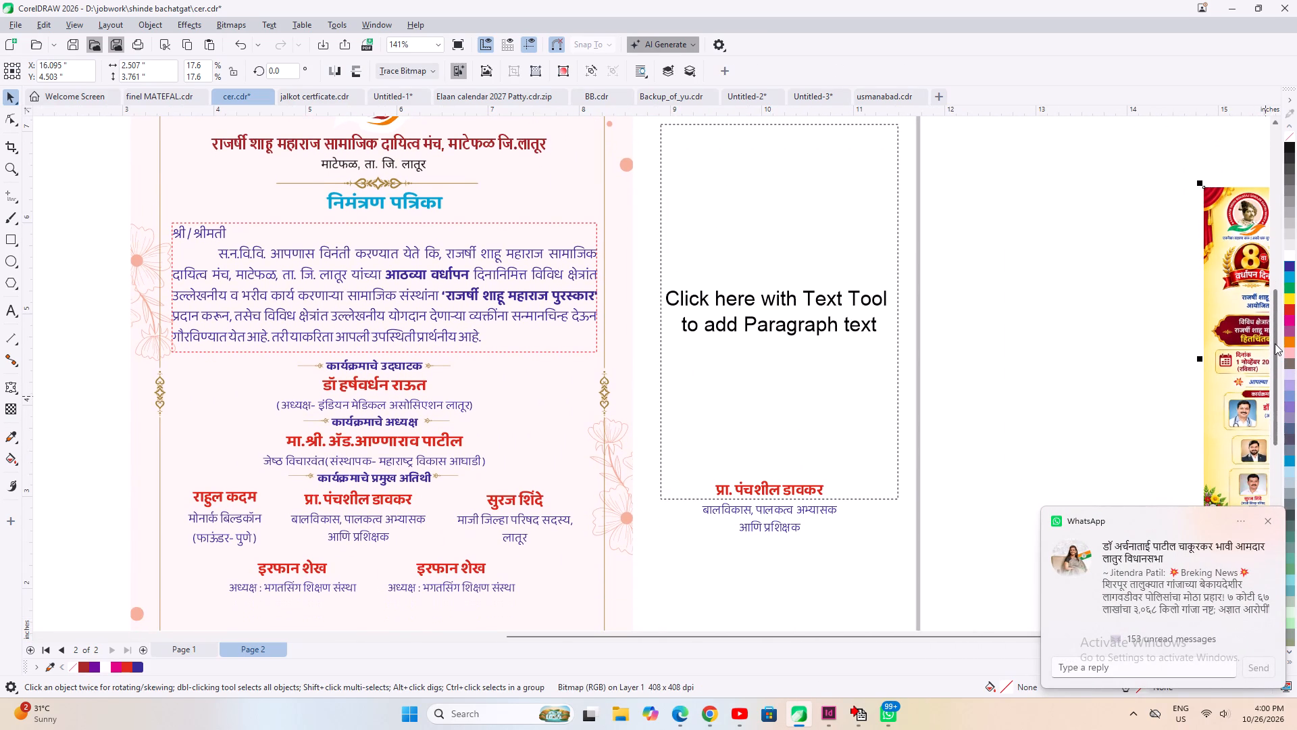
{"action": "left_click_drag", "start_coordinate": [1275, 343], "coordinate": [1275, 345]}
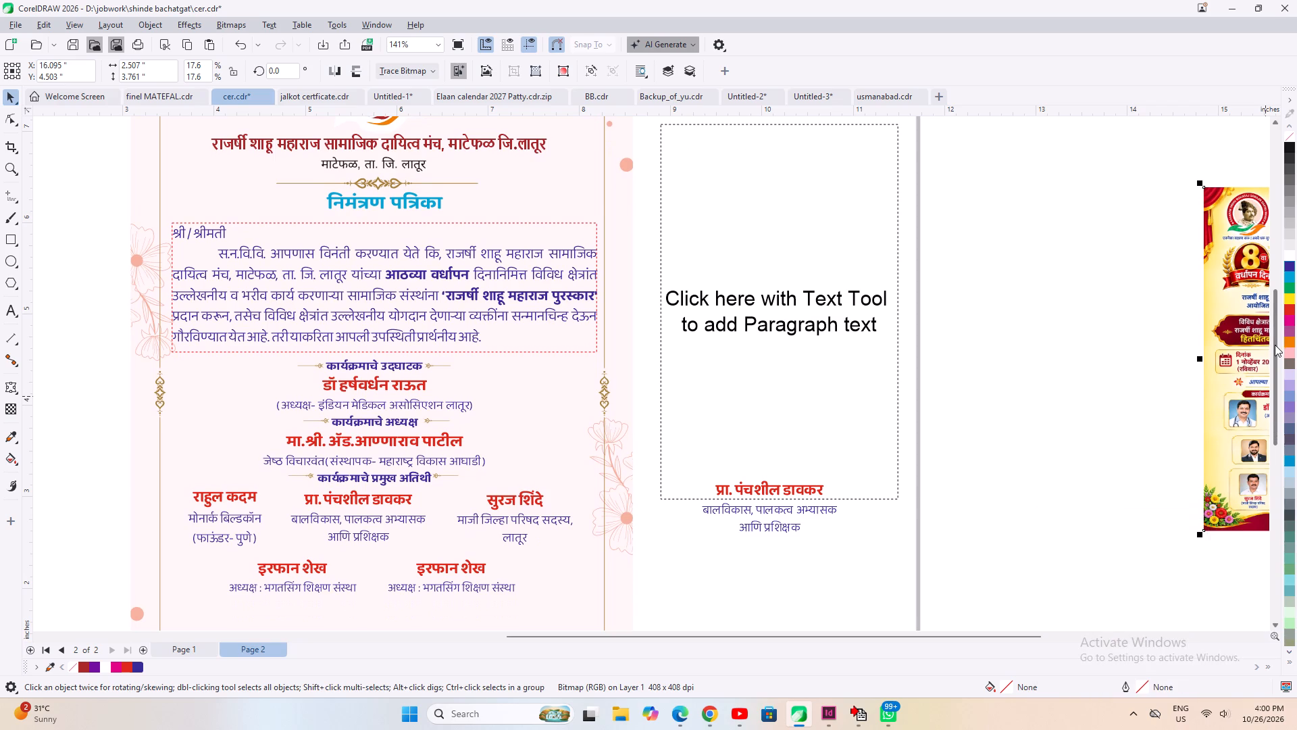
Centre the second chief guest's text block horizontally on the combined heading text block above it.
{"action": "left_click_drag", "start_coordinate": [1275, 345], "coordinate": [1275, 354]}
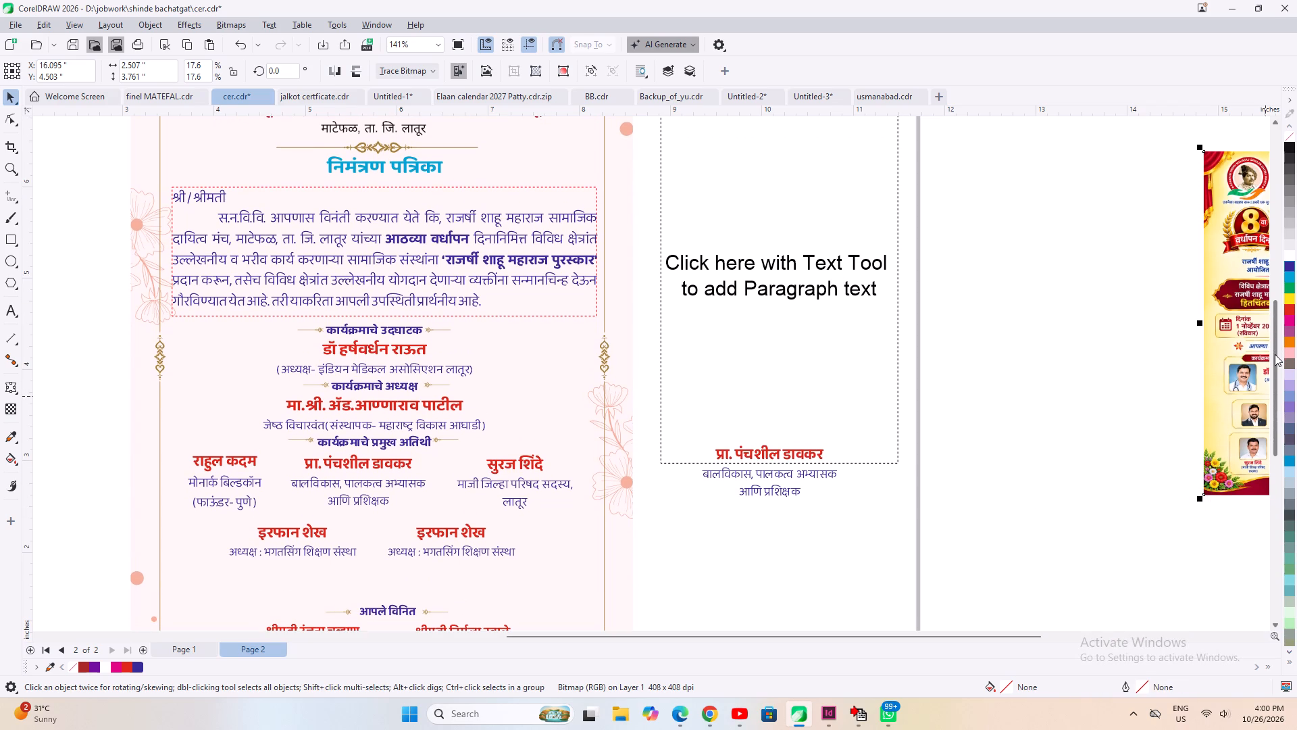
{"action": "left_click_drag", "start_coordinate": [1275, 354], "coordinate": [1275, 362]}
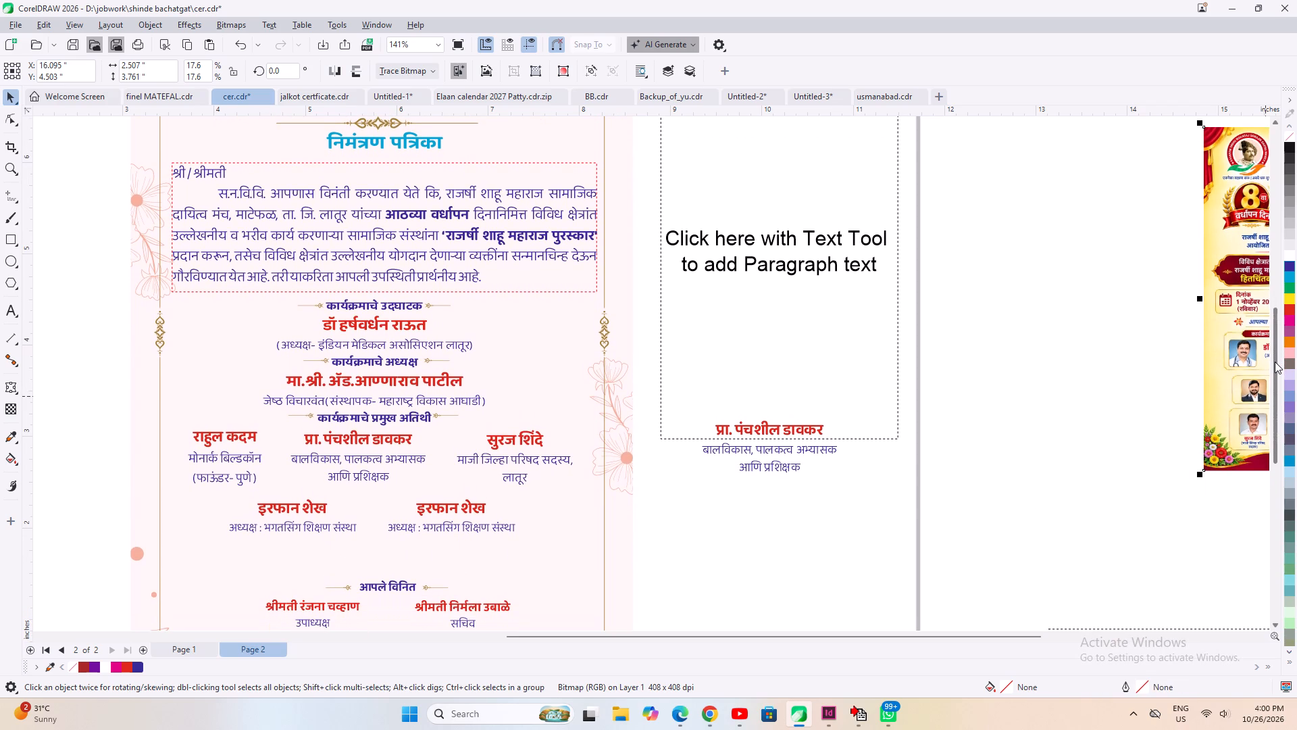
{"action": "left_click_drag", "start_coordinate": [1275, 362], "coordinate": [1275, 368]}
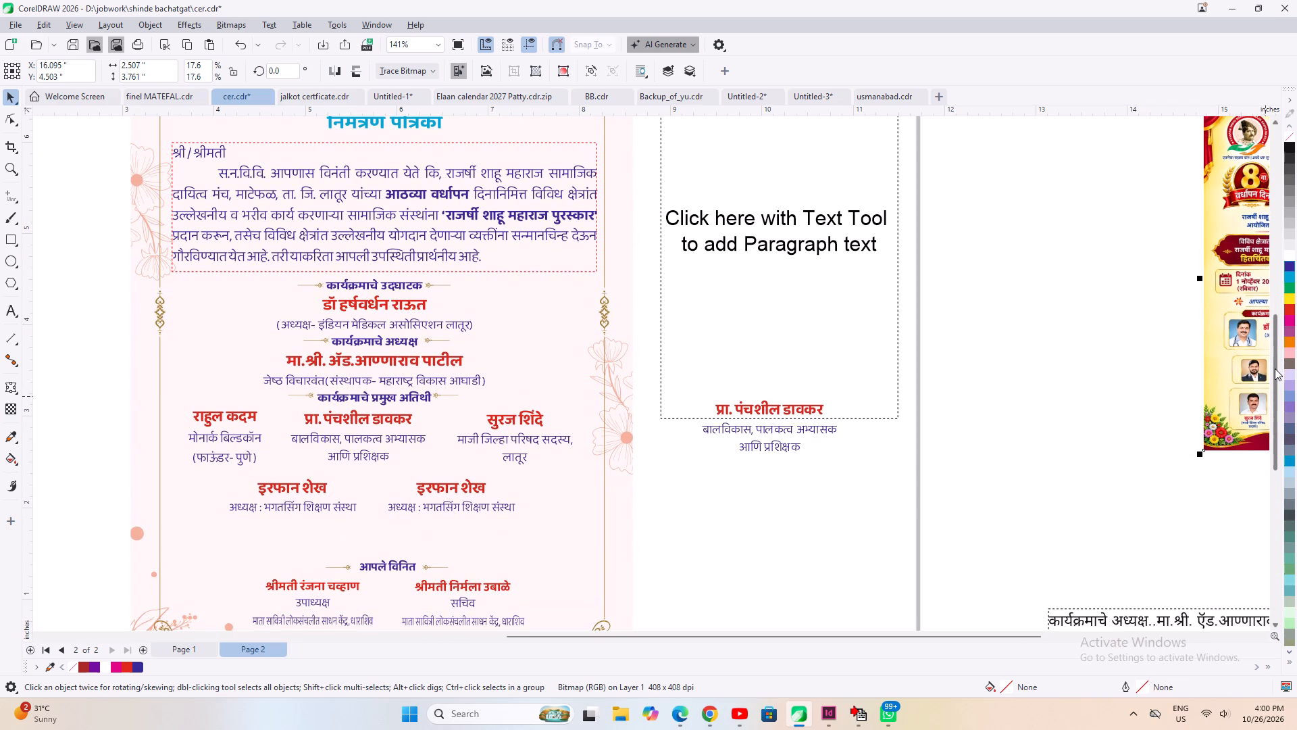
{"action": "left_click_drag", "start_coordinate": [1275, 368], "coordinate": [1275, 370]}
{"action": "left_click", "coordinate": [357, 412]}
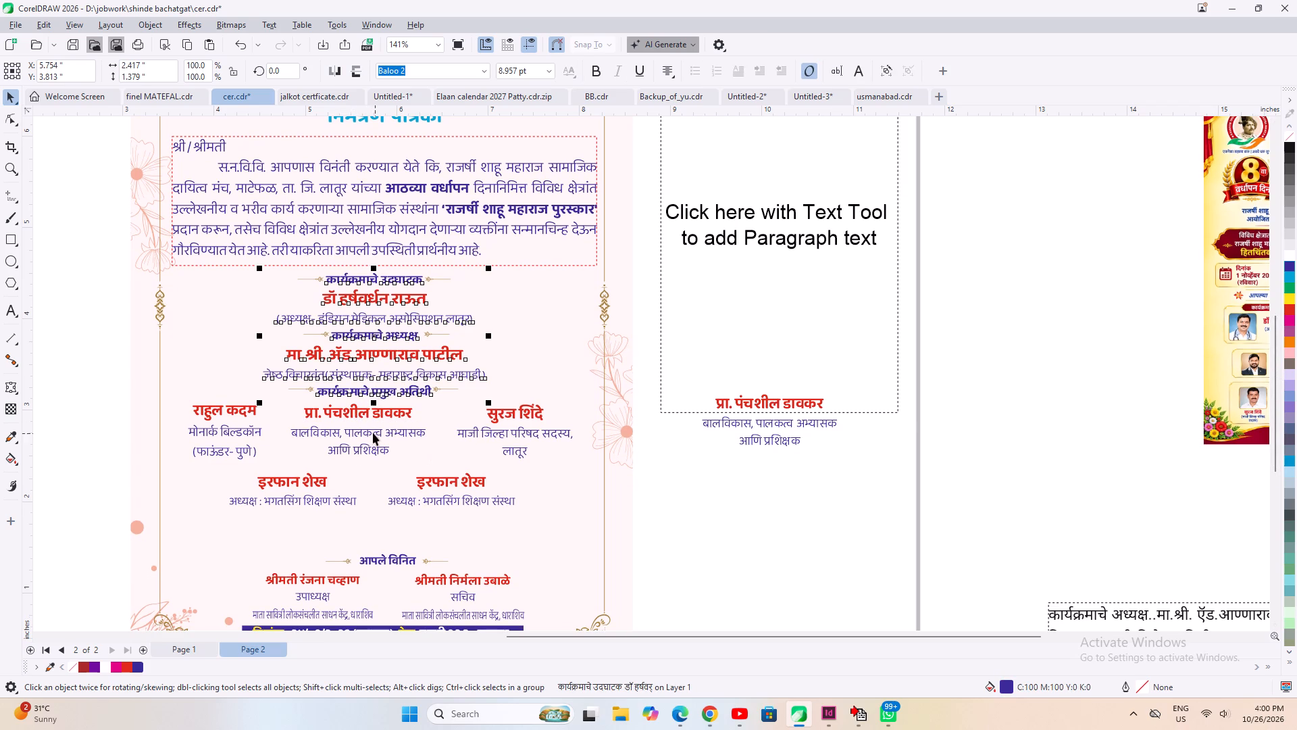
{"action": "left_click", "coordinate": [374, 354], "text": "shift"}
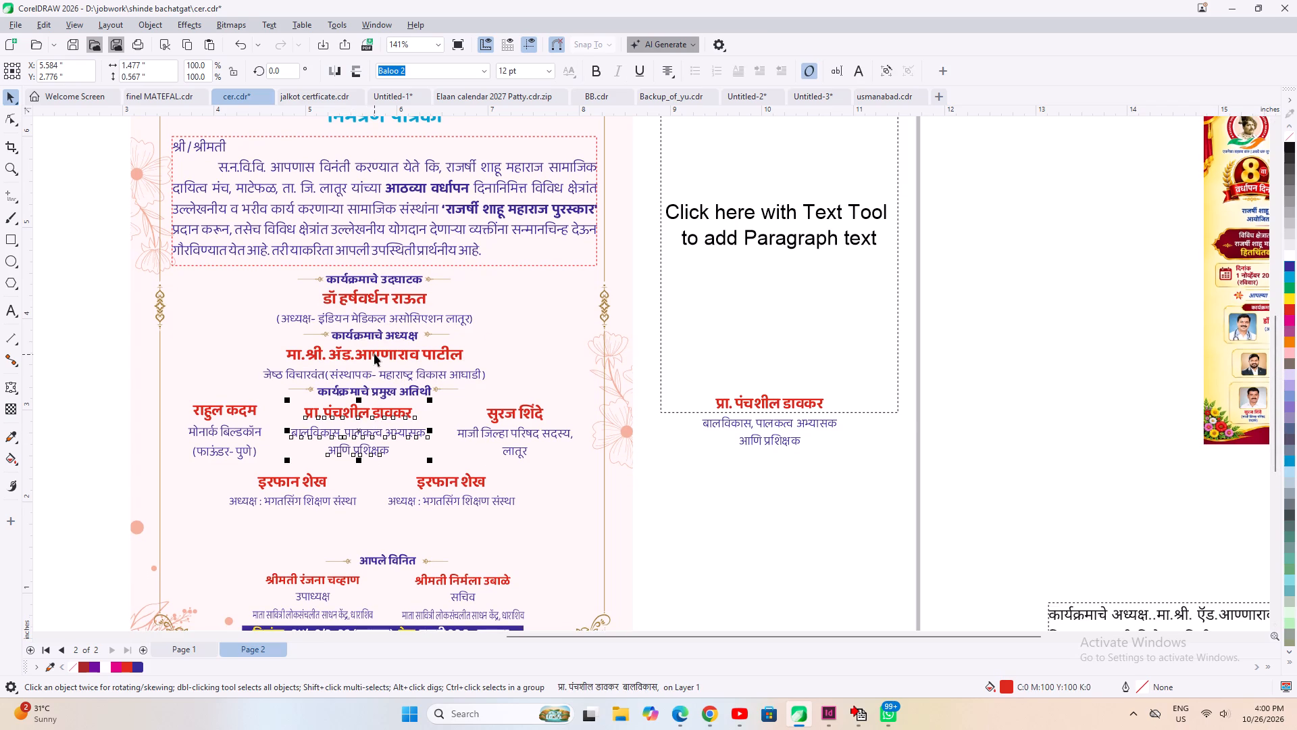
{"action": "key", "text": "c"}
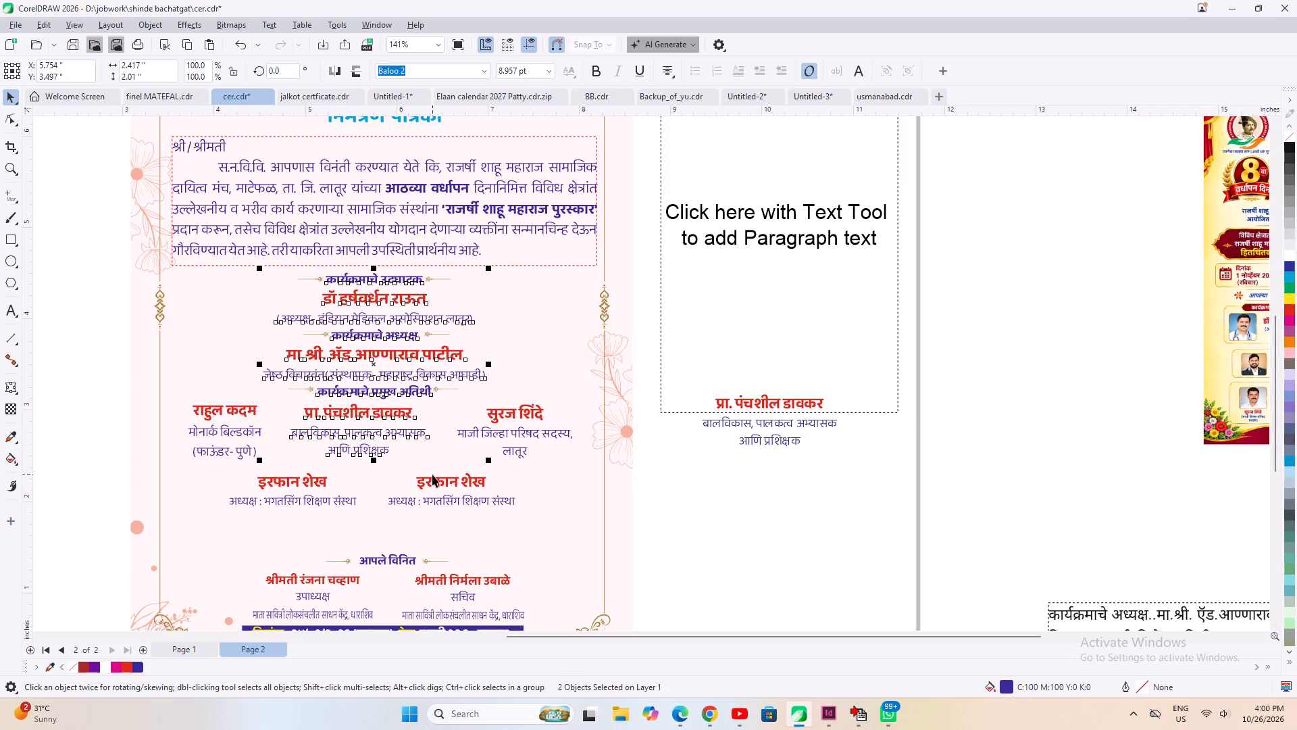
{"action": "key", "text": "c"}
{"action": "left_click", "coordinate": [688, 462]}
Nudge the third chief guest's text block right to about X 7.43".
{"action": "left_click", "coordinate": [515, 410]}
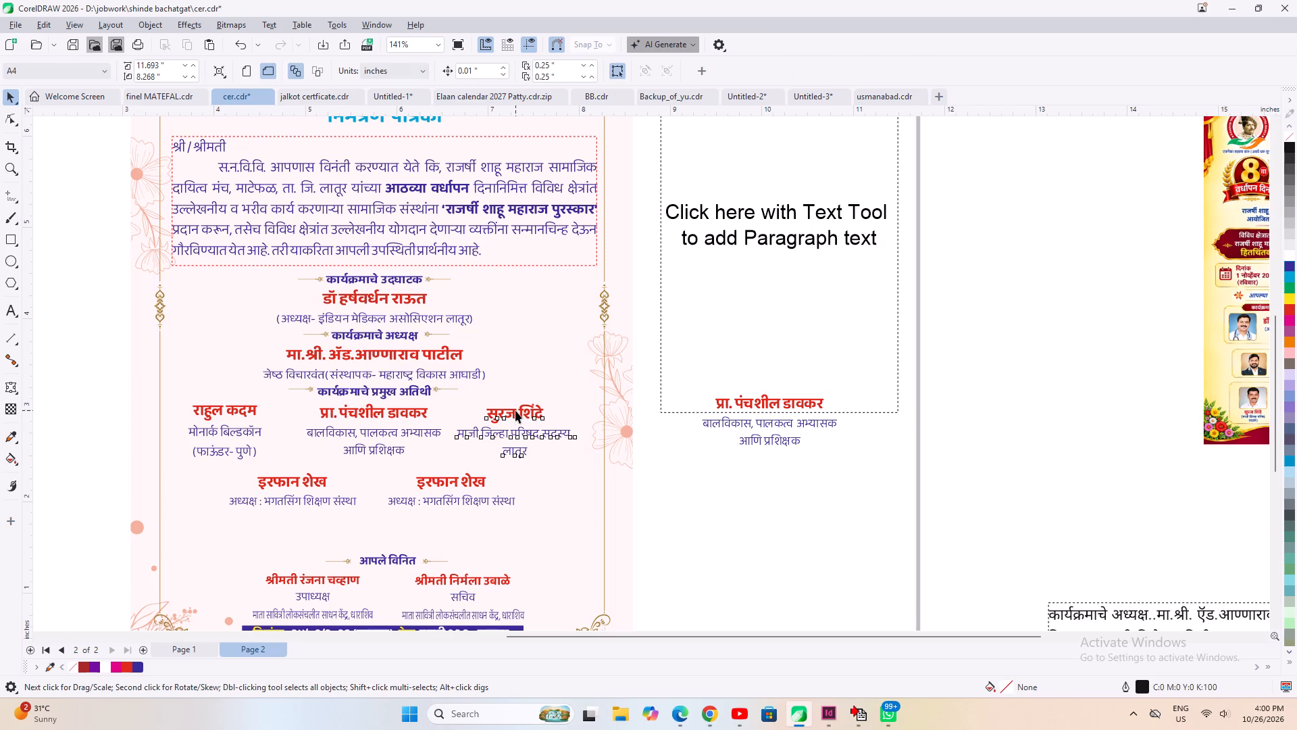
{"action": "key", "text": "shift+Right"}
{"action": "key", "text": "shift+Right"}
{"action": "key", "text": "shift+Right"}
{"action": "key", "text": "shift+Right"}
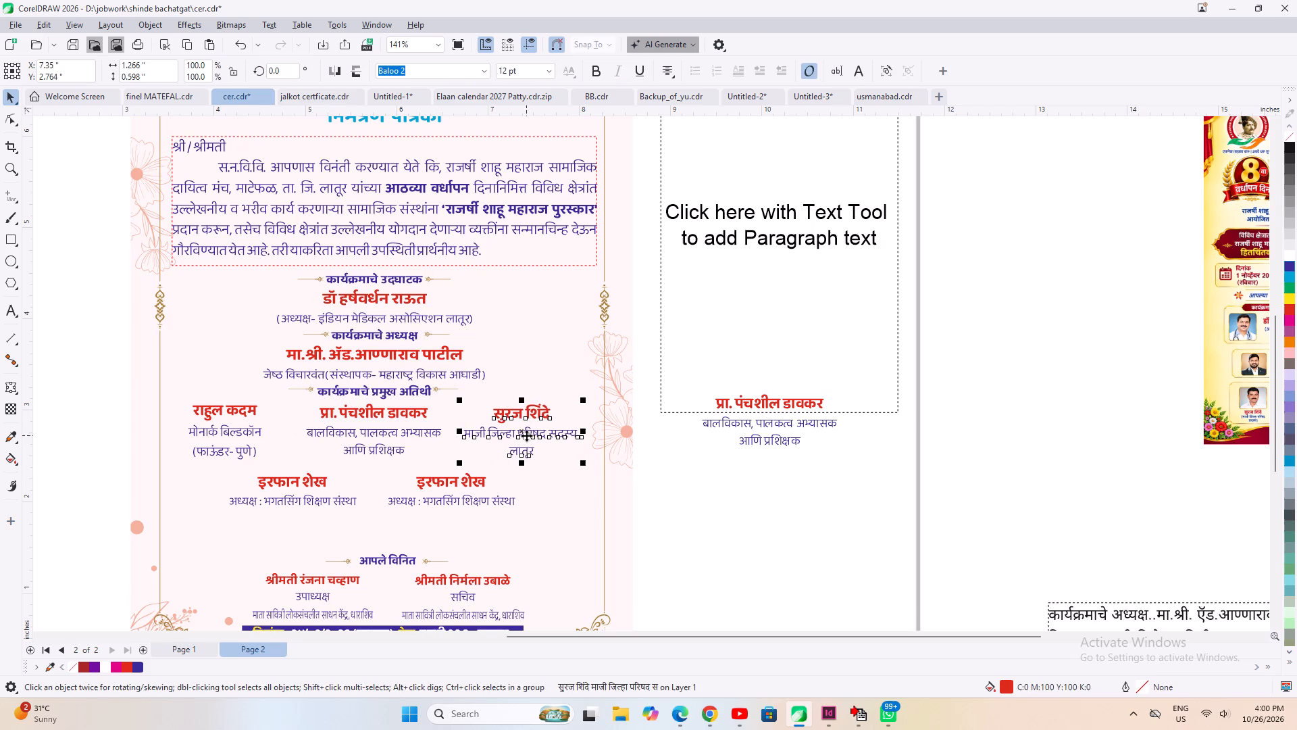
{"action": "key", "text": "shift+Right"}
{"action": "key", "text": "shift+Right"}
{"action": "key", "text": "shift+Right"}
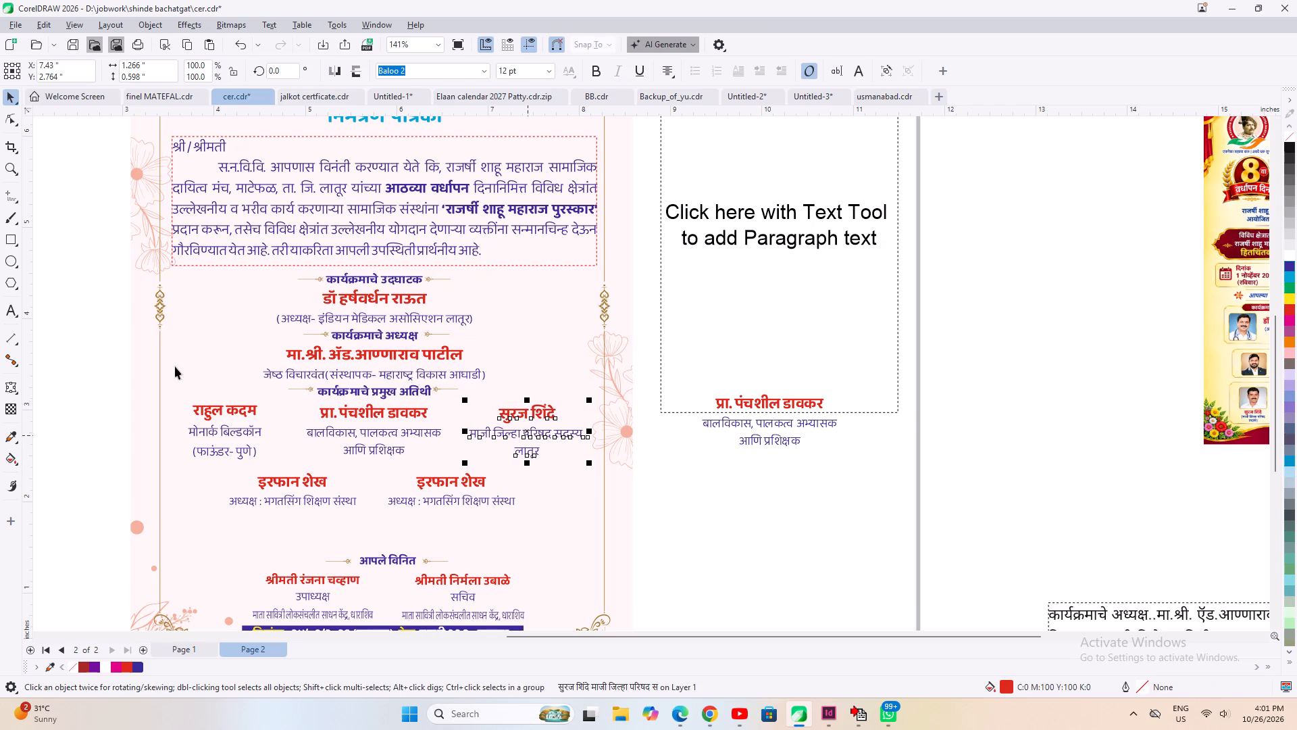
{"action": "left_click", "coordinate": [214, 426]}
{"action": "left_click", "coordinate": [757, 537]}
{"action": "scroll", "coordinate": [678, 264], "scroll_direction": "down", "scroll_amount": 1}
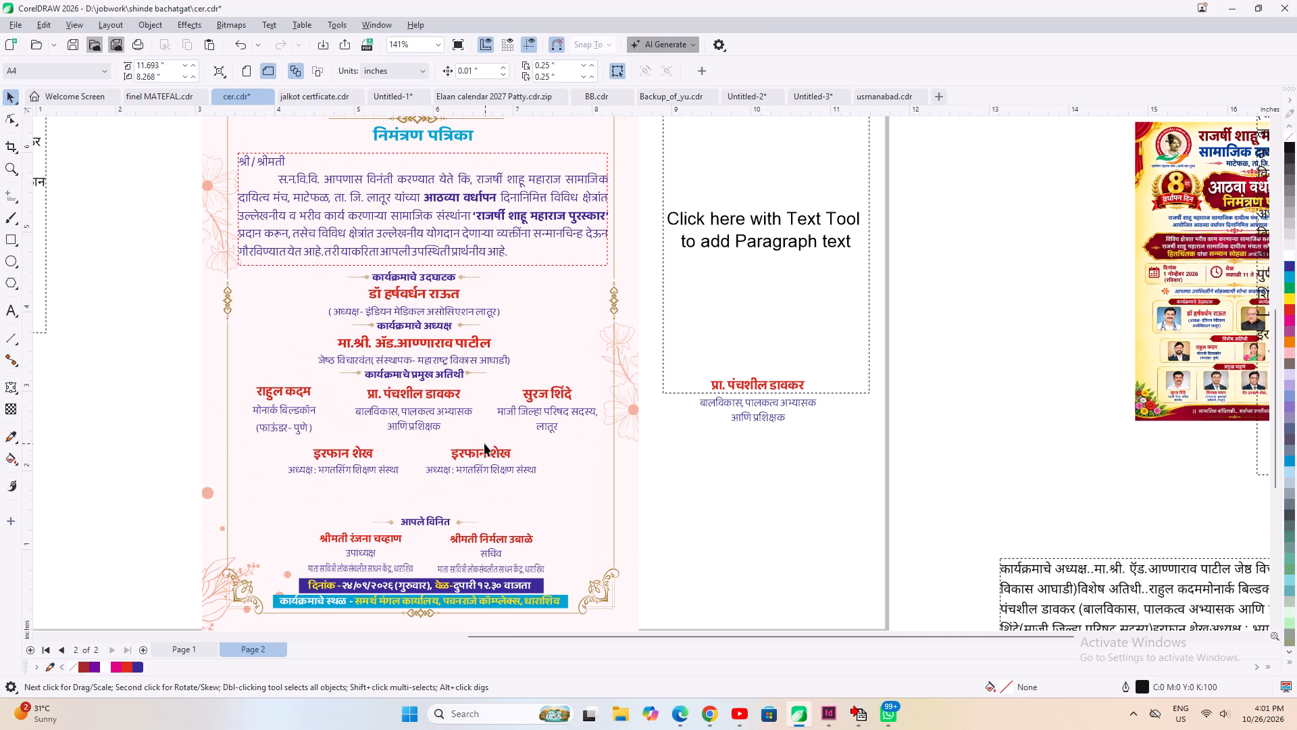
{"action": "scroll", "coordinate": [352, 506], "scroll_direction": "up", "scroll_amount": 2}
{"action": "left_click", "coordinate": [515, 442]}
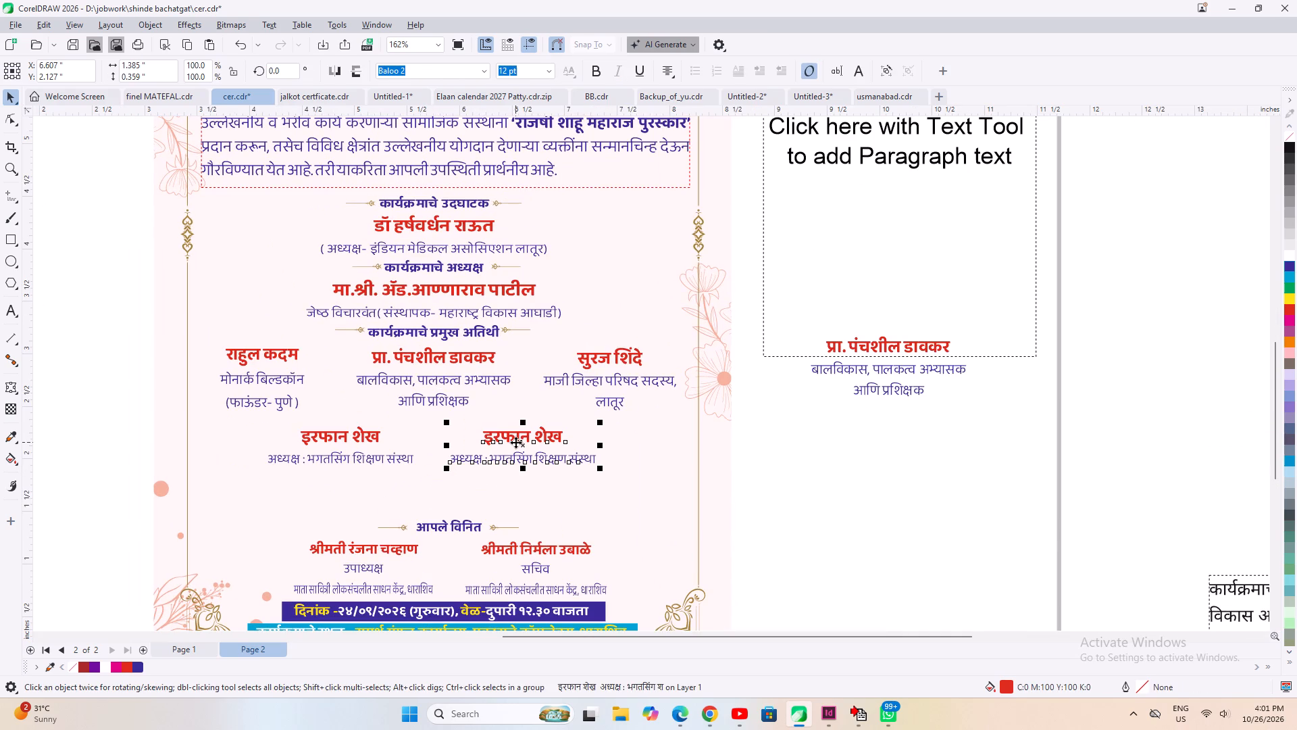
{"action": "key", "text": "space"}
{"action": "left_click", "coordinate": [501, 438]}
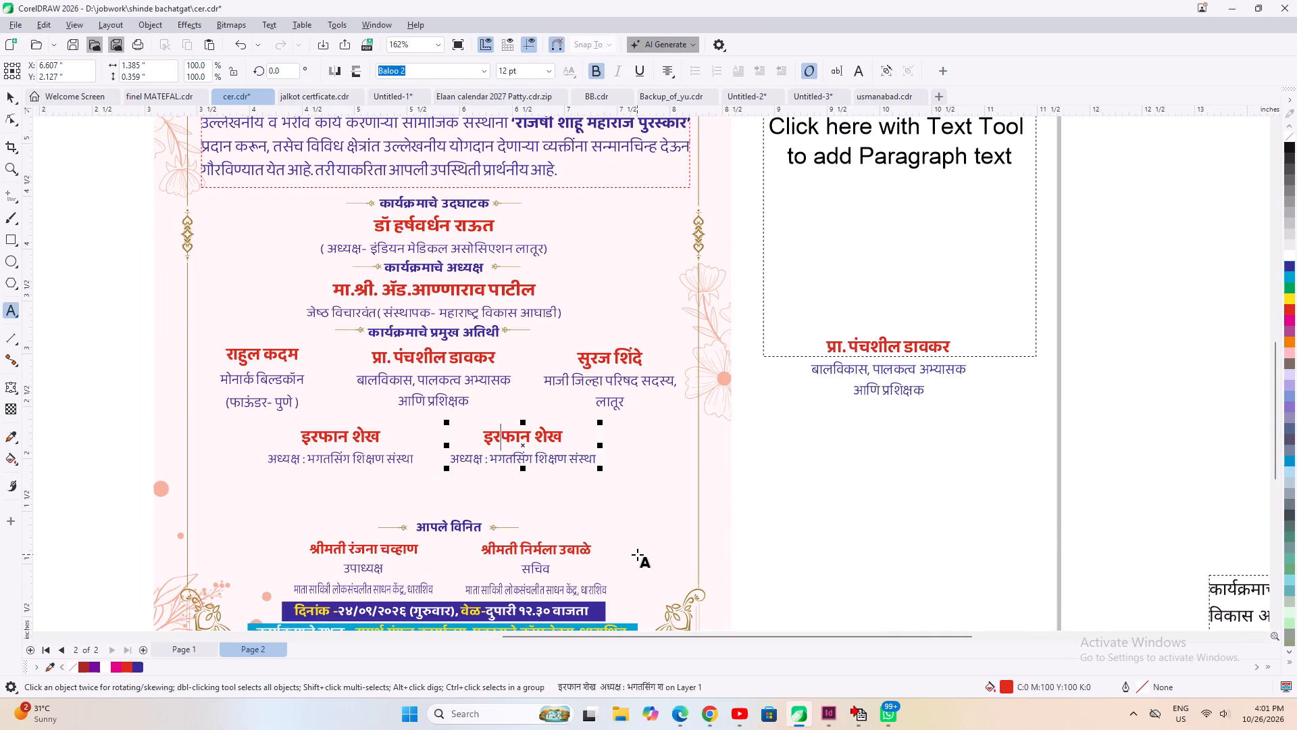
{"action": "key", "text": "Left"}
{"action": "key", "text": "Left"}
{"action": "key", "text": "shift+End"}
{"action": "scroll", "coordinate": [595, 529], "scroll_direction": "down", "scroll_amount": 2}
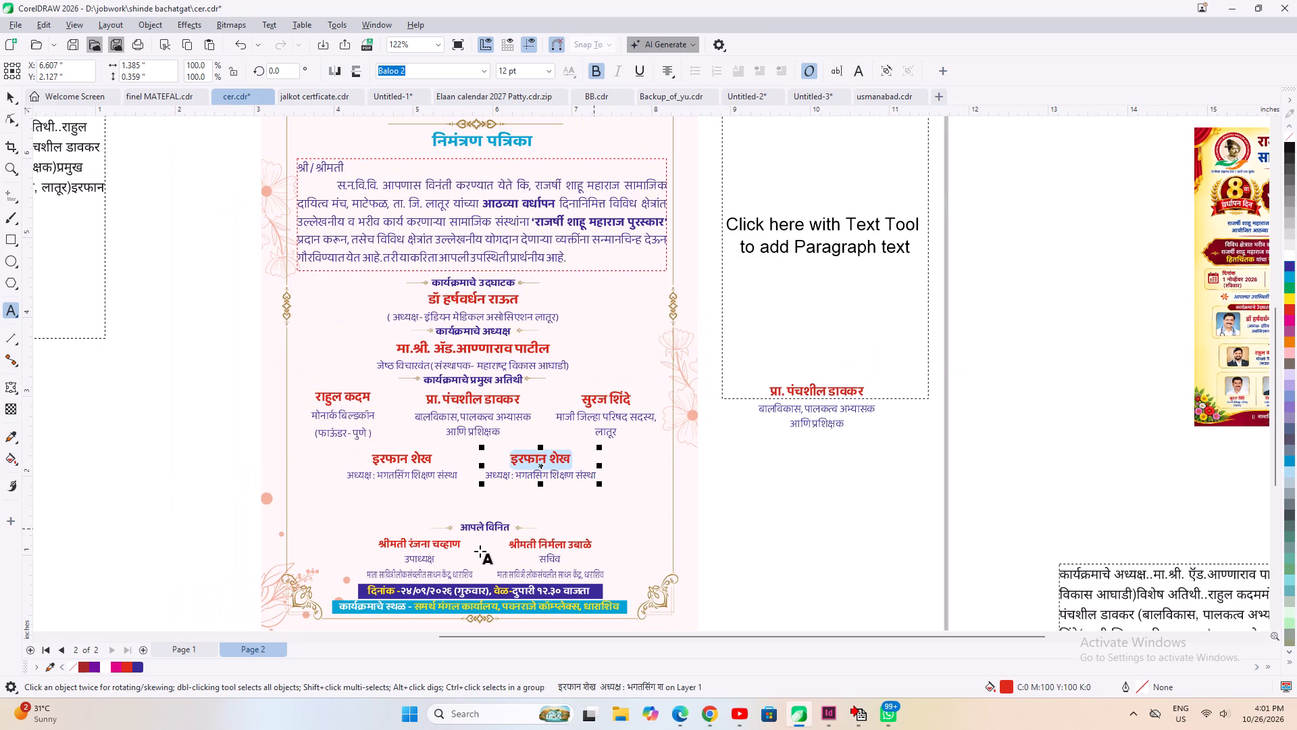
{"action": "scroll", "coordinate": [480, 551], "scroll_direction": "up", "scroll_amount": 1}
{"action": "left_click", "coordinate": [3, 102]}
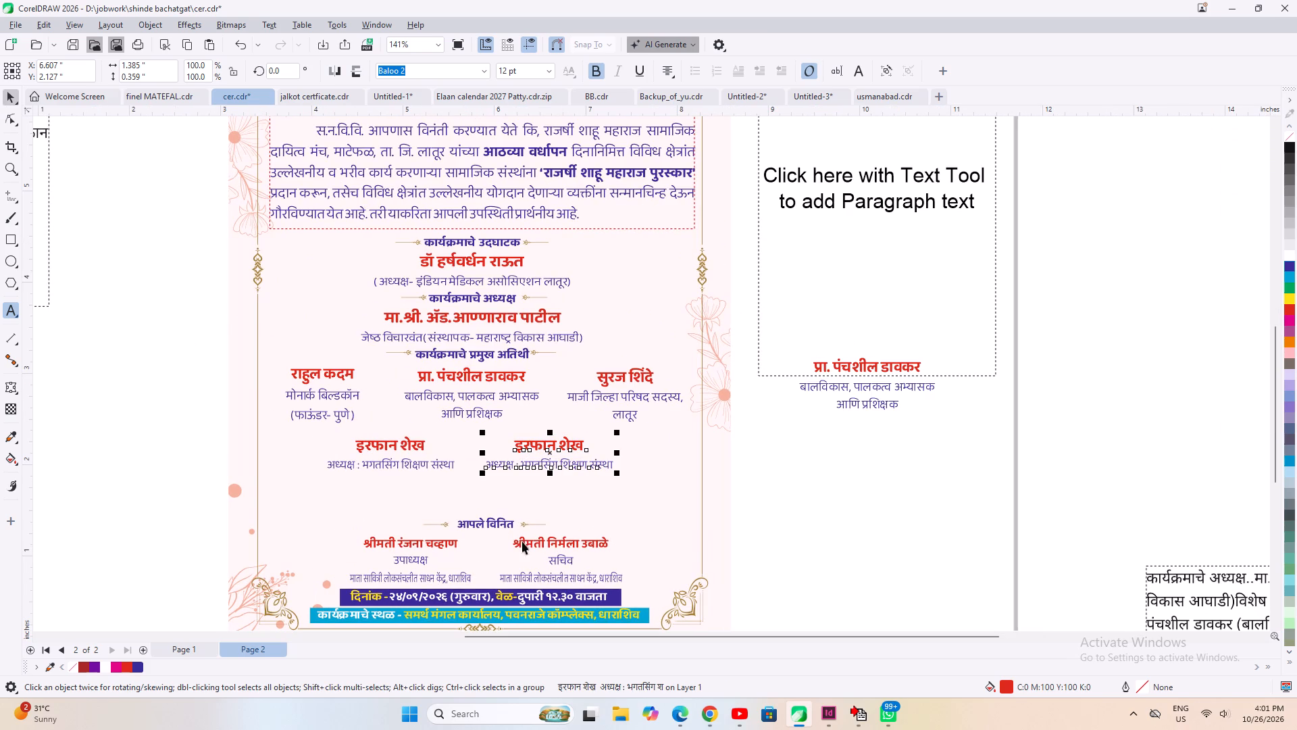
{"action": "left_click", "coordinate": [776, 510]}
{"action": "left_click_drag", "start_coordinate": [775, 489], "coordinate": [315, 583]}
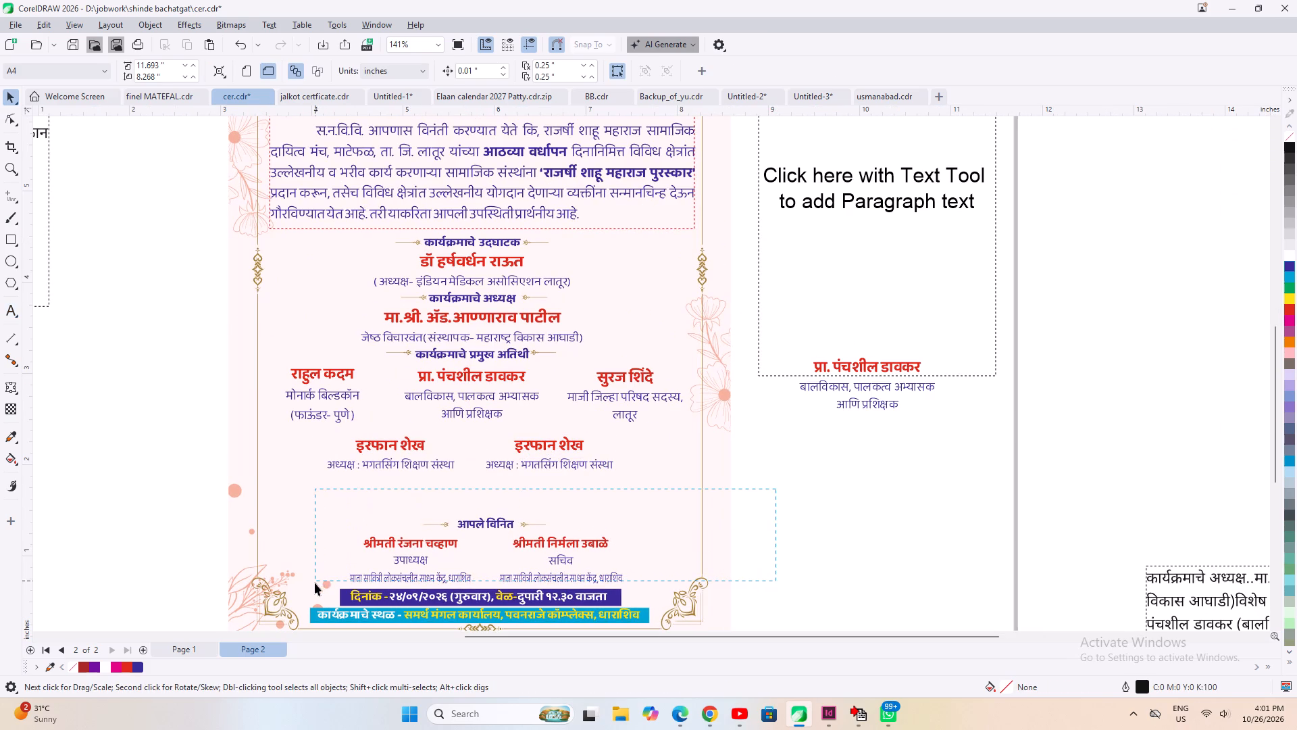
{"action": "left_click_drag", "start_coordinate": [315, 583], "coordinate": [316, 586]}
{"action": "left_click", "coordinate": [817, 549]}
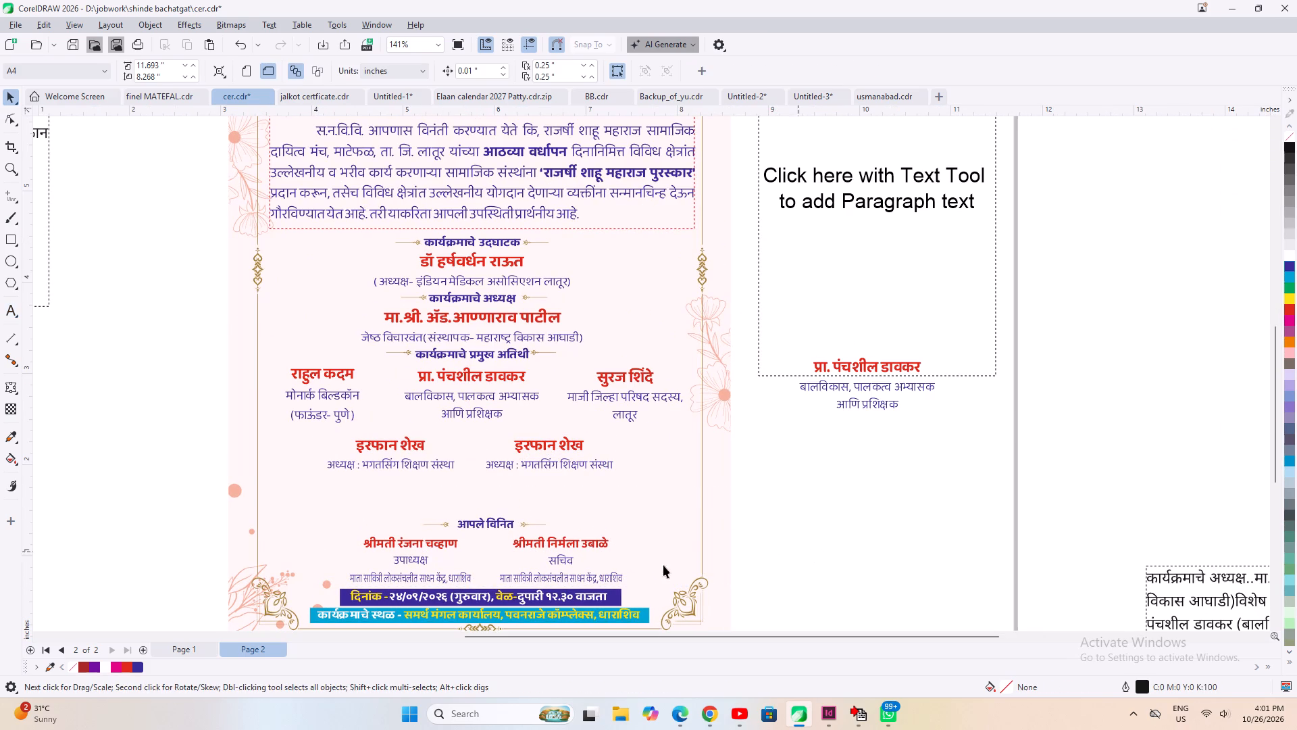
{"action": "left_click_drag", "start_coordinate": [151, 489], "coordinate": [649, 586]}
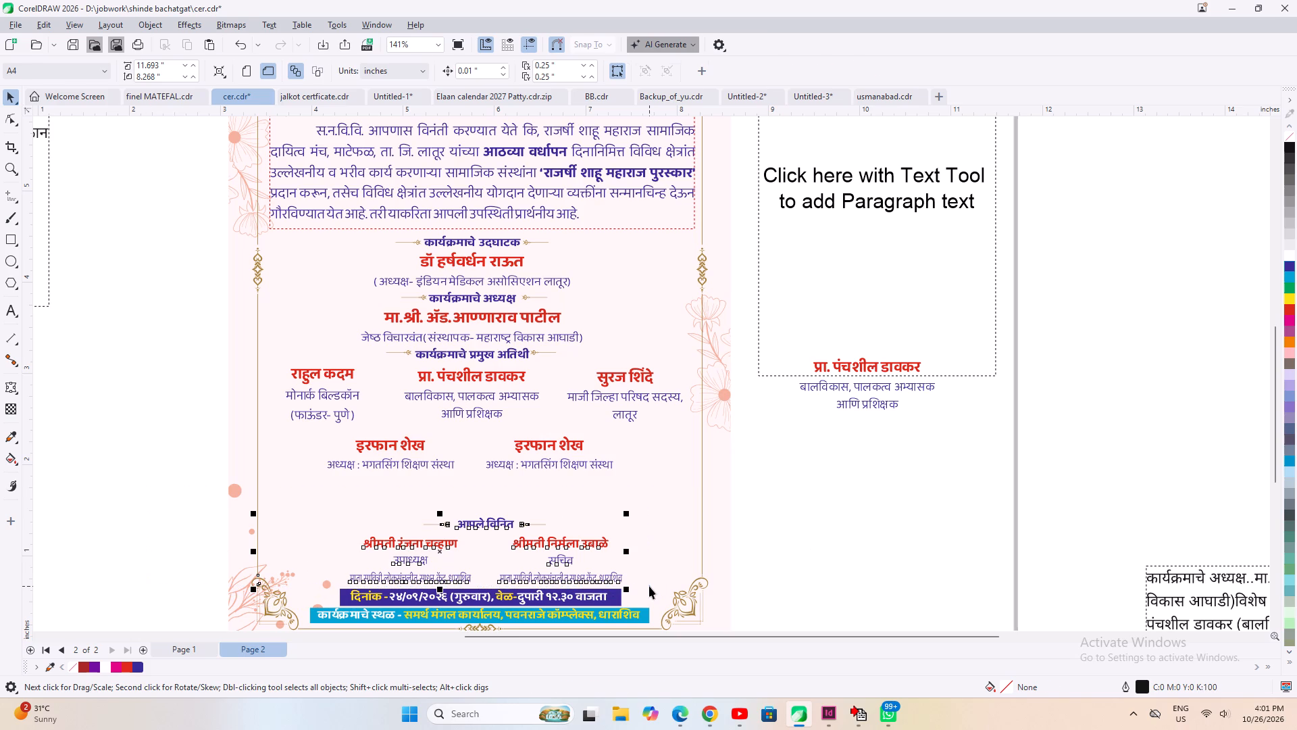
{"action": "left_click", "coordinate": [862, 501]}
Move the आपले विनित ornaments and the selected signatory texts up beneath the second guest row, centred at about X 5.89", Y 1.42".
{"action": "scroll", "coordinate": [473, 432], "scroll_direction": "down", "scroll_amount": 2}
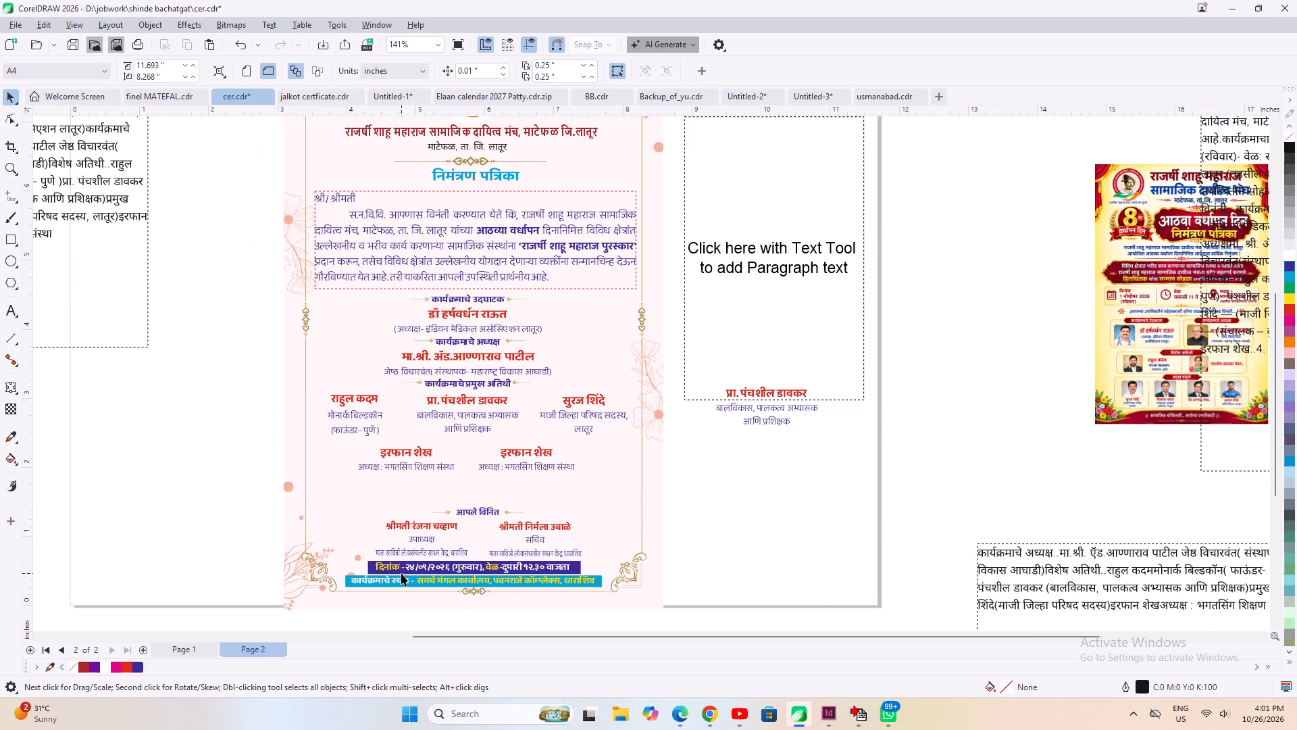
{"action": "scroll", "coordinate": [401, 573], "scroll_direction": "up", "scroll_amount": 4}
{"action": "left_click", "coordinate": [439, 507]}
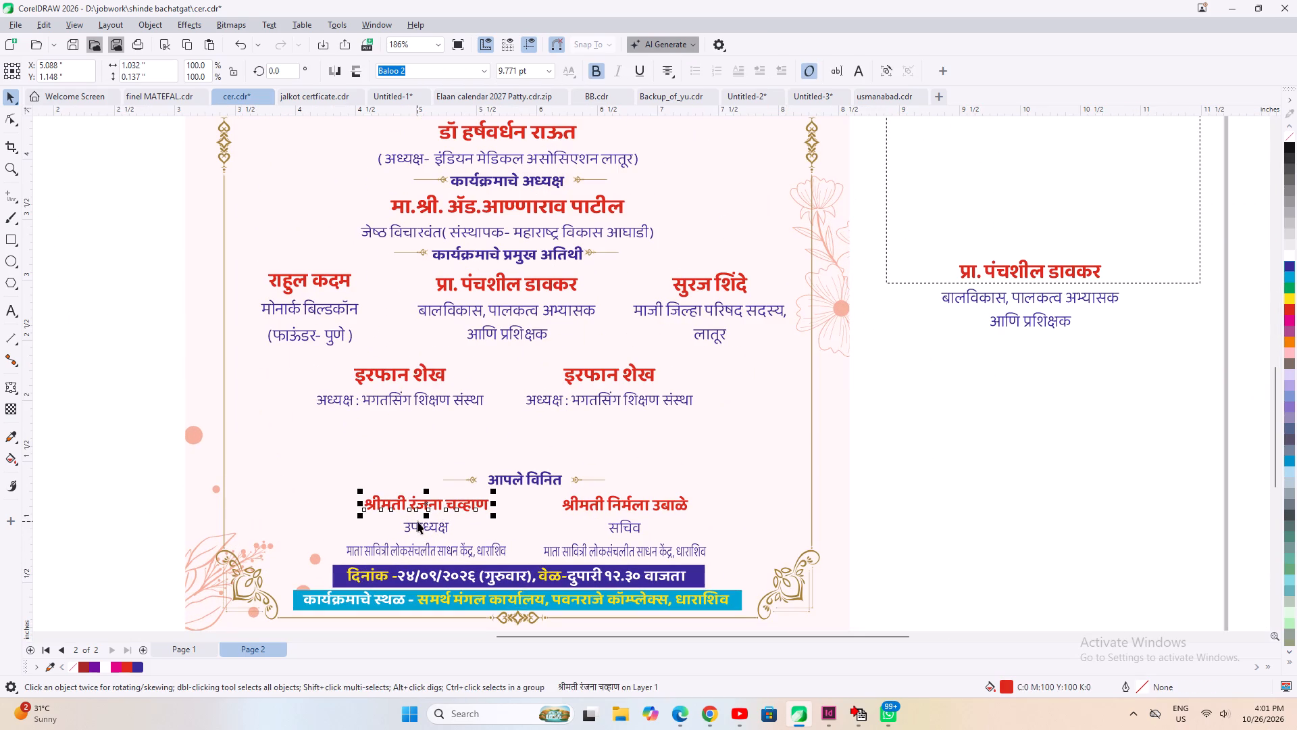
{"action": "left_click", "coordinate": [415, 526], "text": "shift"}
{"action": "left_click", "coordinate": [447, 548], "text": "shift"}
{"action": "left_click", "coordinate": [622, 526], "text": "shift"}
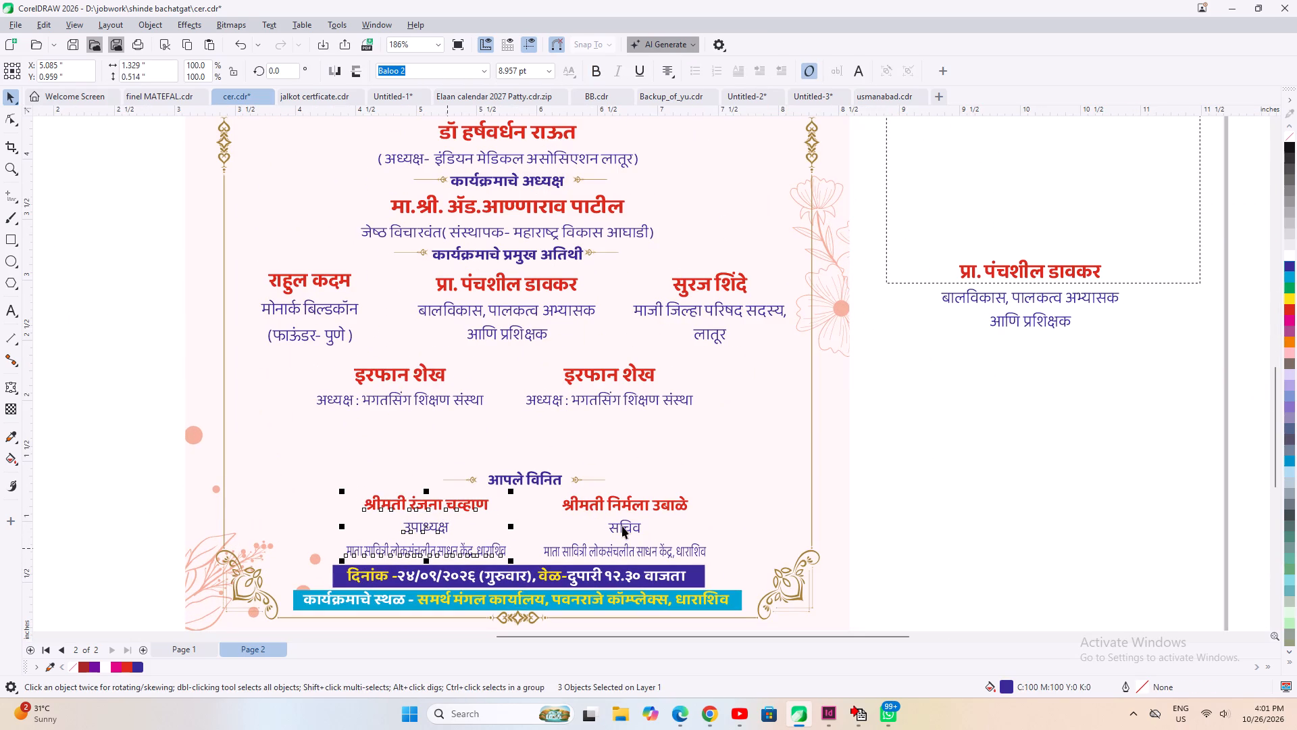
{"action": "left_click", "coordinate": [619, 549], "text": "shift"}
{"action": "left_click", "coordinate": [538, 479], "text": "shift"}
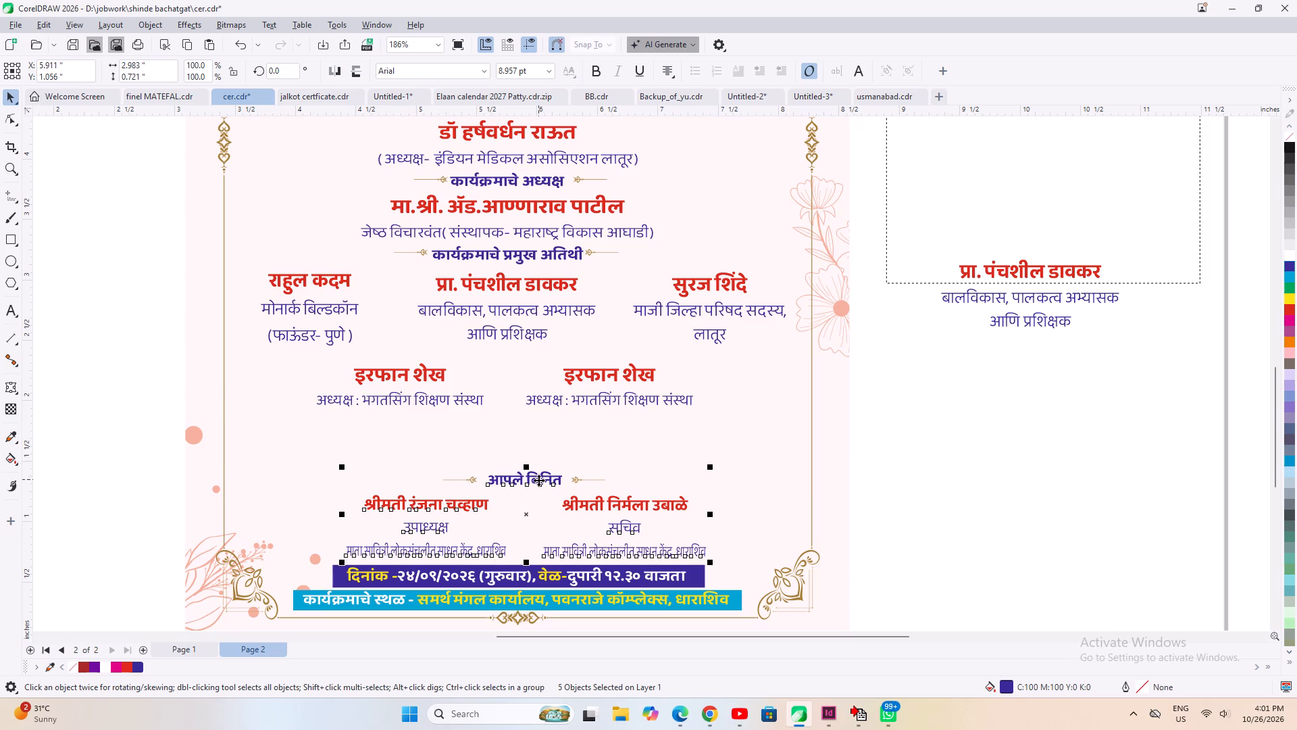
{"action": "left_click_drag", "start_coordinate": [931, 431], "coordinate": [335, 498], "text": "shift"}
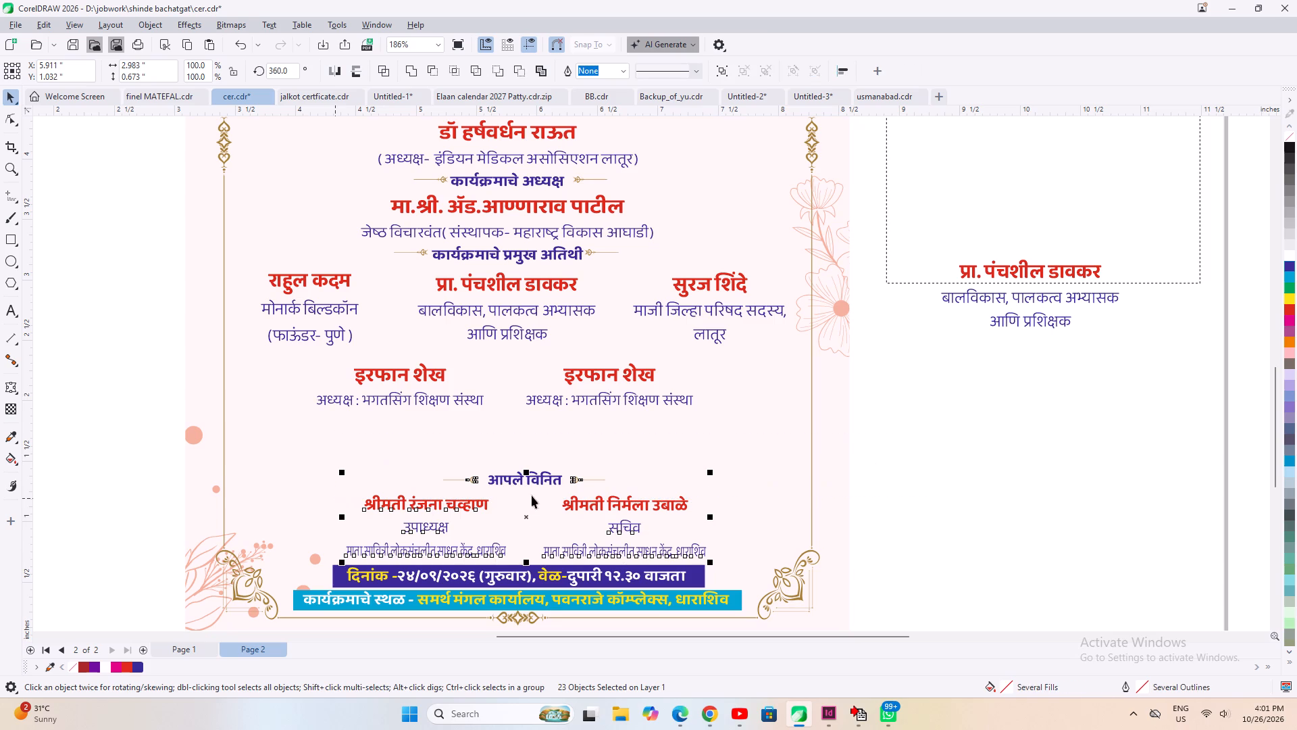
{"action": "left_click_drag", "start_coordinate": [526, 516], "coordinate": [526, 493]}
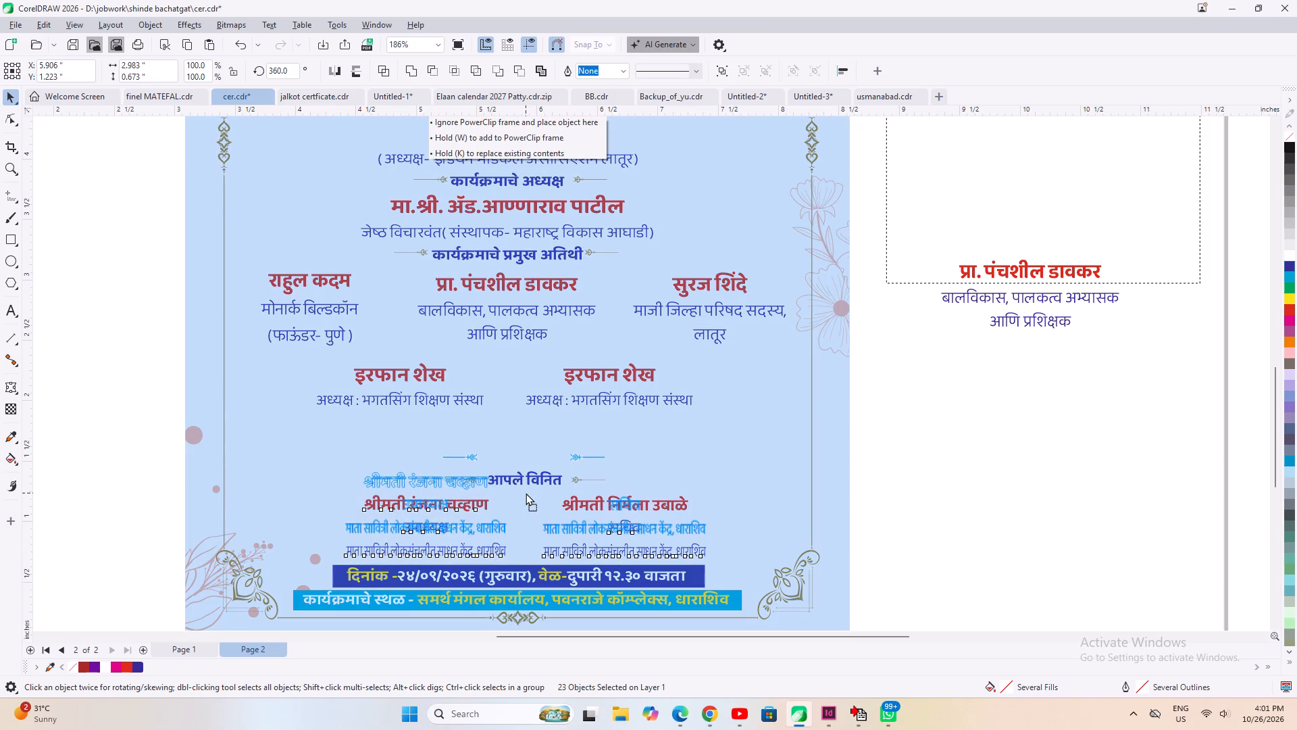
{"action": "left_click_drag", "start_coordinate": [526, 493], "coordinate": [524, 468]}
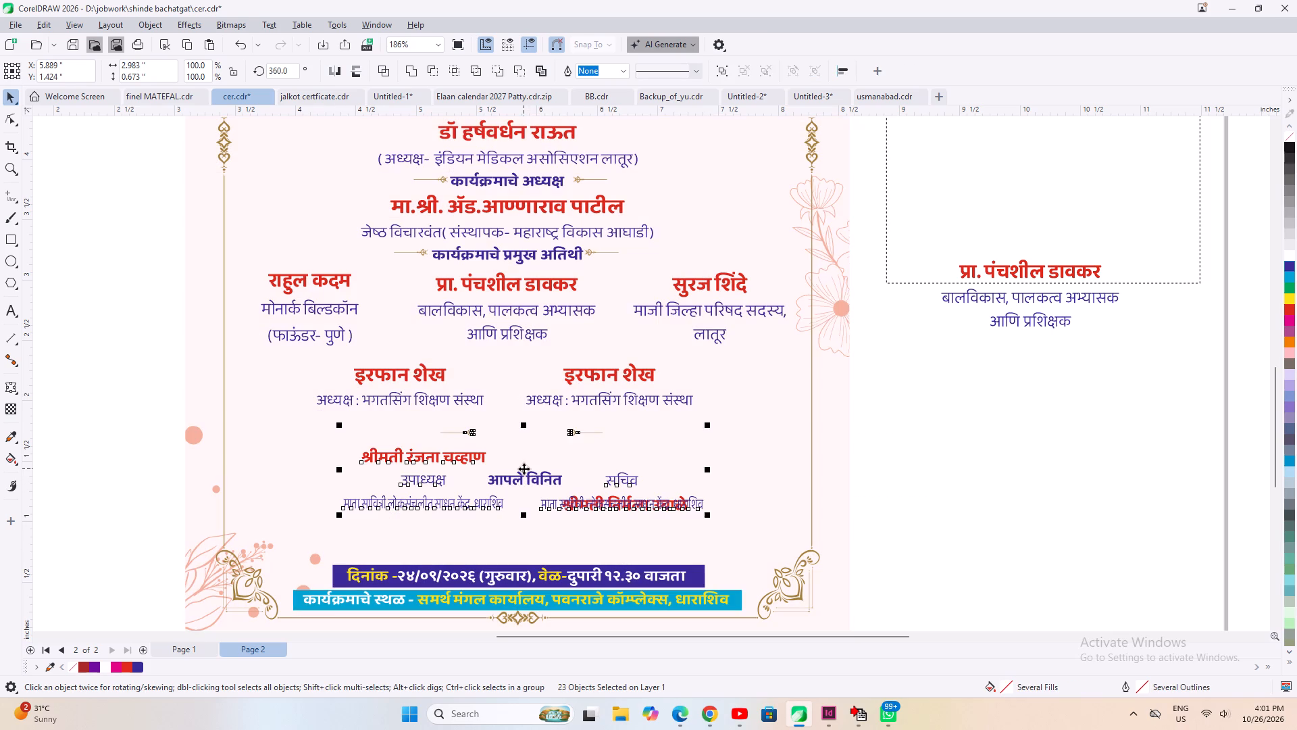
{"action": "left_click", "coordinate": [889, 458]}
Move the आपले विनित heading up between its two side ornaments.
{"action": "scroll", "coordinate": [484, 465], "scroll_direction": "up", "scroll_amount": 3}
{"action": "left_click", "coordinate": [560, 486]}
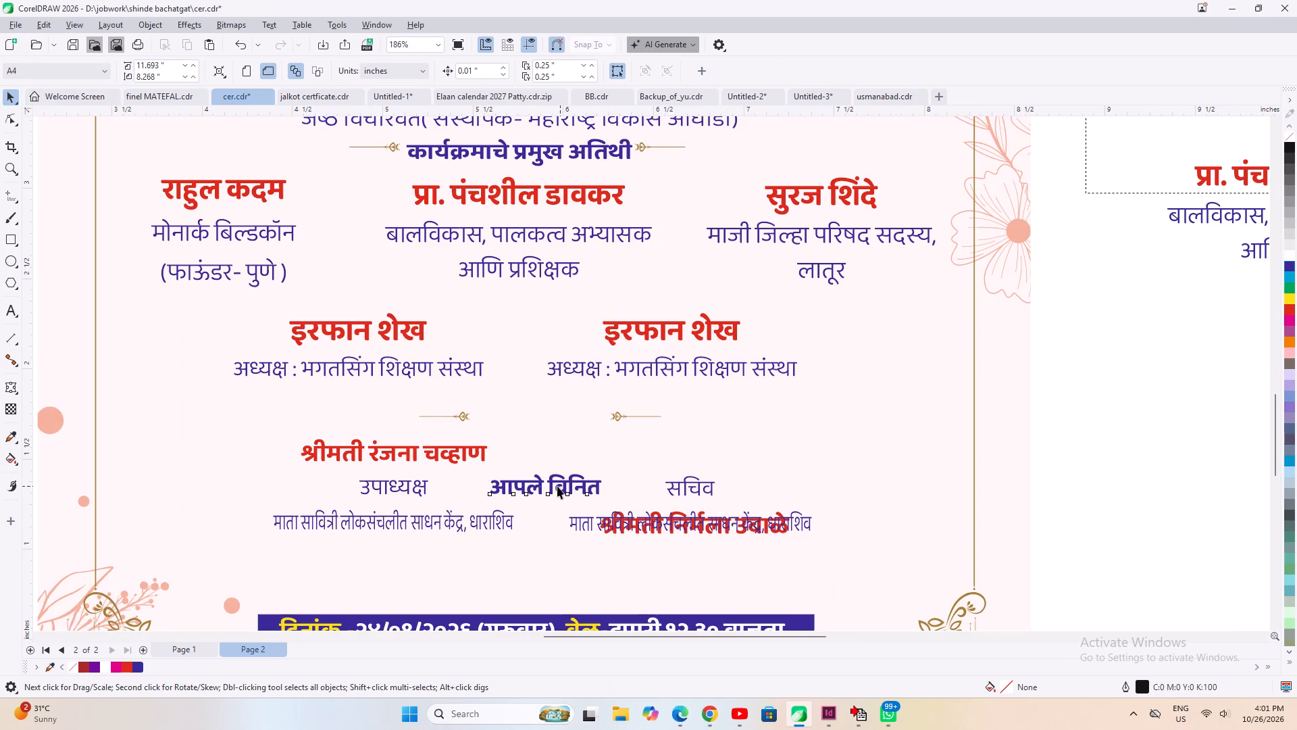
{"action": "left_click_drag", "start_coordinate": [546, 485], "coordinate": [541, 414]}
{"action": "left_click", "coordinate": [677, 474]}
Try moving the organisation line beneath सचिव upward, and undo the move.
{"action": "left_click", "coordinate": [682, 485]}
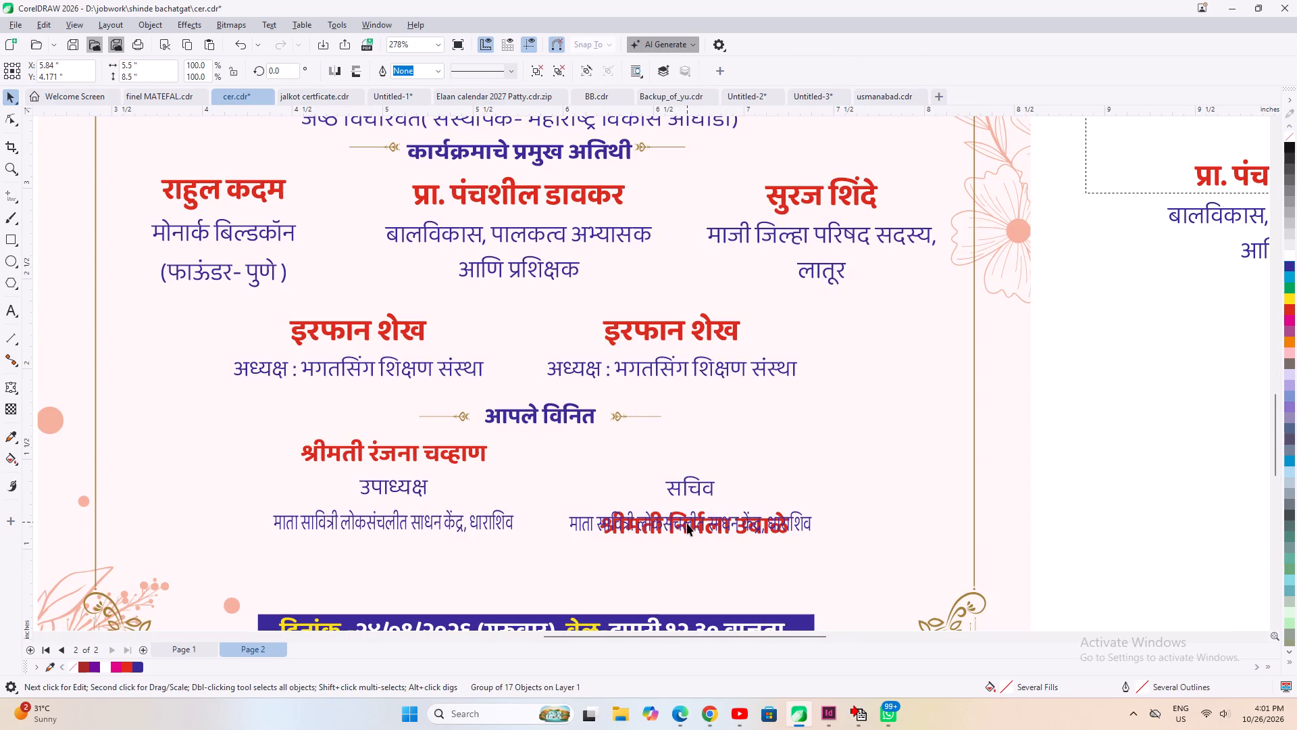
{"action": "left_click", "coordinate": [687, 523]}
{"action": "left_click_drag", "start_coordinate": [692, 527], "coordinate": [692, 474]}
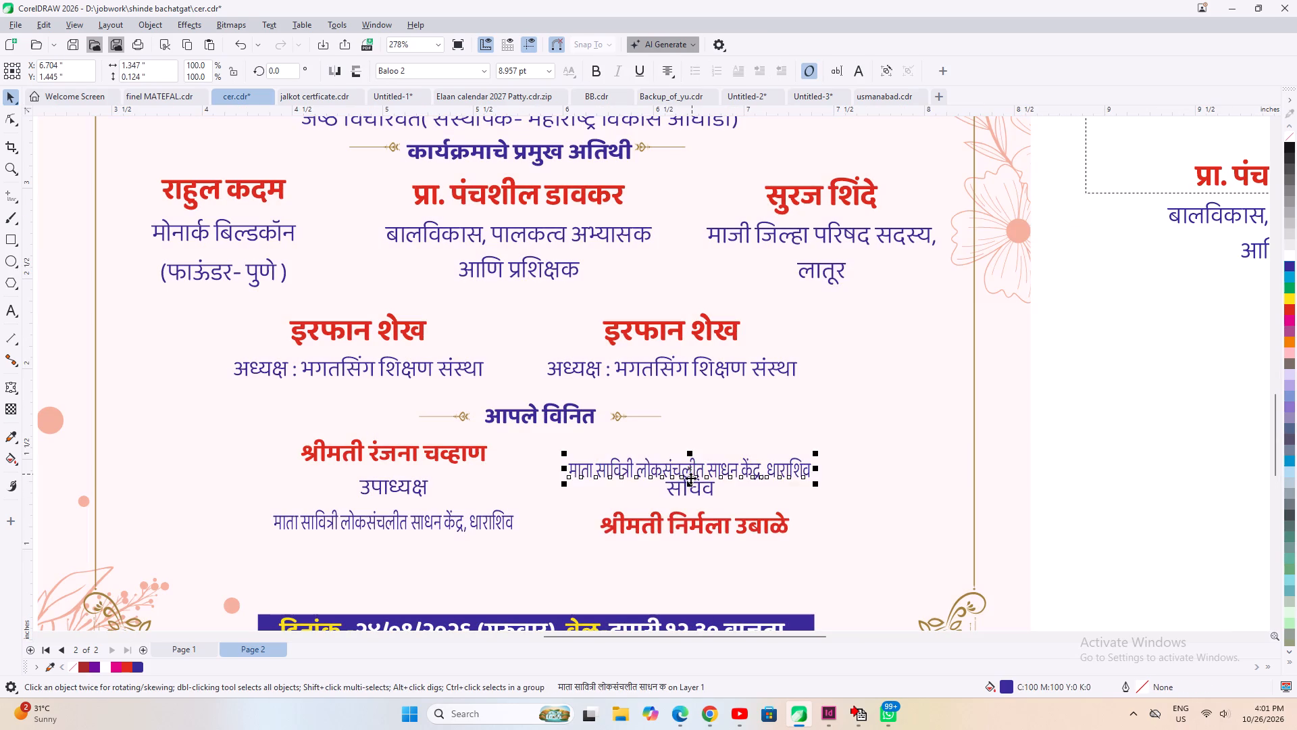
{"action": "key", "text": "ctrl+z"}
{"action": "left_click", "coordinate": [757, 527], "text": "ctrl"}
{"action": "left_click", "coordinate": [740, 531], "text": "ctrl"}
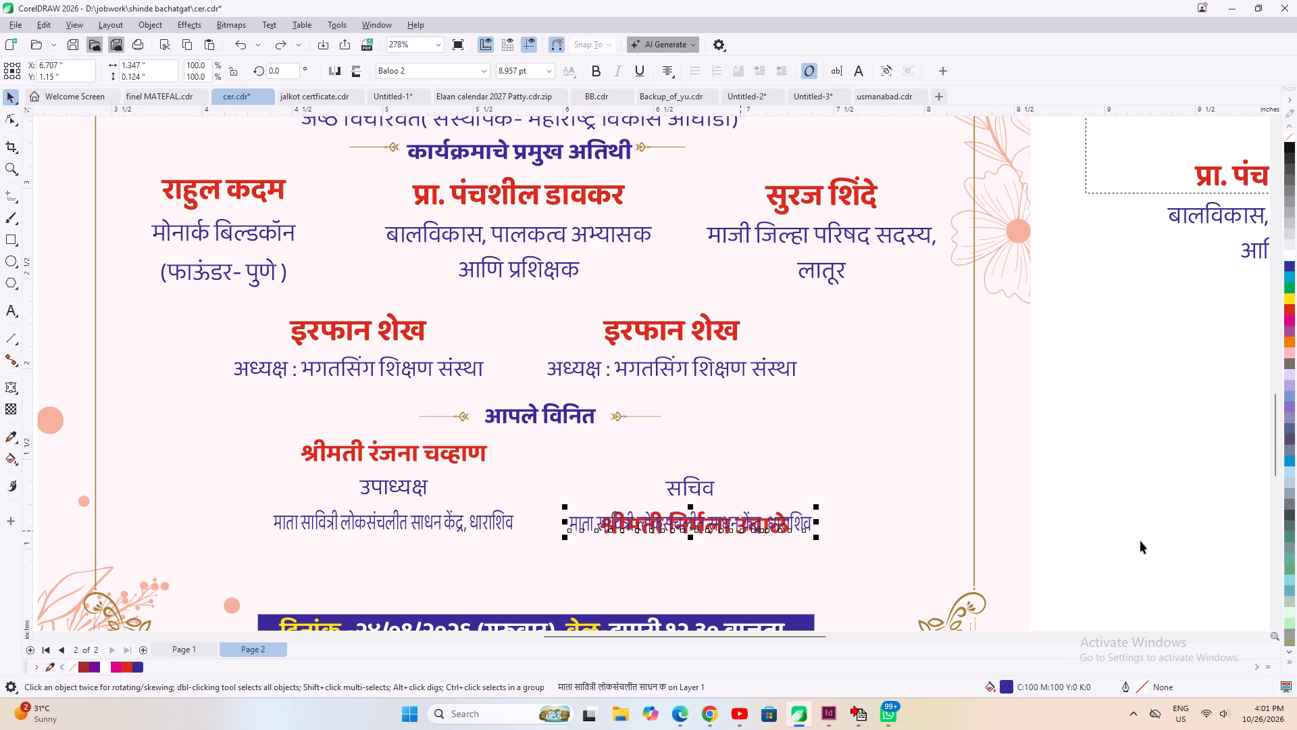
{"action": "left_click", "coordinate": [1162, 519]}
Delete both signatories' names, their उपाध्यक्ष and सचिव designations, and the organisation lines beneath the आपले विनित heading.
{"action": "left_click_drag", "start_coordinate": [1173, 482], "coordinate": [1165, 492]}
{"action": "left_click_drag", "start_coordinate": [1175, 479], "coordinate": [248, 563]}
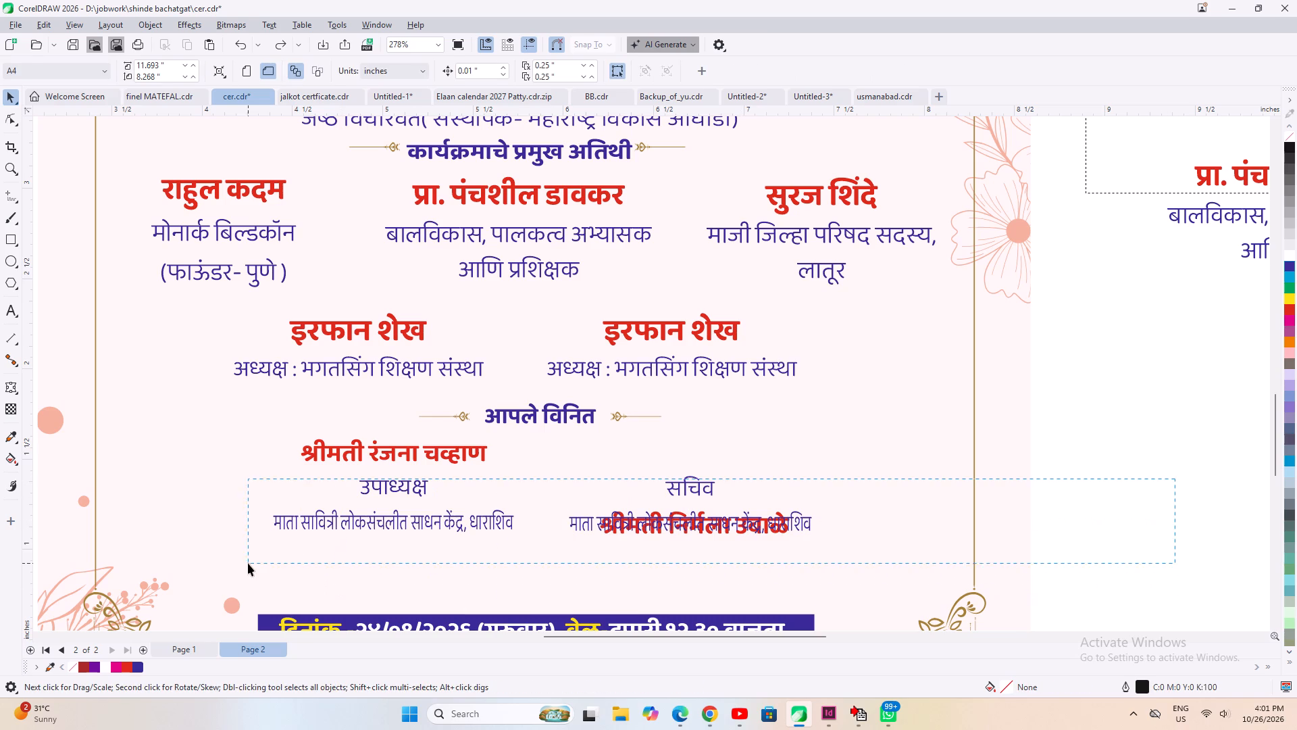
{"action": "left_click_drag", "start_coordinate": [248, 563], "coordinate": [246, 563]}
{"action": "key", "text": "Delete"}
{"action": "left_click", "coordinate": [380, 460]}
{"action": "key", "text": "Delete"}
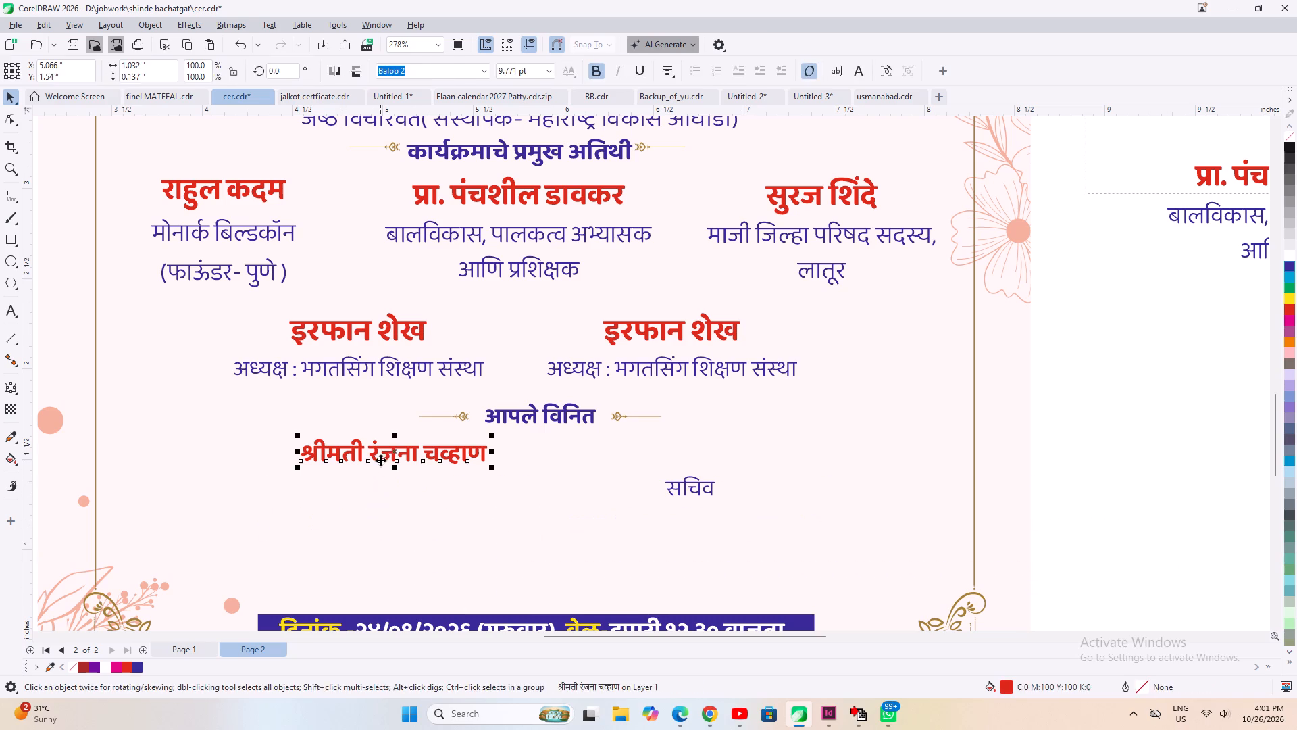
{"action": "left_click", "coordinate": [693, 481]}
{"action": "key", "text": "Delete"}
Group the gold pieces that make up the card's bottom border line and its centre ornament.
{"action": "scroll", "coordinate": [729, 376], "scroll_direction": "down", "scroll_amount": 4}
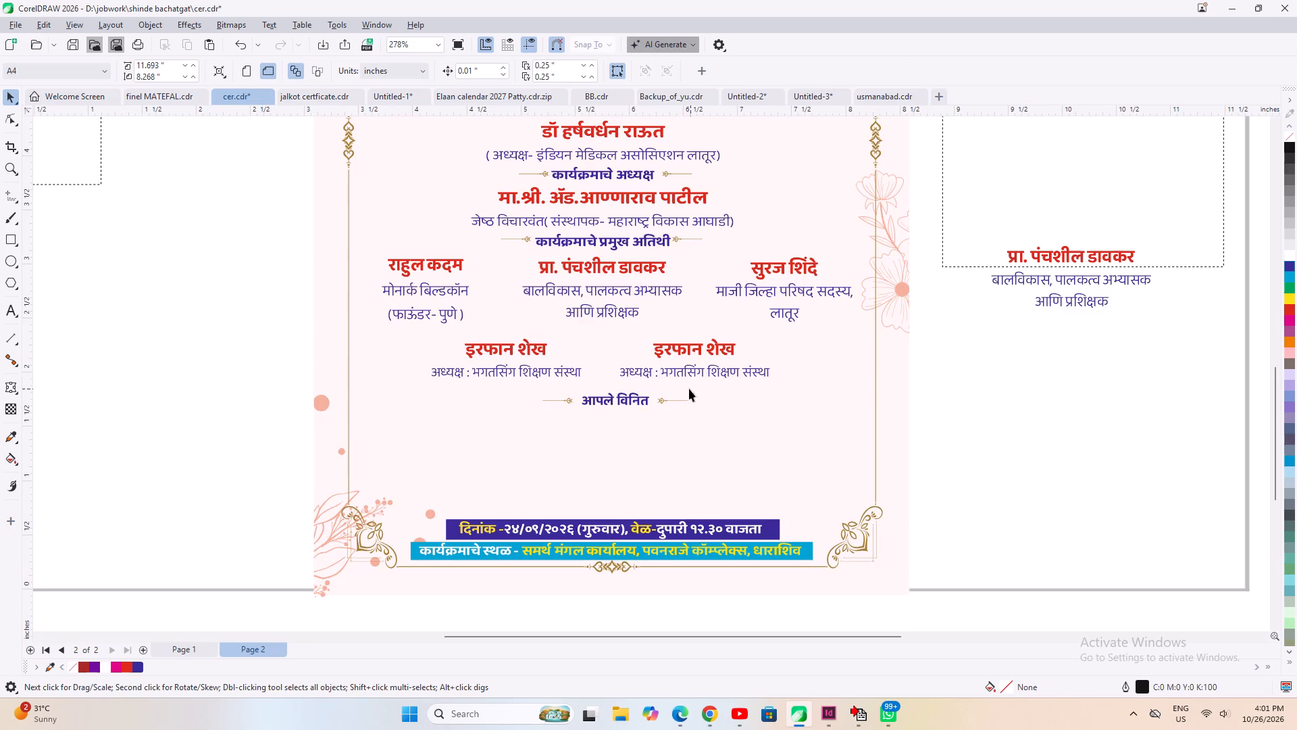
{"action": "scroll", "coordinate": [647, 431], "scroll_direction": "down", "scroll_amount": 2}
{"action": "scroll", "coordinate": [703, 576], "scroll_direction": "up", "scroll_amount": 4}
{"action": "left_click", "coordinate": [420, 577]}
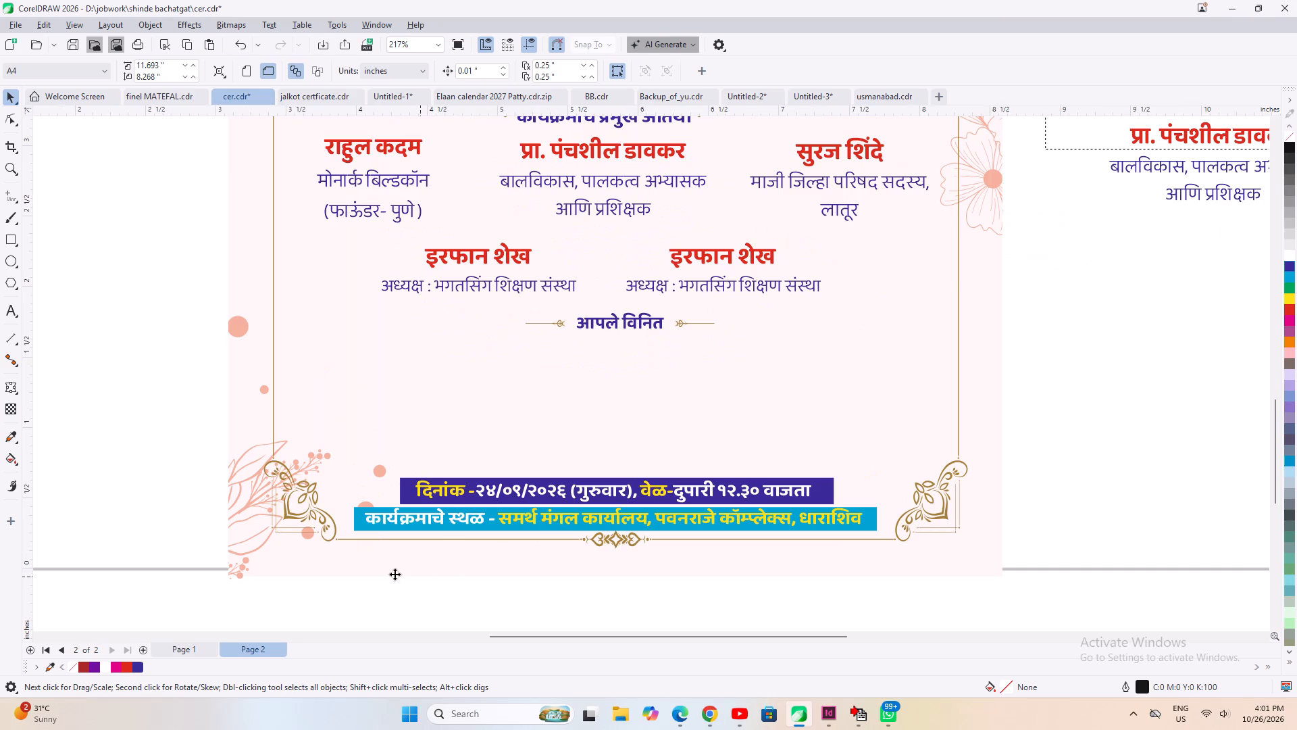
{"action": "left_click", "coordinate": [453, 500]}
{"action": "left_click_drag", "start_coordinate": [562, 613], "coordinate": [563, 605]}
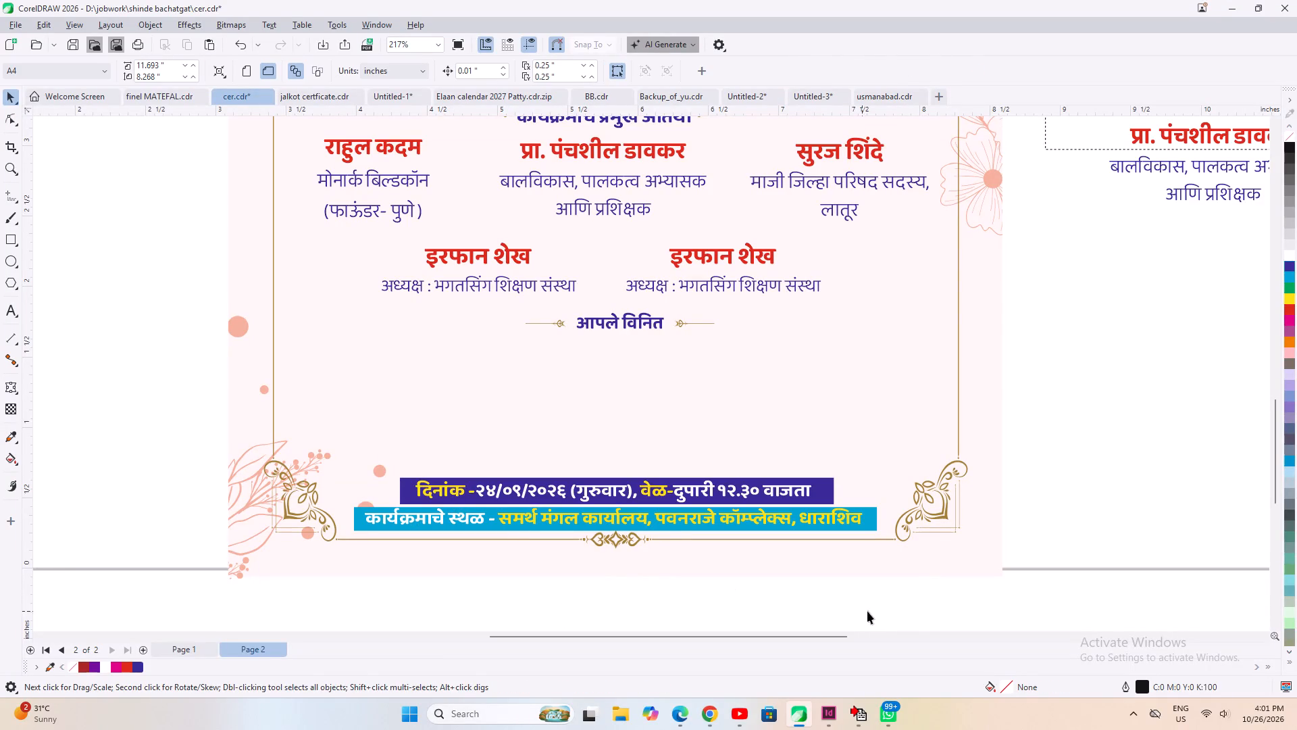
{"action": "left_click_drag", "start_coordinate": [885, 605], "coordinate": [349, 458]}
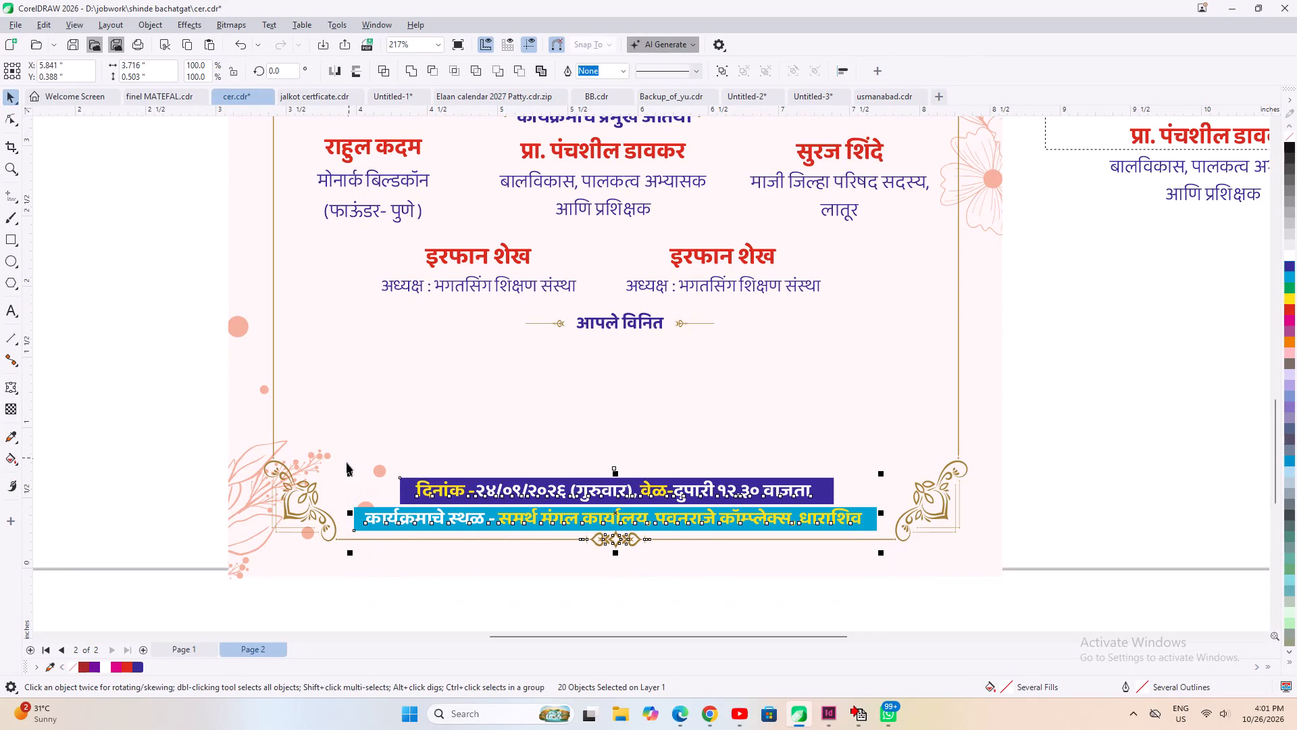
{"action": "left_click", "coordinate": [386, 585]}
{"action": "left_click_drag", "start_coordinate": [301, 598], "coordinate": [898, 531]}
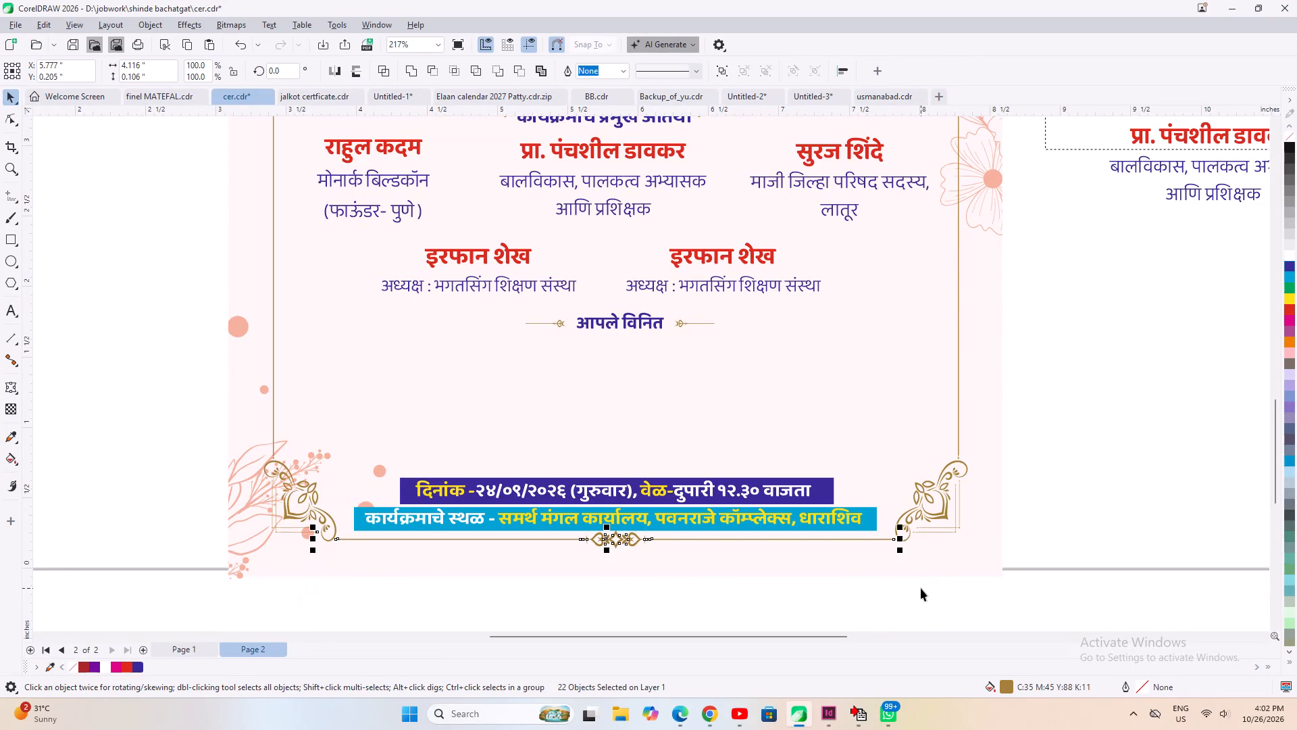
{"action": "key", "text": "ctrl+g"}
{"action": "left_click", "coordinate": [574, 574]}
{"action": "left_click", "coordinate": [421, 585]}
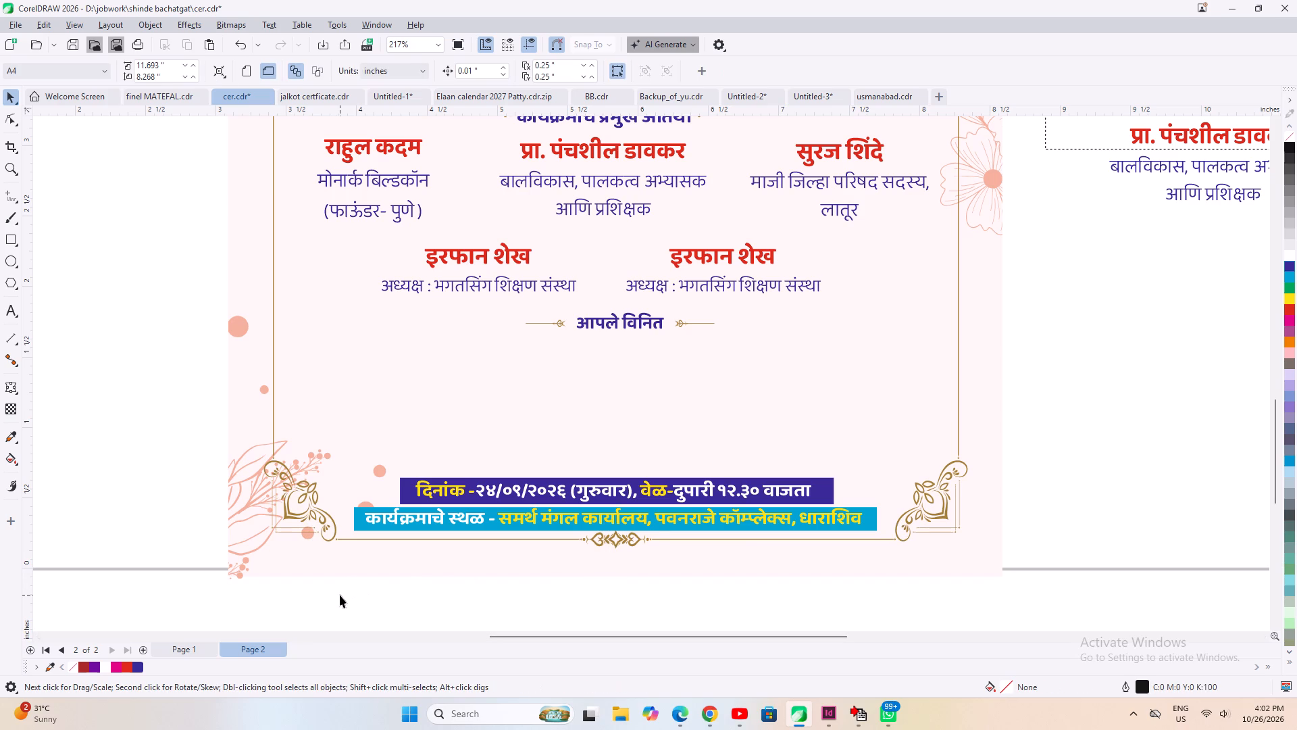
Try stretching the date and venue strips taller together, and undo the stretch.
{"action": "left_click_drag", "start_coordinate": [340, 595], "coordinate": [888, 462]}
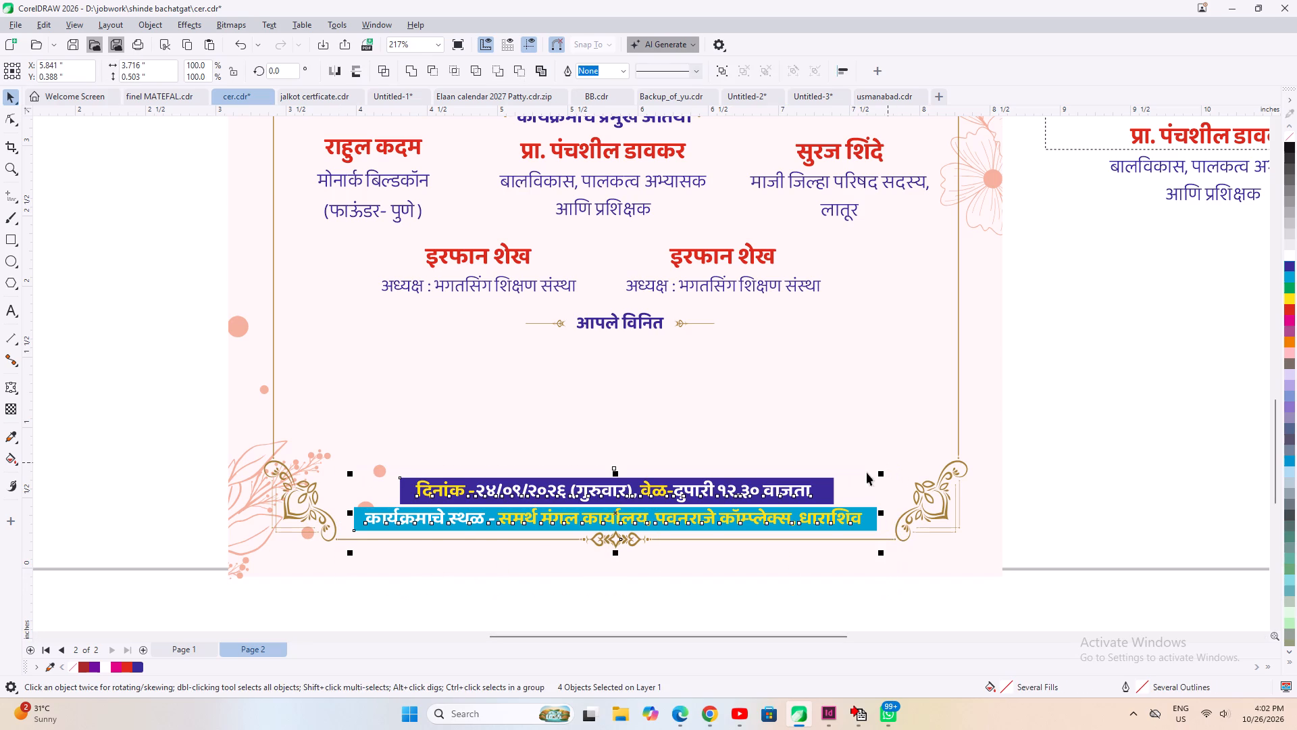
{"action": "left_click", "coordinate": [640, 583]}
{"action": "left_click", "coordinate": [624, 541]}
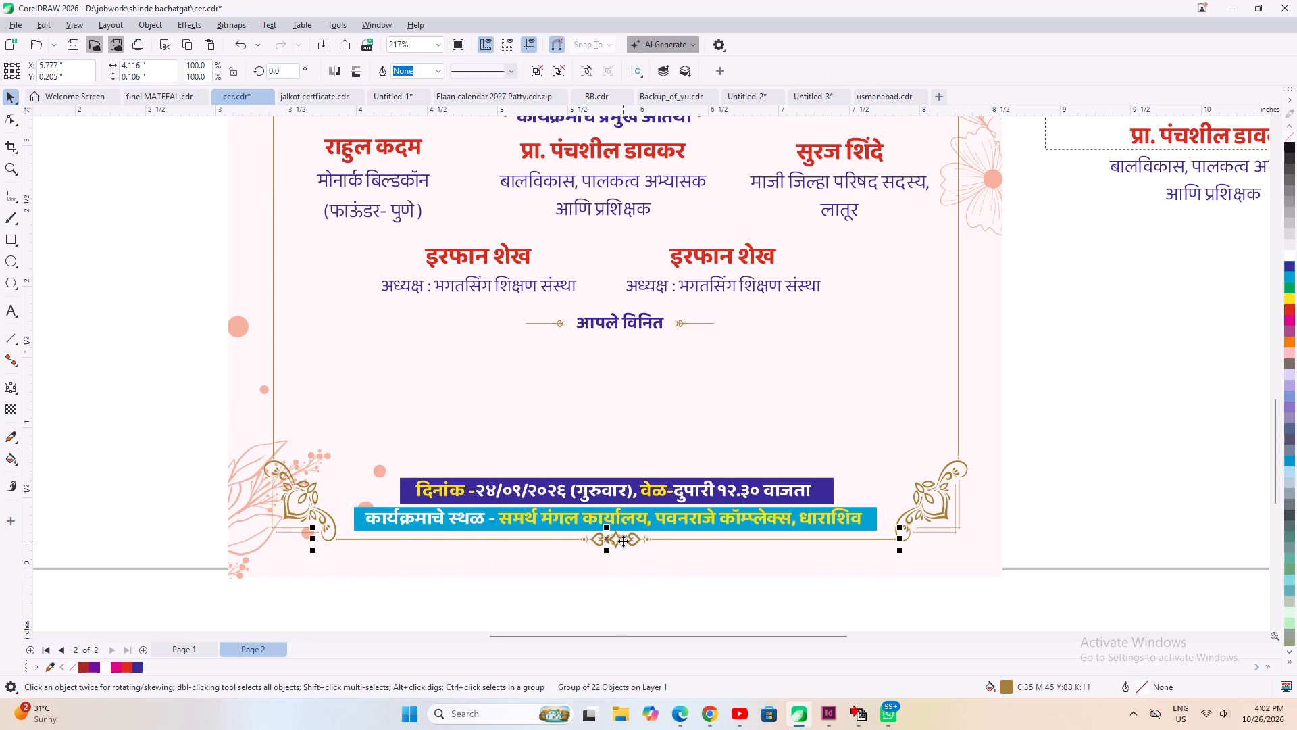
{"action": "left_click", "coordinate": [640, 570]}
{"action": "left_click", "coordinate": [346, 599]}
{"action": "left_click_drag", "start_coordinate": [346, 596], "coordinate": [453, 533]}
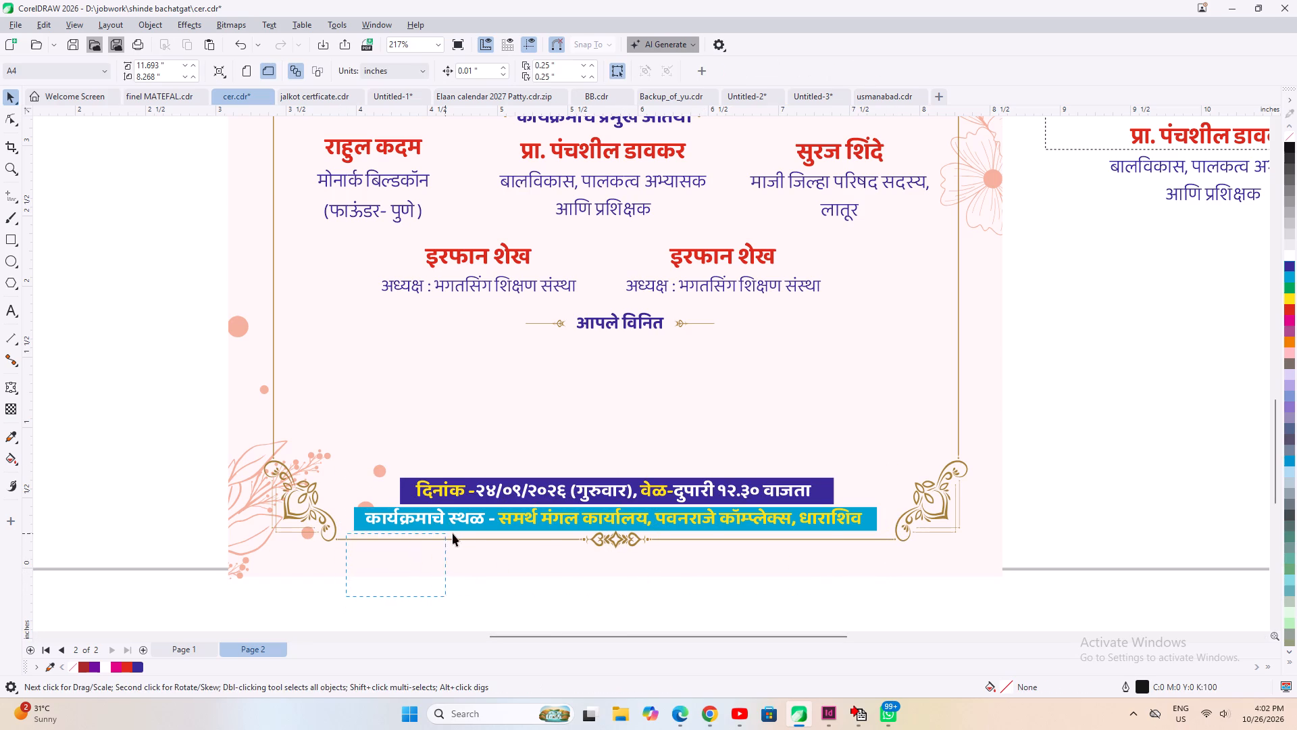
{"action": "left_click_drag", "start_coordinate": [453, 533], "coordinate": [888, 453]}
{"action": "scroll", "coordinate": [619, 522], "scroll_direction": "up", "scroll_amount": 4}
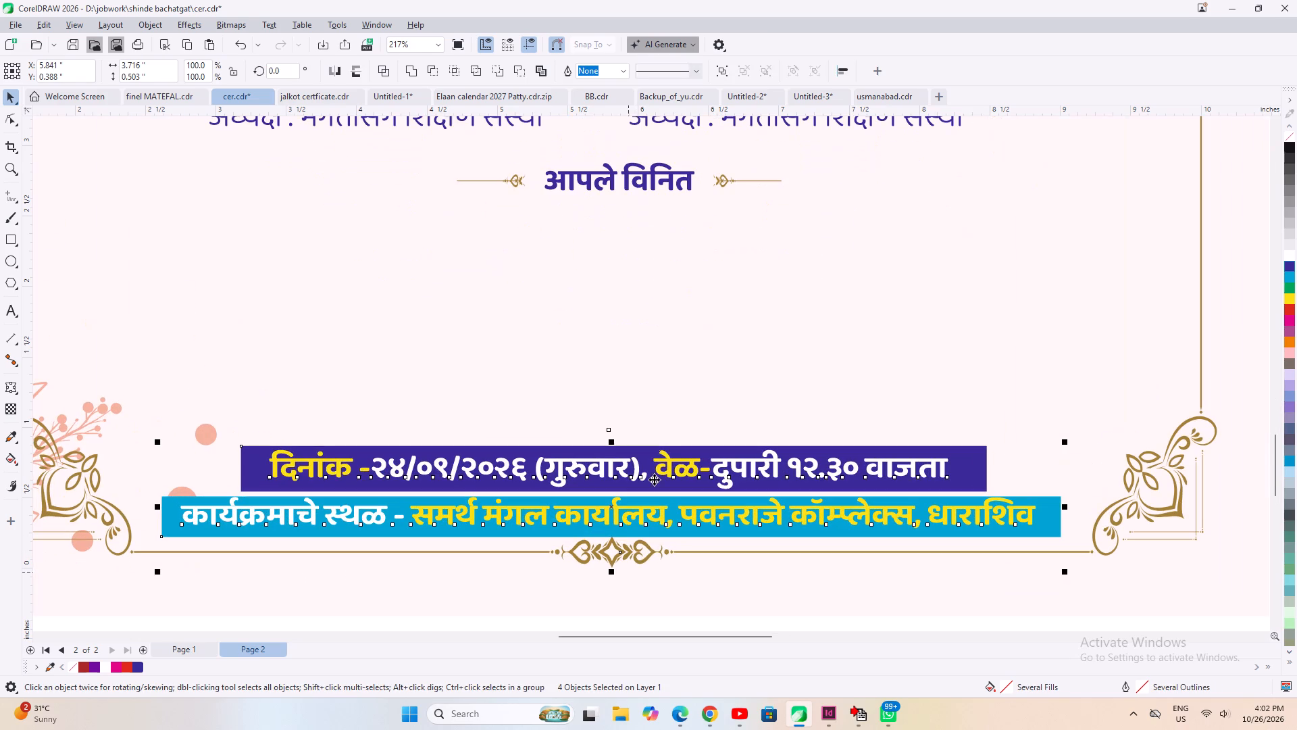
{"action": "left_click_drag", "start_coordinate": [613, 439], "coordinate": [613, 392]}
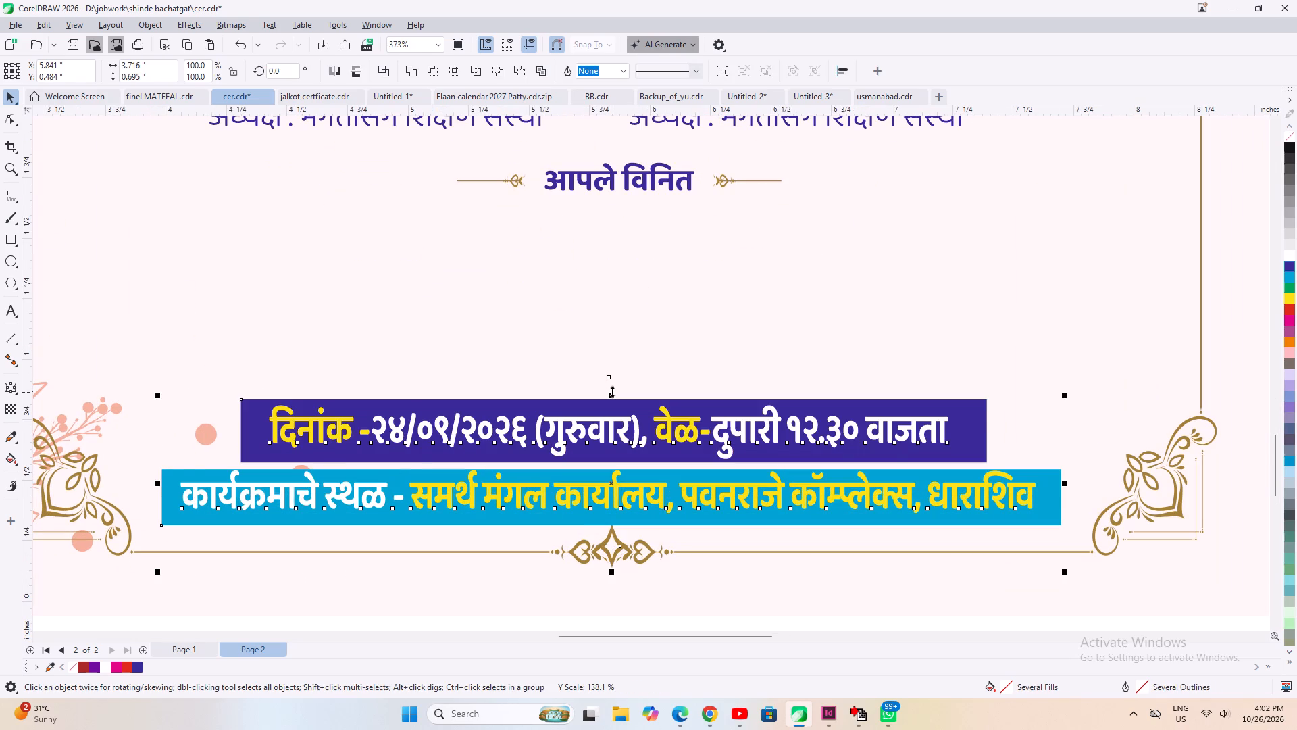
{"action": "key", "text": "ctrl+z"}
Group the remaining centre ornament curve with the grouped bottom border line.
{"action": "scroll", "coordinate": [613, 398], "scroll_direction": "down", "scroll_amount": 2}
{"action": "left_click", "coordinate": [586, 585]}
{"action": "left_click_drag", "start_coordinate": [224, 583], "coordinate": [236, 583]}
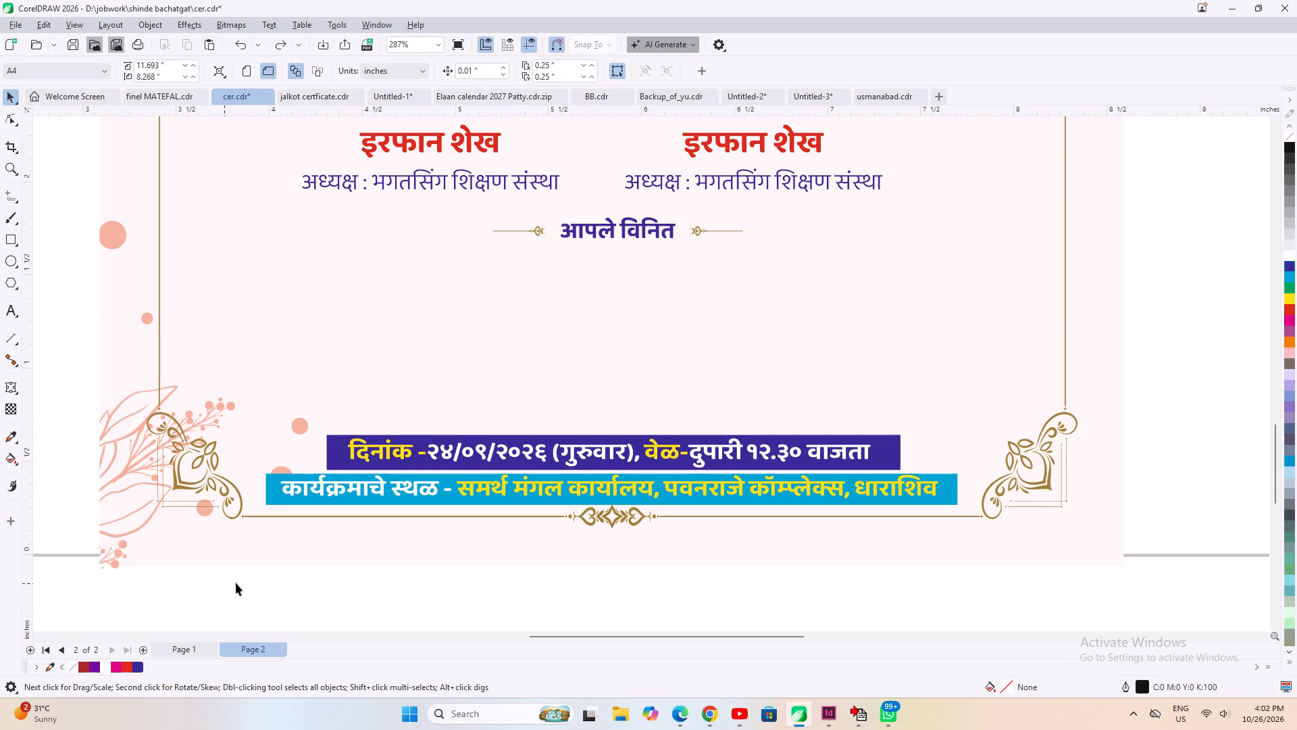
{"action": "left_click_drag", "start_coordinate": [236, 583], "coordinate": [992, 504]}
{"action": "left_click", "coordinate": [611, 516]}
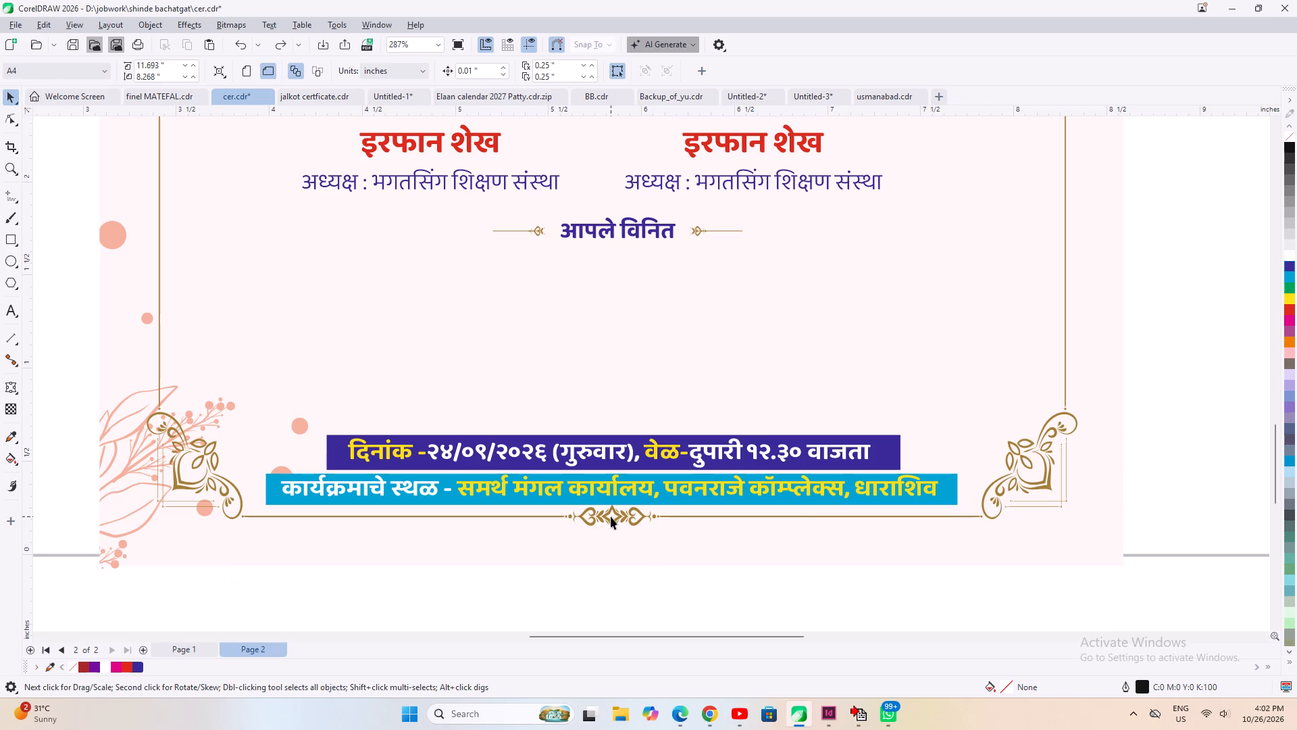
{"action": "left_click", "coordinate": [610, 514]}
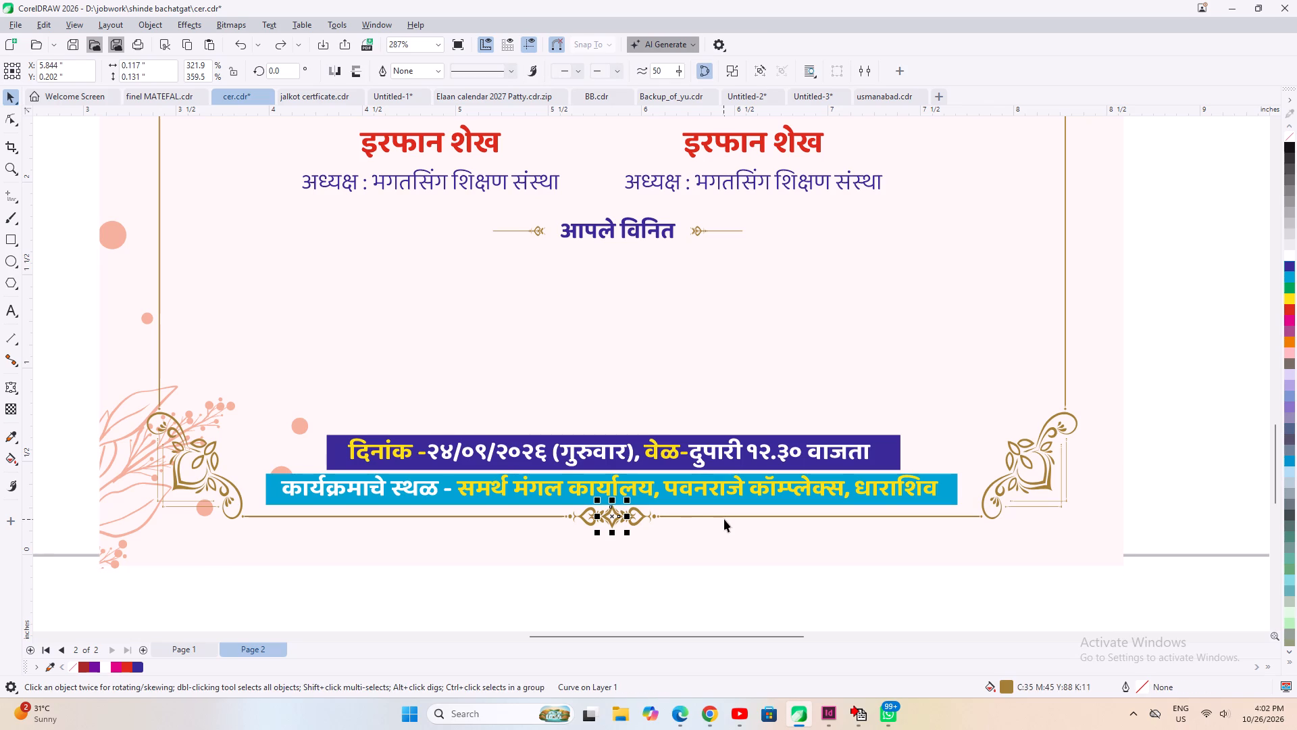
{"action": "left_click", "coordinate": [726, 516], "text": "shift"}
{"action": "key", "text": "ctrl+g"}
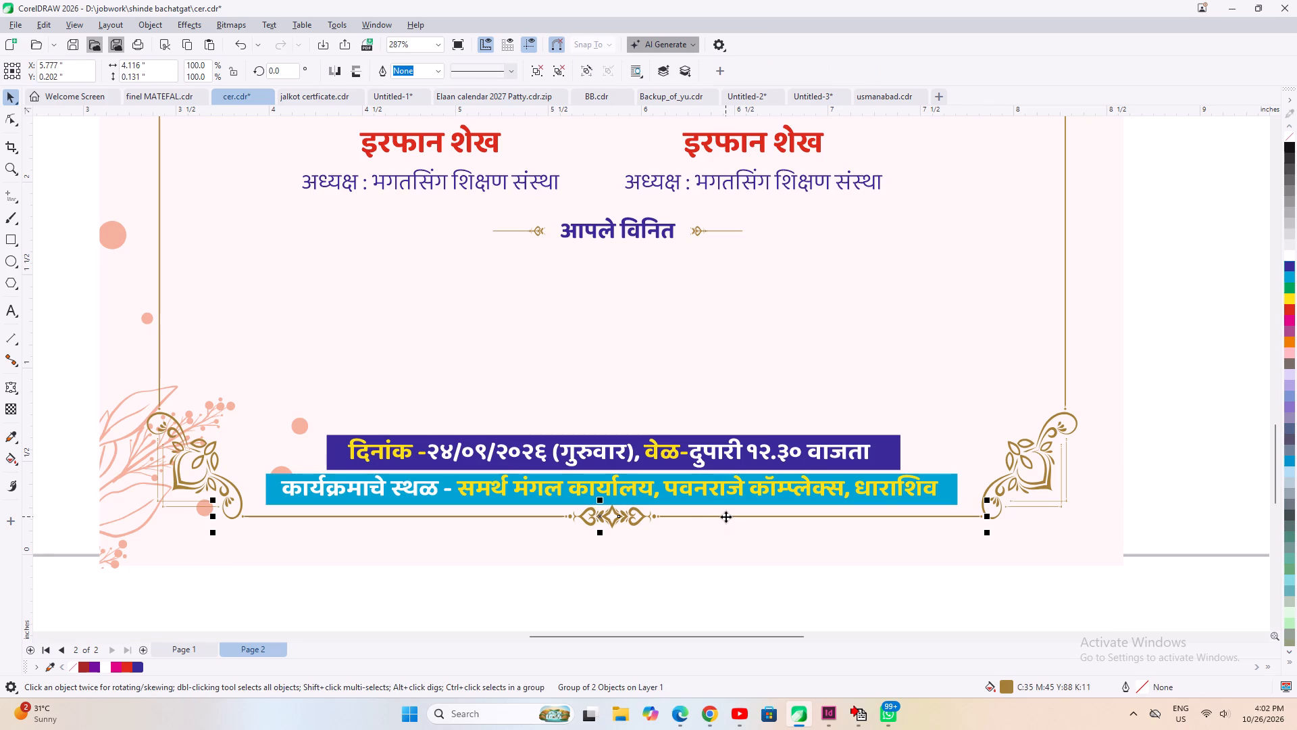
{"action": "left_click", "coordinate": [740, 537]}
Move the date and venue strips up, clear of the bottom border ornament.
{"action": "left_click", "coordinate": [955, 583]}
{"action": "left_click_drag", "start_coordinate": [986, 595], "coordinate": [293, 406]}
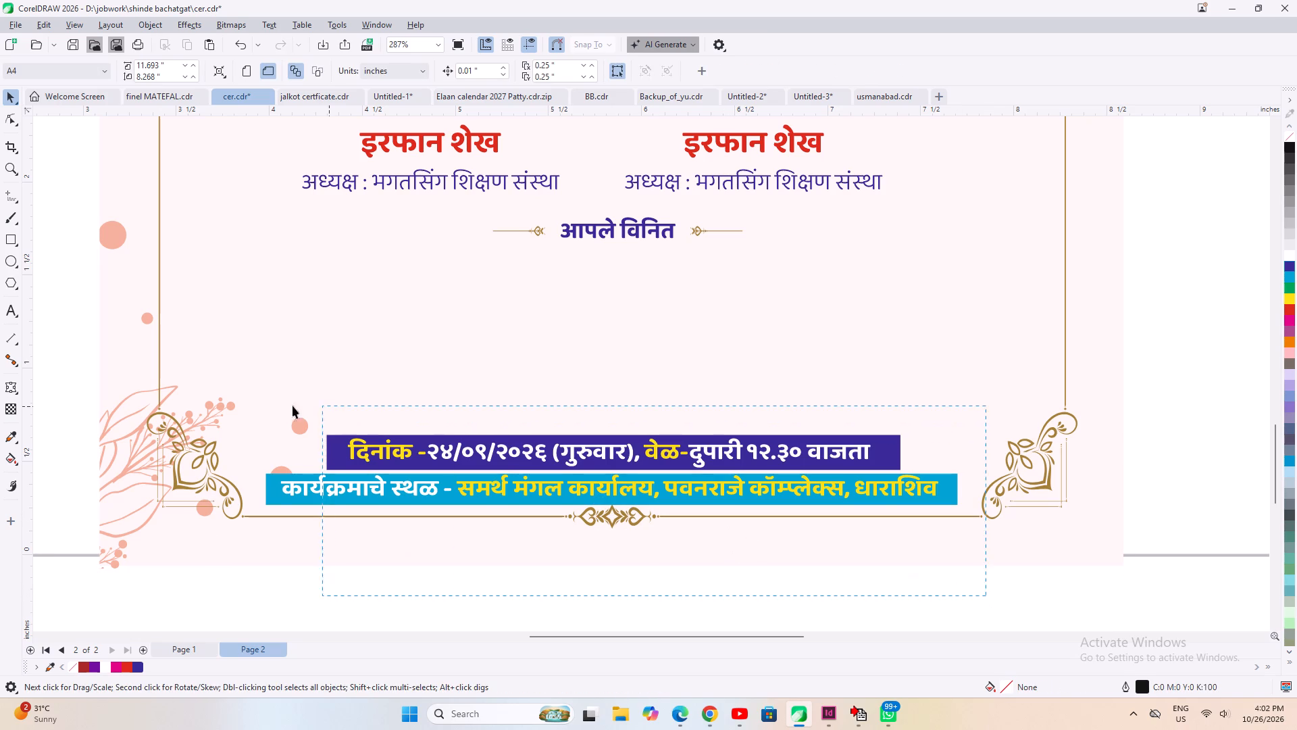
{"action": "left_click_drag", "start_coordinate": [293, 406], "coordinate": [259, 409]}
{"action": "left_click_drag", "start_coordinate": [540, 449], "coordinate": [538, 387]}
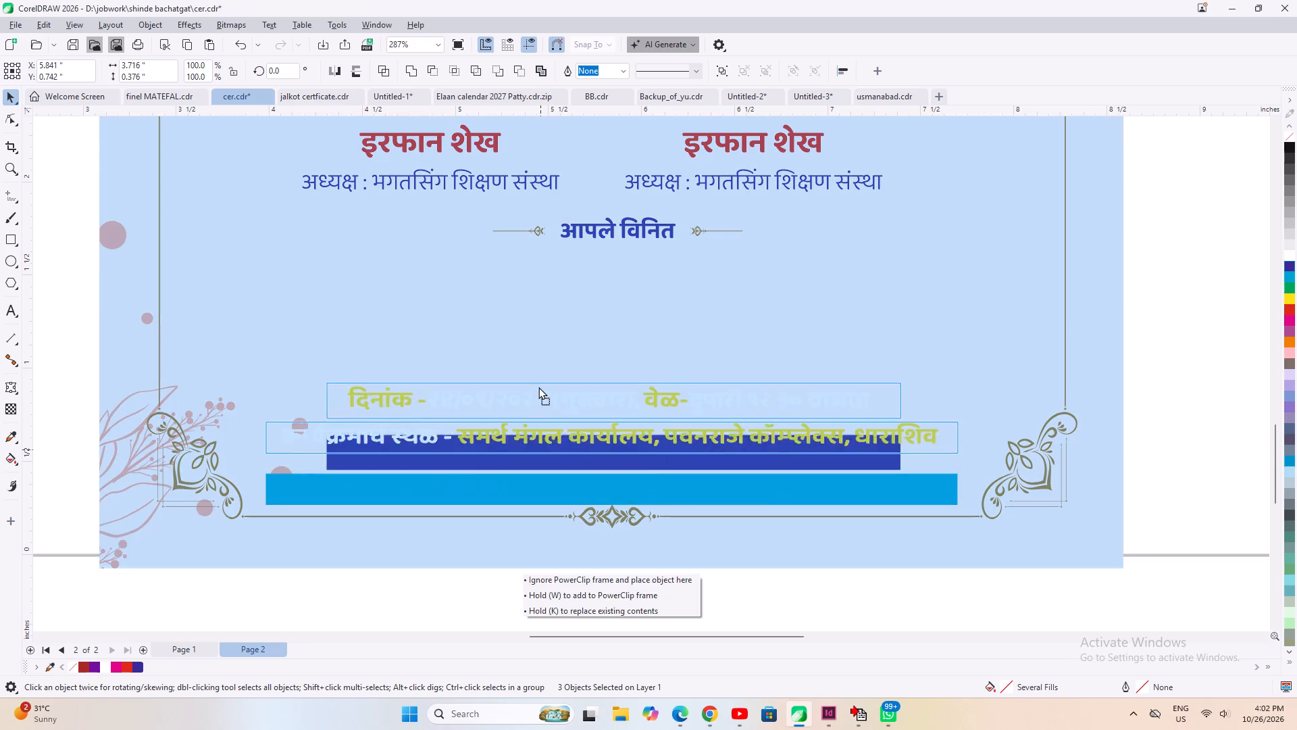
{"action": "left_click_drag", "start_coordinate": [538, 387], "coordinate": [538, 386]}
Enlarge the date and venue strips to about 4.0" by 0.5" and place them centred just above the bottom border.
{"action": "scroll", "coordinate": [772, 462], "scroll_direction": "up", "scroll_amount": 1}
{"action": "left_click_drag", "start_coordinate": [990, 447], "coordinate": [1019, 472], "text": "shift"}
{"action": "left_click_drag", "start_coordinate": [587, 446], "coordinate": [582, 476]}
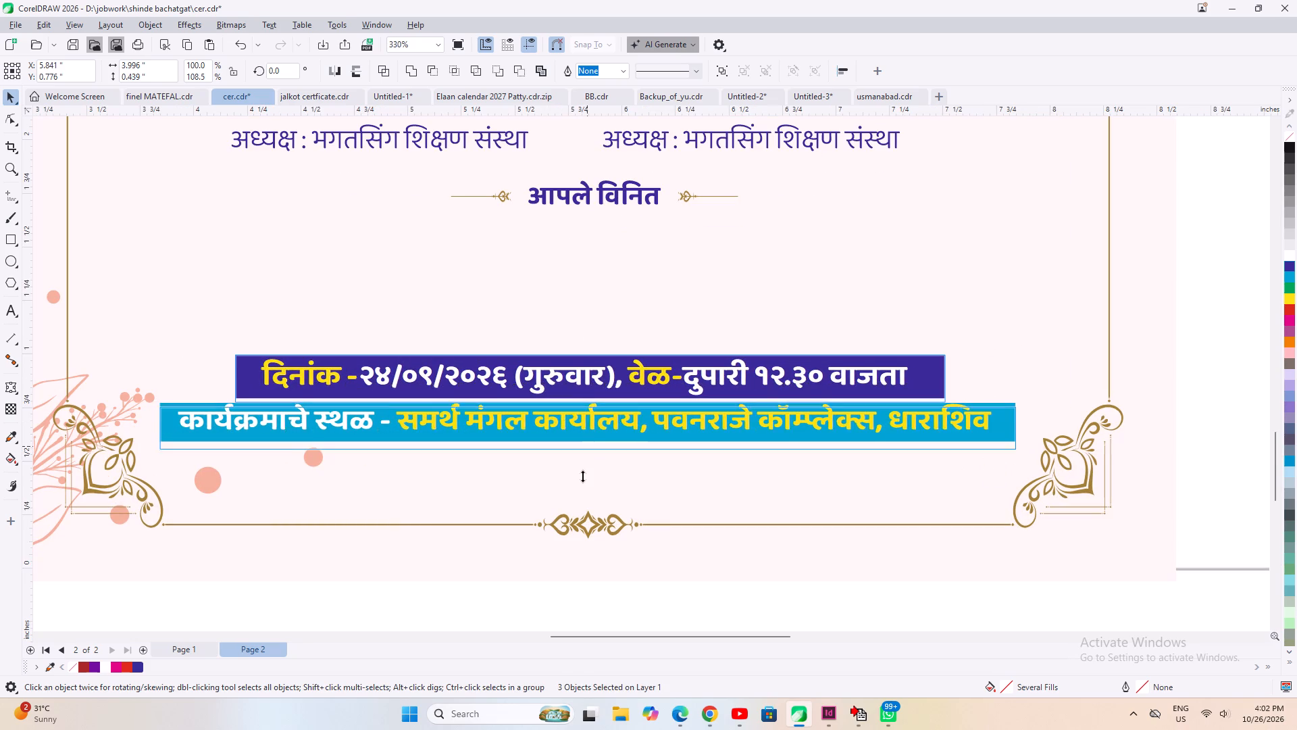
{"action": "left_click_drag", "start_coordinate": [582, 476], "coordinate": [585, 466]}
{"action": "left_click_drag", "start_coordinate": [601, 379], "coordinate": [597, 418]}
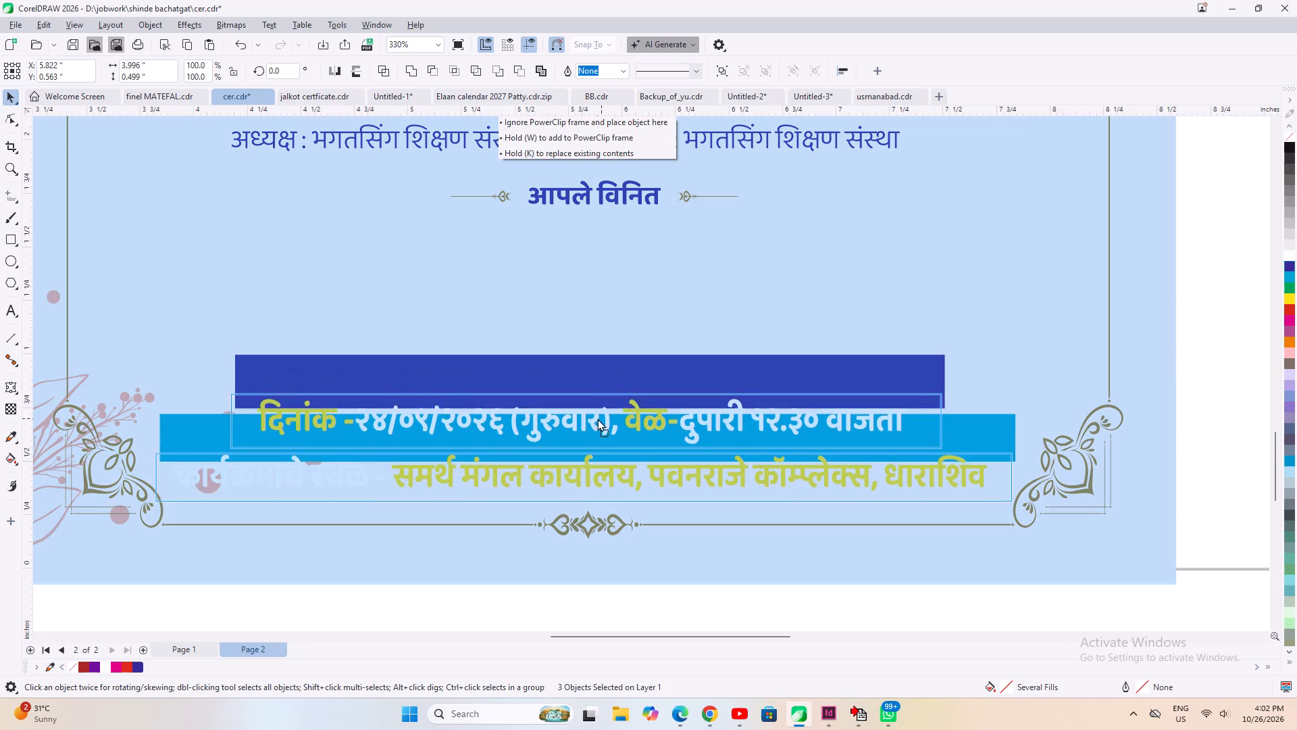
{"action": "left_click_drag", "start_coordinate": [597, 418], "coordinate": [605, 407]}
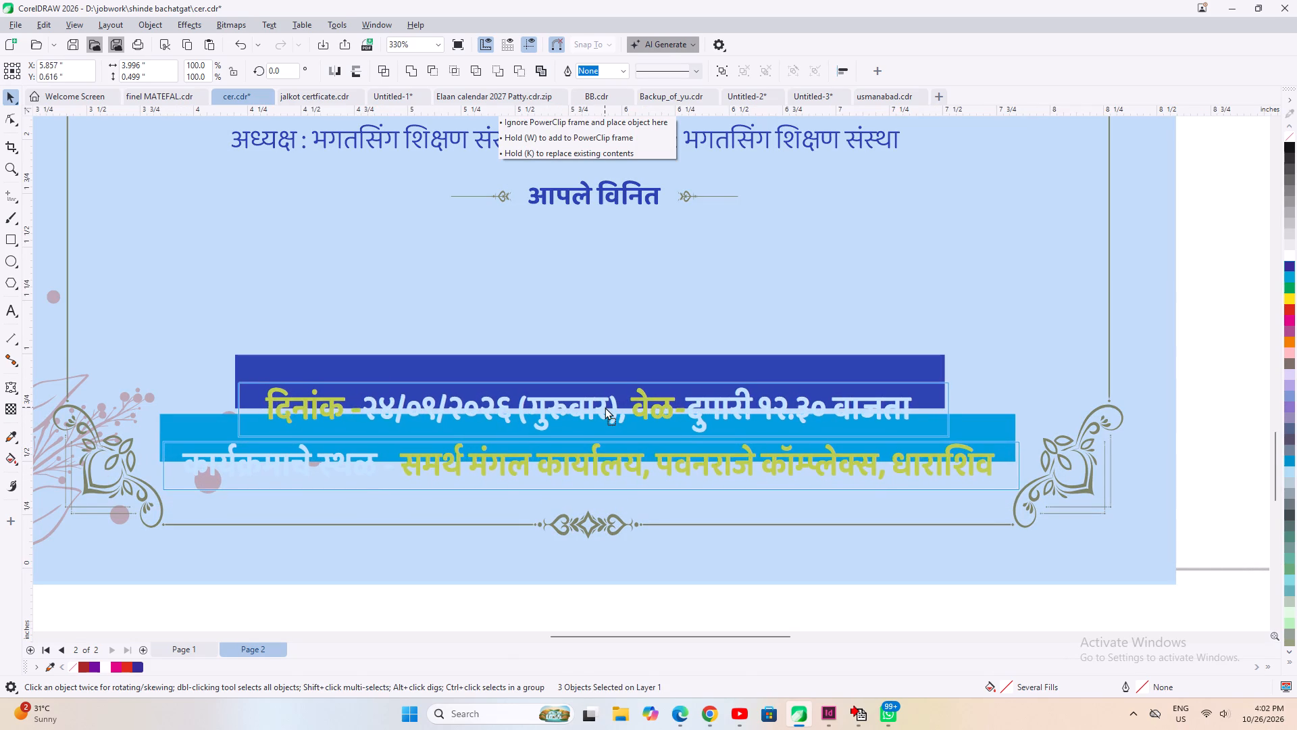
{"action": "left_click_drag", "start_coordinate": [605, 407], "coordinate": [603, 405]}
{"action": "left_click", "coordinate": [498, 574]}
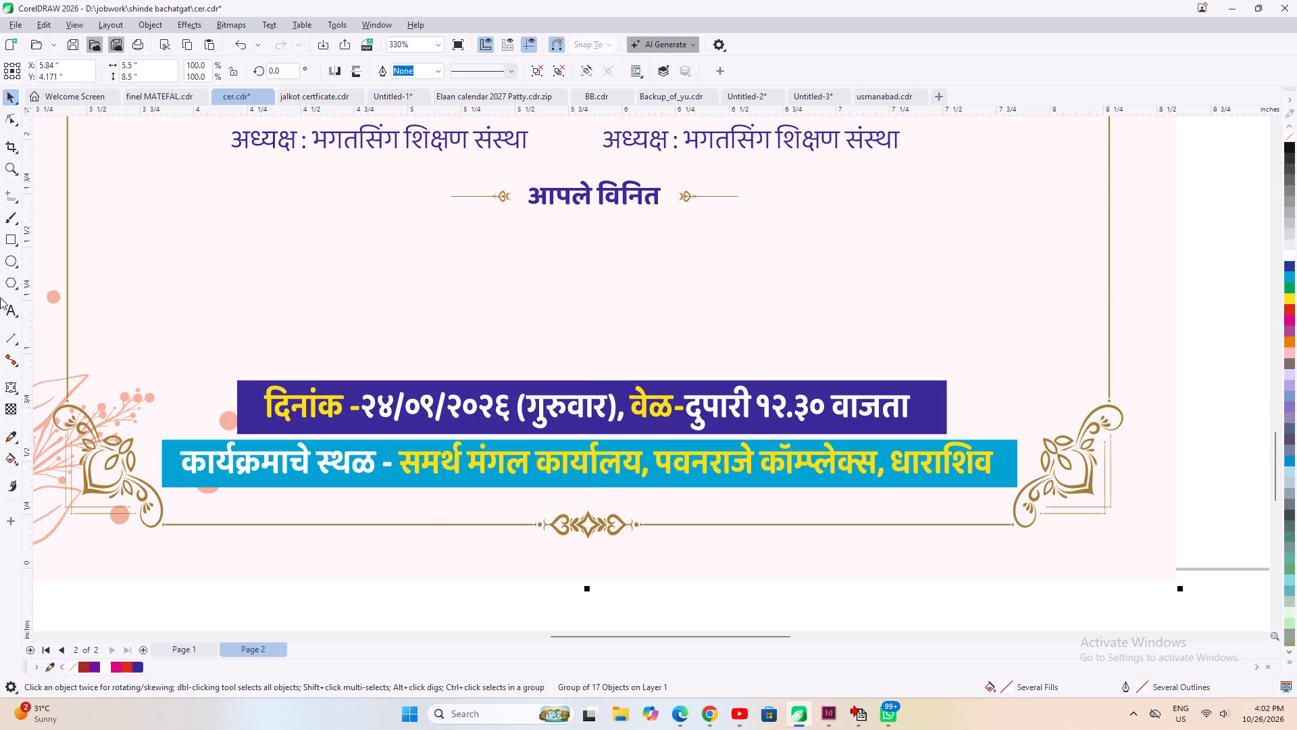
Change the day and month of the event date after दिनांक to 01/11.
{"action": "left_click", "coordinate": [8, 305]}
{"action": "left_click", "coordinate": [319, 402]}
{"action": "key", "text": "Right"}
{"action": "key", "text": "Right"}
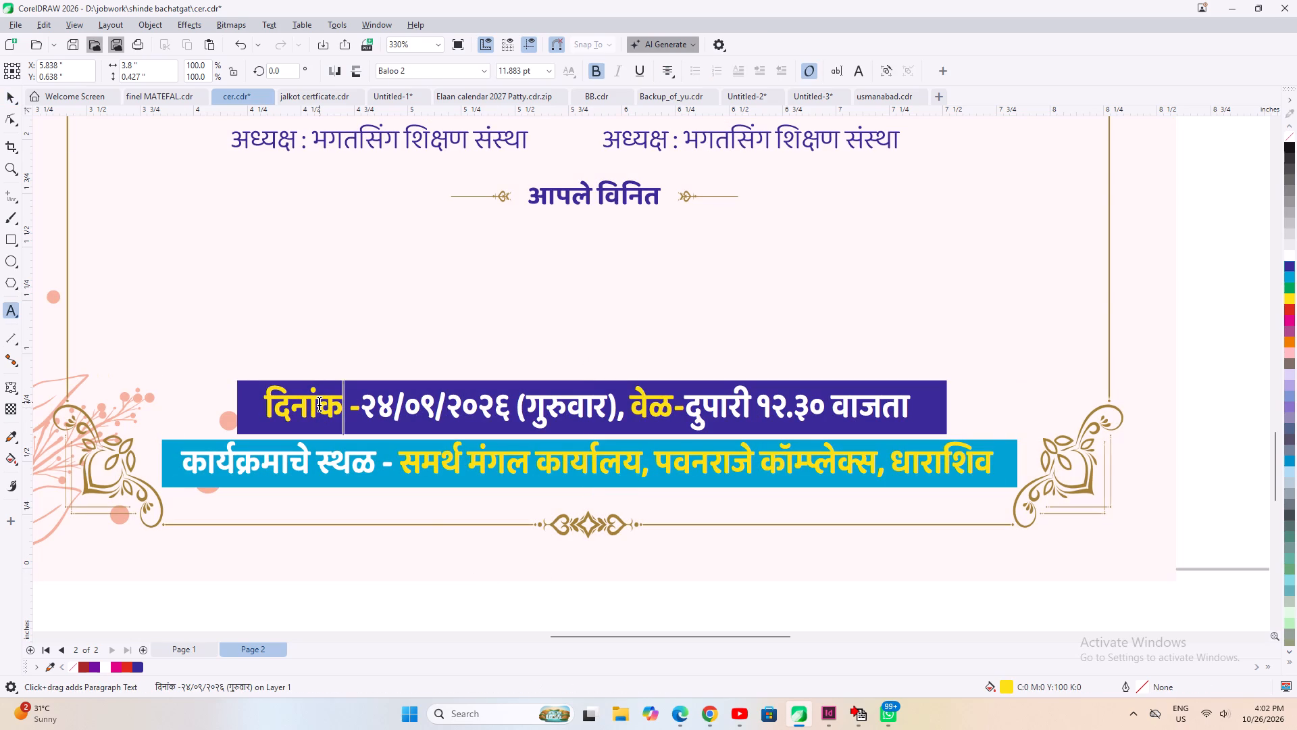
{"action": "key", "text": "Right"}
{"action": "key", "text": "shift+Right"}
{"action": "key", "text": "shift+Right"}
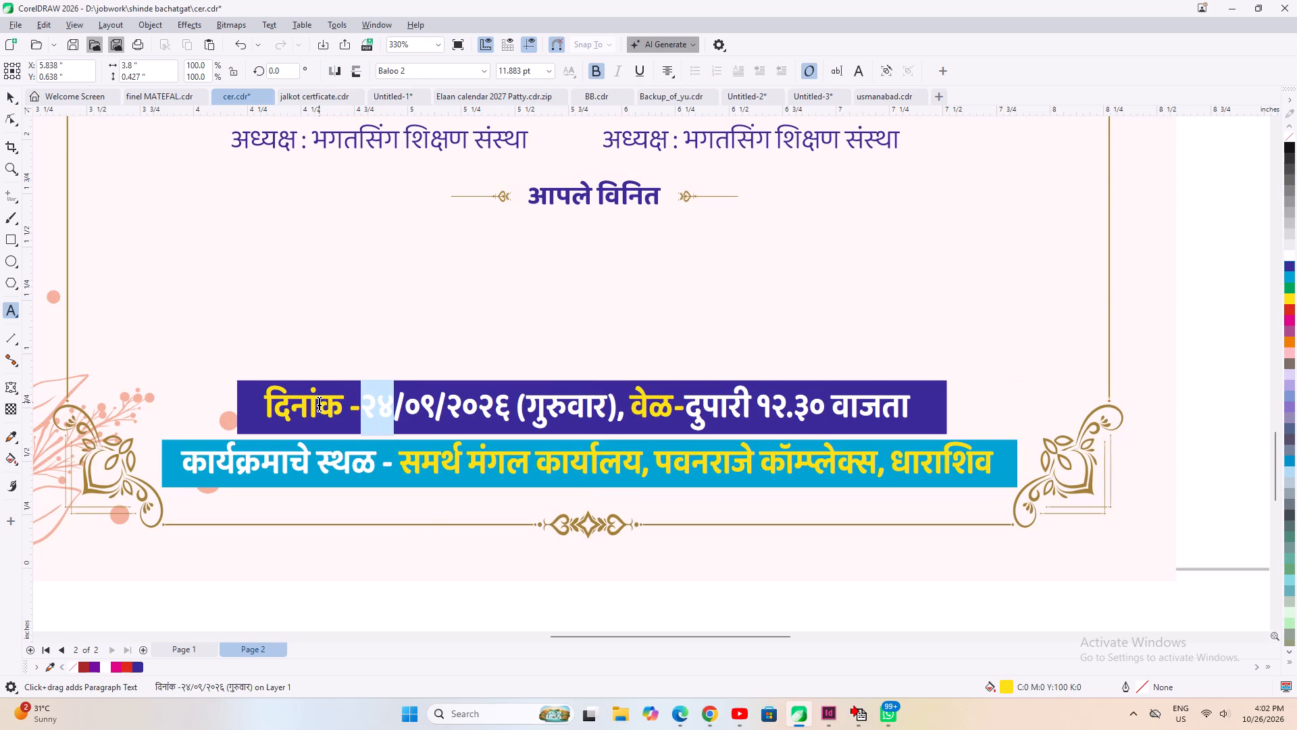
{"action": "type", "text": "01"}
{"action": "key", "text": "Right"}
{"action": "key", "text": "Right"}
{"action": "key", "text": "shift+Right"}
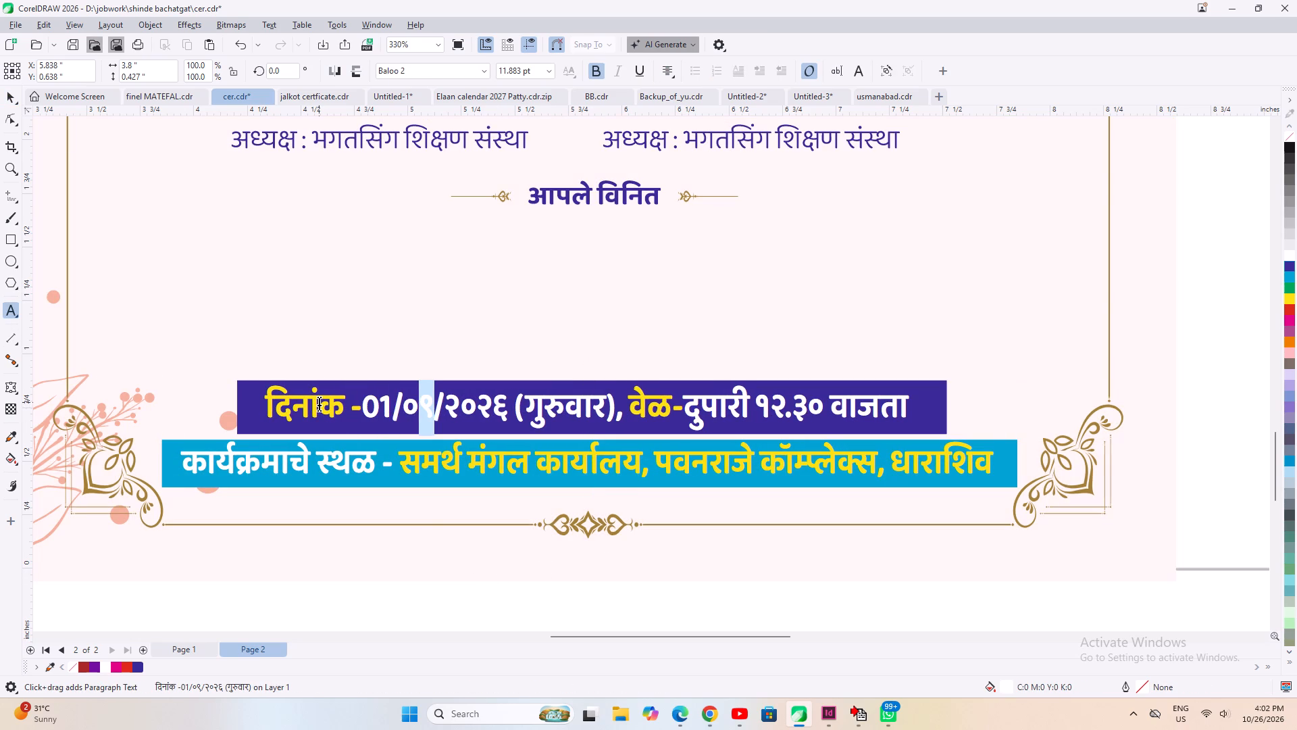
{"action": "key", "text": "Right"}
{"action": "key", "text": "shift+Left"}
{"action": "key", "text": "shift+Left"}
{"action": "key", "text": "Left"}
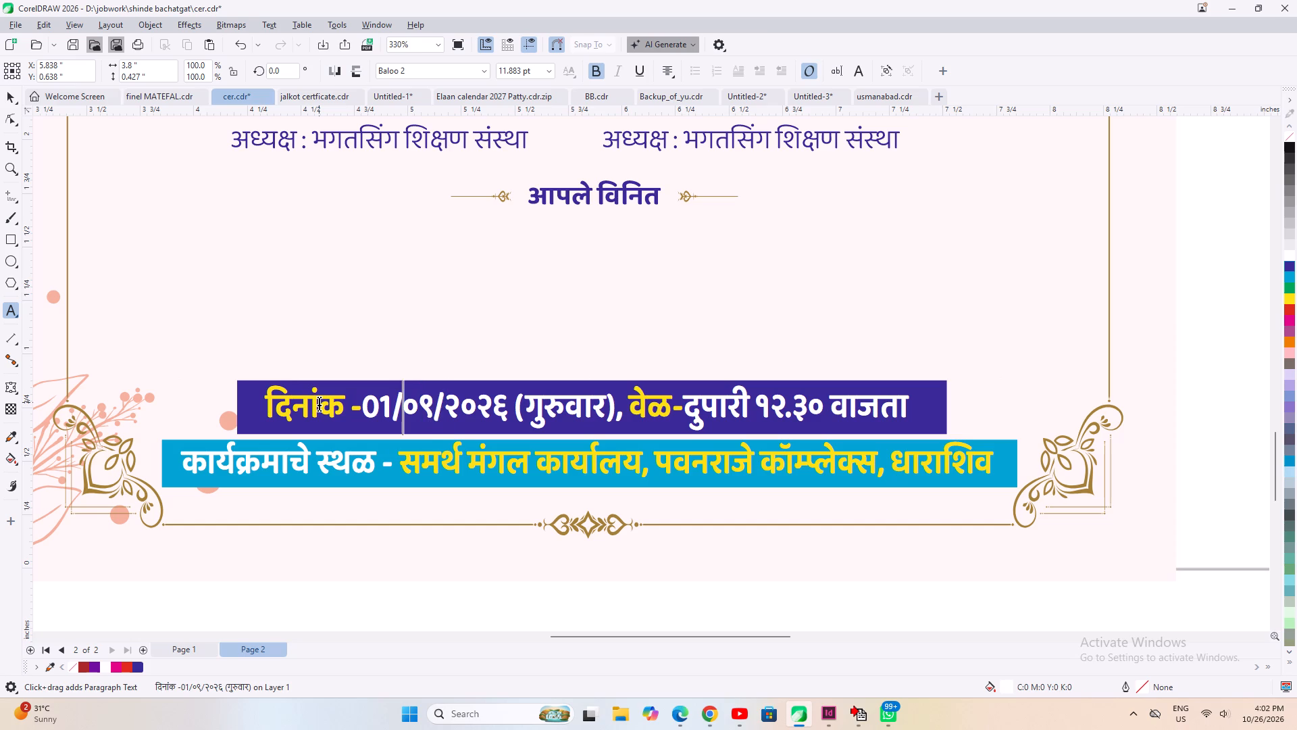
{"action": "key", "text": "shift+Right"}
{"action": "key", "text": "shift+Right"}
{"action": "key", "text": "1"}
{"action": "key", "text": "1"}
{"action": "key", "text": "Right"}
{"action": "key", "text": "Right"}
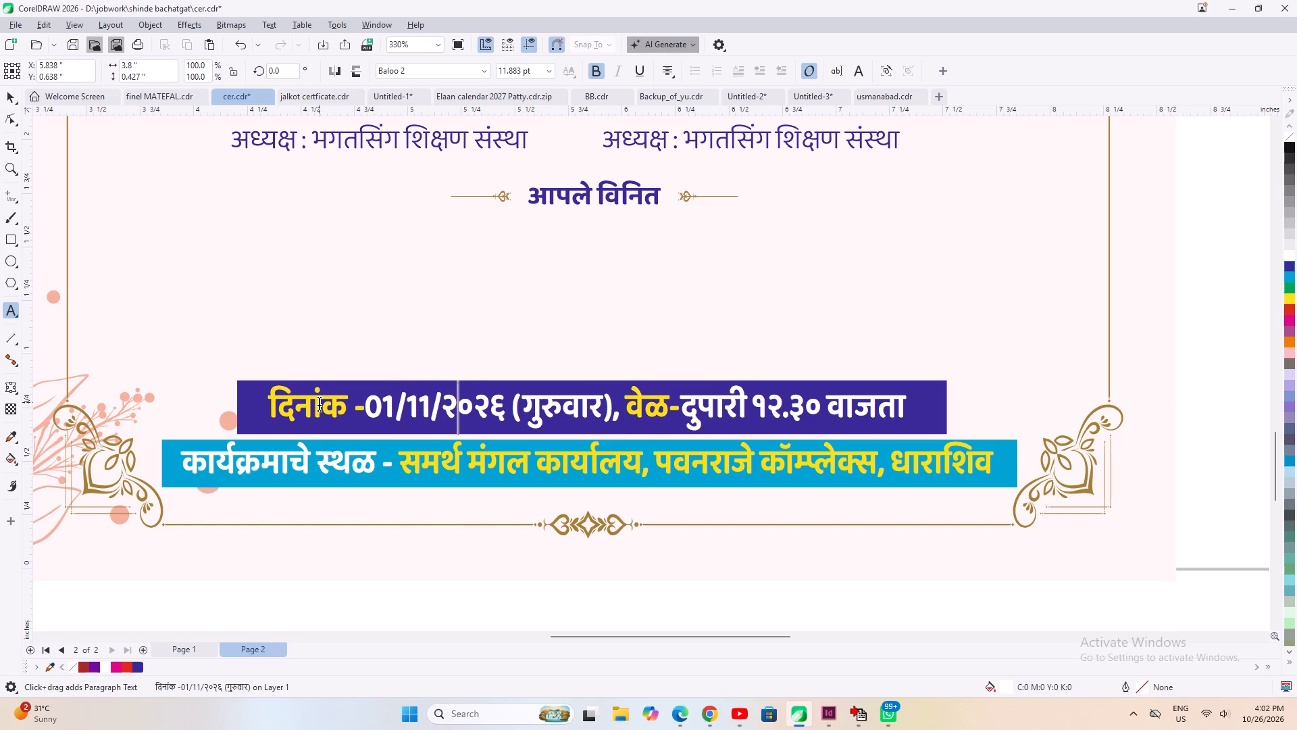
Replace the weekday in the date strip's brackets with रविवार, with a space on each side.
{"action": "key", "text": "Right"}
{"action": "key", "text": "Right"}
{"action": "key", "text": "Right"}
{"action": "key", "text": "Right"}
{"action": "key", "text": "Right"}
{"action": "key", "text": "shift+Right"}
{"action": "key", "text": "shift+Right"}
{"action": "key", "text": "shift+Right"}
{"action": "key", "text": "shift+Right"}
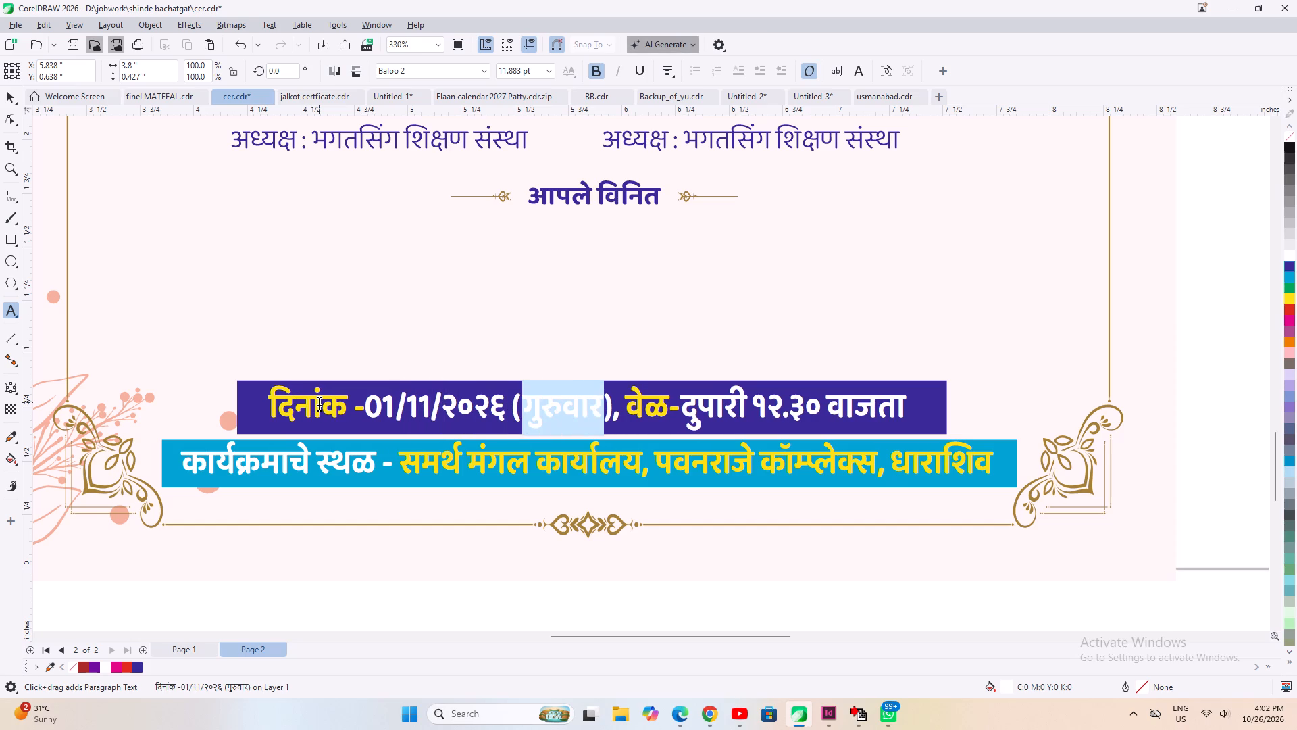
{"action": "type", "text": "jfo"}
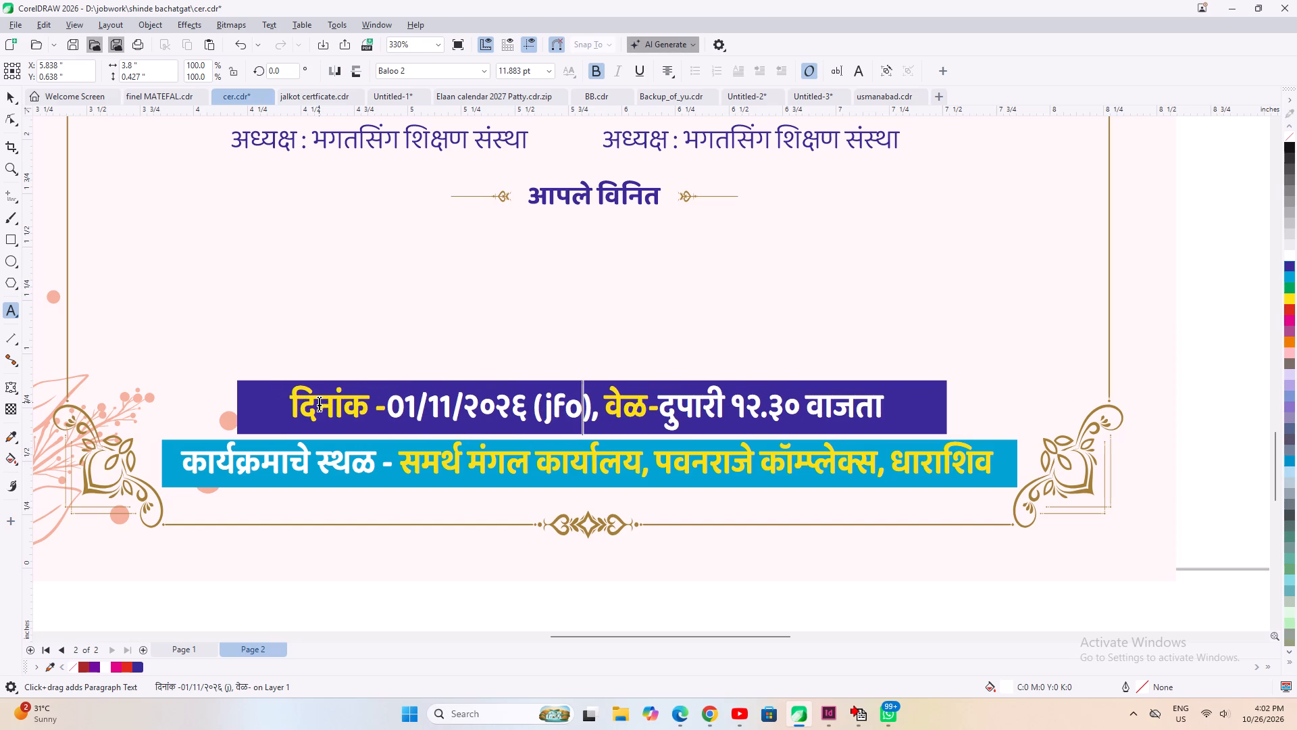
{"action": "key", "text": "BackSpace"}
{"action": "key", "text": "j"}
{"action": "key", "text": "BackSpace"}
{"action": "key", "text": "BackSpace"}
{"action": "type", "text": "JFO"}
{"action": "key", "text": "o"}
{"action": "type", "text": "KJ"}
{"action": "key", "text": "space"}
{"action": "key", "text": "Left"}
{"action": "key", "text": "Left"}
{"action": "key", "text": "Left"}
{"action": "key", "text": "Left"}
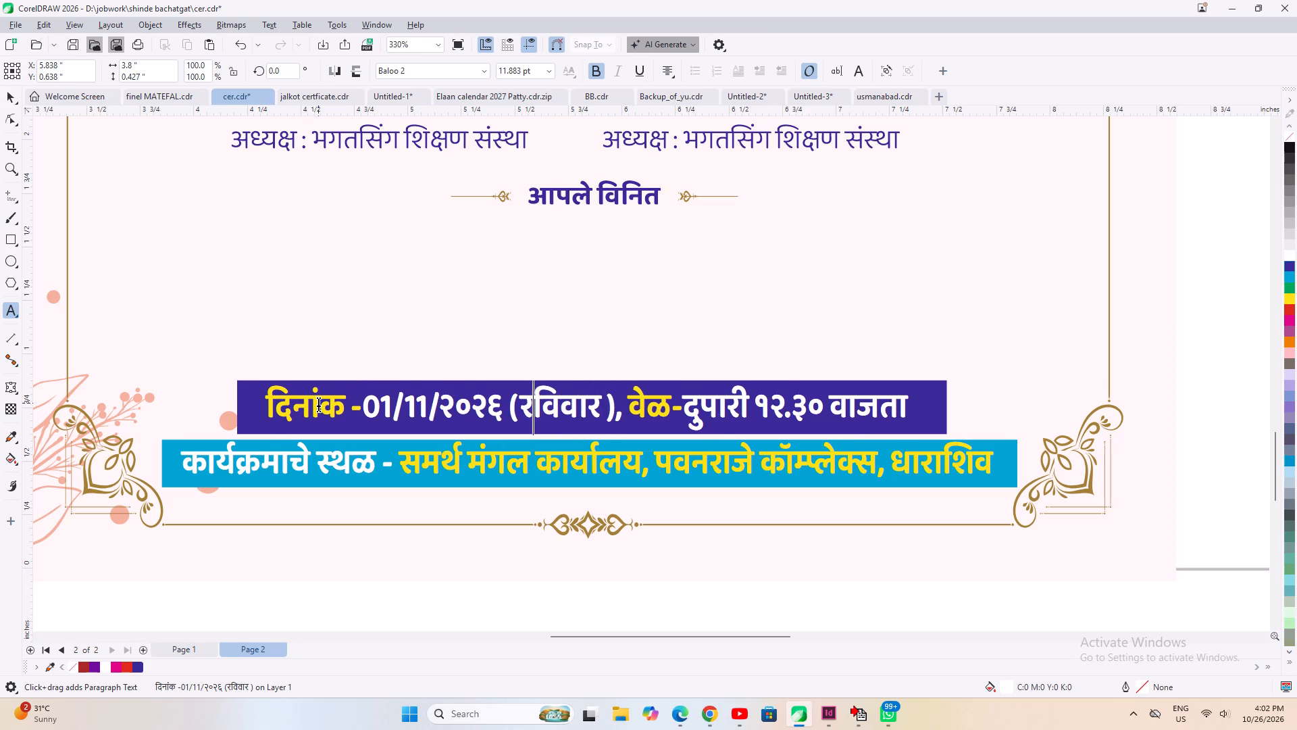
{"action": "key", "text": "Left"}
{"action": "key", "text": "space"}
Set the event time after वेळ to सकाळी 11:00, keeping the word वाजता.
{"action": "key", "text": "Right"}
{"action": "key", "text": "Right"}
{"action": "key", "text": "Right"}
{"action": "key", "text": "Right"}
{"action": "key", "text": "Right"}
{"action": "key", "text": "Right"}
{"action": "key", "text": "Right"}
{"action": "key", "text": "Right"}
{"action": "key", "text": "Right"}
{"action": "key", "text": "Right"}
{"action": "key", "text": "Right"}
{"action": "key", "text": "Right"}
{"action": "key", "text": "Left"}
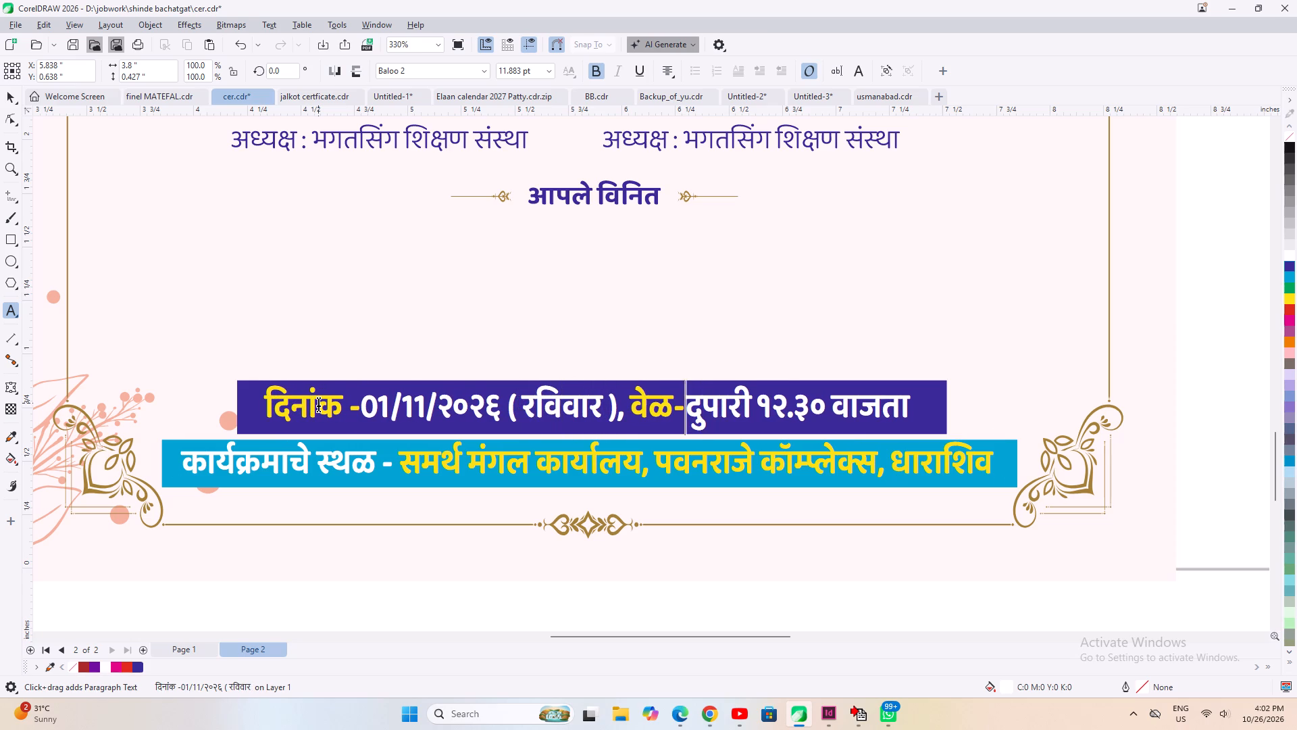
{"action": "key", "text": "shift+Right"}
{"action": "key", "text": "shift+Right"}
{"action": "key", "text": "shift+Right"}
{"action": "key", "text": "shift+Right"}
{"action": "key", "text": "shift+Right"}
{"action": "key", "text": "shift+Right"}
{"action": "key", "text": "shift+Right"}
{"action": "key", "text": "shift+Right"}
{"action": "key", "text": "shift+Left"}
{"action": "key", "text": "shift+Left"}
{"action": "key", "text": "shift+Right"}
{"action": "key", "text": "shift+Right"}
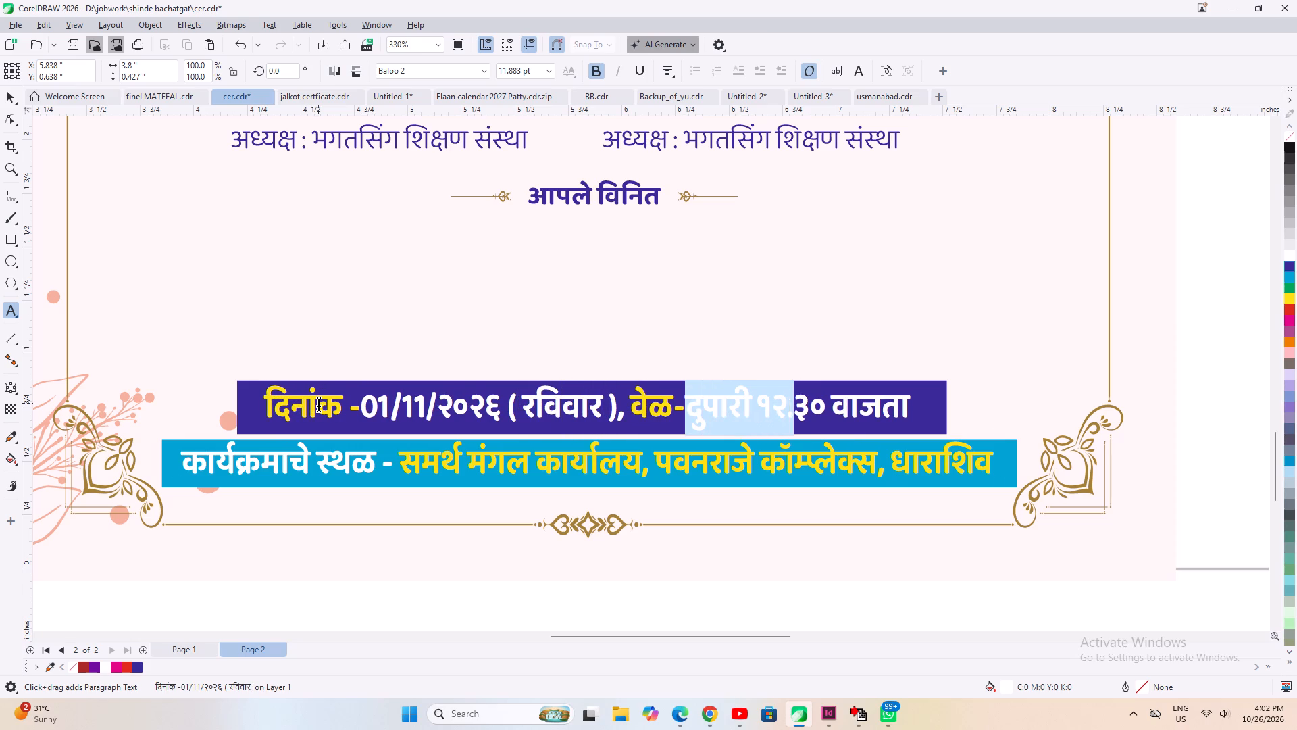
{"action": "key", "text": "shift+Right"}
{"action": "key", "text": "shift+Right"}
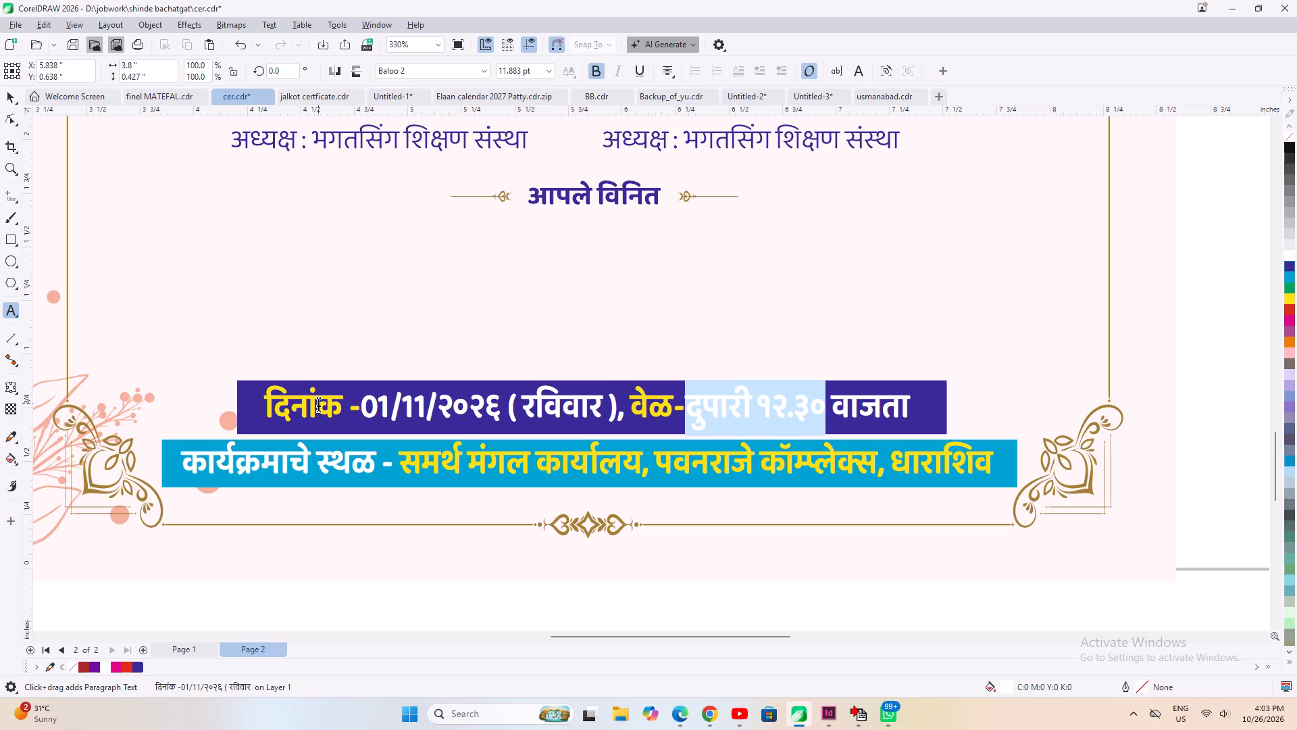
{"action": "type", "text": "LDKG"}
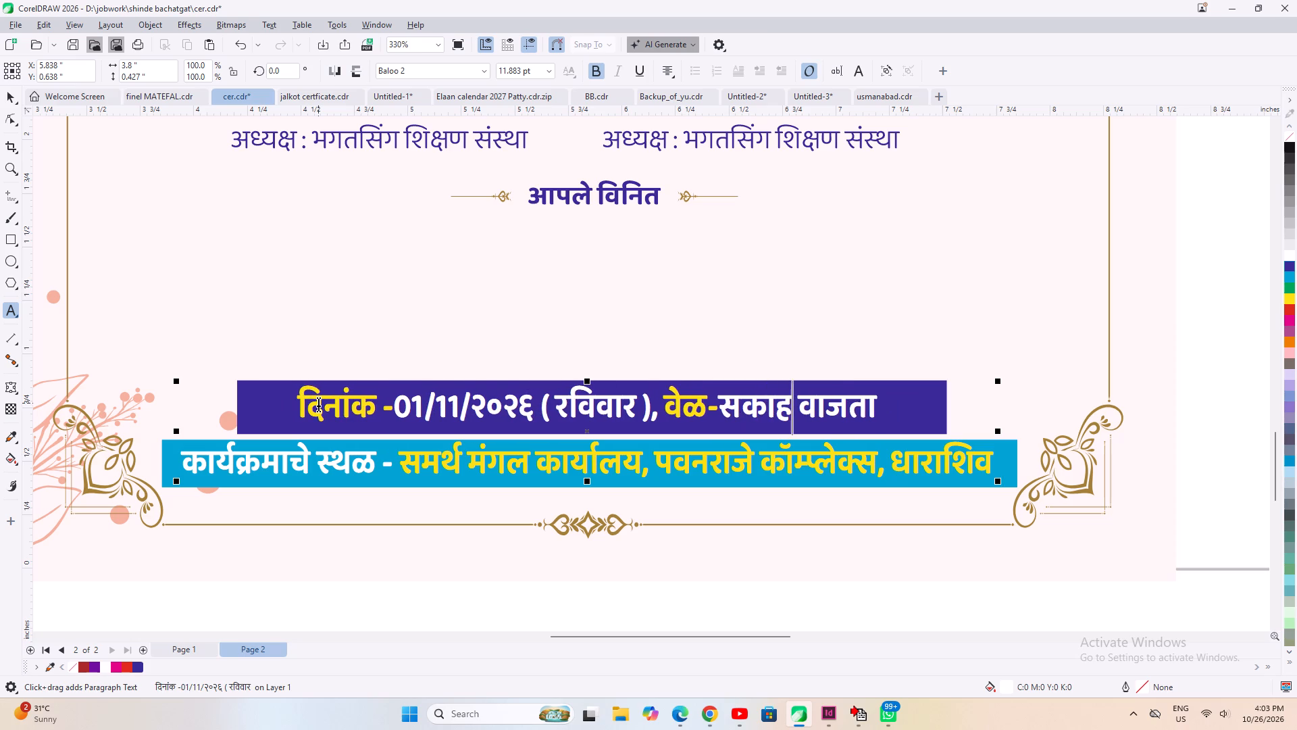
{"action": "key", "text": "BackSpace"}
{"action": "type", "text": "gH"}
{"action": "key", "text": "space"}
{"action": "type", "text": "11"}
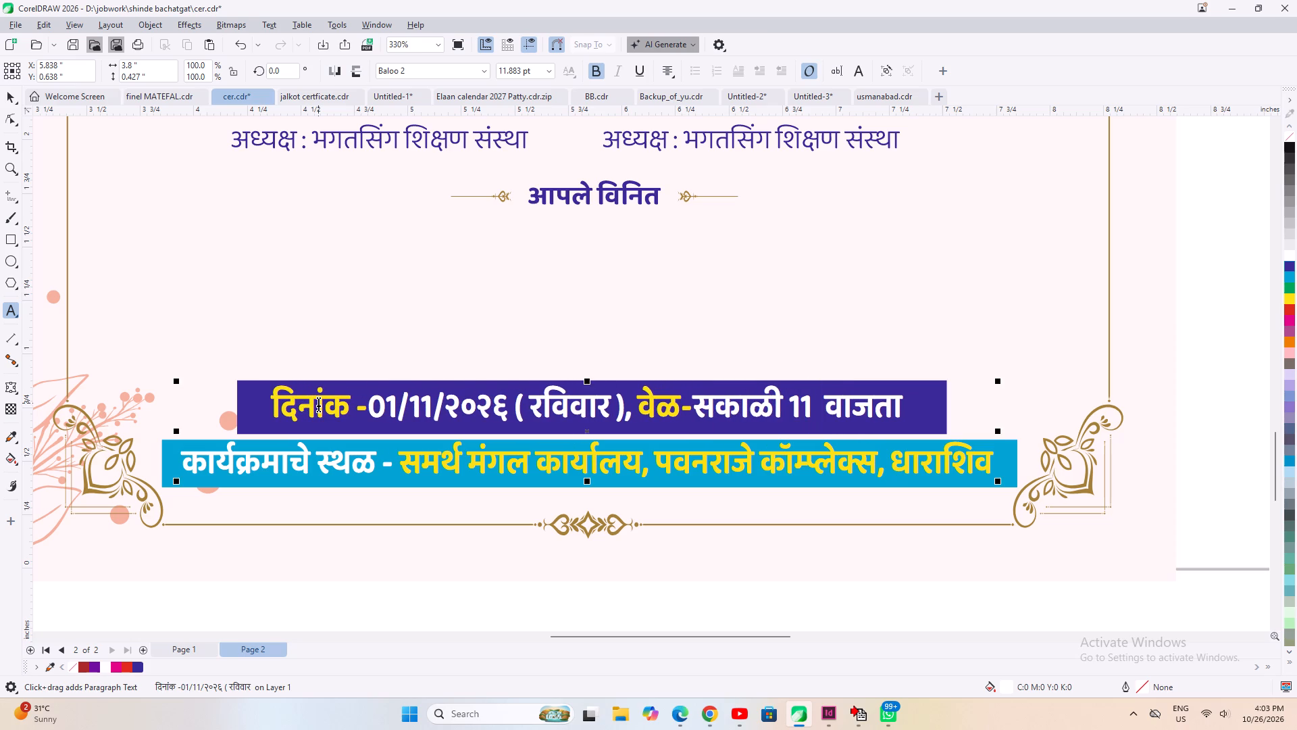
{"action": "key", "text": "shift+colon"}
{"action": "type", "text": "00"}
Change the event time in the date strip to सकाळी 10 :30, keeping the word वाजता.
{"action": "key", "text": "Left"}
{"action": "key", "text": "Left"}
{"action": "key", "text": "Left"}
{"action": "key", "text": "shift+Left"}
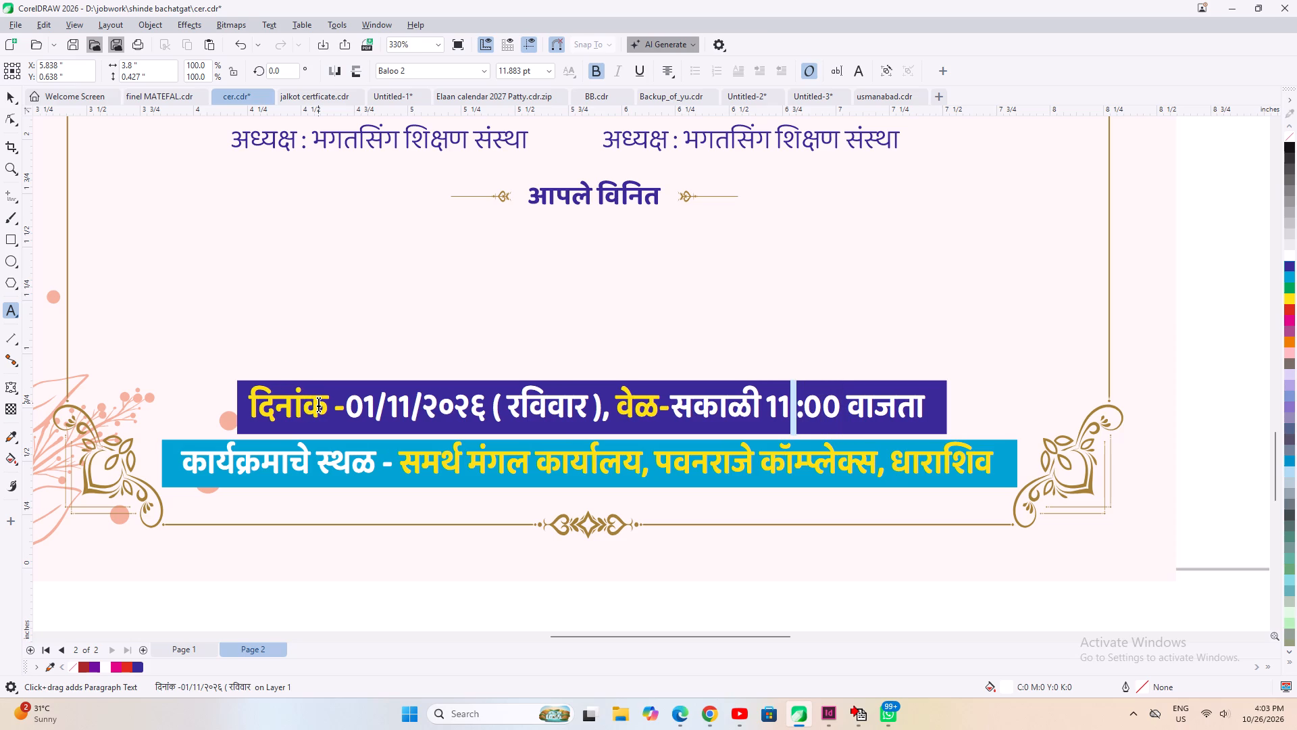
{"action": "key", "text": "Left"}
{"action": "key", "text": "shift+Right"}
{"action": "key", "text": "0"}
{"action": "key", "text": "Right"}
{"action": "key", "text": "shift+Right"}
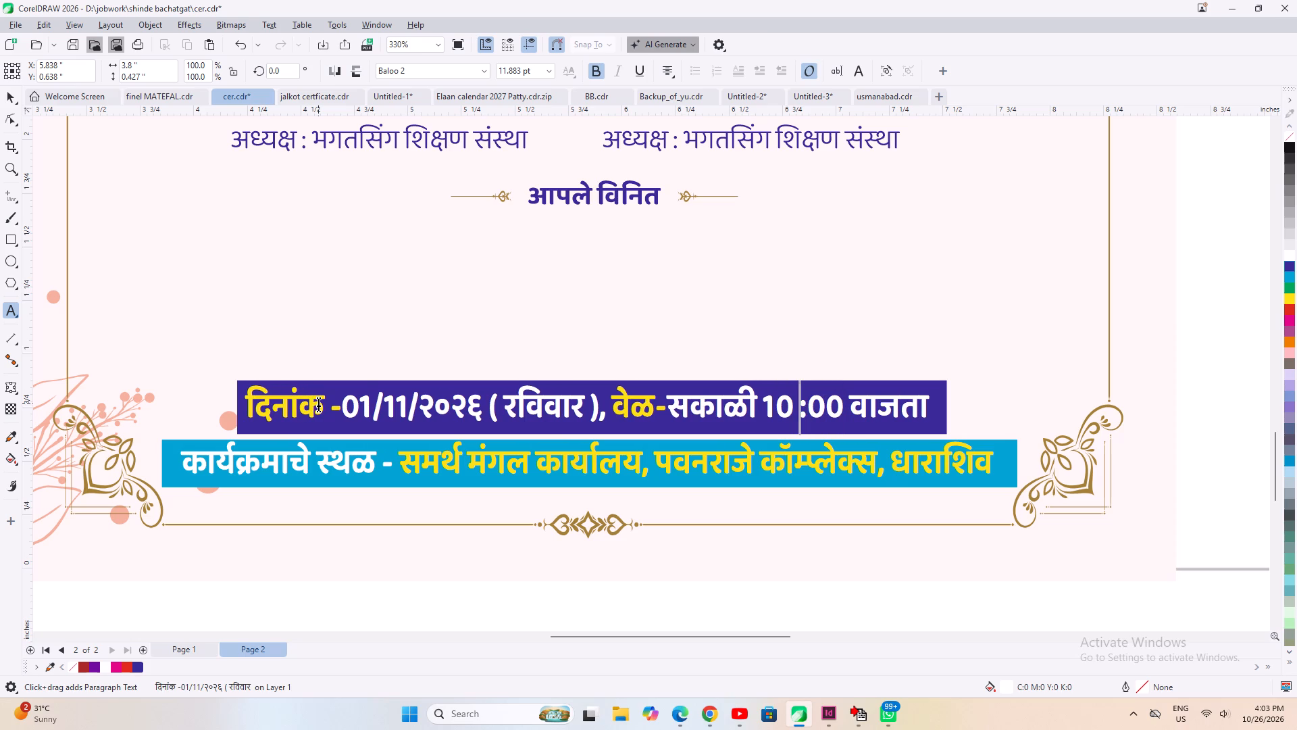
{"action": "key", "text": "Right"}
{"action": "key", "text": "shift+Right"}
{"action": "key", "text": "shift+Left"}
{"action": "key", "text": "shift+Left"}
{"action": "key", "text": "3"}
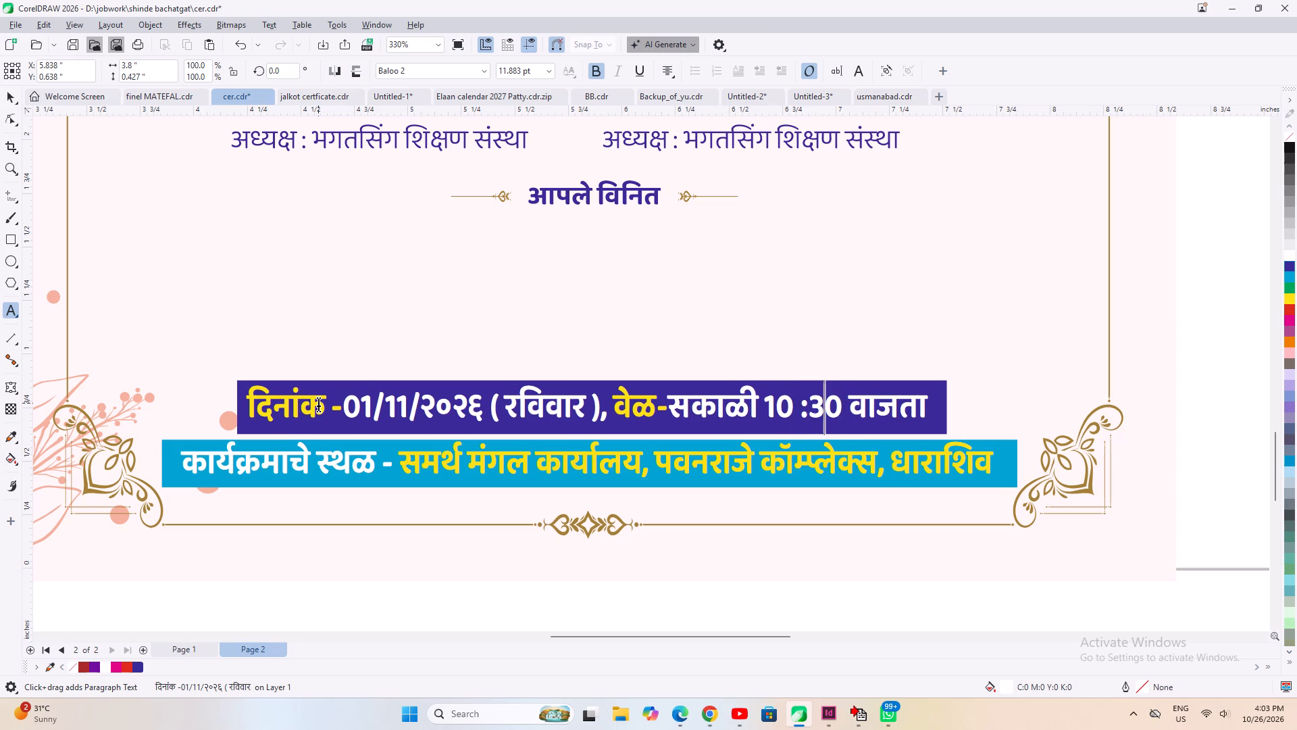
Clear the existing venue name after कार्यक्रमाचे स्थळ in the venue strip.
{"action": "left_click", "coordinate": [331, 434]}
{"action": "left_click", "coordinate": [409, 469]}
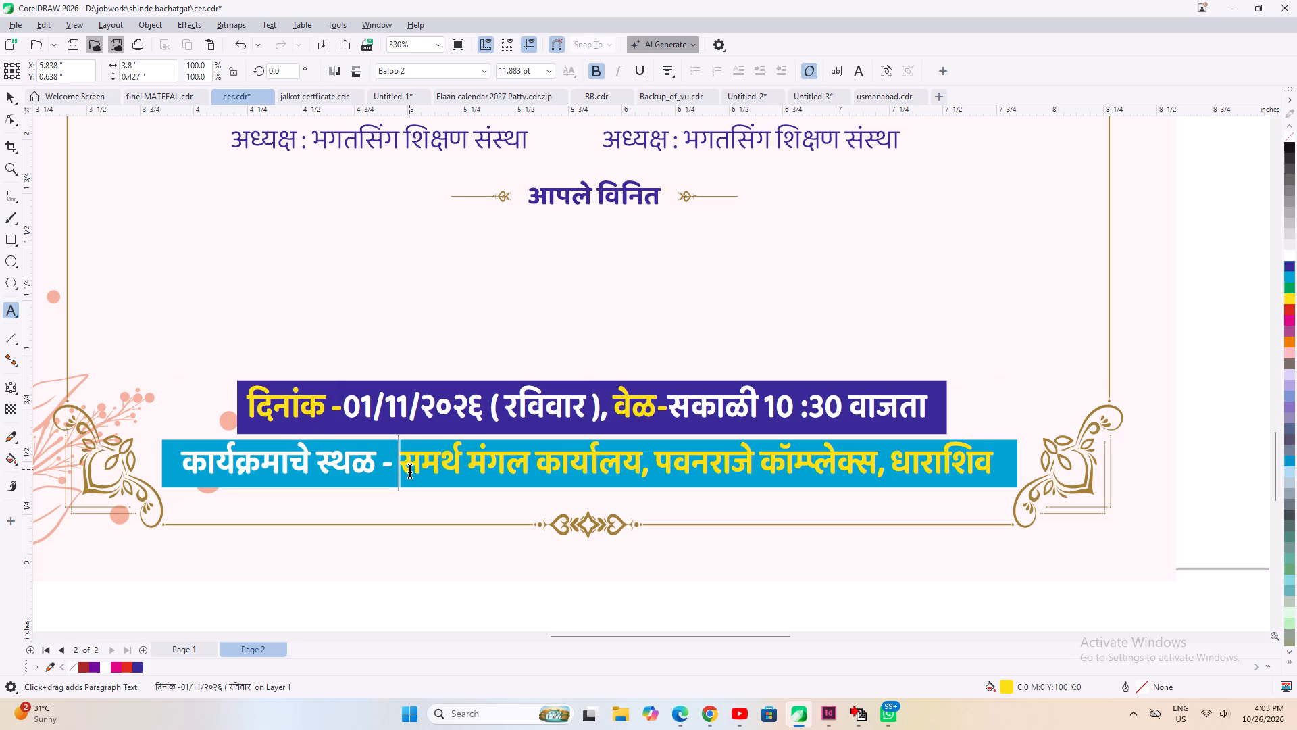
{"action": "key", "text": "Right"}
{"action": "key", "text": "shift+End"}
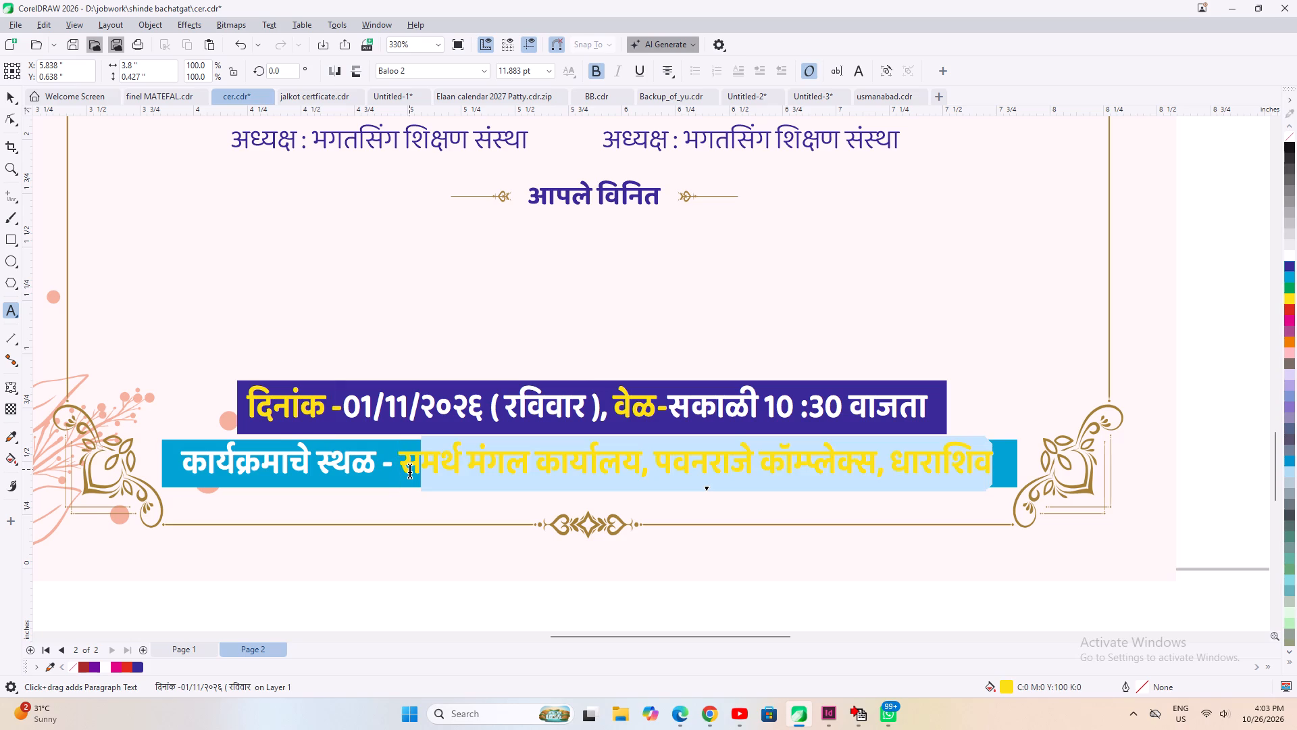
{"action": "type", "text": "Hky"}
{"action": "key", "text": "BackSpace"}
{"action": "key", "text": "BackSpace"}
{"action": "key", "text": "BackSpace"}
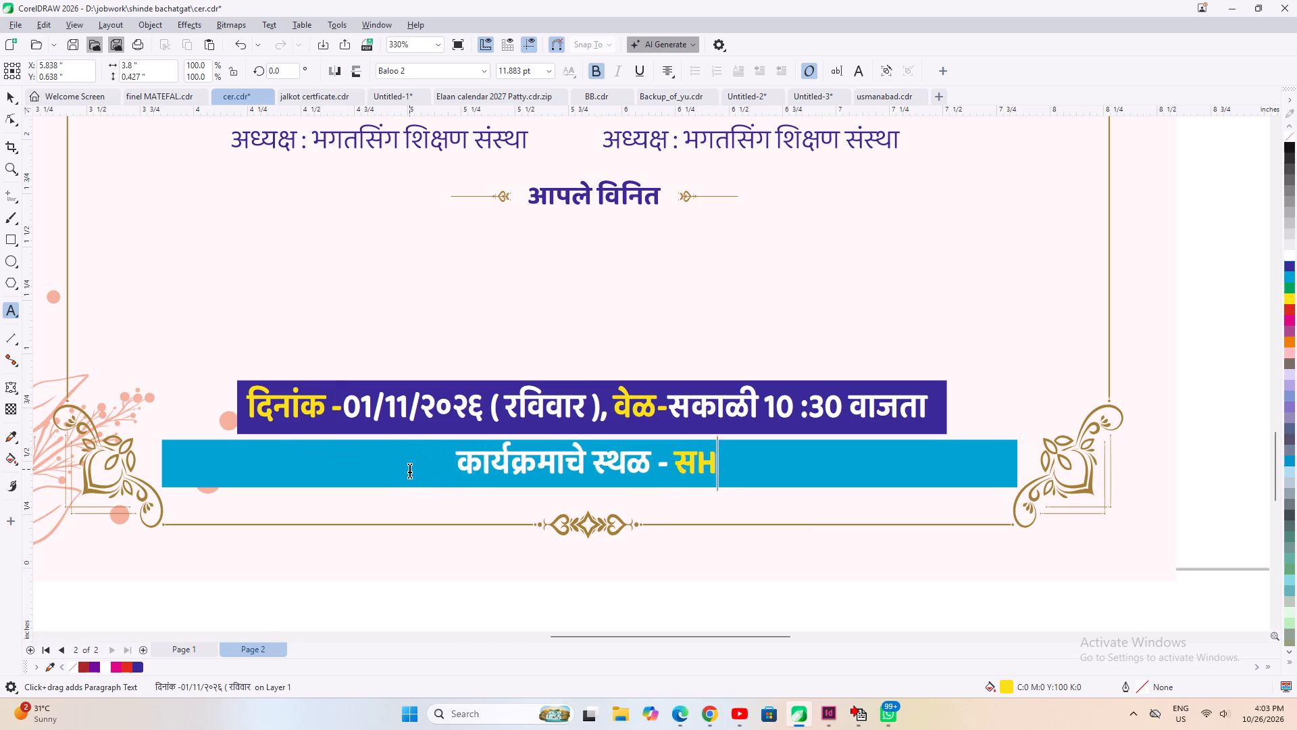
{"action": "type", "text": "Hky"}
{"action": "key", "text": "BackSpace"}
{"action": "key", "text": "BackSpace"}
Open the Shree-Lipi keyboard handler for Marathi typing, minimise it, and return to the venue text on the card.
{"action": "left_click", "coordinate": [1129, 713]}
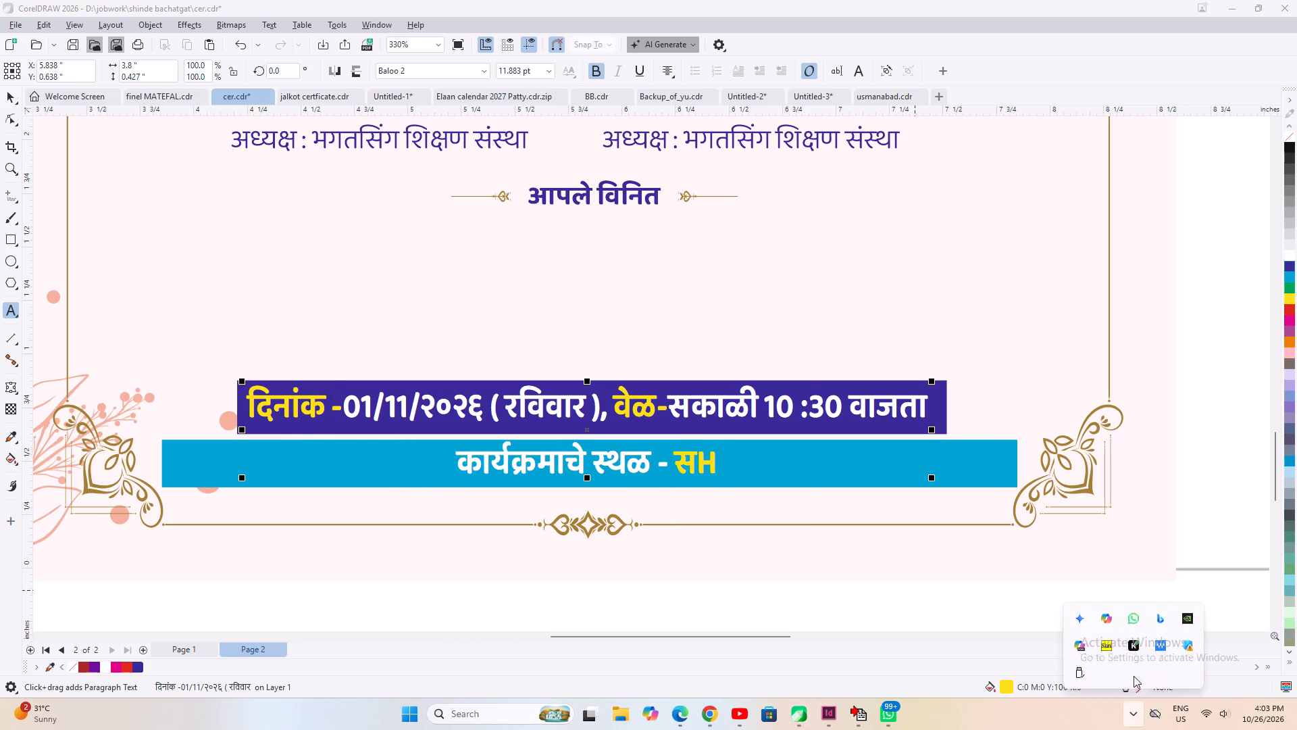
{"action": "double_click", "coordinate": [1111, 647]}
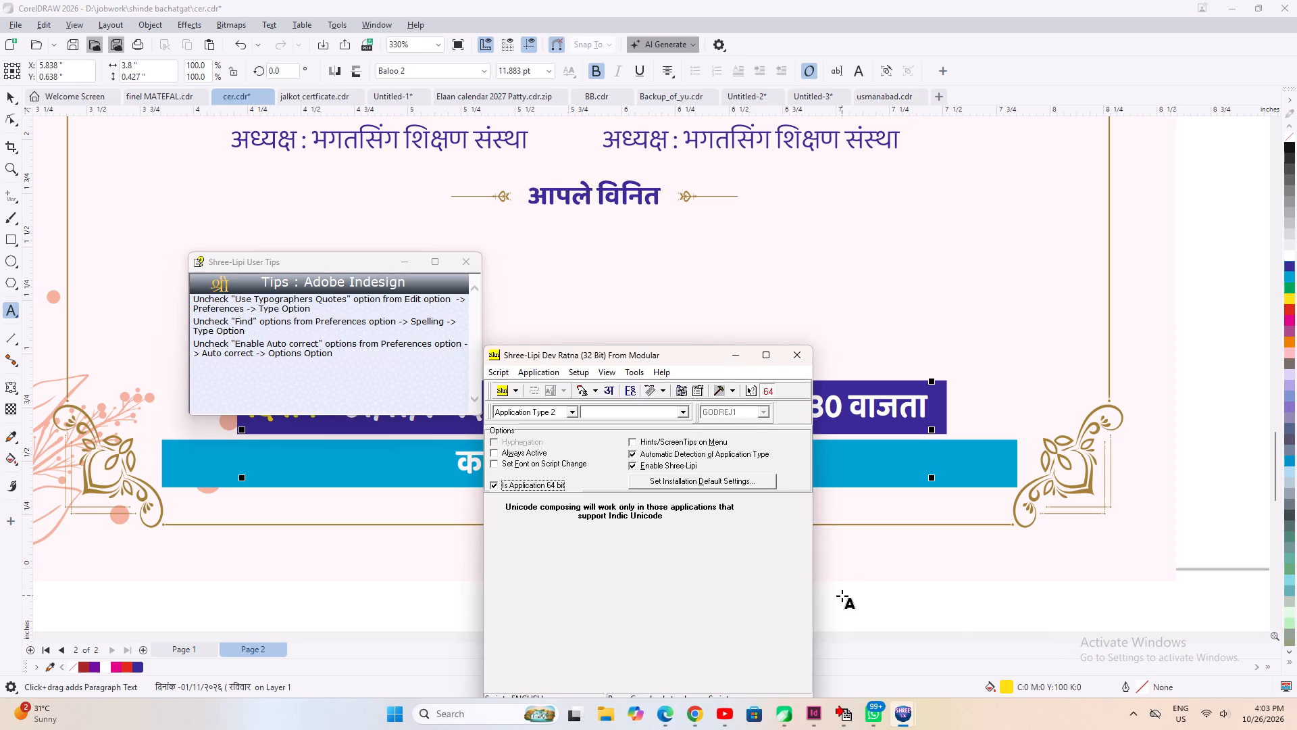
{"action": "left_click", "coordinate": [739, 359]}
{"action": "left_click", "coordinate": [692, 462]}
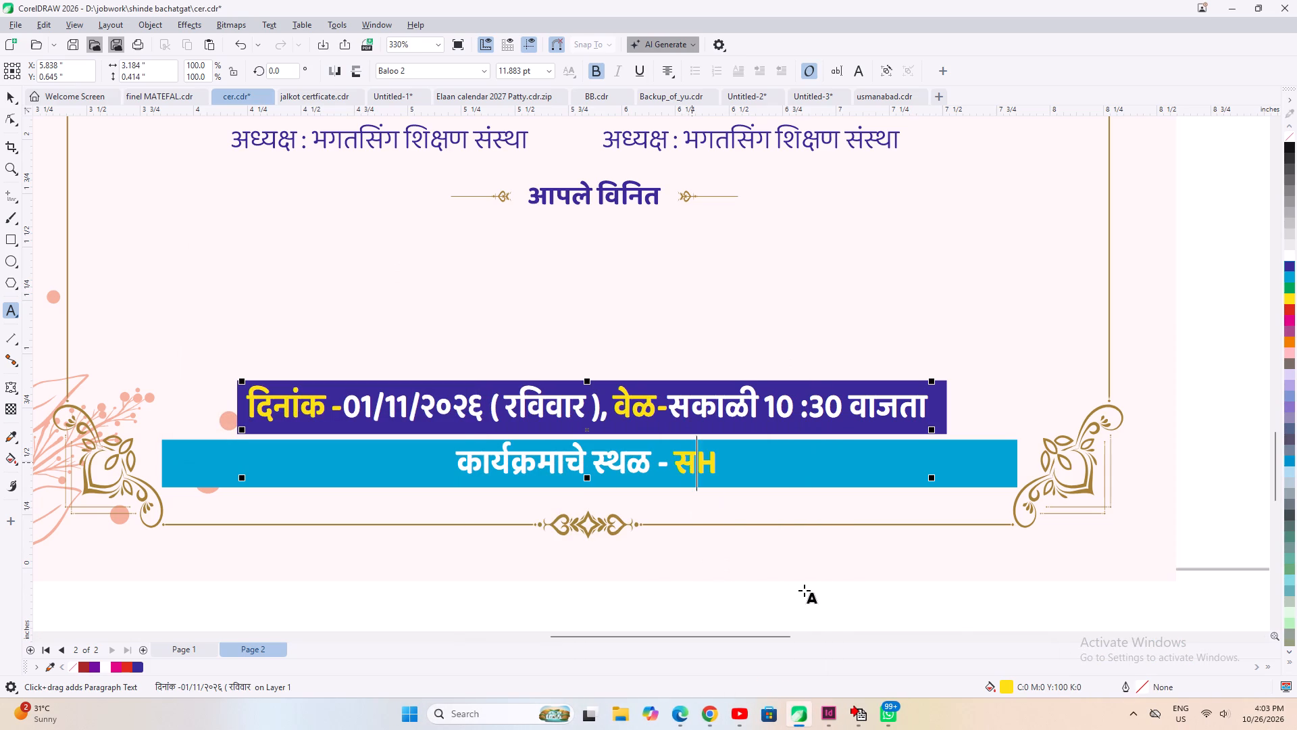
Enter भालचंद्र ब्लड बँक followed by a comma as the venue after कार्यक्रमाचे स्थळ.
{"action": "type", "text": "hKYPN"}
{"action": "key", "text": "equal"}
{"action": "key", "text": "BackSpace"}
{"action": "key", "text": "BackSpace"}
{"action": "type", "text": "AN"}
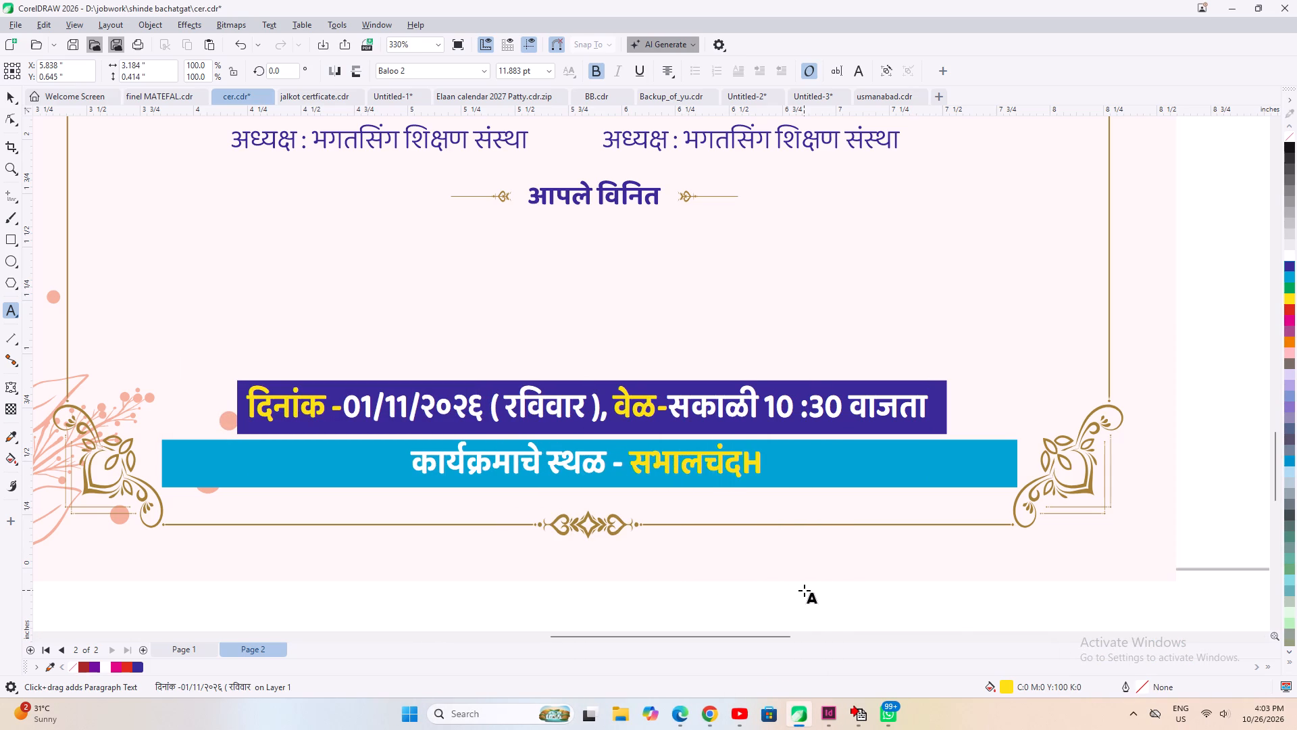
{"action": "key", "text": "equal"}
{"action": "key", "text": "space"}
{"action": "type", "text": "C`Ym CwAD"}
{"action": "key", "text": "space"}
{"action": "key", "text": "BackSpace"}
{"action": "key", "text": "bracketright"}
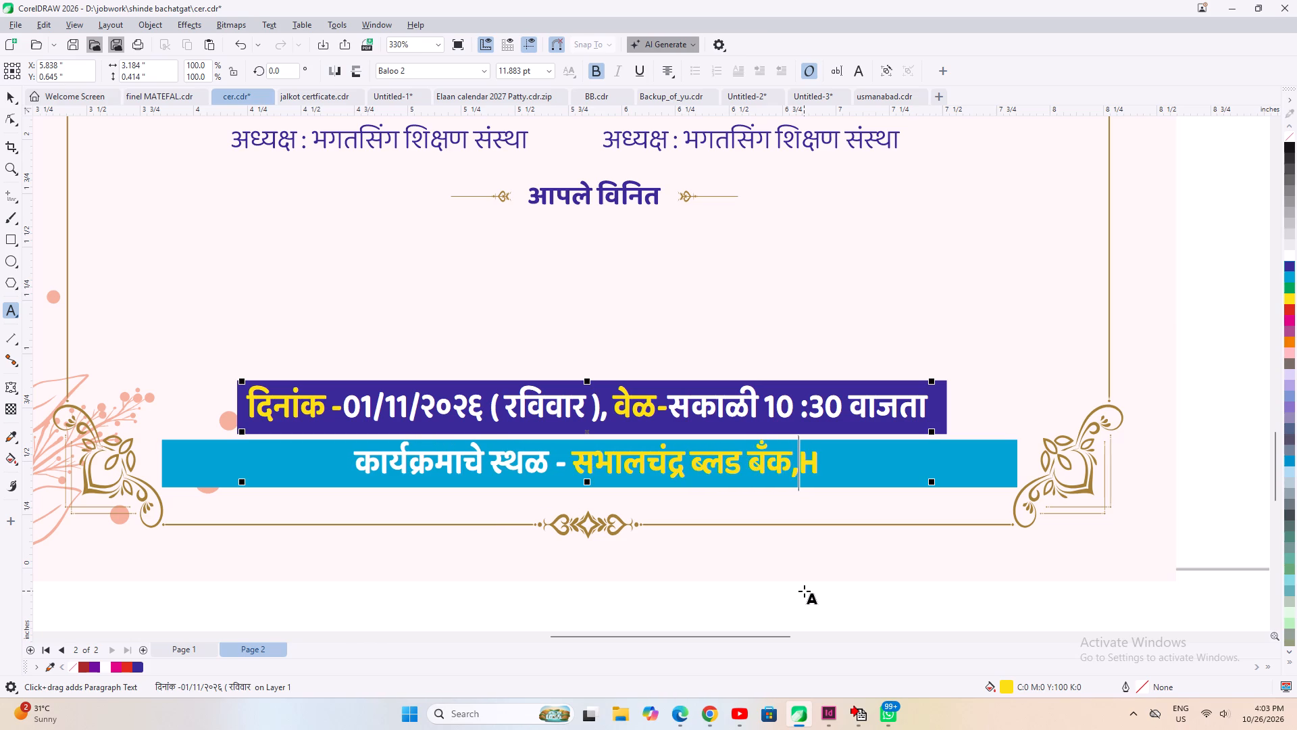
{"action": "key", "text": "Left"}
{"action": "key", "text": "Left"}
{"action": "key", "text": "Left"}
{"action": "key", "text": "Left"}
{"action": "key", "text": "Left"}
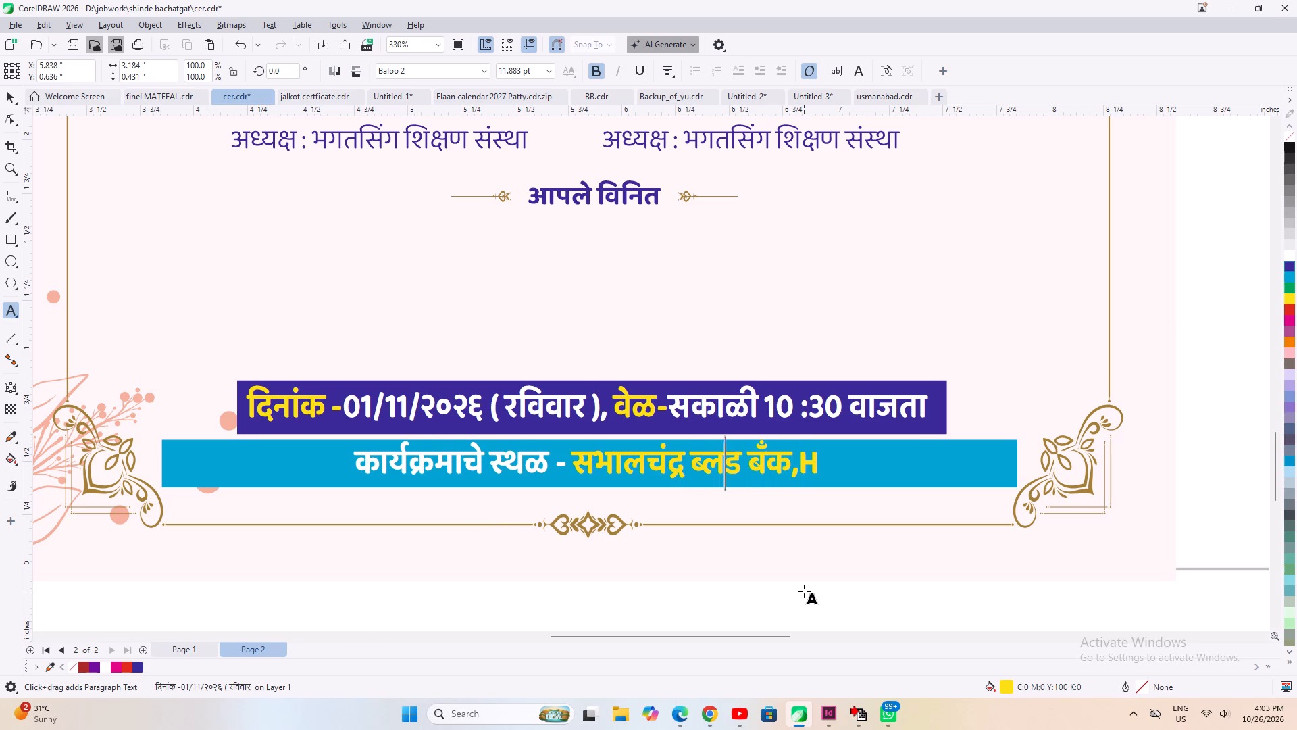
Remove the stray letter स before भालचंद्र and the stray H after the comma in the venue line.
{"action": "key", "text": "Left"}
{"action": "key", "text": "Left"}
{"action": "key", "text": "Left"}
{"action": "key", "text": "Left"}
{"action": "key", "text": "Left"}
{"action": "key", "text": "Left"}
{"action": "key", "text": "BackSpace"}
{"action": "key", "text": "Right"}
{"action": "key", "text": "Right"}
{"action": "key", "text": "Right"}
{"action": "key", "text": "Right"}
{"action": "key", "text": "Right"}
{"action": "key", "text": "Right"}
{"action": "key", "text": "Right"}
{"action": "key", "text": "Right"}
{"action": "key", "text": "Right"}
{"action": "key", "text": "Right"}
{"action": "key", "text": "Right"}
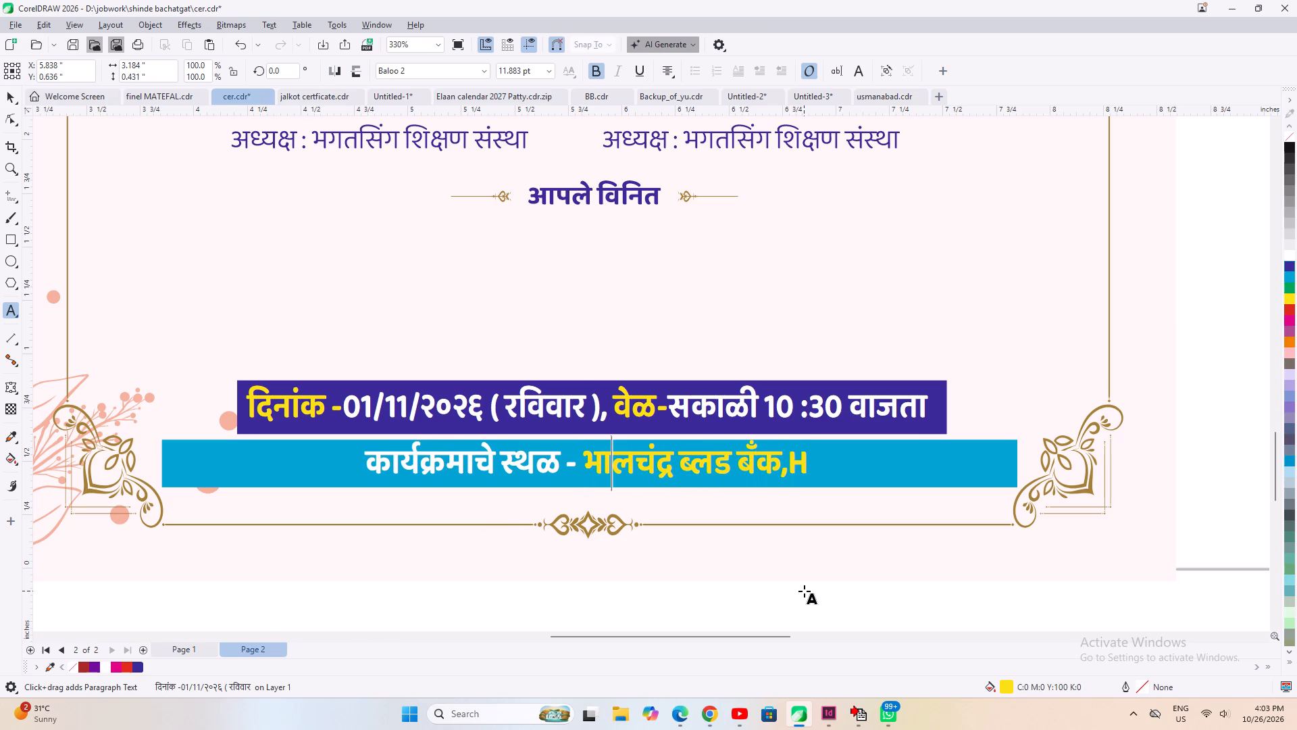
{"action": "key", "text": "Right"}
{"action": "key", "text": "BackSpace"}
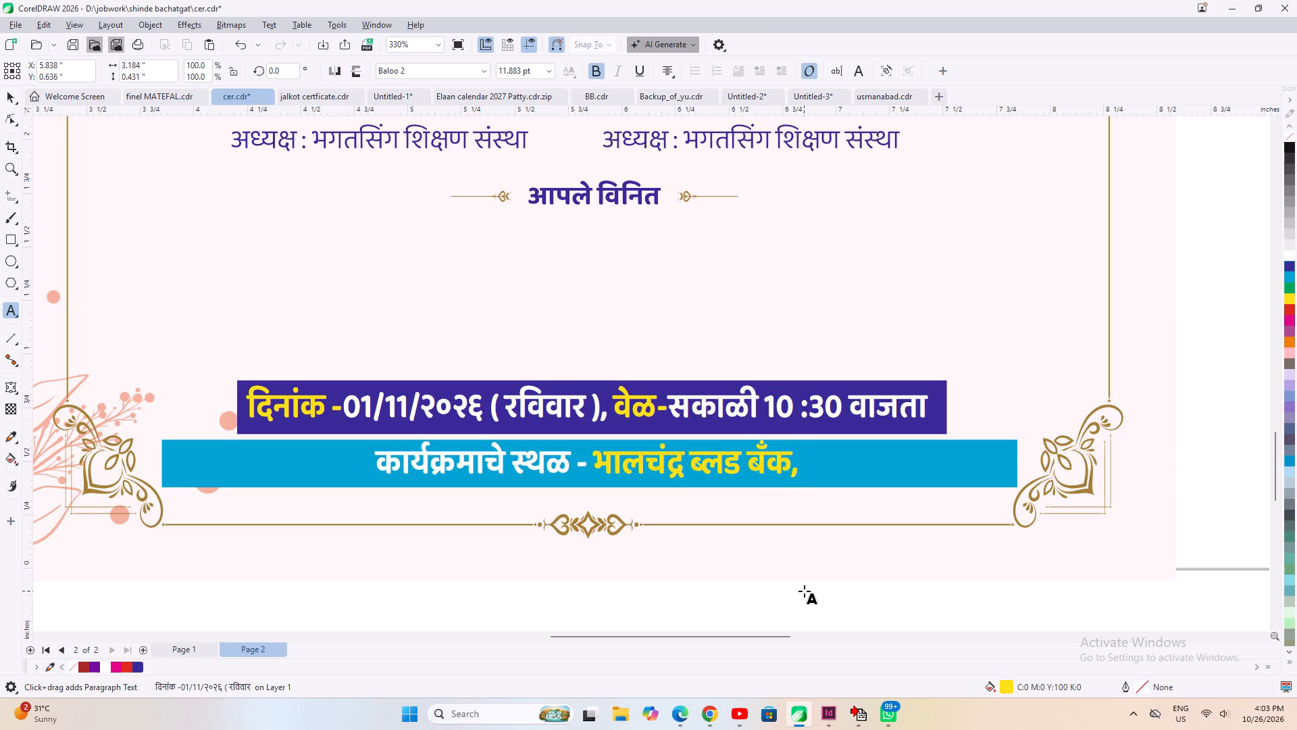
Complete the venue line by adding गांधी मैदान, लातूर after भालचंद्र ब्लड बँक.
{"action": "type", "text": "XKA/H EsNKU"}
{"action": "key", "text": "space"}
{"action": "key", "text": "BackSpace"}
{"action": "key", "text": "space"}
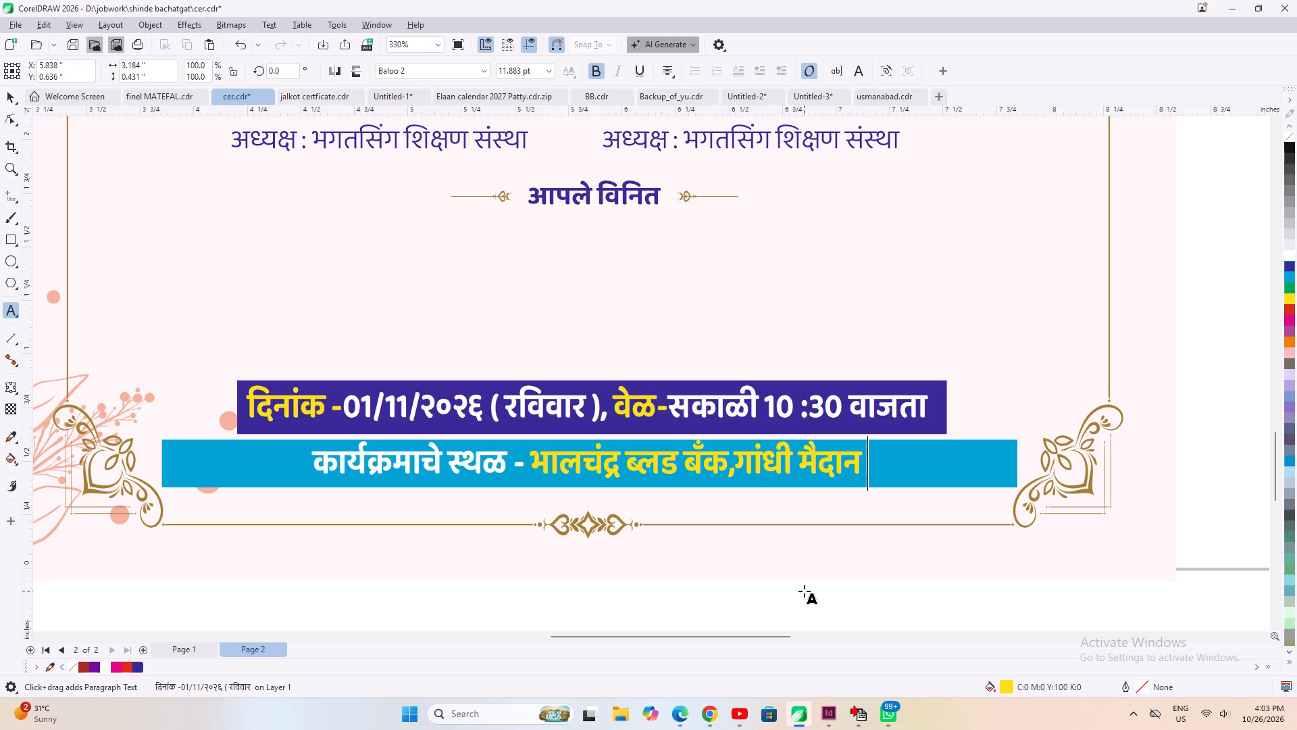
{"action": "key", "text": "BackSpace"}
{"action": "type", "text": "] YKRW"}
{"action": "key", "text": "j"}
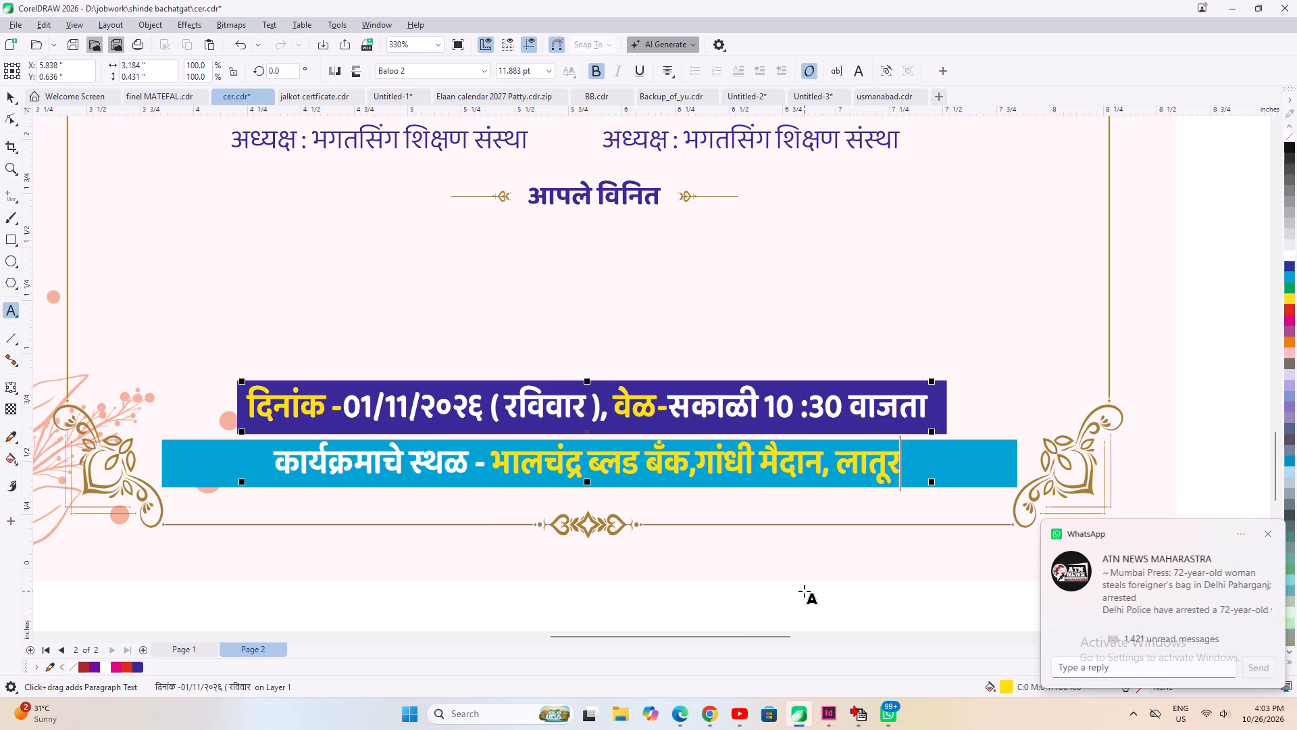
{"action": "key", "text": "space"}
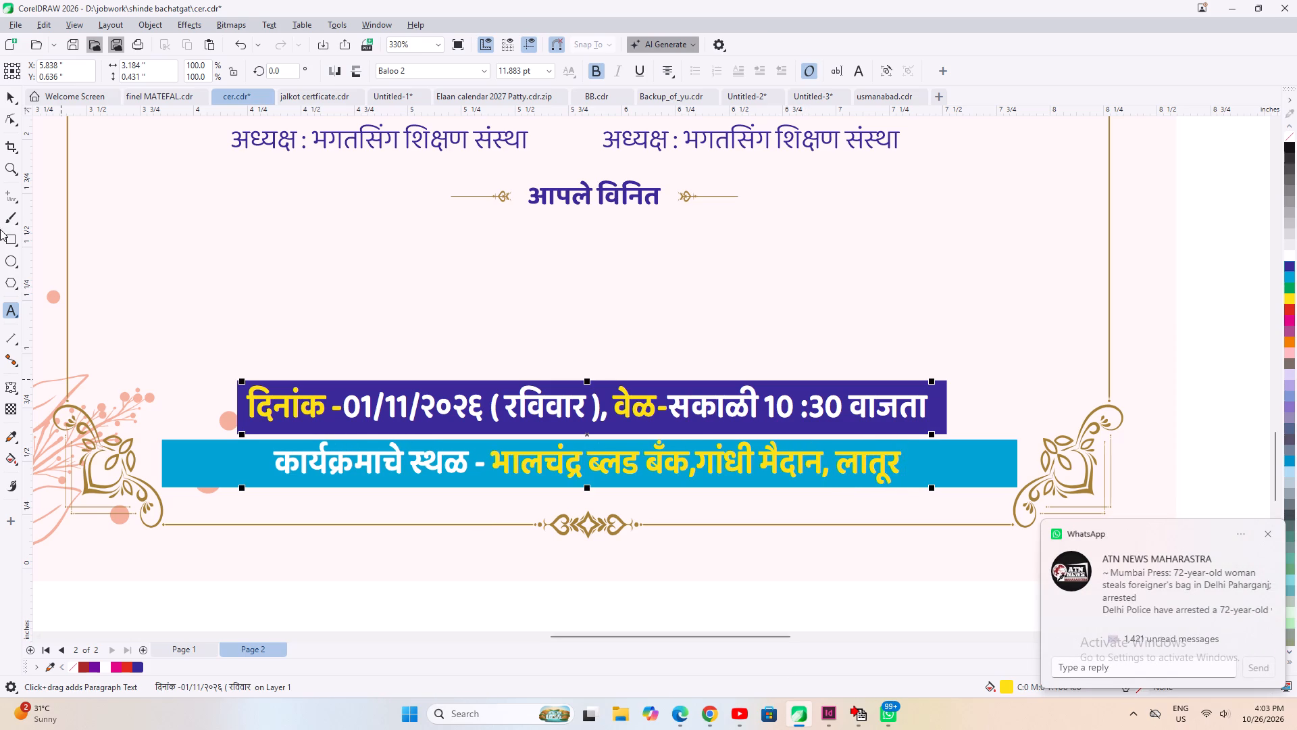
{"action": "left_click", "coordinate": [8, 95]}
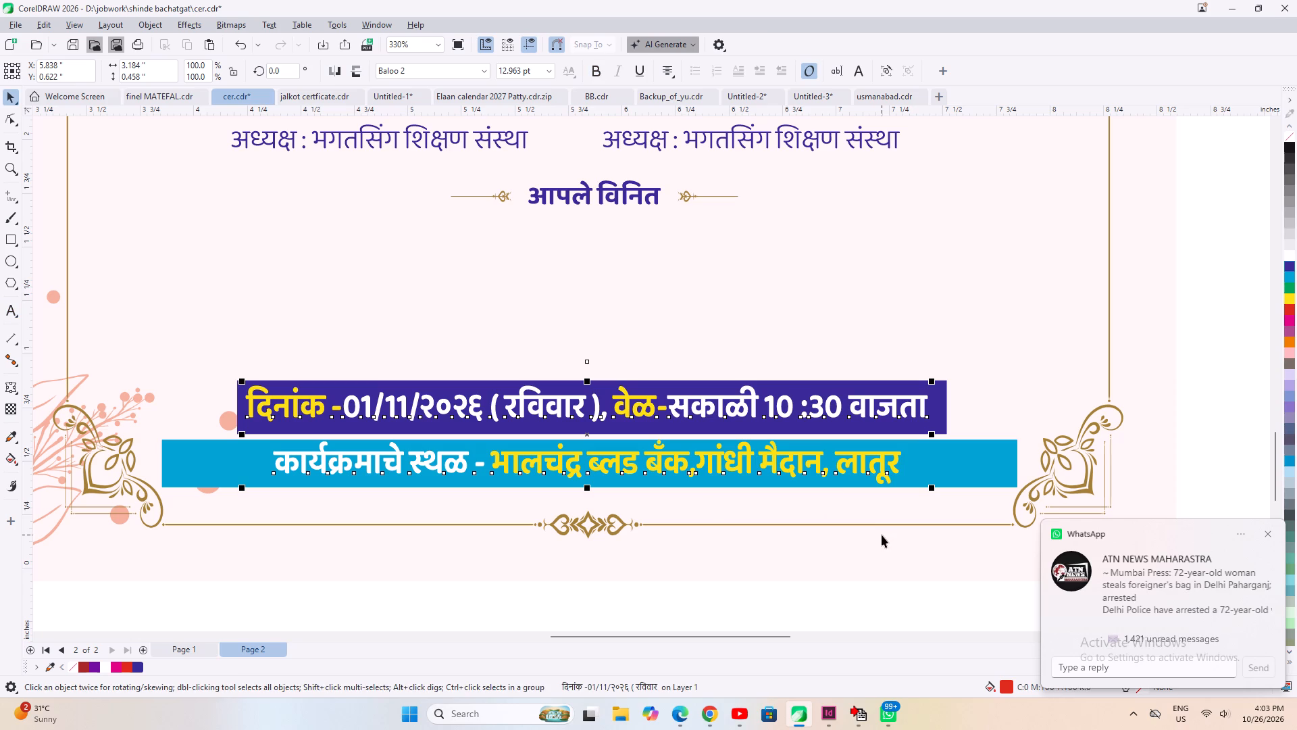
{"action": "left_click", "coordinate": [686, 560]}
{"action": "left_click", "coordinate": [665, 462], "text": "ctrl"}
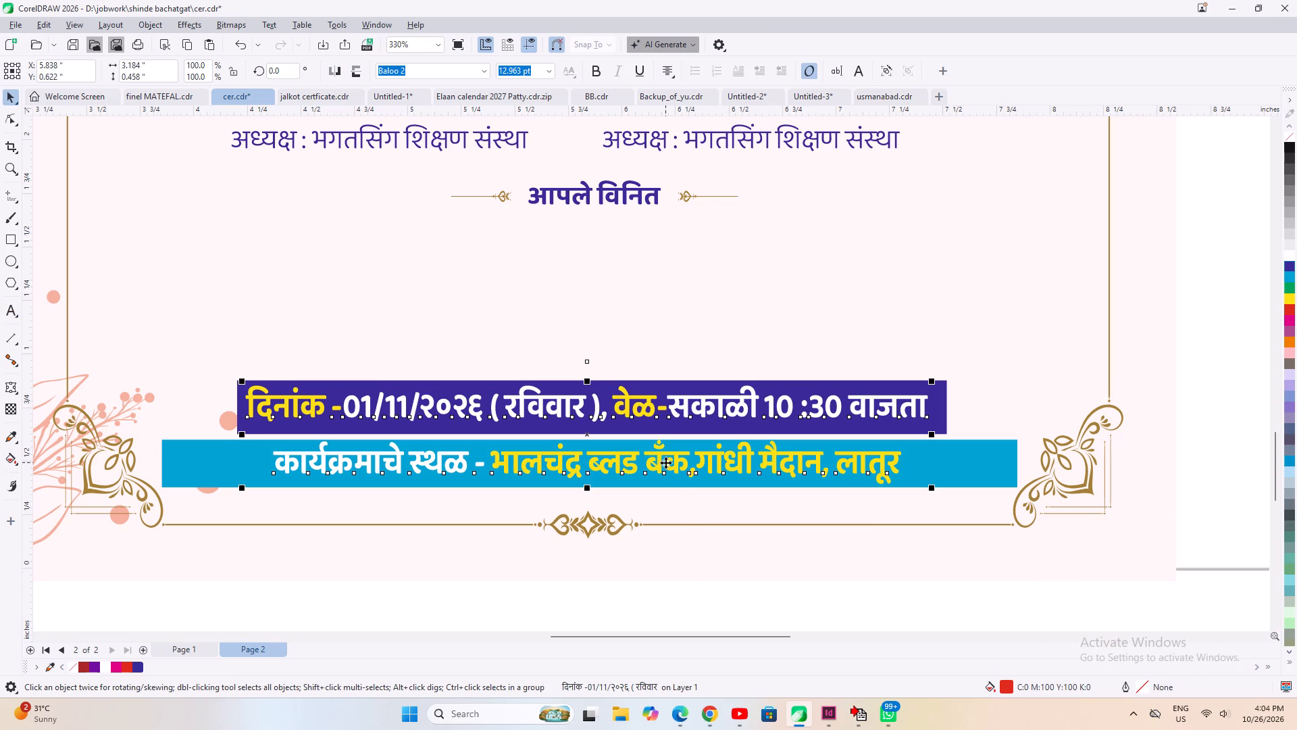
Check the system calendar for November 2026 to see which weekday the 1st falls on, and return to the card.
{"action": "left_click", "coordinate": [1263, 719]}
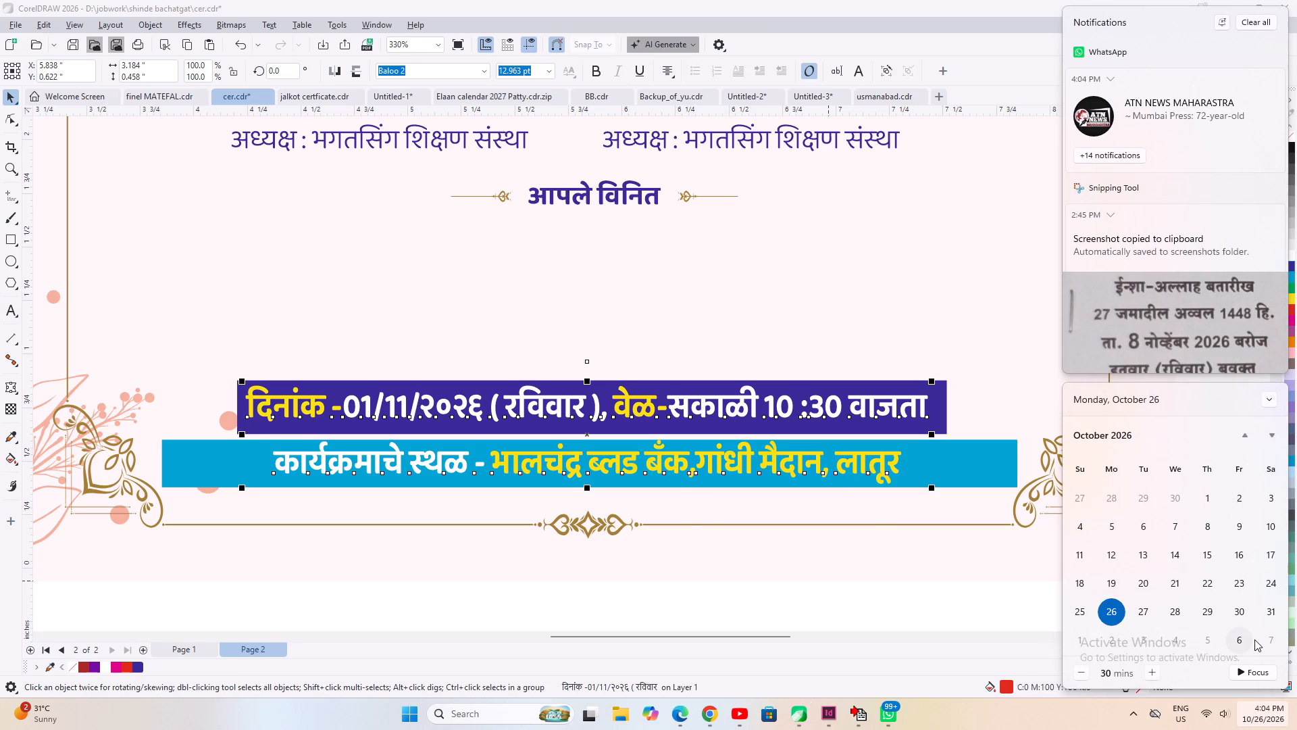
{"action": "left_click", "coordinate": [1269, 435]}
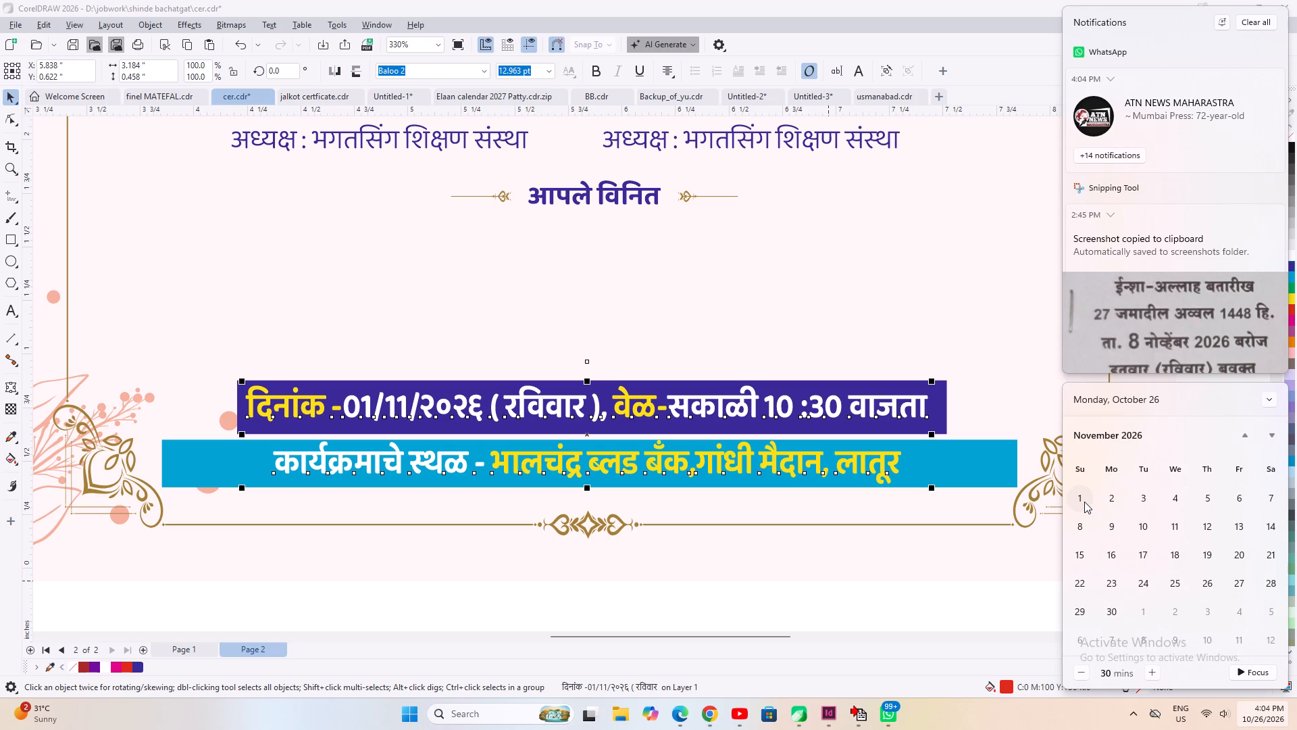
{"action": "left_click", "coordinate": [521, 469]}
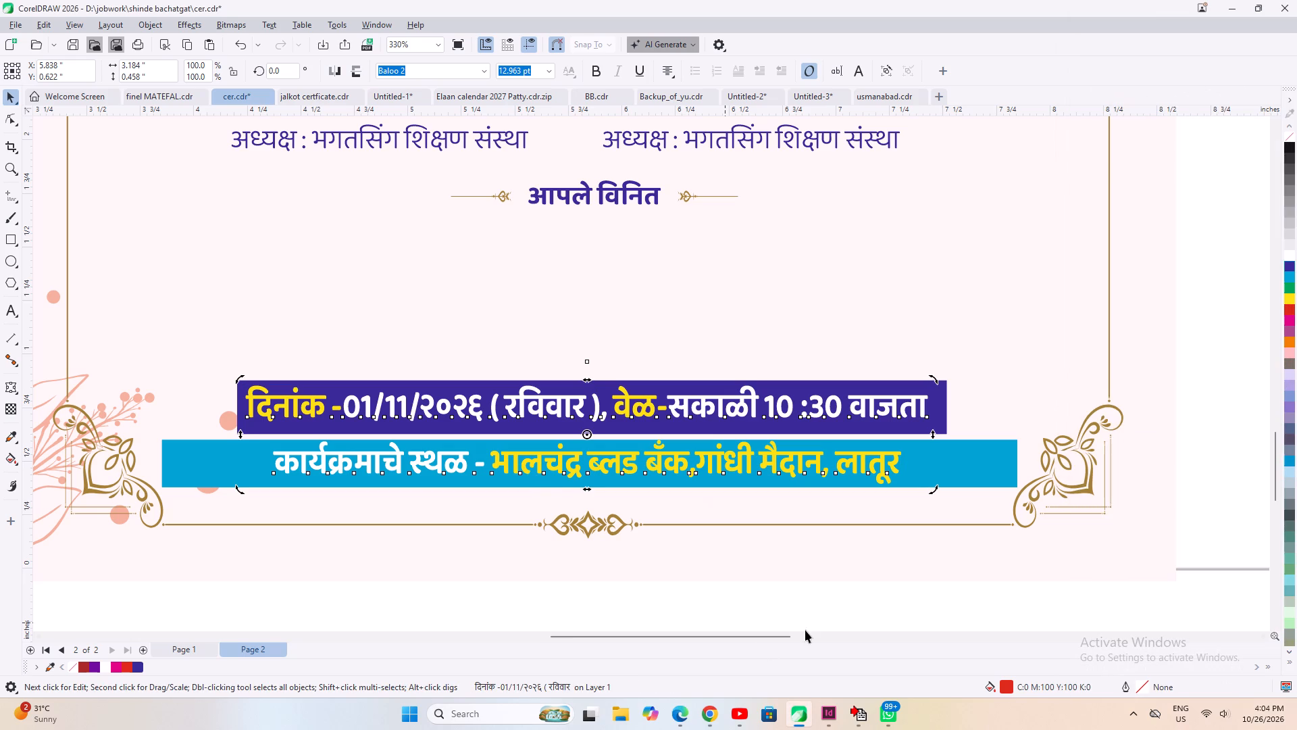
Widen the purple date strip to about 3.5 in and stretch the date and venue text to about 3.33 in wide.
{"action": "left_click", "coordinate": [813, 625]}
{"action": "left_click", "coordinate": [244, 418], "text": "ctrl"}
{"action": "left_click_drag", "start_coordinate": [233, 408], "coordinate": [213, 407]}
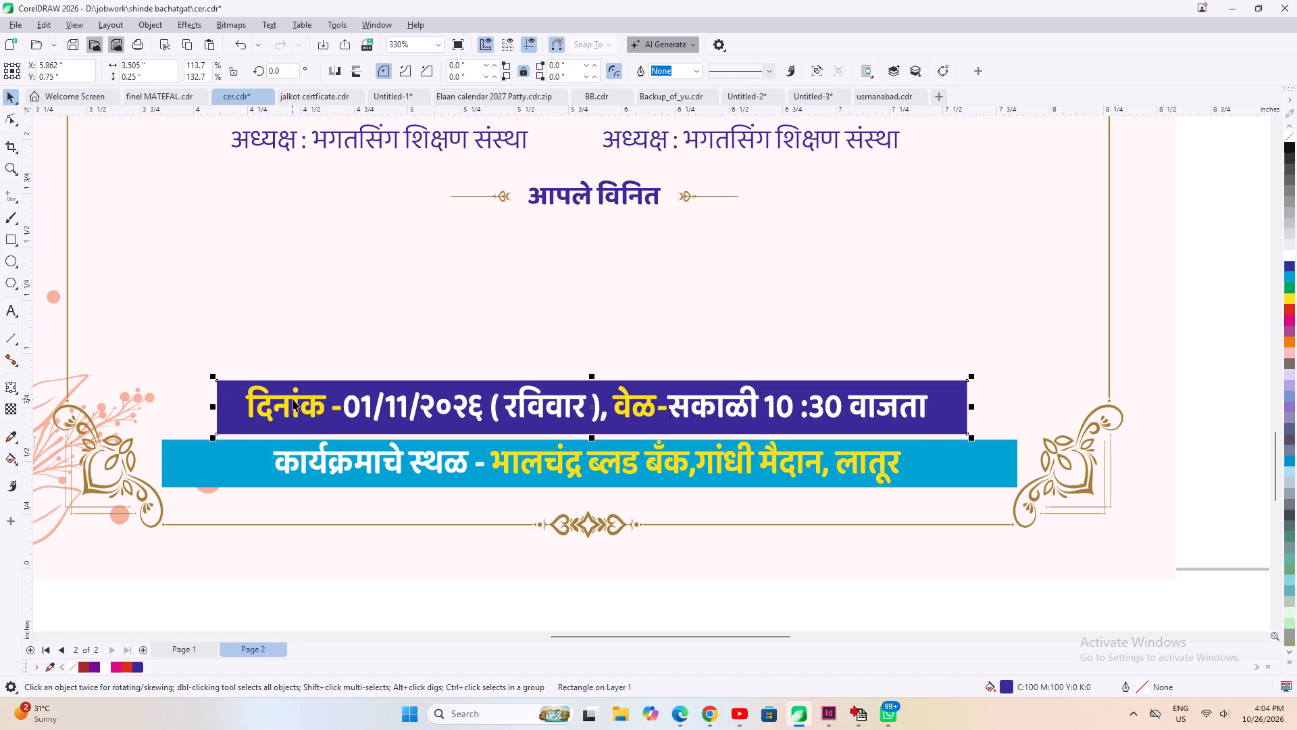
{"action": "left_click", "coordinate": [293, 399]}
{"action": "left_click_drag", "start_coordinate": [933, 434], "coordinate": [948, 434], "text": "shift"}
Select the second guest's name-and-title block in the lower row of chief guests, above आपले विनित.
{"action": "scroll", "coordinate": [873, 483], "scroll_direction": "down", "scroll_amount": 5}
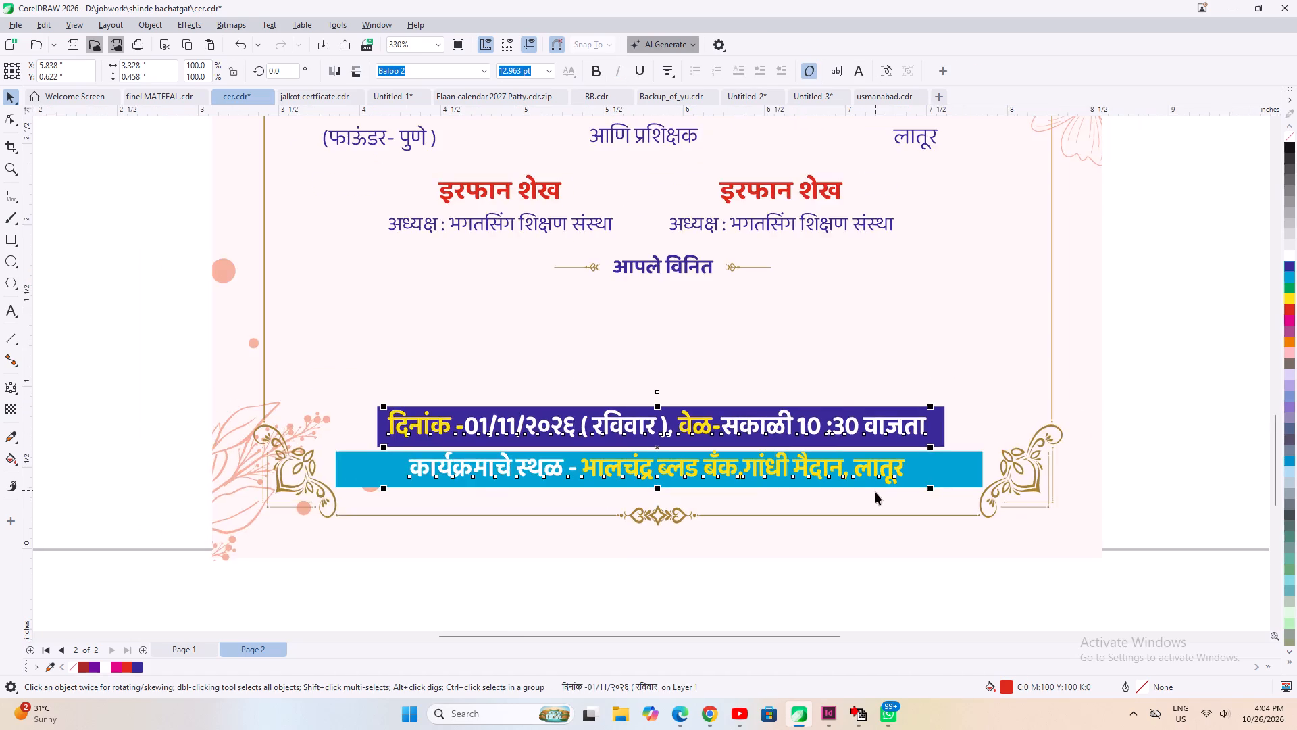
{"action": "scroll", "coordinate": [806, 237], "scroll_direction": "up", "scroll_amount": 3}
{"action": "left_click", "coordinate": [791, 318]}
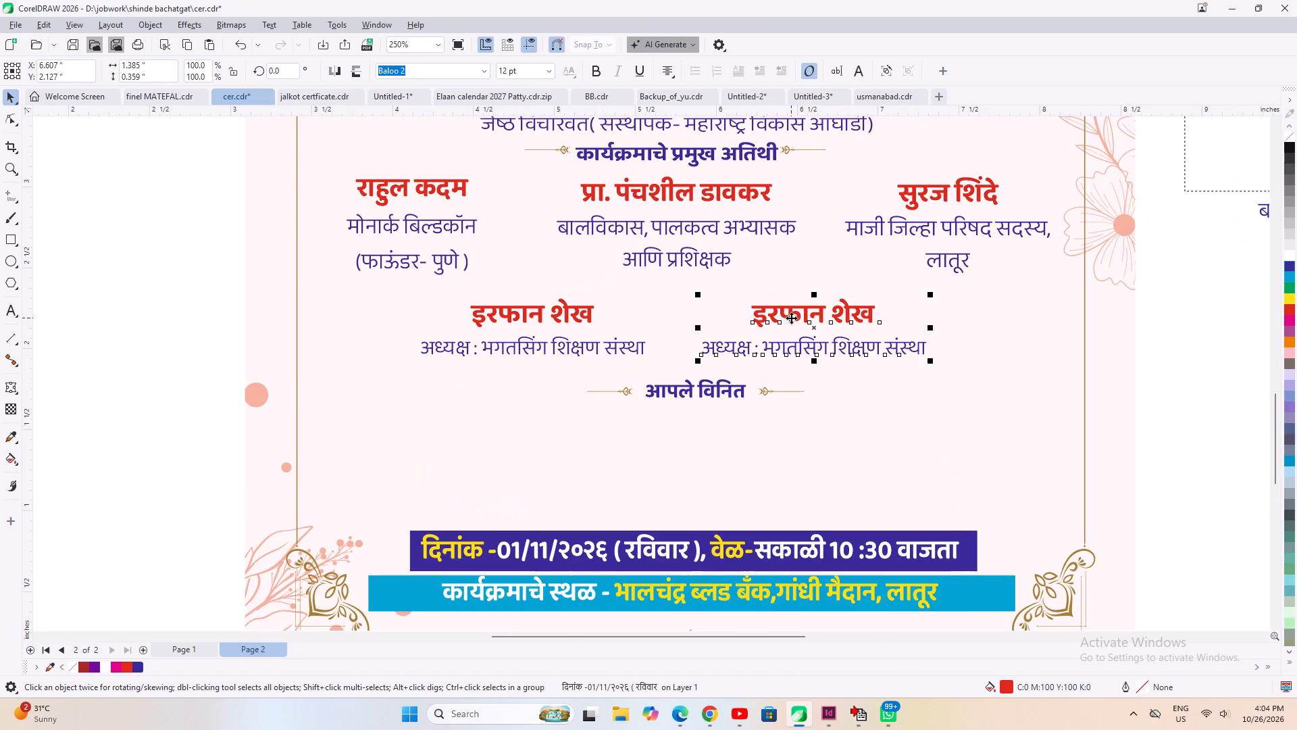
Copy the organisation name line from the top of the card to below the आपले विनित heading.
{"action": "scroll", "coordinate": [745, 429], "scroll_direction": "down", "scroll_amount": 10}
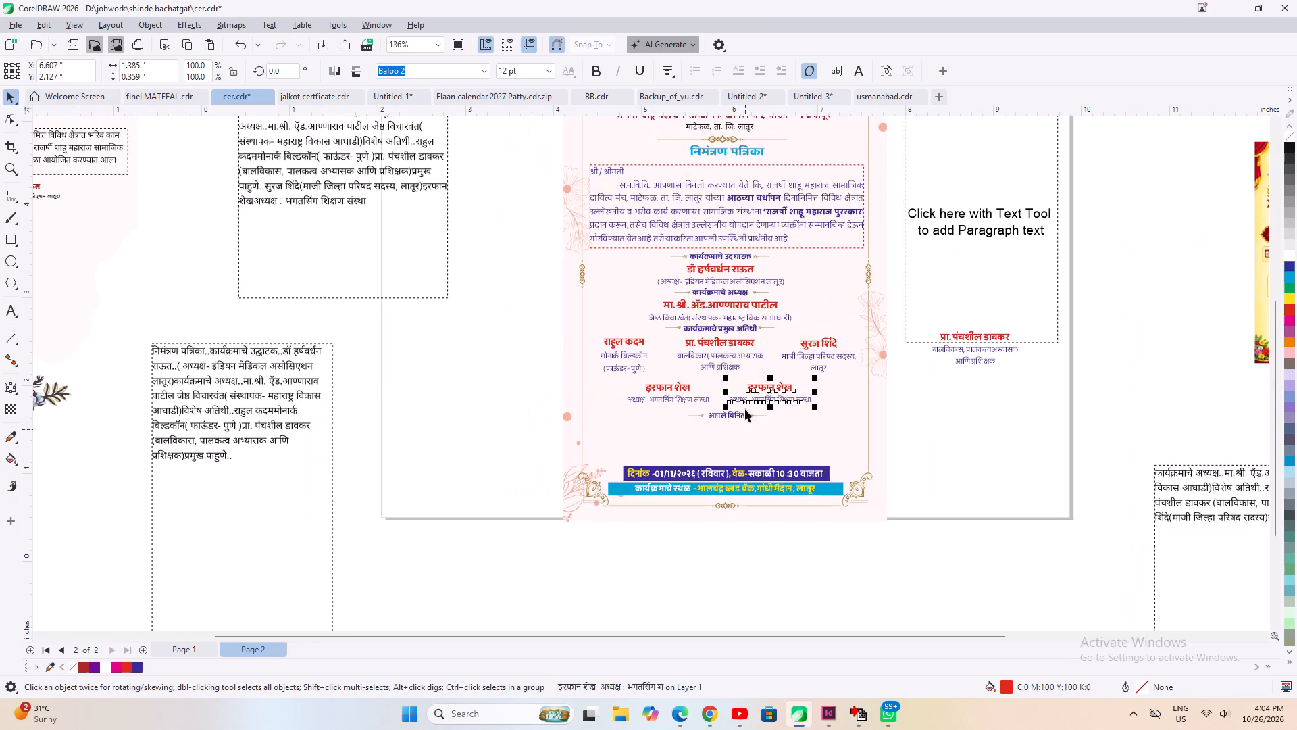
{"action": "left_click", "coordinate": [731, 188]}
{"action": "left_click_drag", "start_coordinate": [717, 185], "coordinate": [719, 431]}
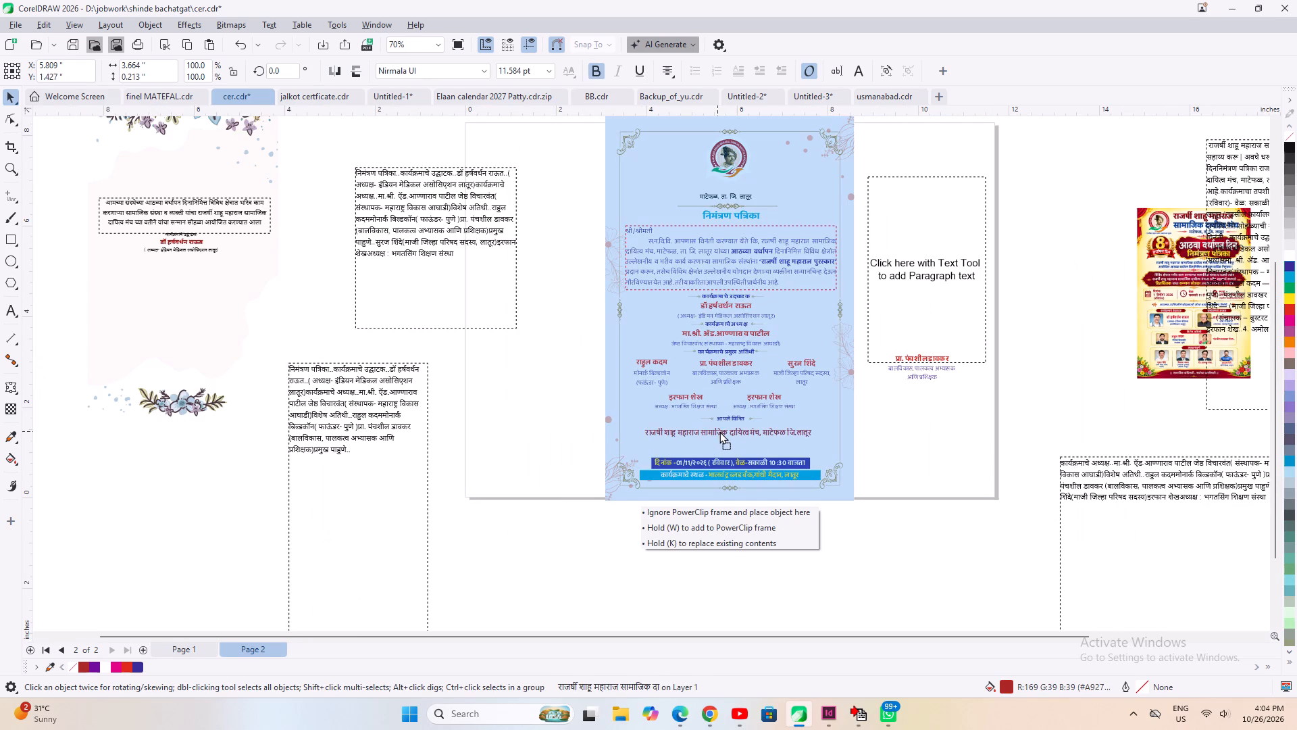
{"action": "left_click_drag", "start_coordinate": [719, 431], "coordinate": [719, 429]}
{"action": "right_click", "coordinate": [719, 429], "text": "shift"}
{"action": "scroll", "coordinate": [719, 429], "scroll_direction": "up", "scroll_amount": 6}
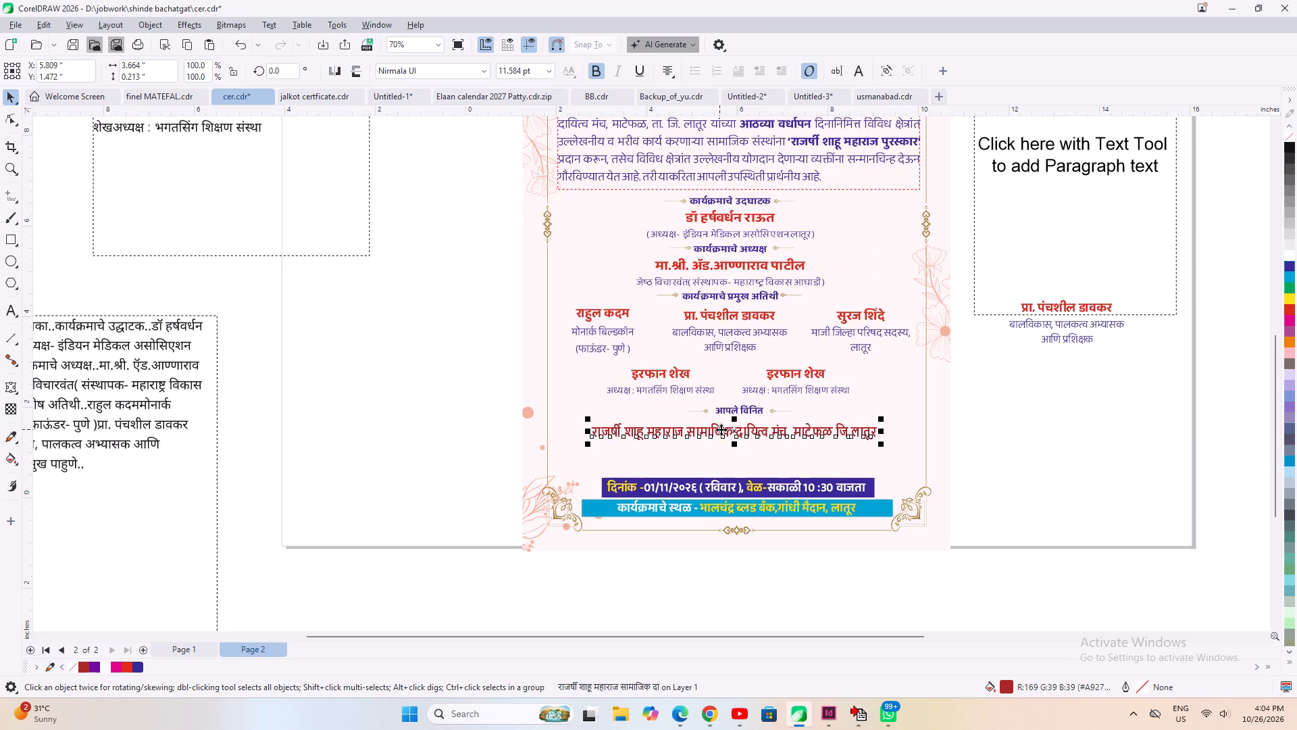
Break the copied organisation name before माटेफळ into two lines and tighten the line spacing between them.
{"action": "scroll", "coordinate": [721, 429], "scroll_direction": "up", "scroll_amount": 2}
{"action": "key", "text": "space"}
{"action": "left_click", "coordinate": [844, 426]}
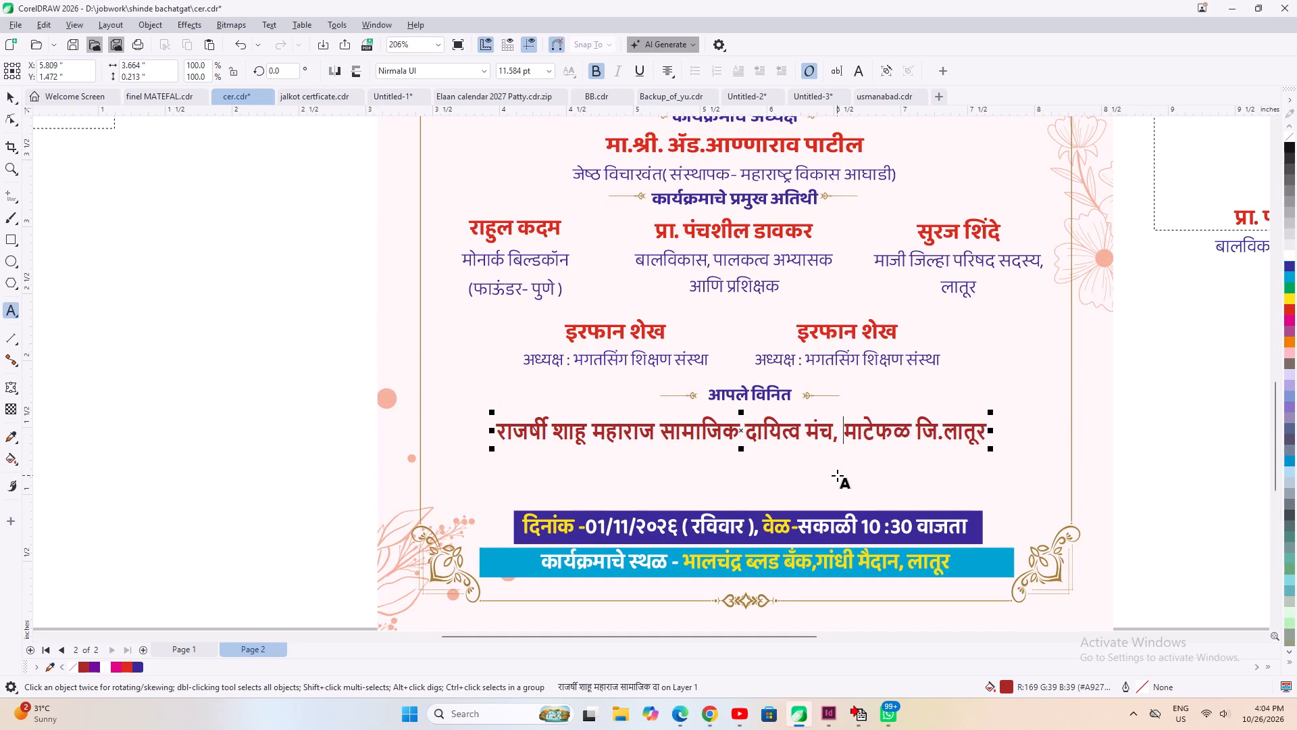
{"action": "key", "text": "Return"}
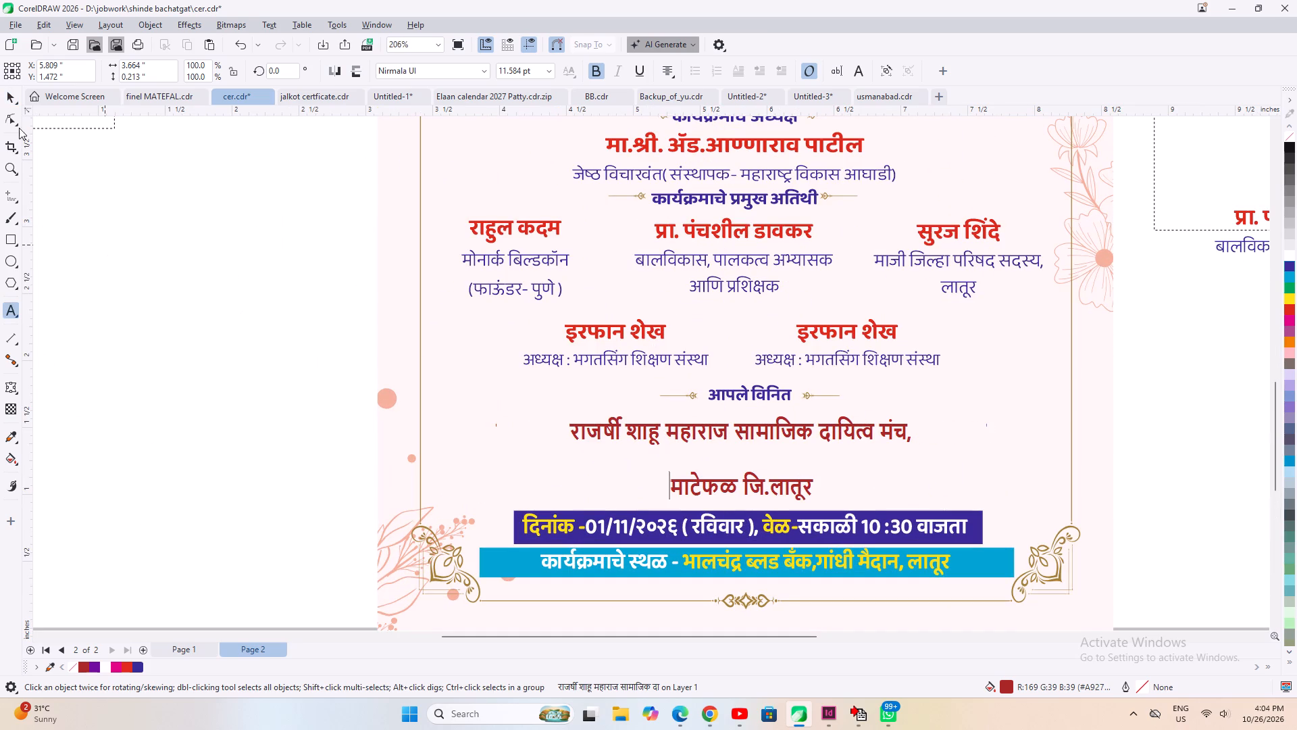
{"action": "left_click", "coordinate": [14, 116]}
{"action": "left_click_drag", "start_coordinate": [565, 502], "coordinate": [559, 468]}
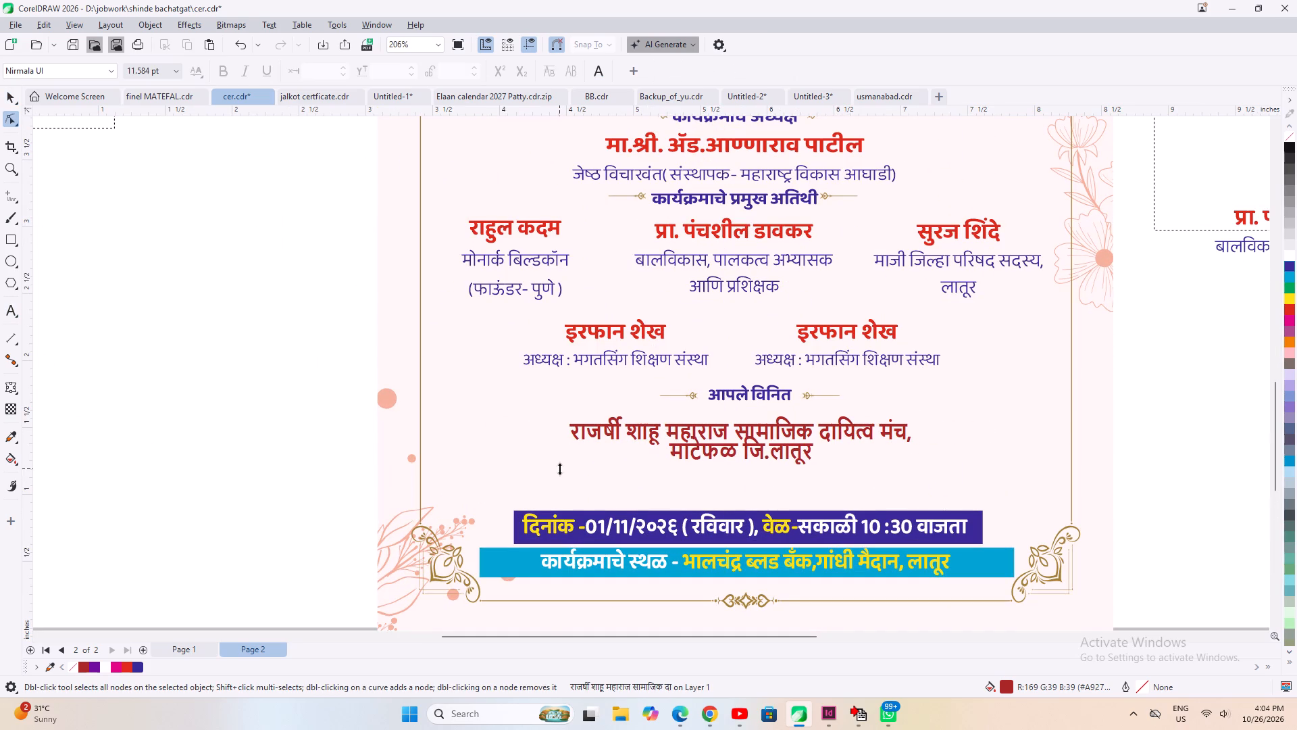
{"action": "left_click_drag", "start_coordinate": [559, 468], "coordinate": [561, 482]}
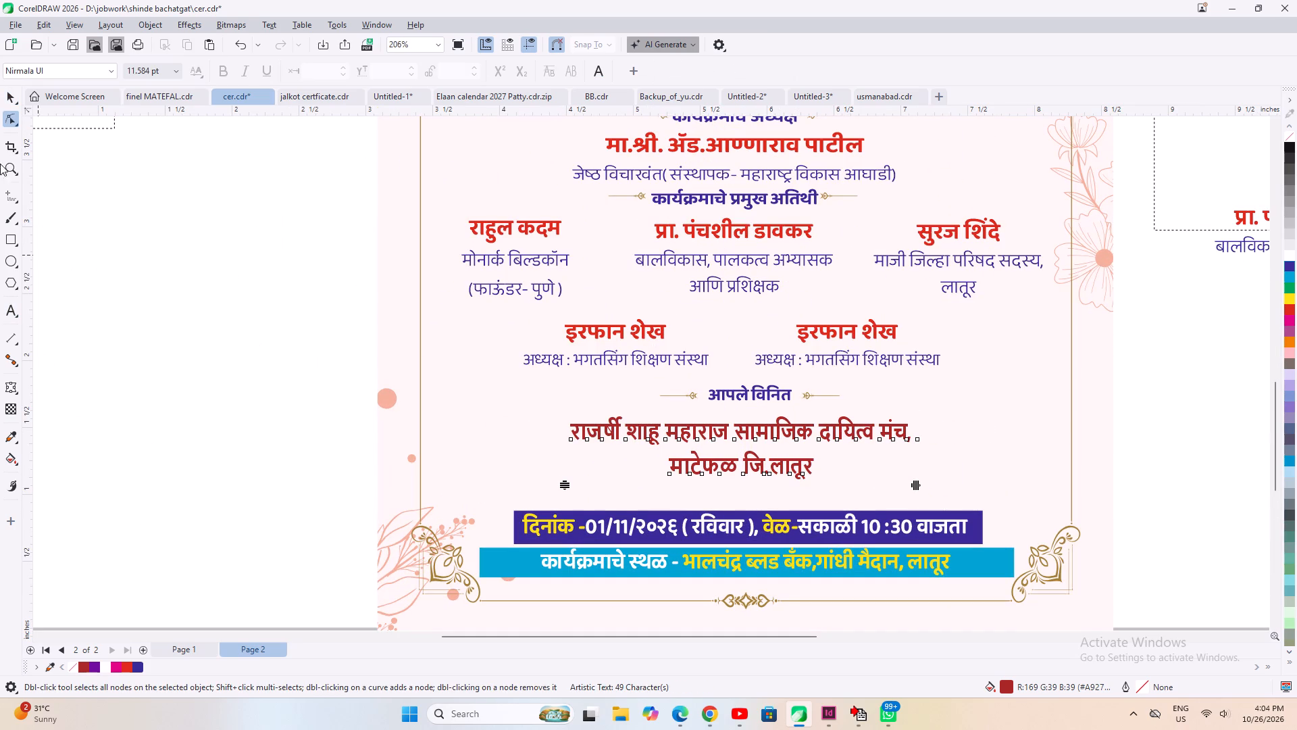
Move the two-line organisation name slightly down, centred between the आपले विनित heading and the date strip.
{"action": "left_click", "coordinate": [9, 90]}
{"action": "scroll", "coordinate": [776, 476], "scroll_direction": "up", "scroll_amount": 1}
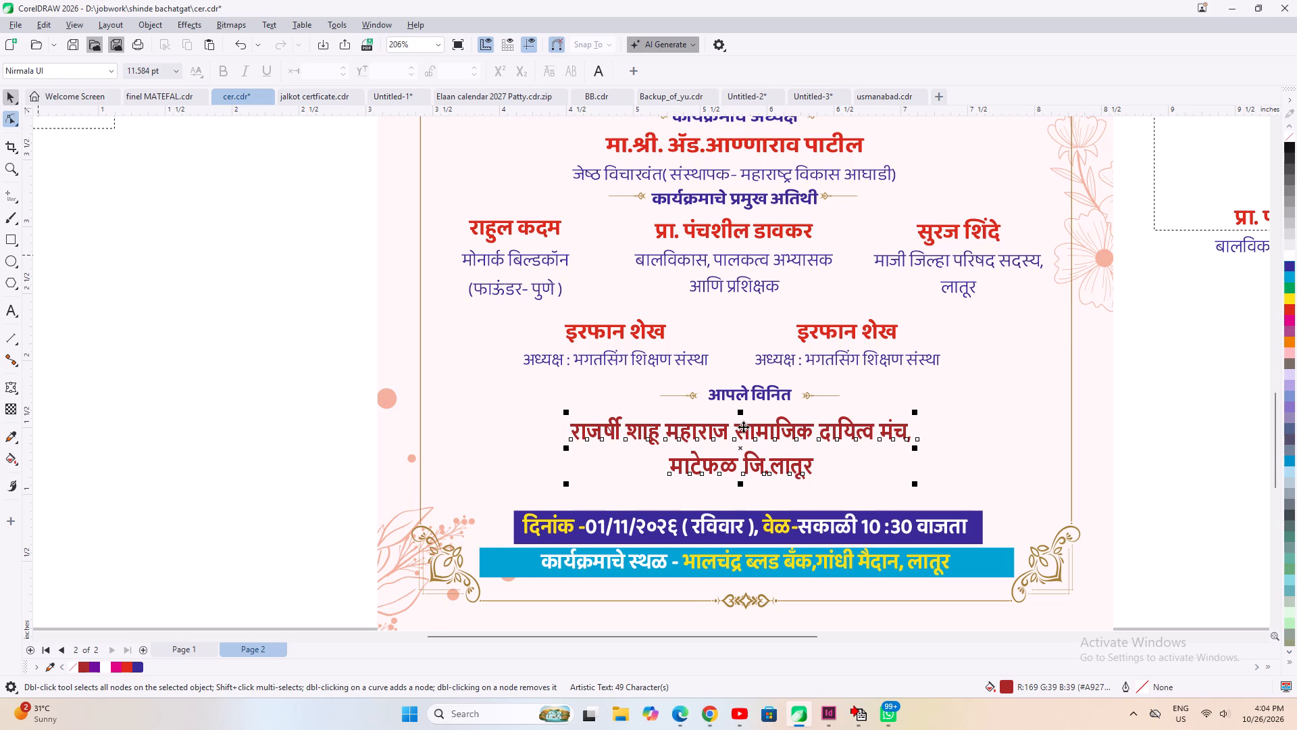
{"action": "left_click_drag", "start_coordinate": [740, 421], "coordinate": [739, 429]}
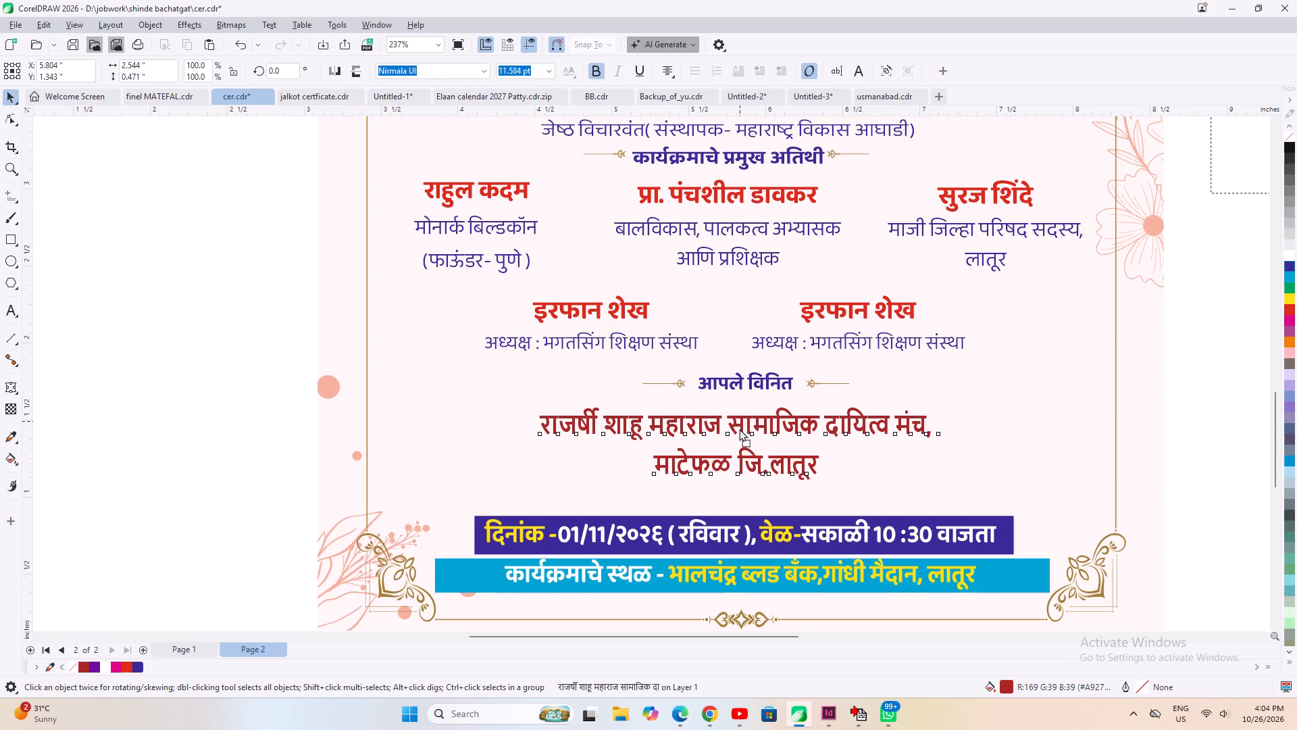
{"action": "left_click_drag", "start_coordinate": [739, 429], "coordinate": [739, 434]}
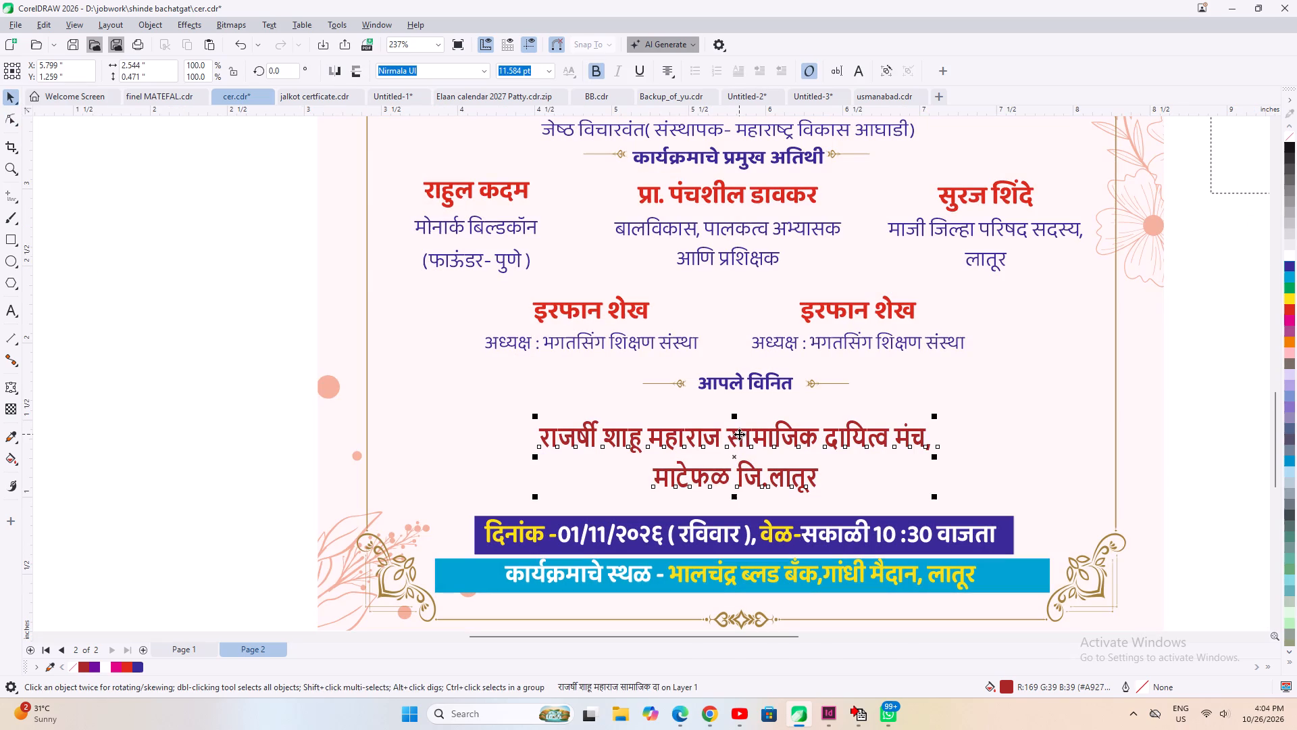
Move the आपले विनित heading with its side ornaments down about 0.09", closer to the organisation name.
{"action": "left_click", "coordinate": [1203, 366]}
{"action": "left_click_drag", "start_coordinate": [1206, 359], "coordinate": [482, 415]}
{"action": "scroll", "coordinate": [836, 387], "scroll_direction": "up", "scroll_amount": 4}
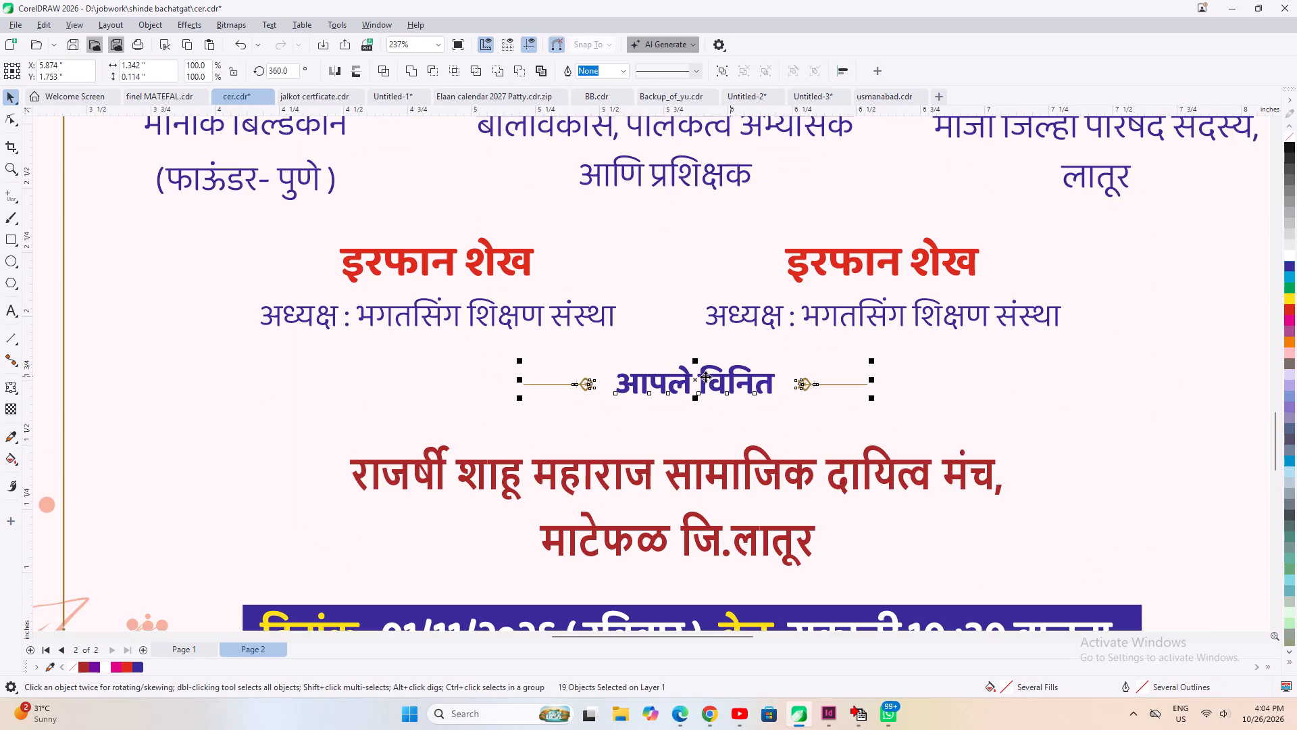
{"action": "left_click_drag", "start_coordinate": [694, 381], "coordinate": [692, 404]}
Remove the trailing comma and space after मंच in the organisation name below आपले विनित.
{"action": "scroll", "coordinate": [663, 497], "scroll_direction": "down", "scroll_amount": 2}
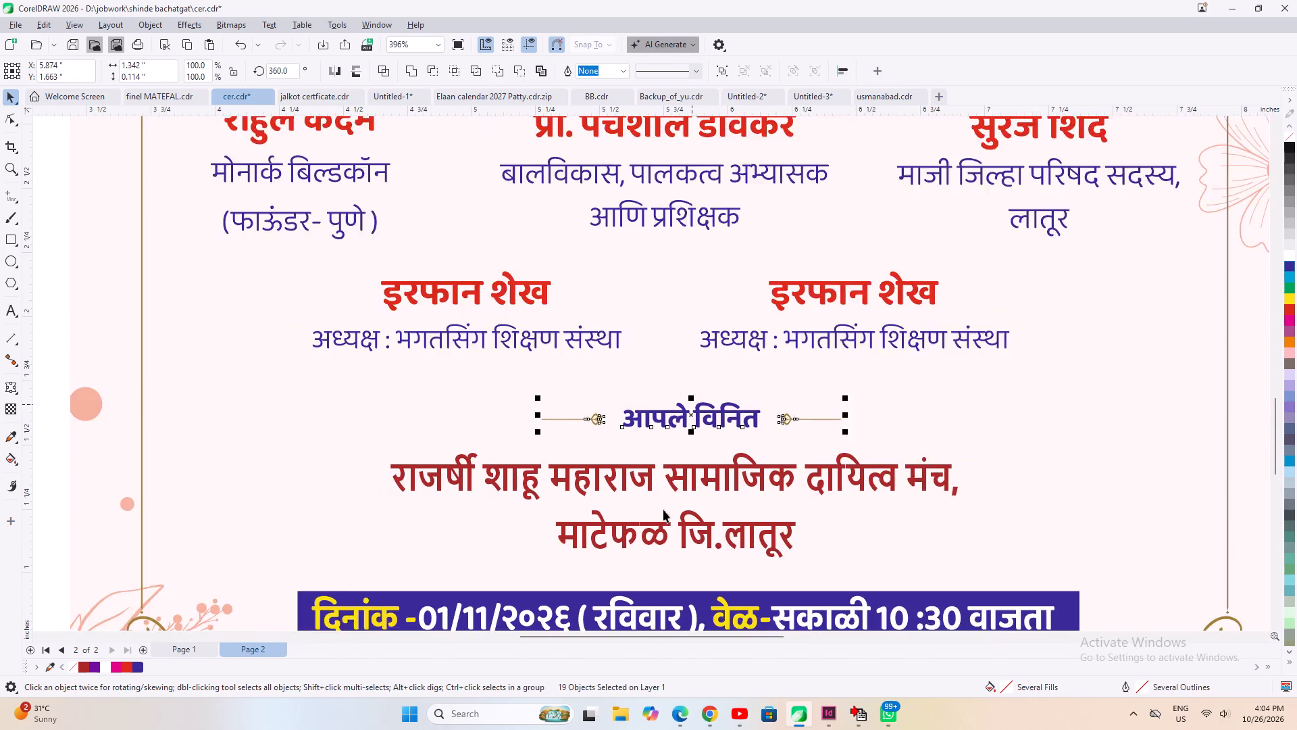
{"action": "left_click", "coordinate": [661, 525]}
{"action": "left_click", "coordinate": [652, 539]}
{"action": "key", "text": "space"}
{"action": "left_click", "coordinate": [626, 537]}
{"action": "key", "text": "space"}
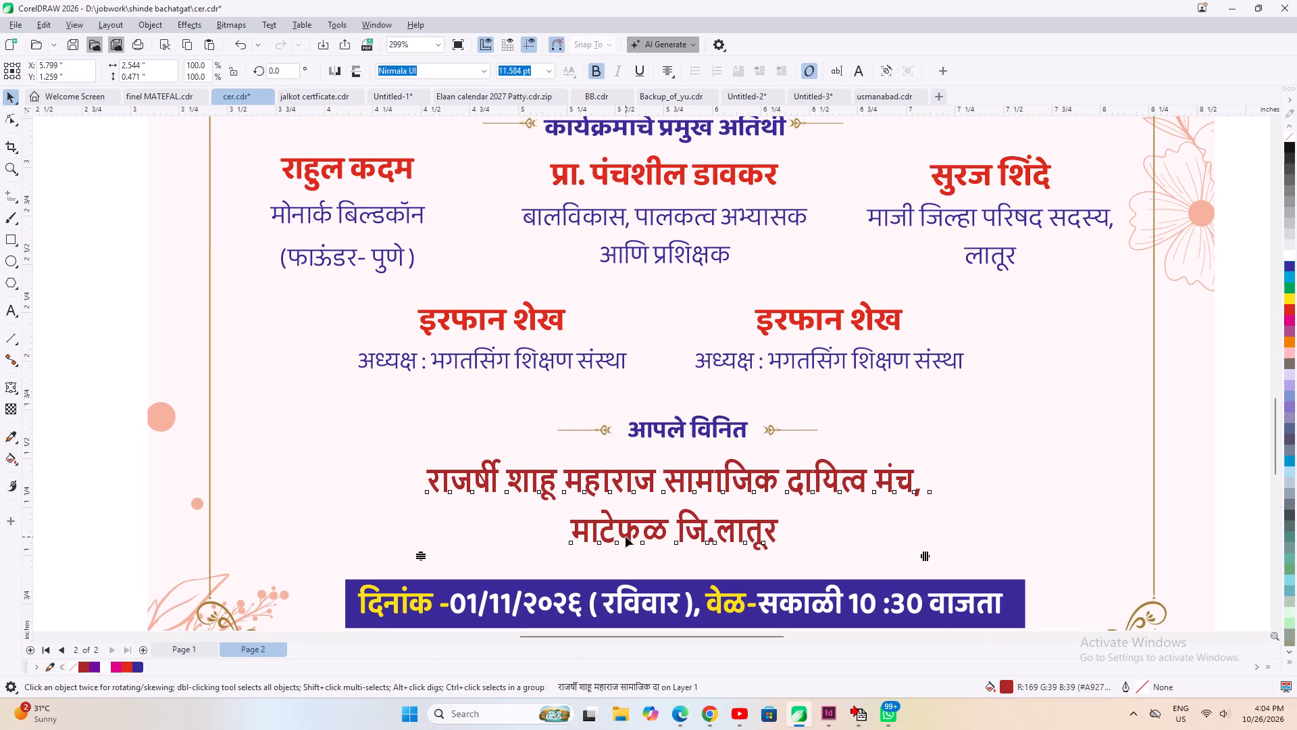
{"action": "left_click", "coordinate": [7, 306]}
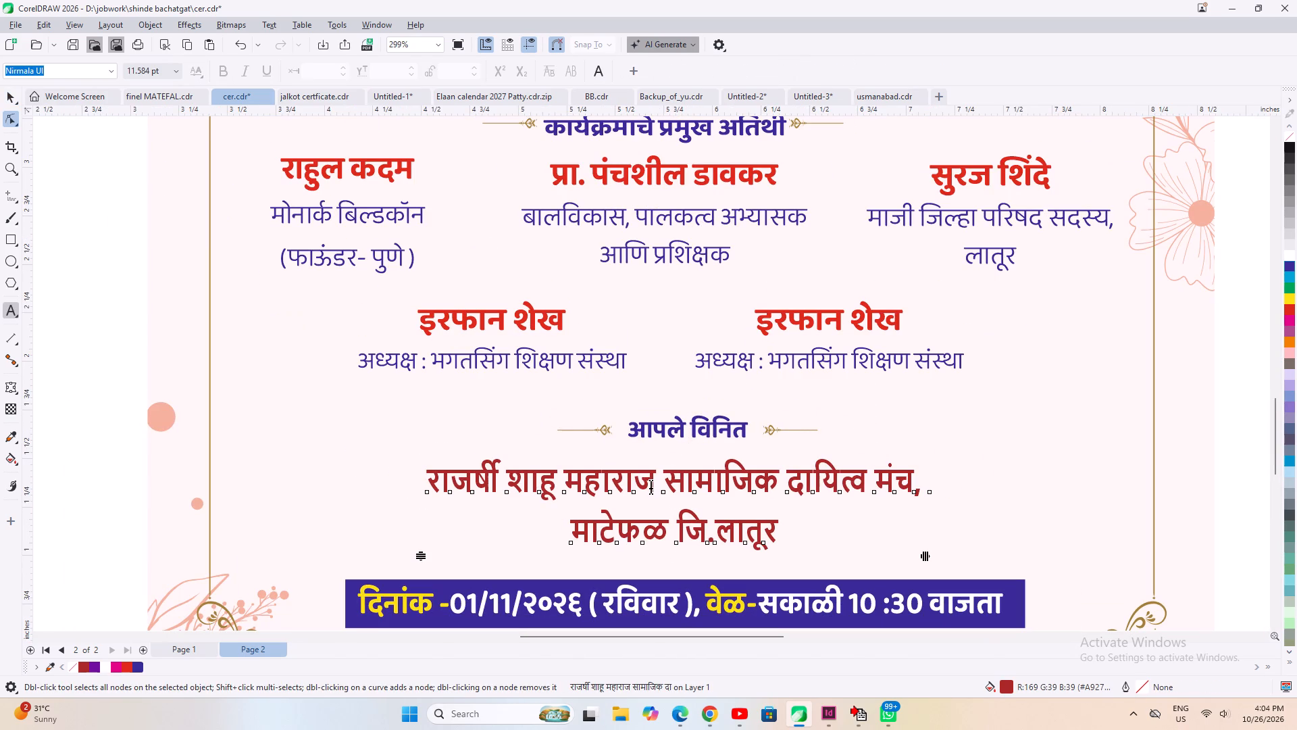
{"action": "left_click", "coordinate": [649, 472]}
{"action": "key", "text": "End"}
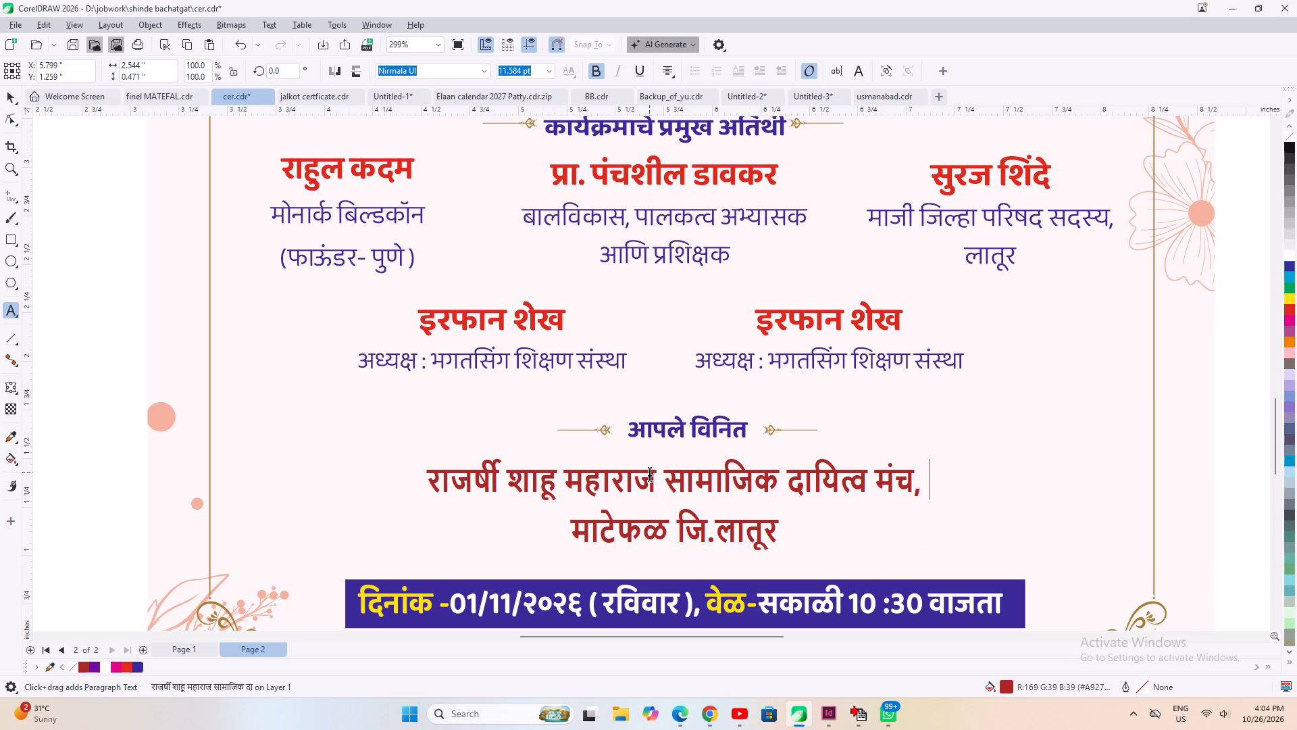
{"action": "key", "text": "BackSpace"}
{"action": "key", "text": "BackSpace"}
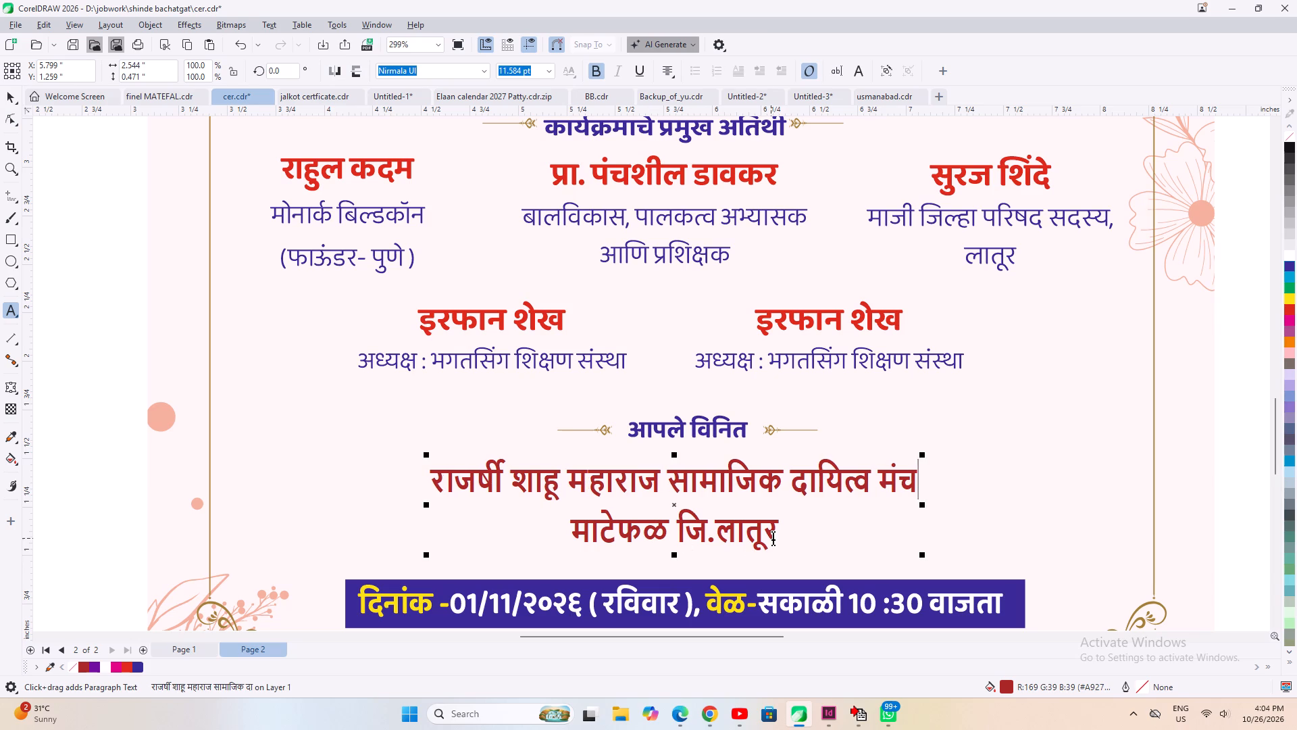
Set the font size of the माटेफळ जि.लातूर line to 10 pt.
{"action": "left_click_drag", "start_coordinate": [773, 537], "coordinate": [542, 538]}
{"action": "left_click", "coordinate": [520, 70]}
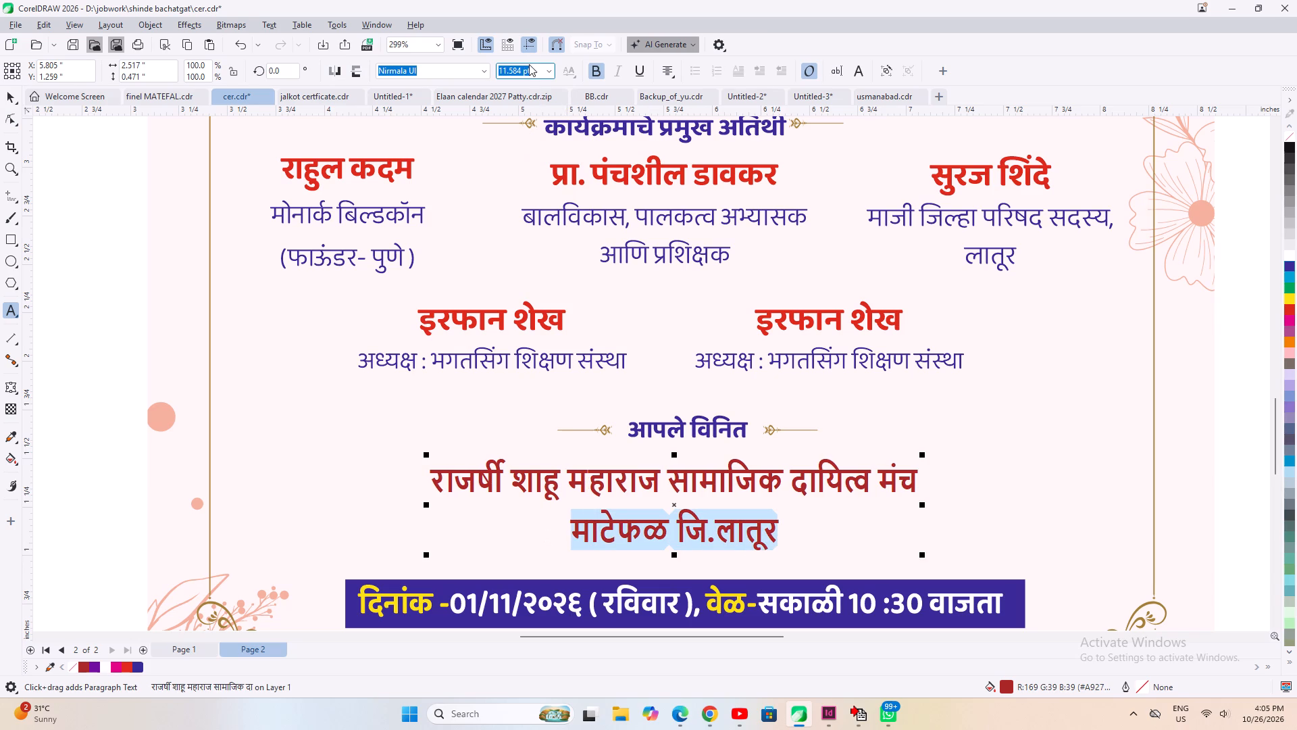
{"action": "left_click", "coordinate": [530, 64]}
{"action": "left_click", "coordinate": [532, 70]}
{"action": "left_click_drag", "start_coordinate": [532, 70], "coordinate": [270, 70]}
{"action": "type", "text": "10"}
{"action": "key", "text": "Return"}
Nudge the आपले विनित heading and the organisation name together slightly down toward the date strip.
{"action": "scroll", "coordinate": [64, 427], "scroll_direction": "down", "scroll_amount": 2}
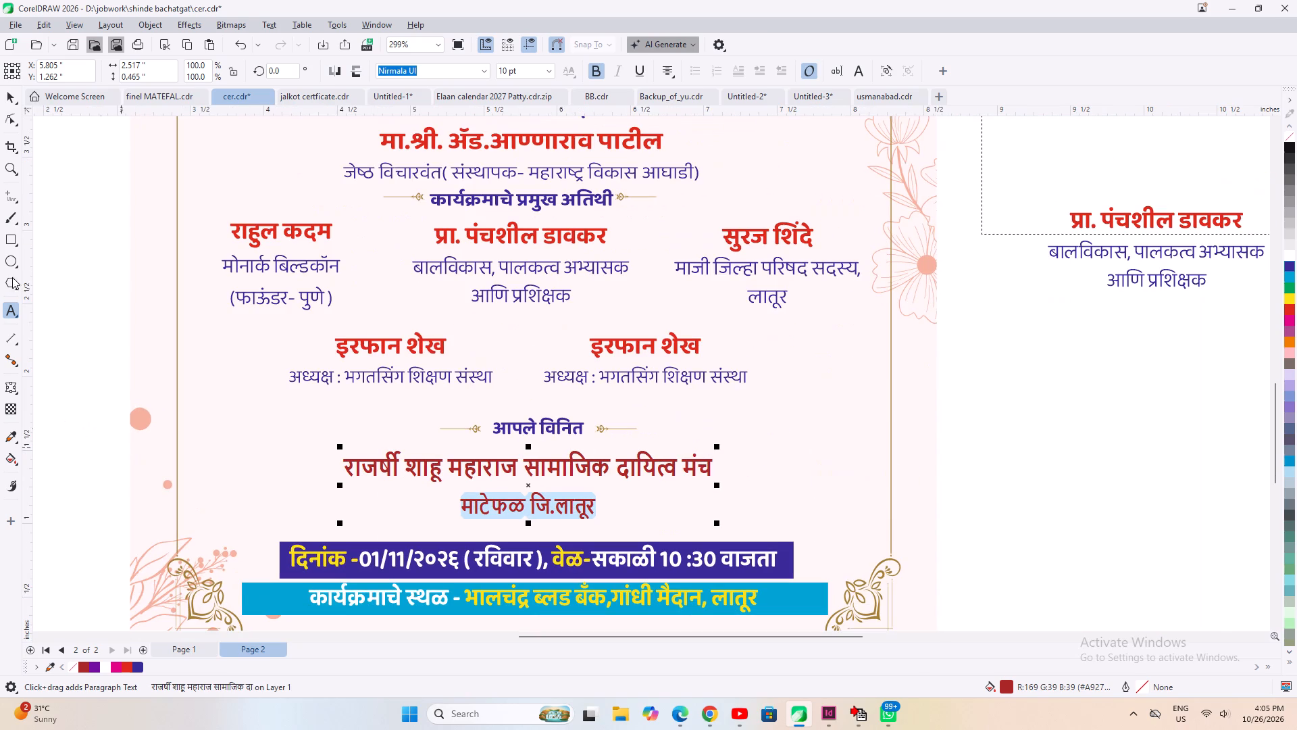
{"action": "left_click", "coordinate": [8, 104]}
{"action": "left_click", "coordinate": [964, 412]}
{"action": "left_click_drag", "start_coordinate": [968, 385], "coordinate": [366, 550]}
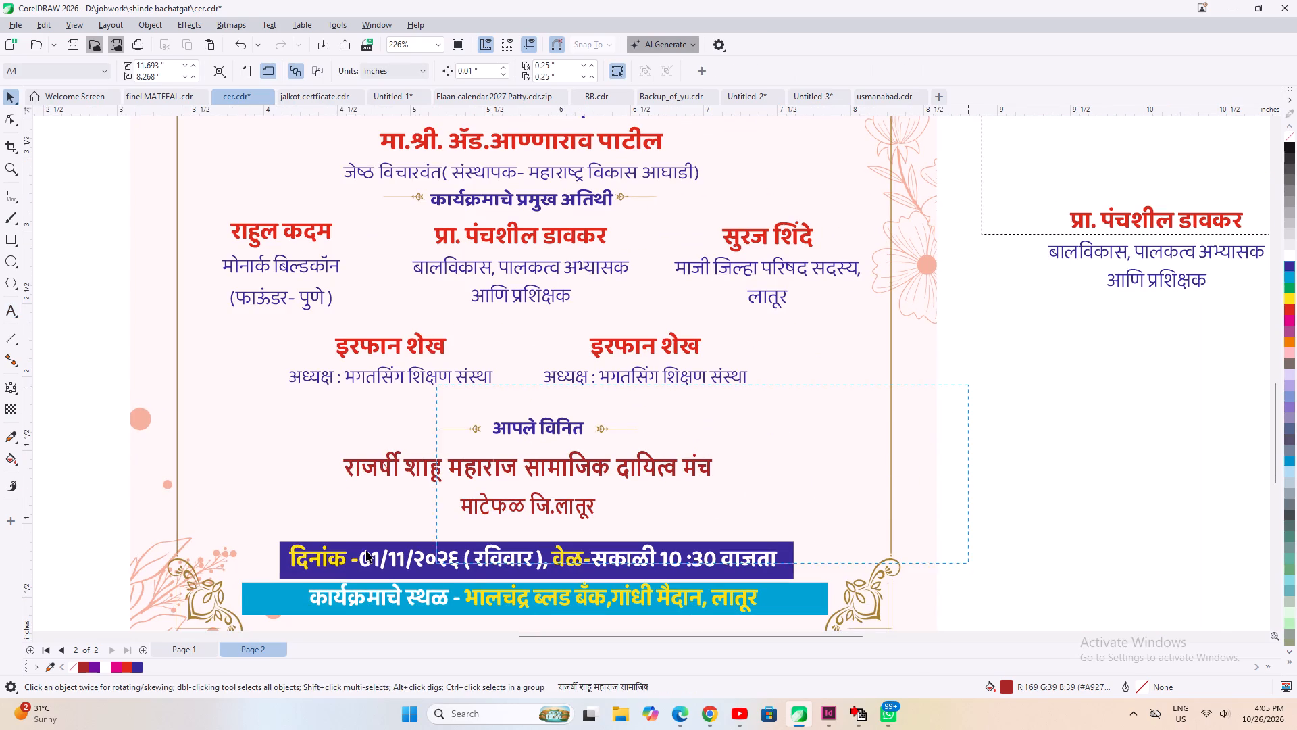
{"action": "left_click_drag", "start_coordinate": [366, 550], "coordinate": [207, 516]}
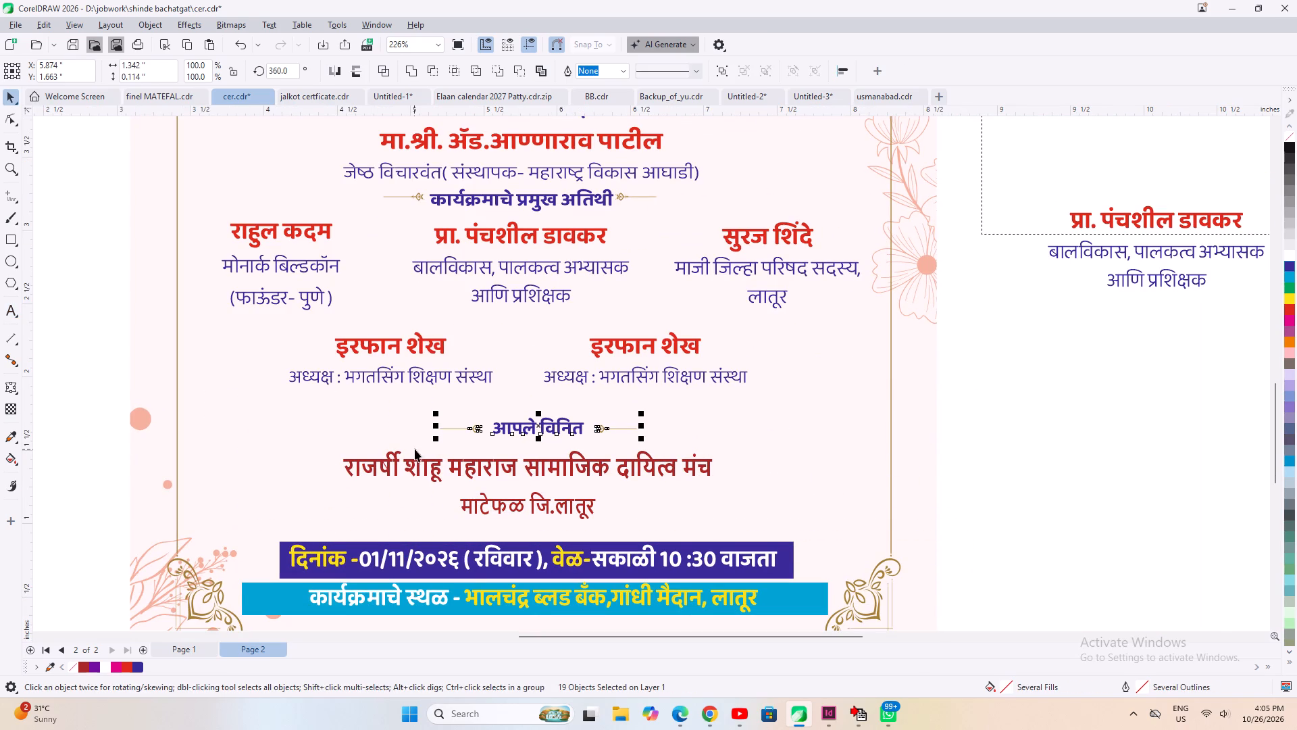
{"action": "left_click", "coordinate": [413, 460], "text": "shift"}
{"action": "key", "text": "shift+Down"}
{"action": "key", "text": "shift+Down"}
{"action": "key", "text": "shift+Down"}
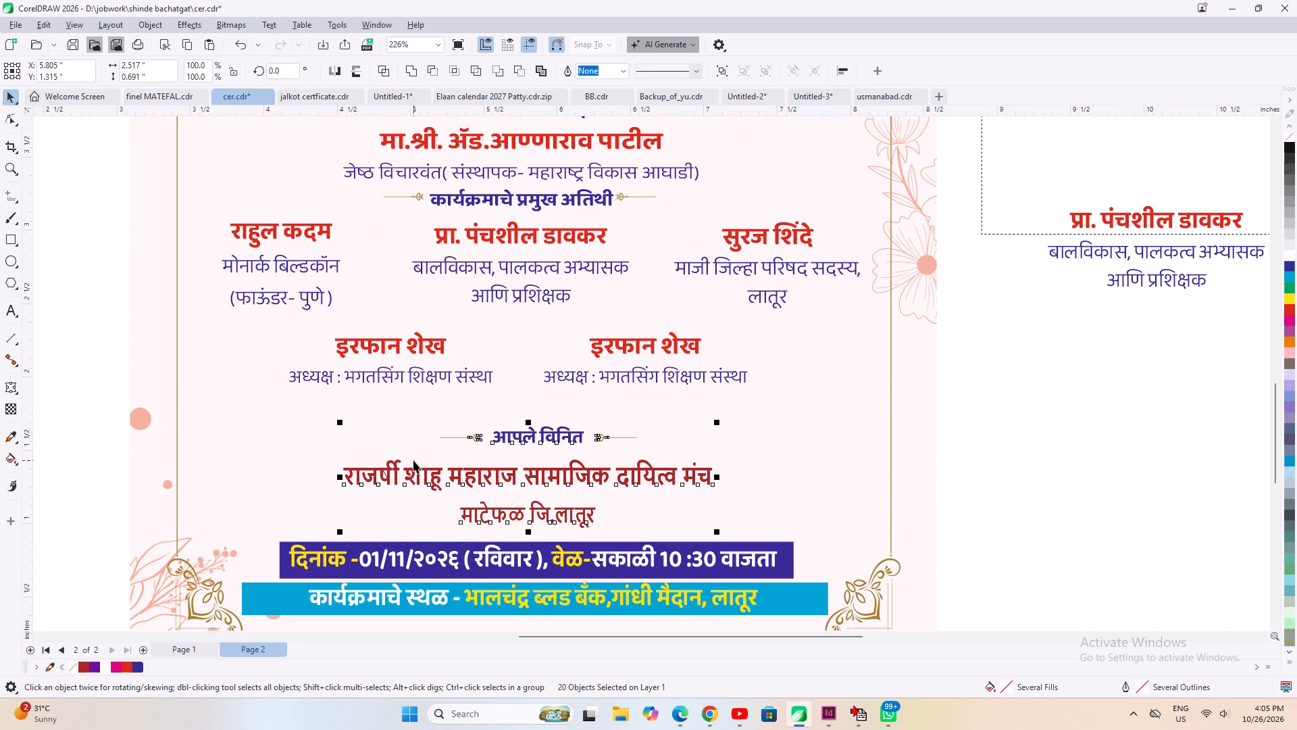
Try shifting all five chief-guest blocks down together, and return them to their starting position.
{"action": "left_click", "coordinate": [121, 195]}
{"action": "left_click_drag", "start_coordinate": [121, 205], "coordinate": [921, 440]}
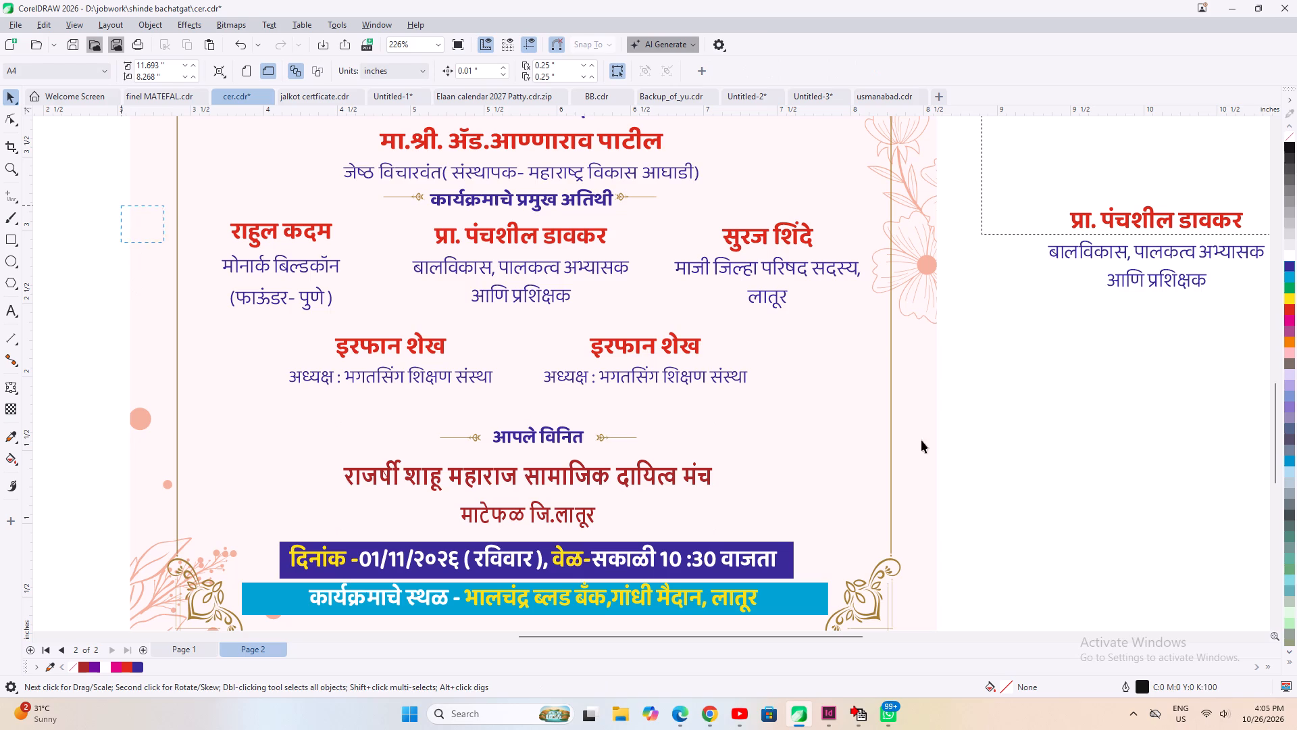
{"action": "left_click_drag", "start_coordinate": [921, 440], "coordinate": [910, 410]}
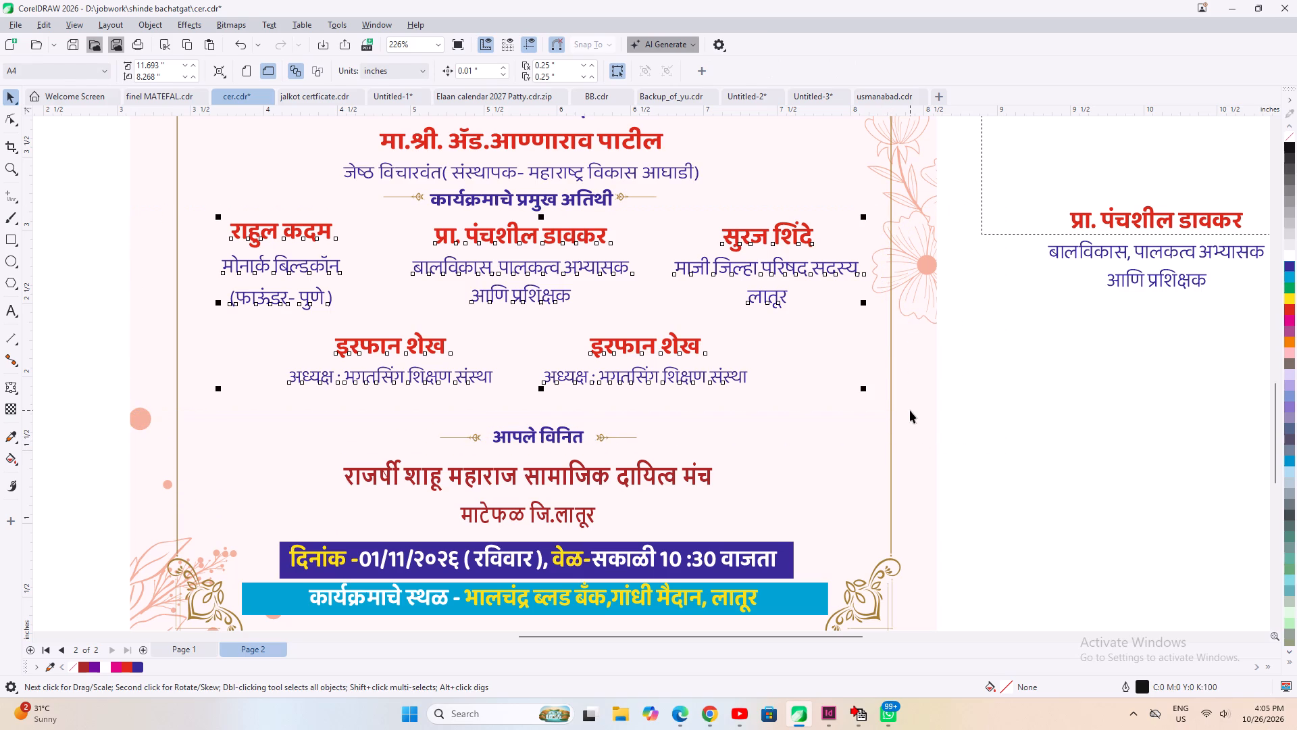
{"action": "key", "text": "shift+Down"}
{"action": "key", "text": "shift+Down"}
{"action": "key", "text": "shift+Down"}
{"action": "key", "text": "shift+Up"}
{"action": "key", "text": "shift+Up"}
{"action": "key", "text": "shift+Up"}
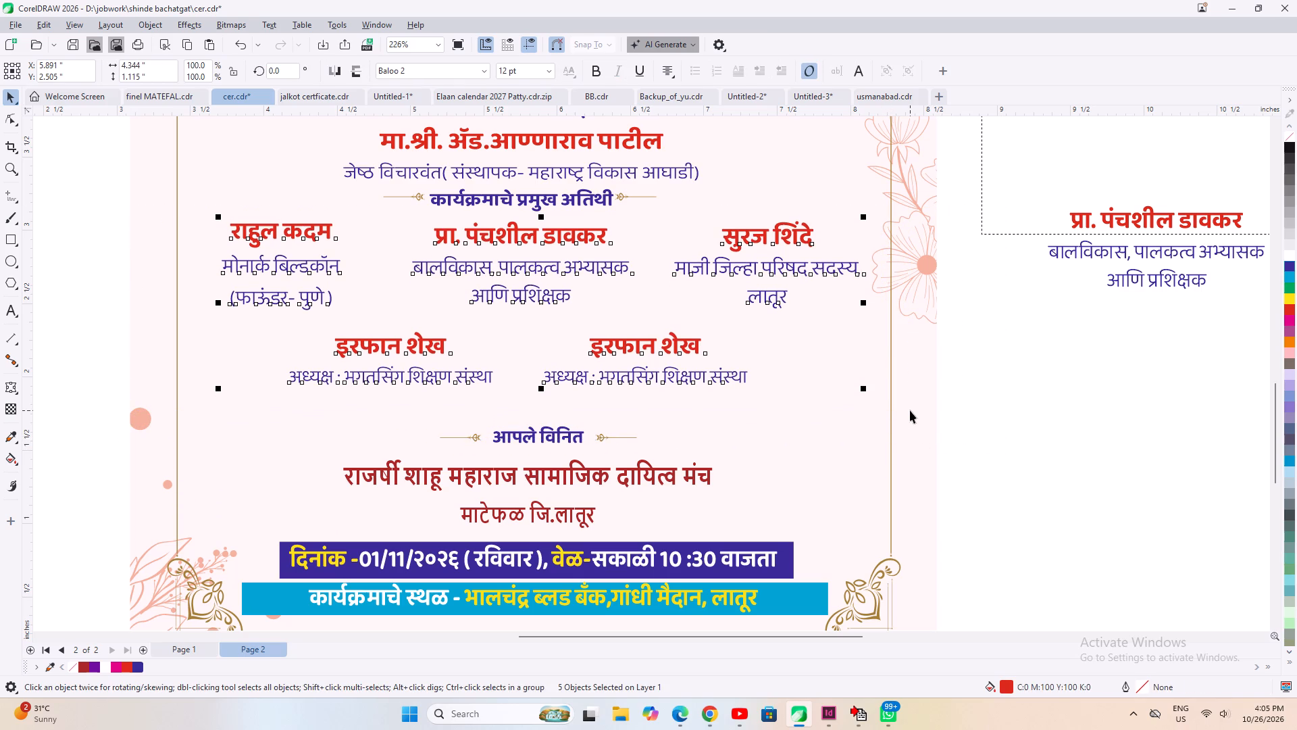
Move the upper row of three guests together with the कार्यक्रमाचे प्रमुख अतिथी side ornaments down about 0.1".
{"action": "scroll", "coordinate": [560, 466], "scroll_direction": "down", "scroll_amount": 7}
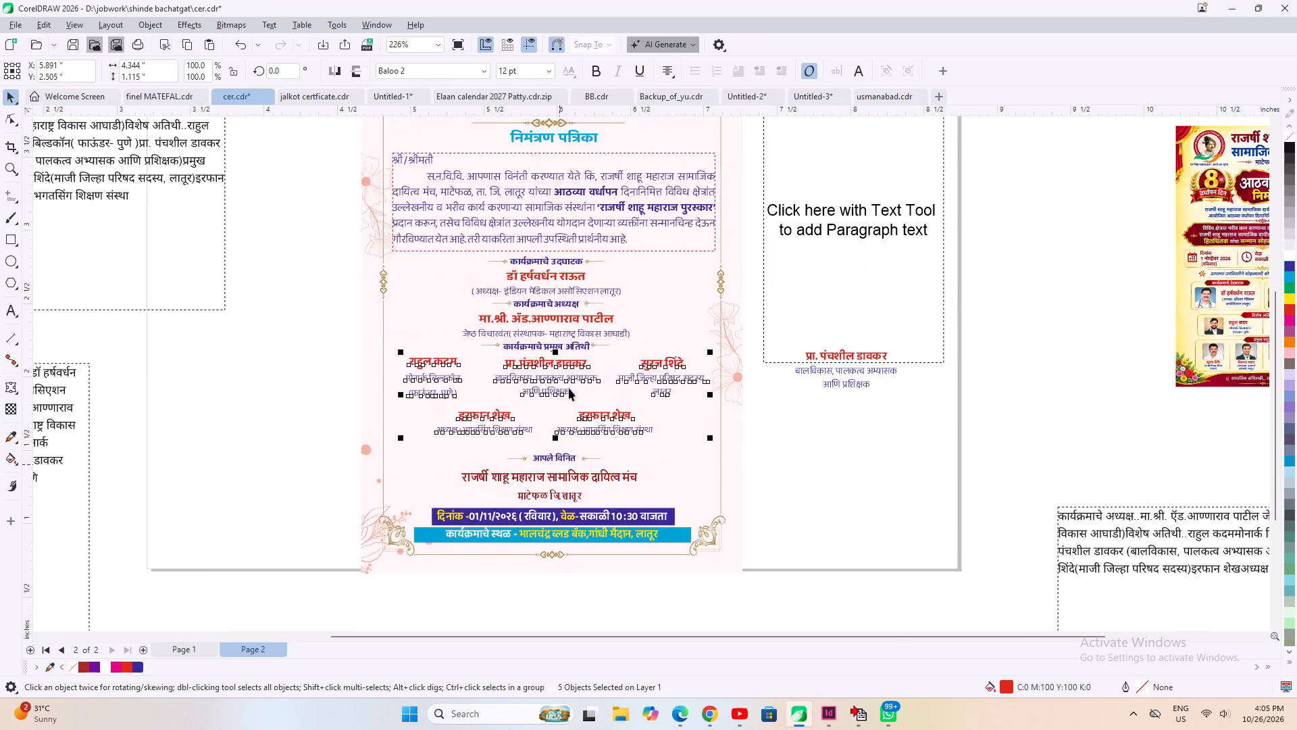
{"action": "left_click", "coordinate": [432, 274]}
{"action": "left_click", "coordinate": [406, 300]}
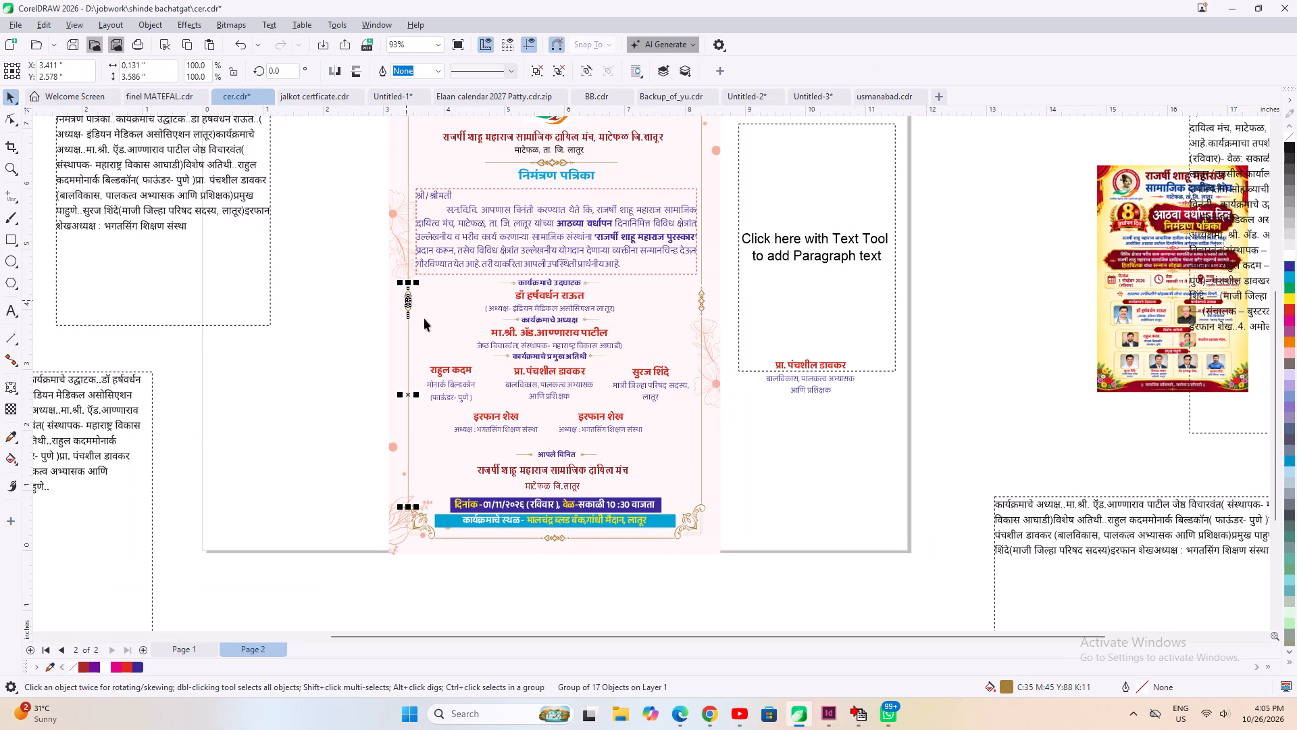
{"action": "scroll", "coordinate": [510, 358], "scroll_direction": "up", "scroll_amount": 1}
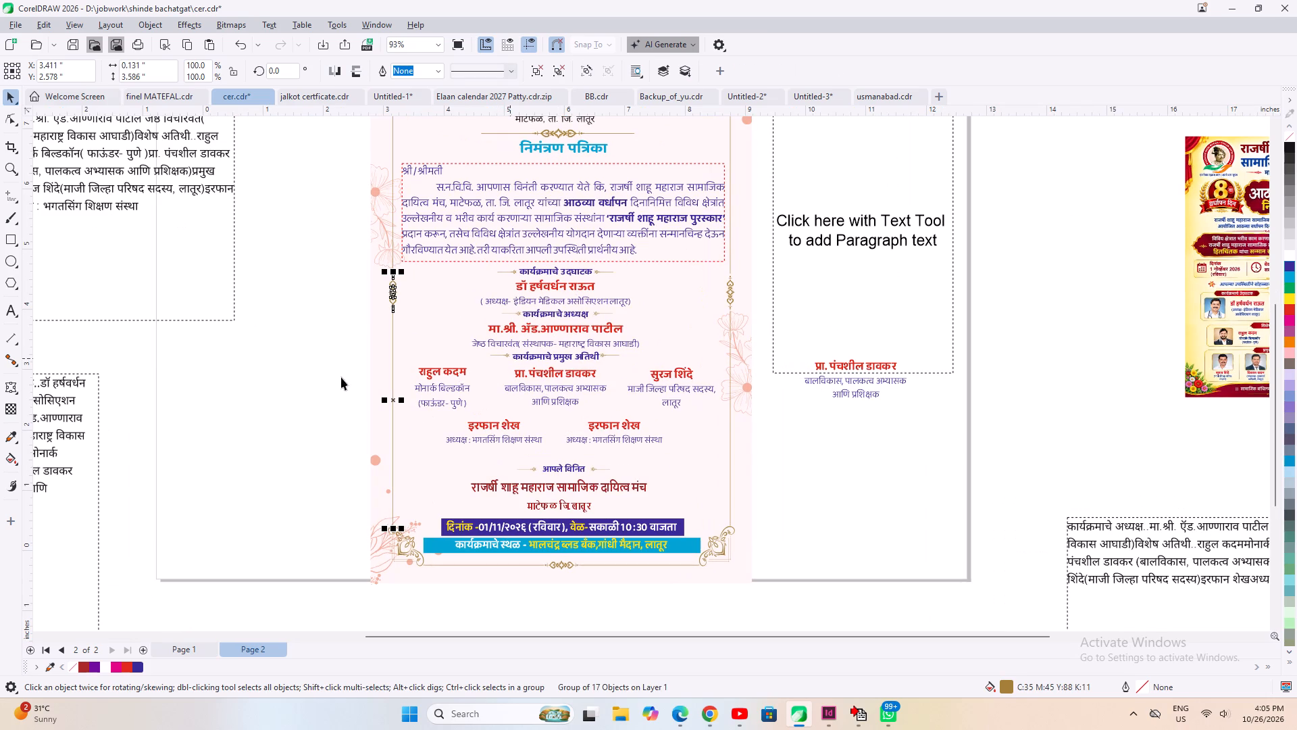
{"action": "left_click", "coordinate": [301, 350]}
{"action": "left_click_drag", "start_coordinate": [293, 353], "coordinate": [301, 360]}
{"action": "scroll", "coordinate": [451, 379], "scroll_direction": "up", "scroll_amount": 2}
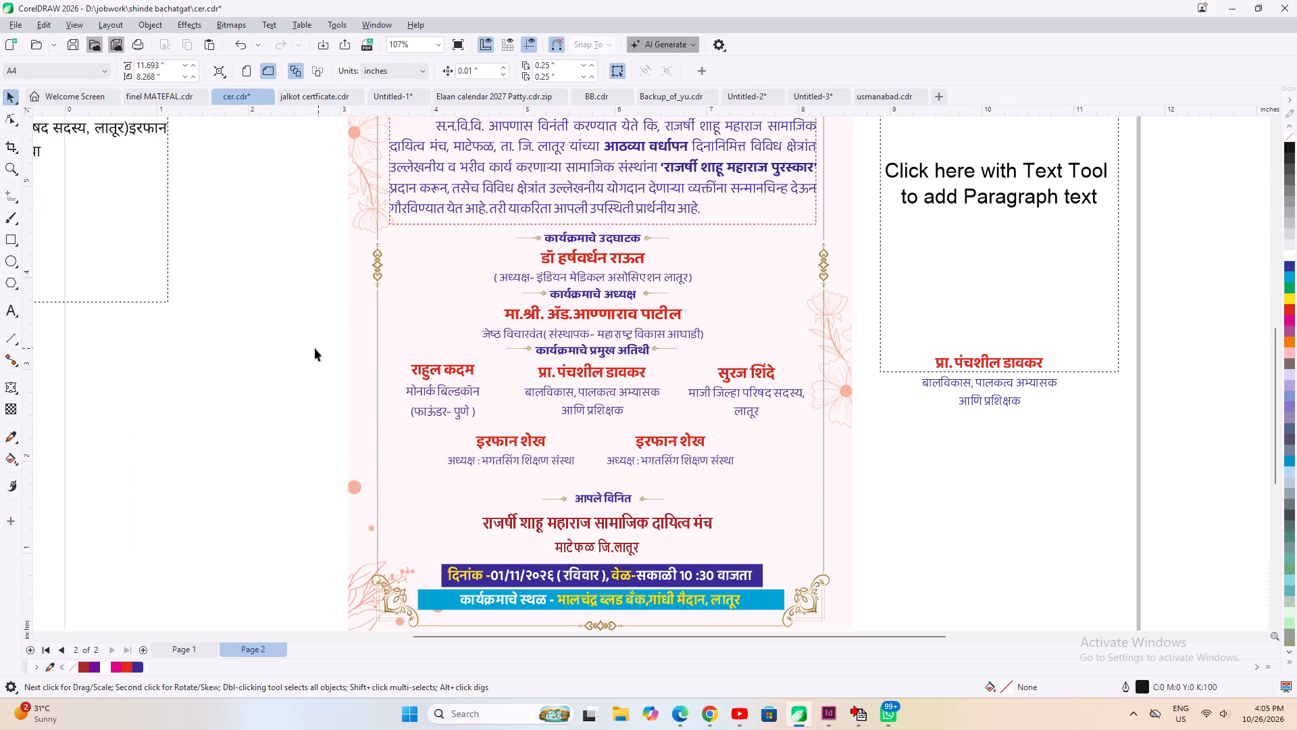
{"action": "left_click_drag", "start_coordinate": [315, 348], "coordinate": [814, 429]}
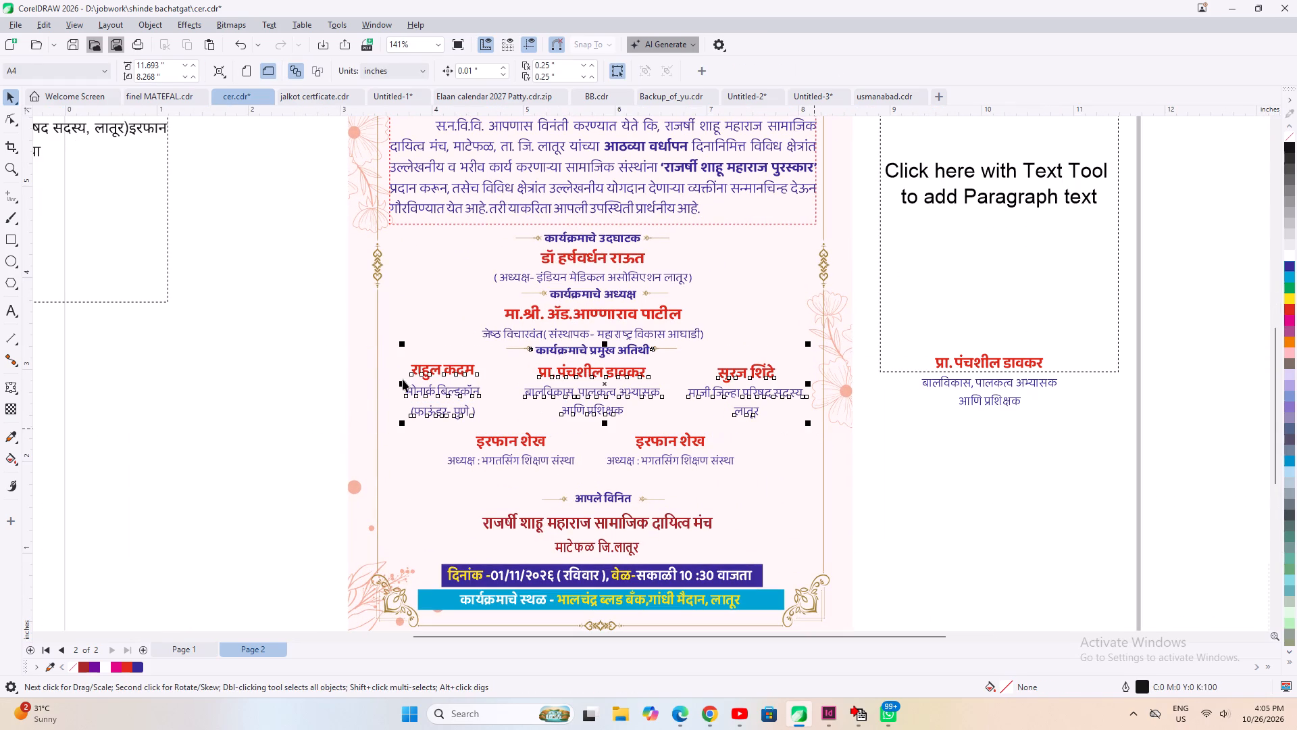
{"action": "left_click", "coordinate": [302, 348]}
{"action": "left_click_drag", "start_coordinate": [308, 335], "coordinate": [813, 423]}
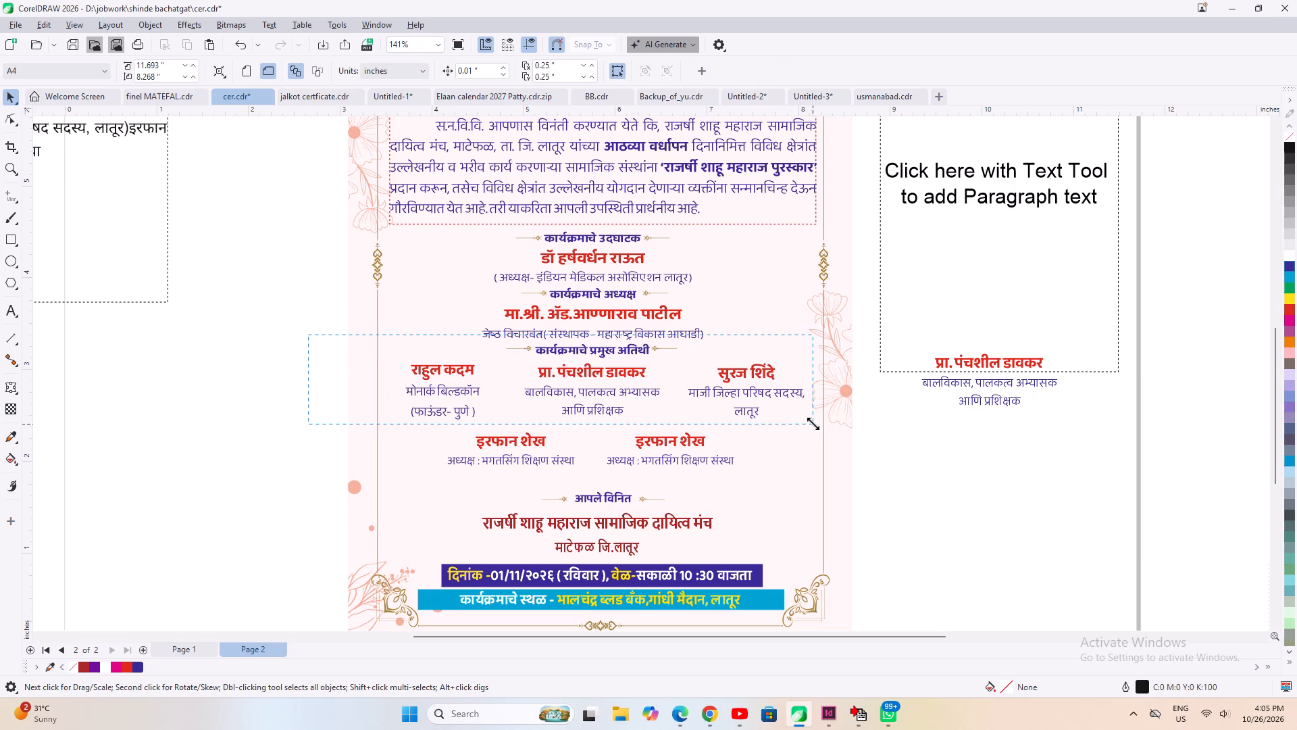
{"action": "key", "text": "shift+Down"}
{"action": "key", "text": "shift+Down"}
{"action": "key", "text": "shift+Down"}
{"action": "key", "text": "shift+Down"}
{"action": "key", "text": "shift+Down"}
{"action": "key", "text": "shift+Down"}
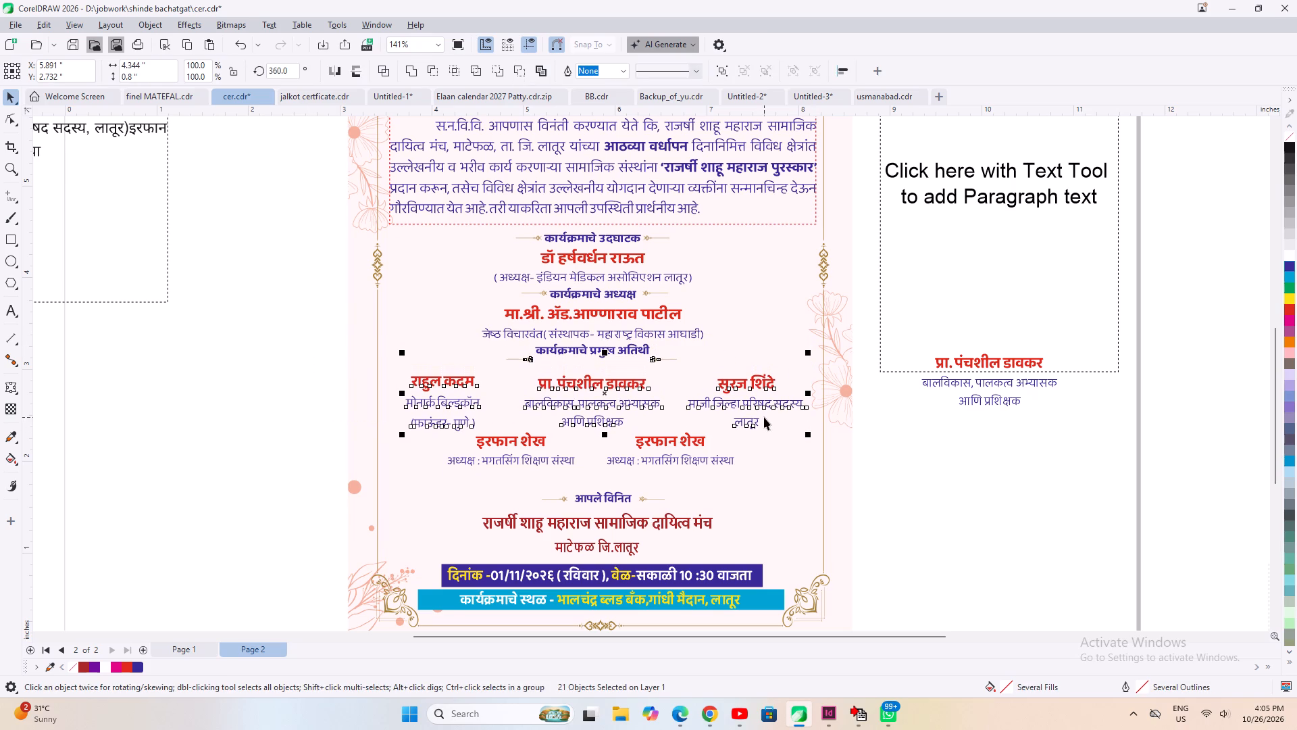
{"action": "key", "text": "shift+Up"}
{"action": "key", "text": "shift+Up"}
{"action": "key", "text": "shift+Down"}
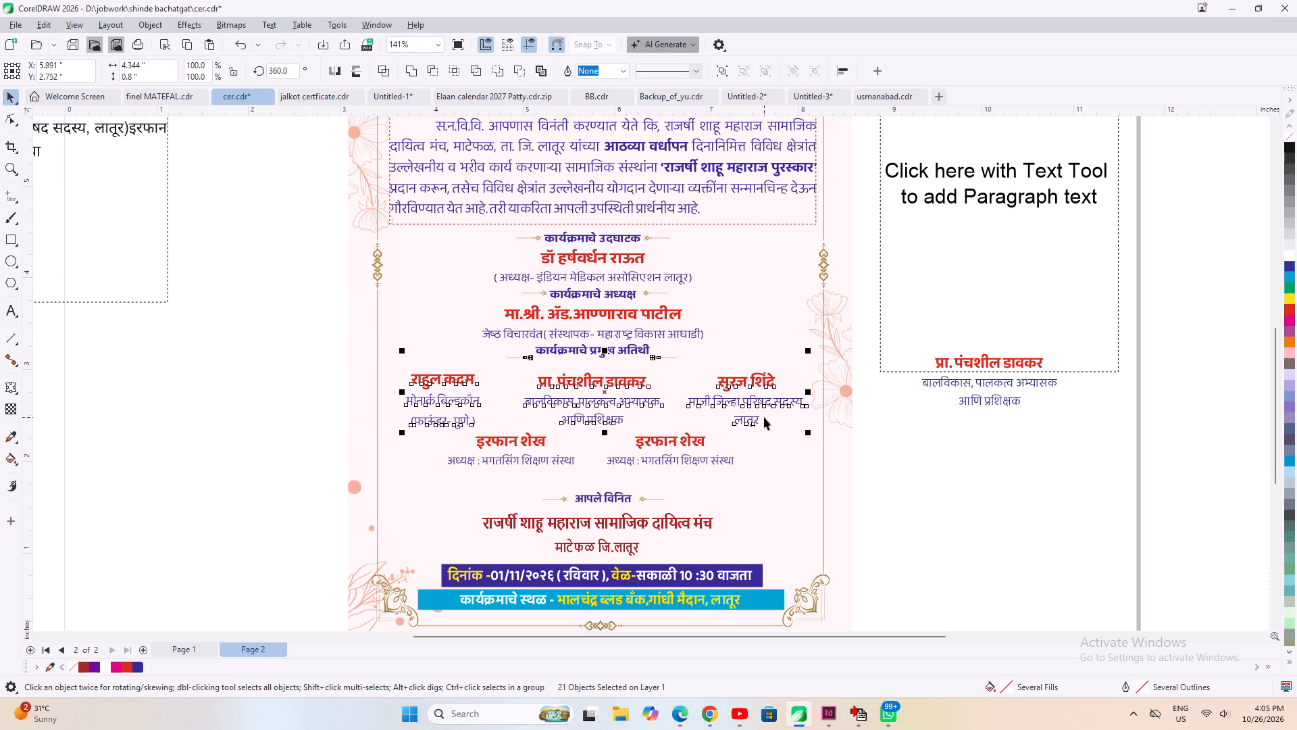
Increase the line spacing of the उदघाटक and अध्यक्ष text block so its प्रमुख अतिथी heading lines up with its side ornaments.
{"action": "left_click", "coordinate": [584, 312]}
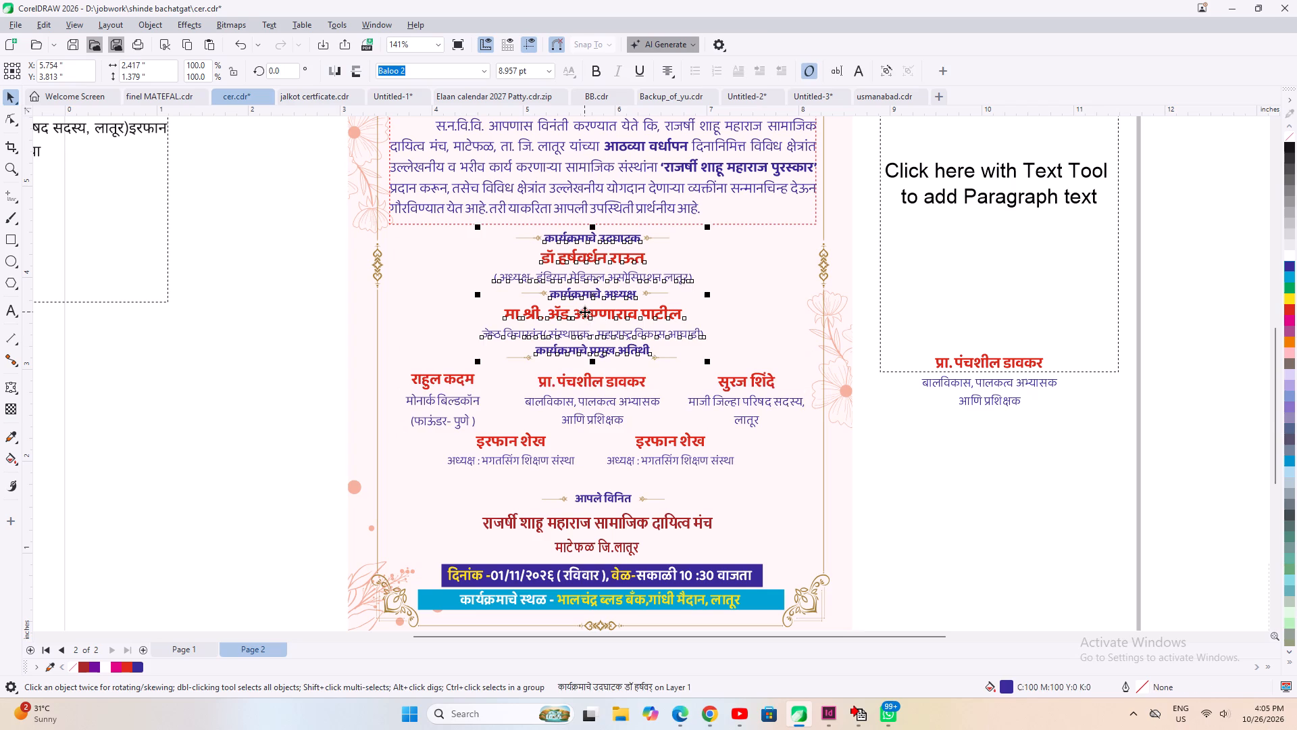
{"action": "scroll", "coordinate": [584, 312], "scroll_direction": "up", "scroll_amount": 3}
{"action": "left_click", "coordinate": [11, 118]}
{"action": "scroll", "coordinate": [576, 330], "scroll_direction": "up", "scroll_amount": 2}
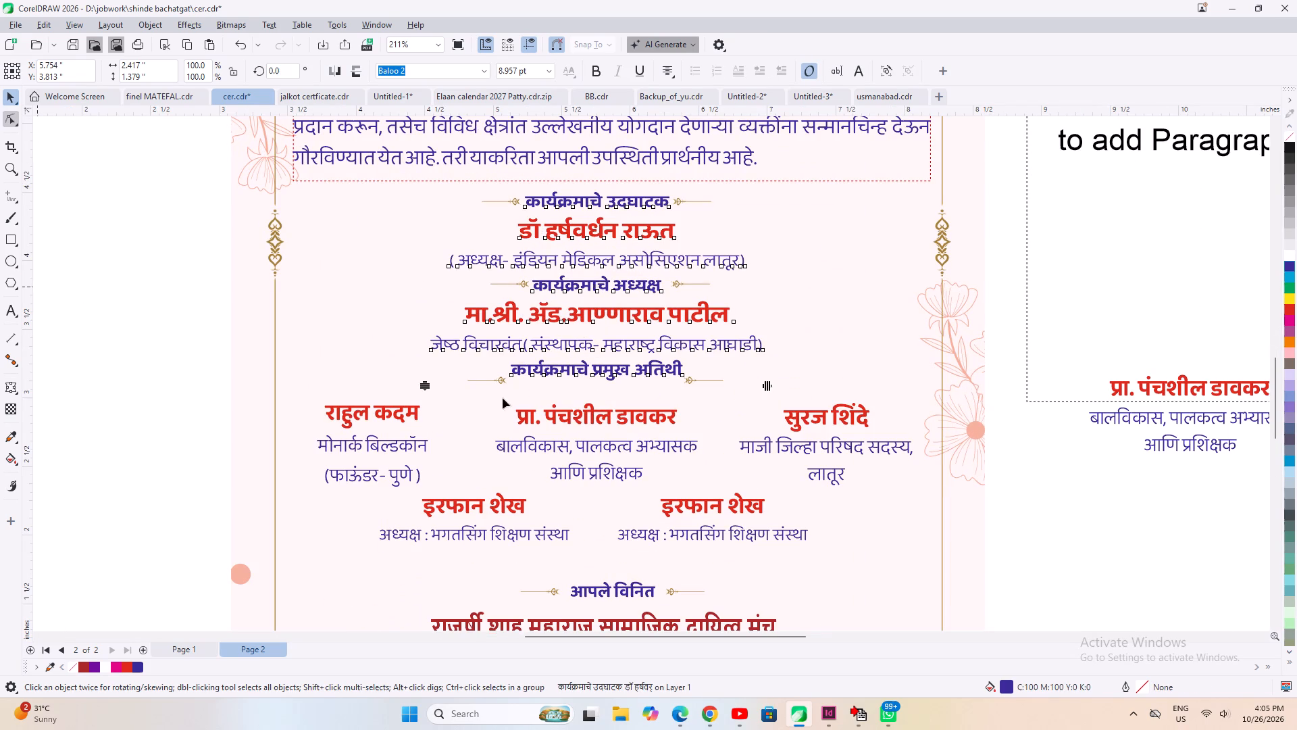
{"action": "scroll", "coordinate": [449, 408], "scroll_direction": "up", "scroll_amount": 2}
{"action": "left_click_drag", "start_coordinate": [357, 400], "coordinate": [357, 412]}
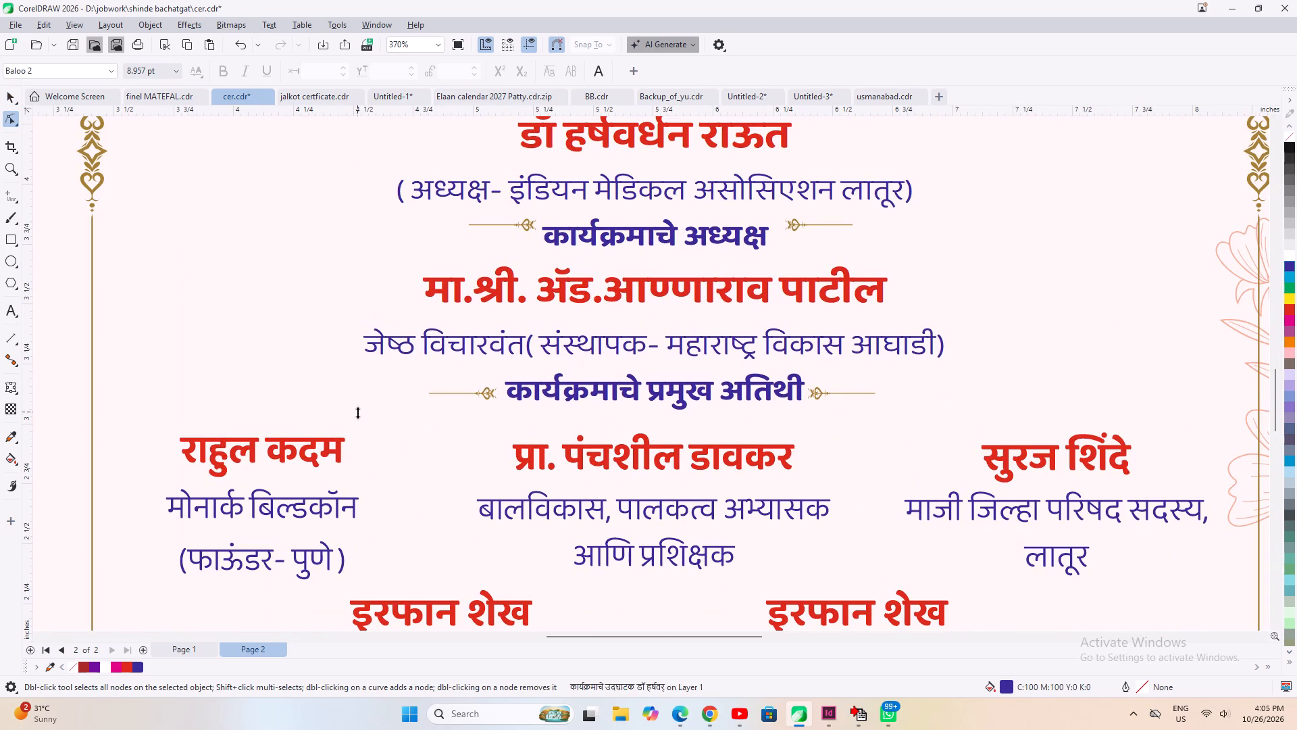
{"action": "left_click_drag", "start_coordinate": [357, 412], "coordinate": [355, 416]}
{"action": "scroll", "coordinate": [383, 443], "scroll_direction": "down", "scroll_amount": 3}
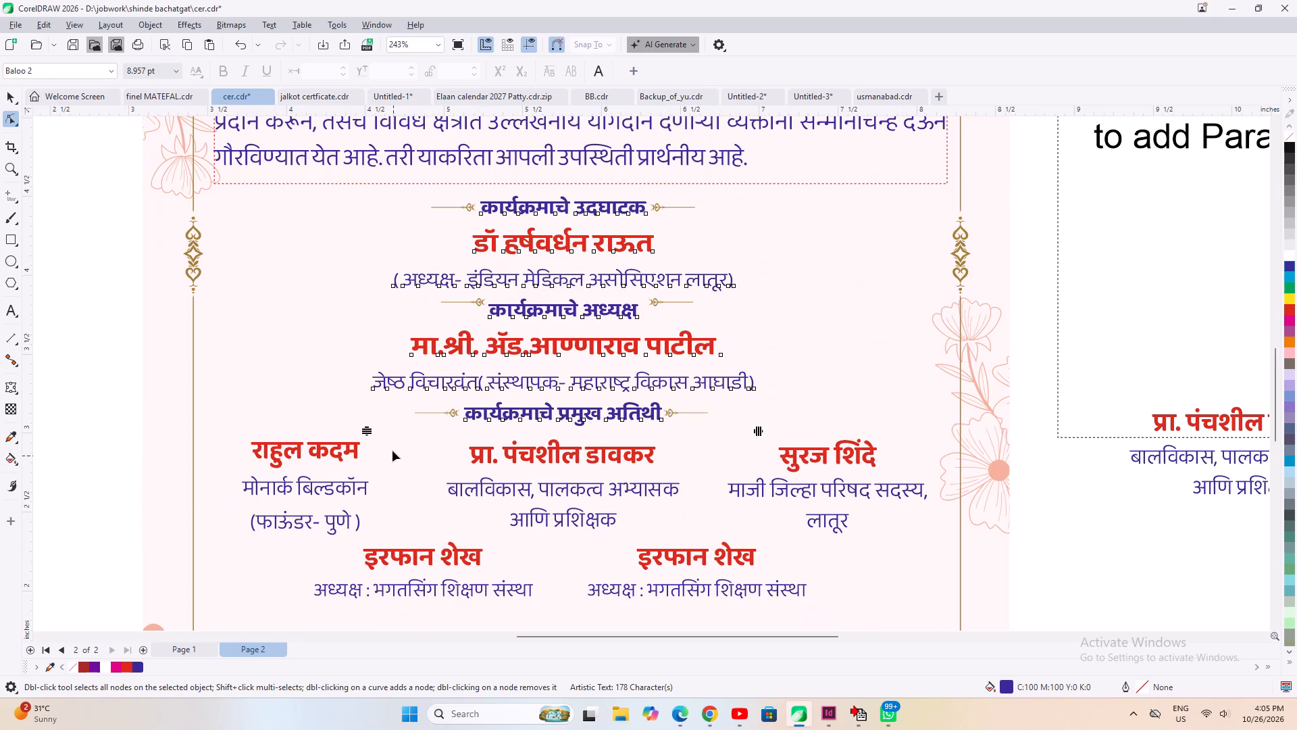
Nudge the pair of ornaments beside the कार्यक्रमाचे अध्यक्ष heading down about 0.03".
{"action": "left_click", "coordinate": [10, 99]}
{"action": "left_click", "coordinate": [92, 302]}
{"action": "left_click_drag", "start_coordinate": [93, 308], "coordinate": [372, 331]}
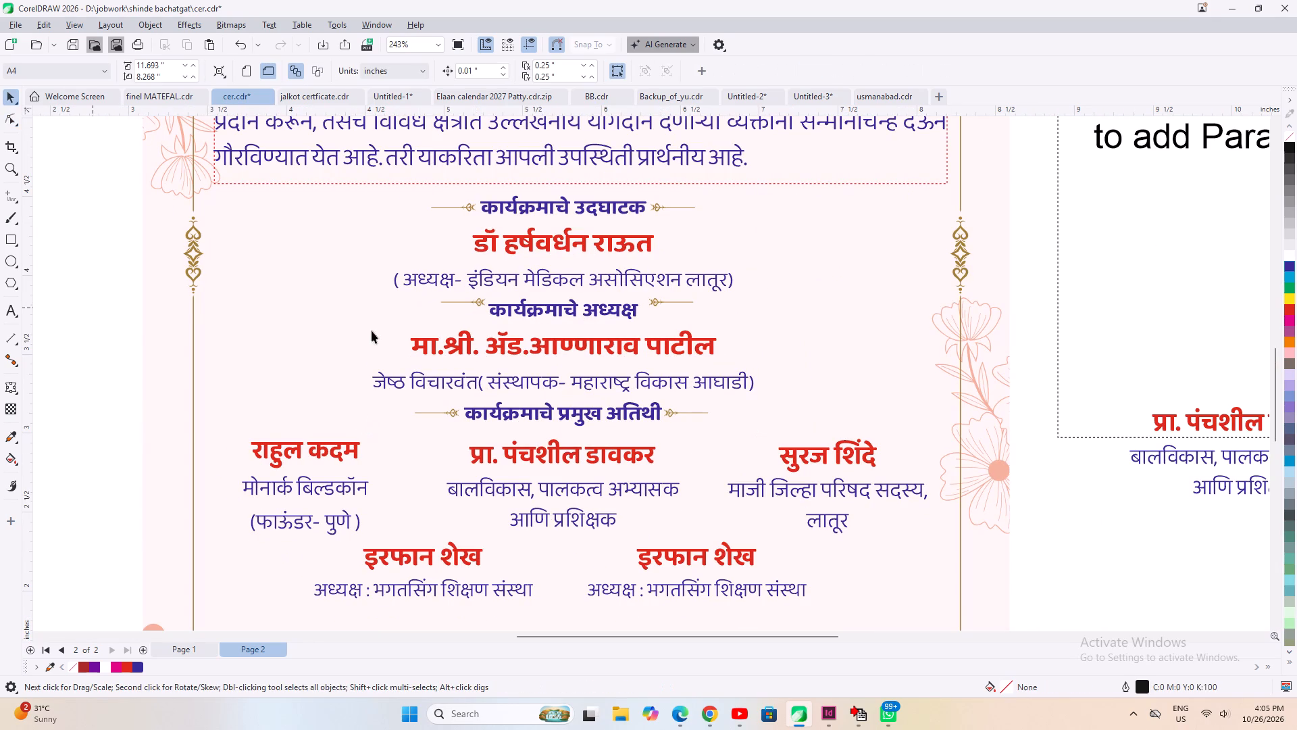
{"action": "left_click_drag", "start_coordinate": [372, 331], "coordinate": [565, 330]}
{"action": "left_click_drag", "start_coordinate": [105, 282], "coordinate": [784, 325]}
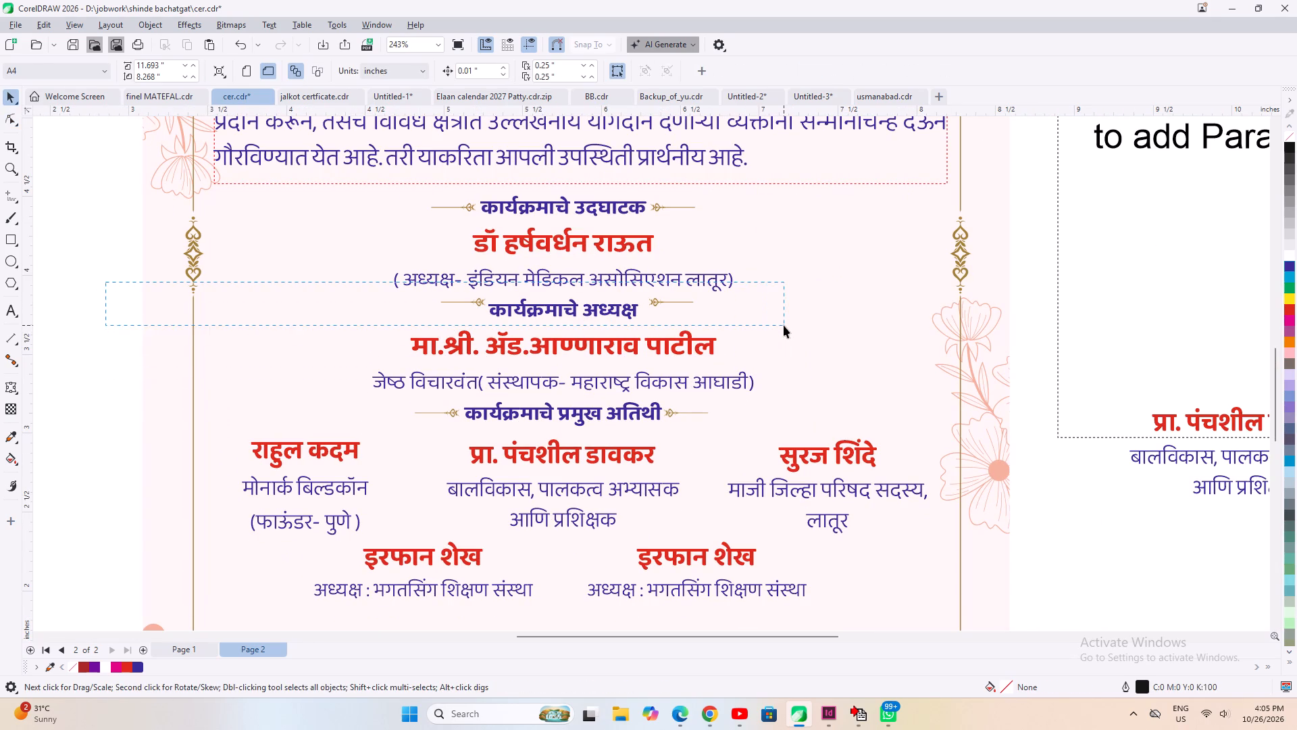
{"action": "left_click_drag", "start_coordinate": [784, 325], "coordinate": [783, 325]}
{"action": "key", "text": "shift+Down"}
{"action": "key", "text": "Down"}
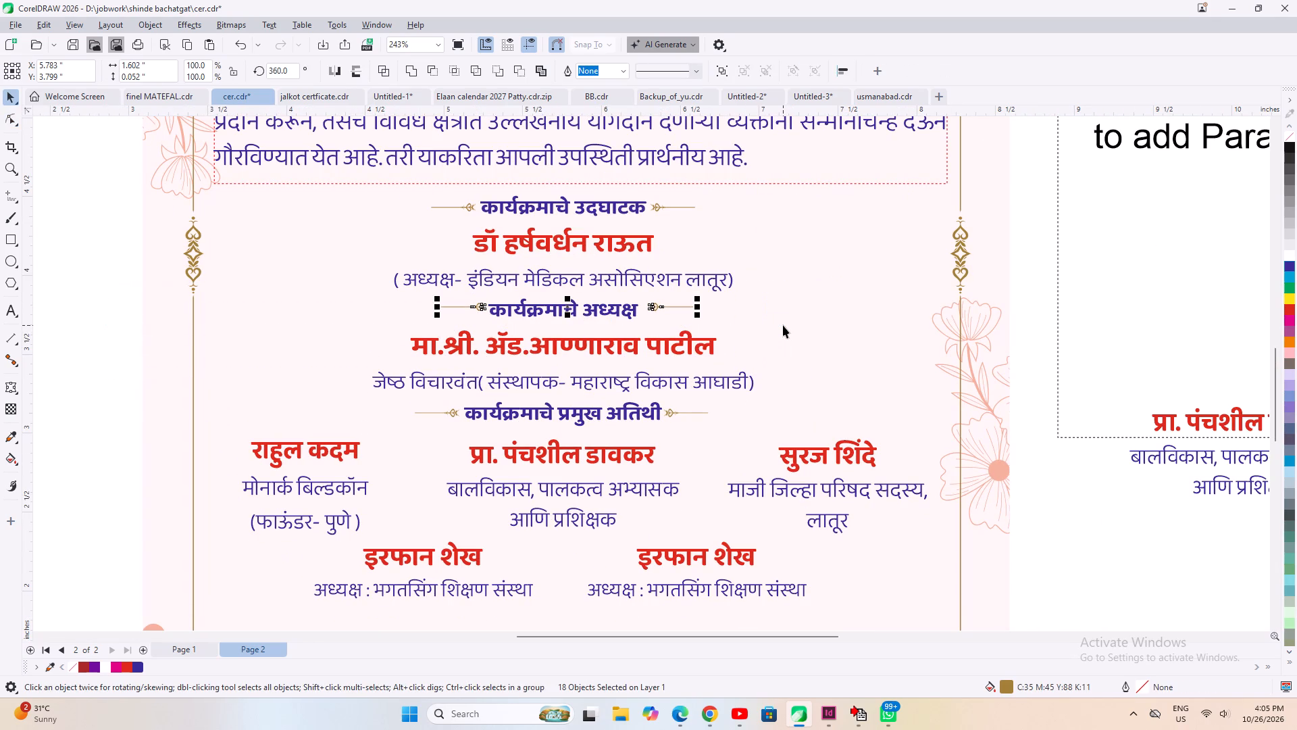
{"action": "left_click_drag", "start_coordinate": [72, 183], "coordinate": [821, 208]}
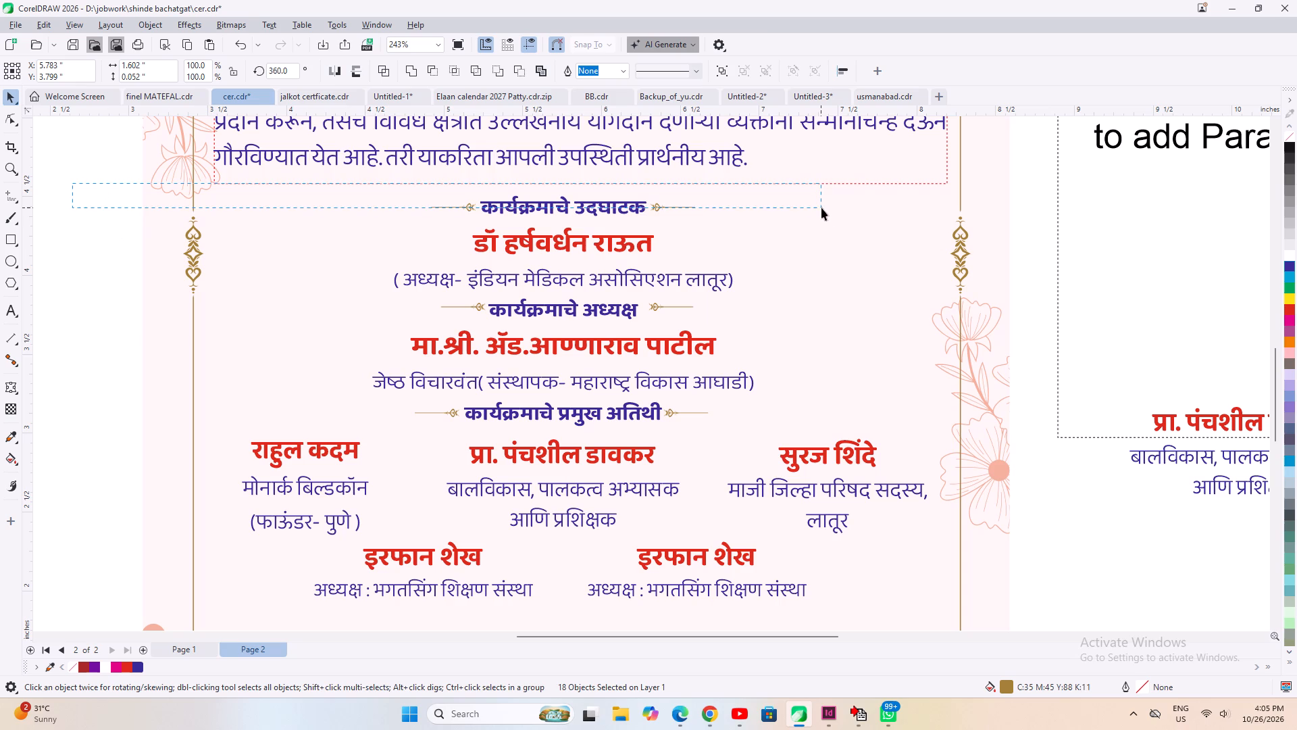
{"action": "left_click_drag", "start_coordinate": [821, 208], "coordinate": [825, 221]}
Replace the name in the first guest block of the lower row with सुशिलकुमार.
{"action": "left_click", "coordinate": [469, 561]}
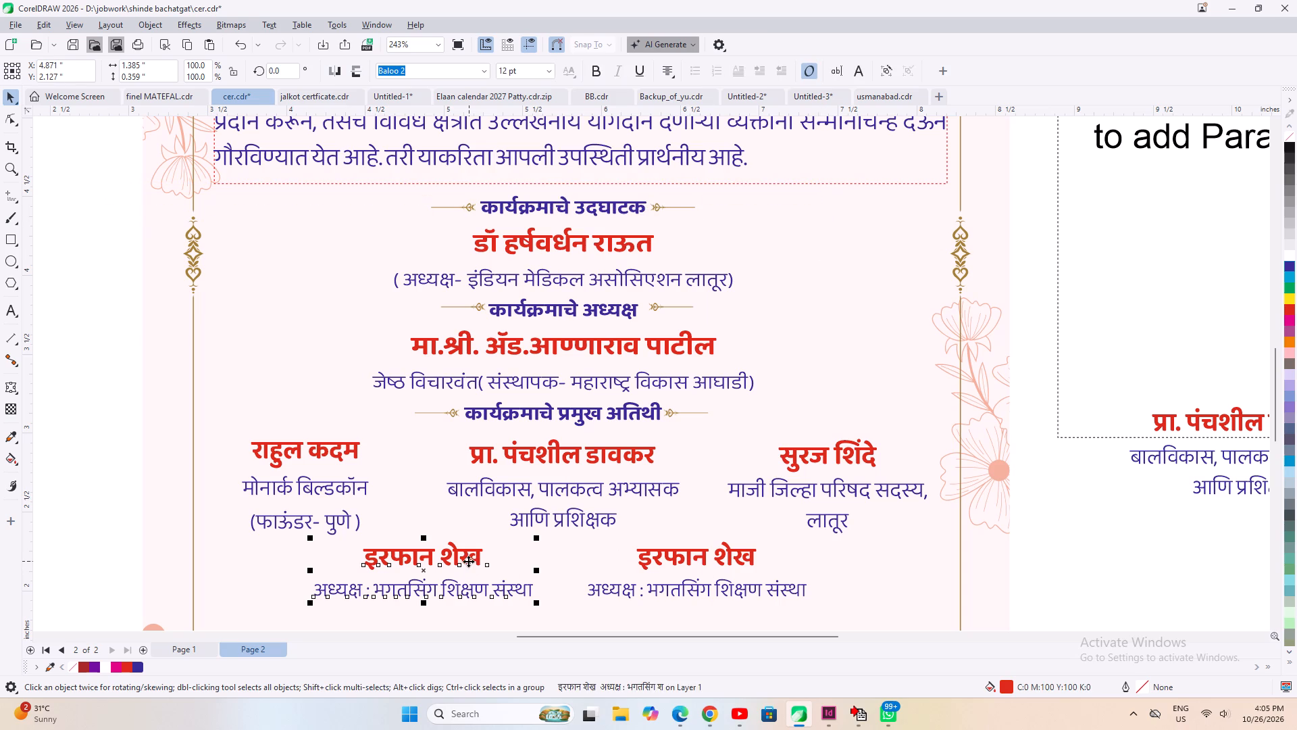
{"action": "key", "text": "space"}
{"action": "left_click", "coordinate": [388, 551]}
{"action": "left_click", "coordinate": [6, 306]}
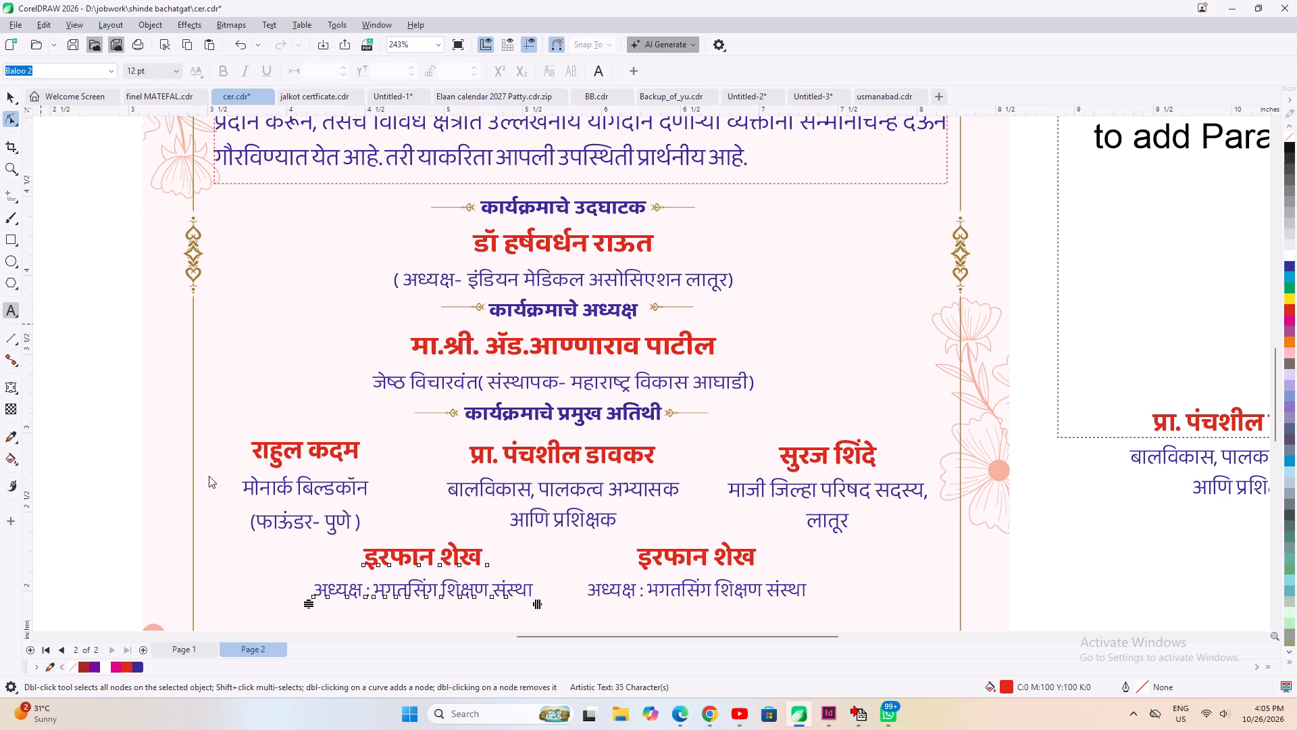
{"action": "left_click", "coordinate": [362, 556]}
{"action": "key", "text": "shift+End"}
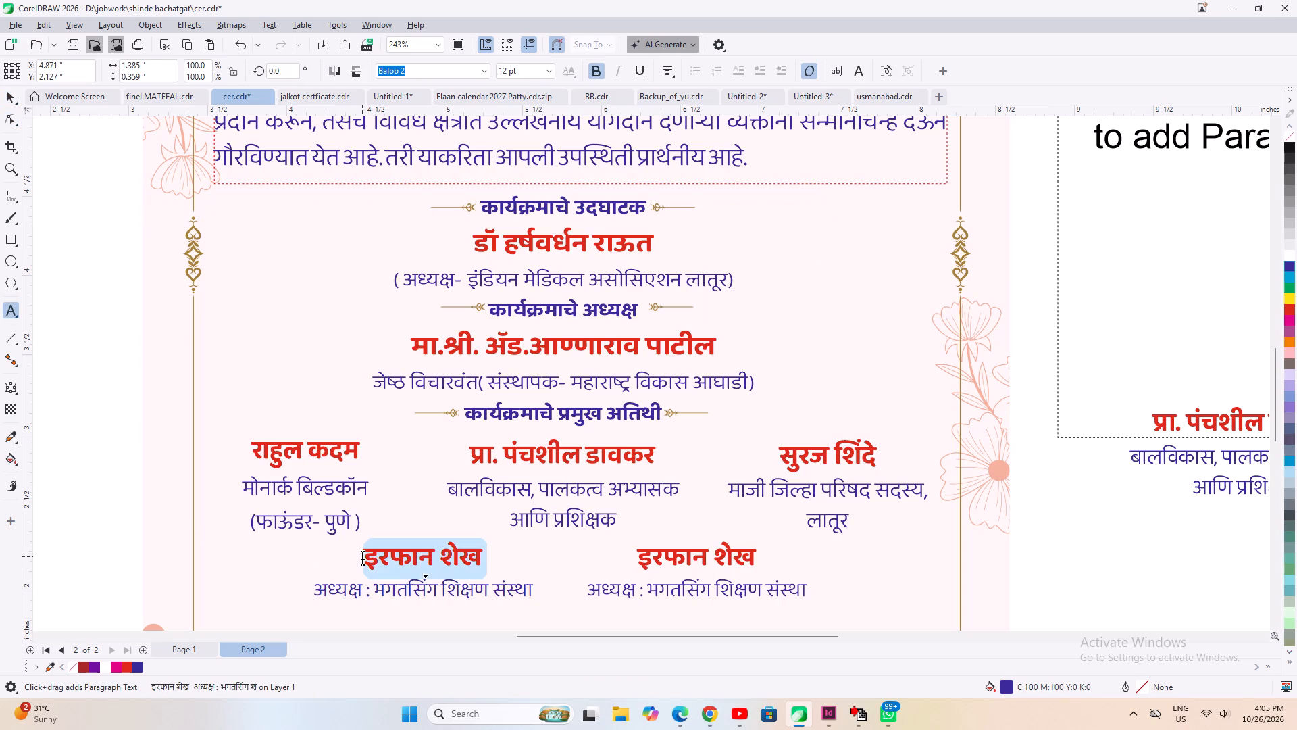
{"action": "key", "text": "shift+Left"}
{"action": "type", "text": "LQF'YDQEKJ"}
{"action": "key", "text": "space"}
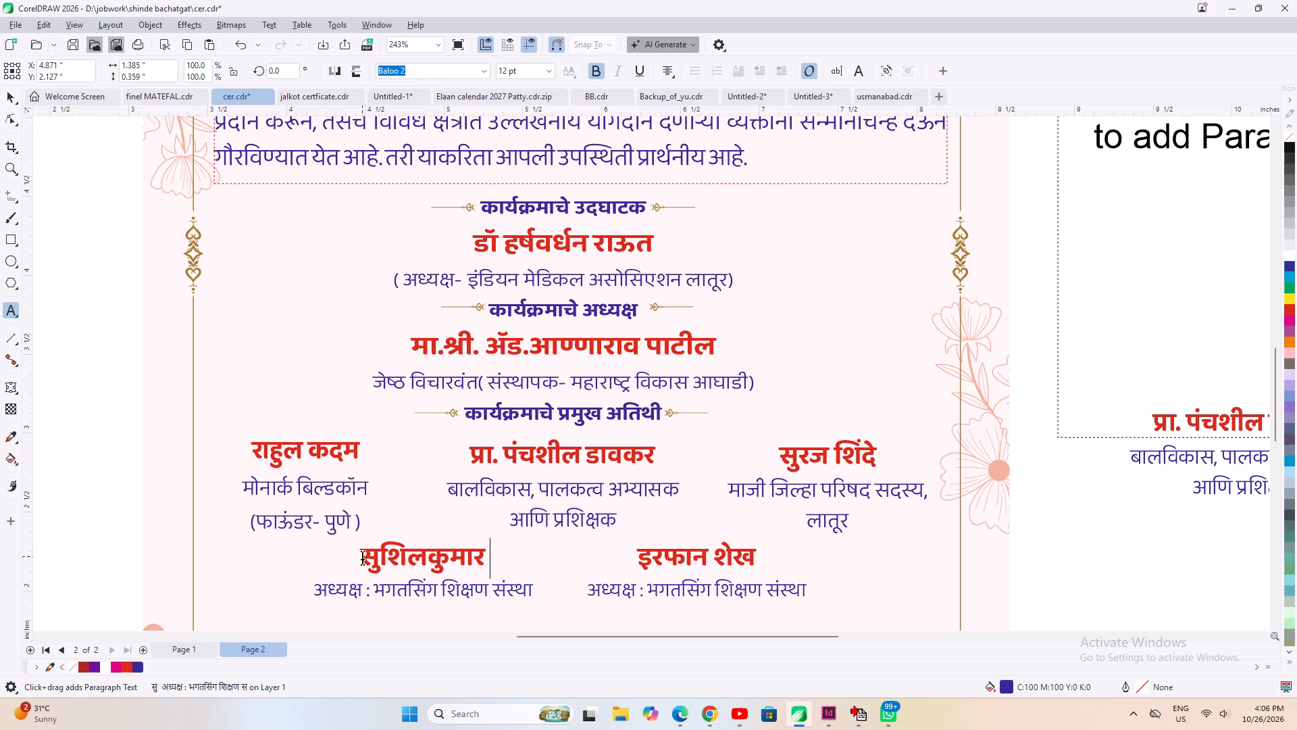
Change that guest's first name to सुशिलजी and add the guest's surname after a space.
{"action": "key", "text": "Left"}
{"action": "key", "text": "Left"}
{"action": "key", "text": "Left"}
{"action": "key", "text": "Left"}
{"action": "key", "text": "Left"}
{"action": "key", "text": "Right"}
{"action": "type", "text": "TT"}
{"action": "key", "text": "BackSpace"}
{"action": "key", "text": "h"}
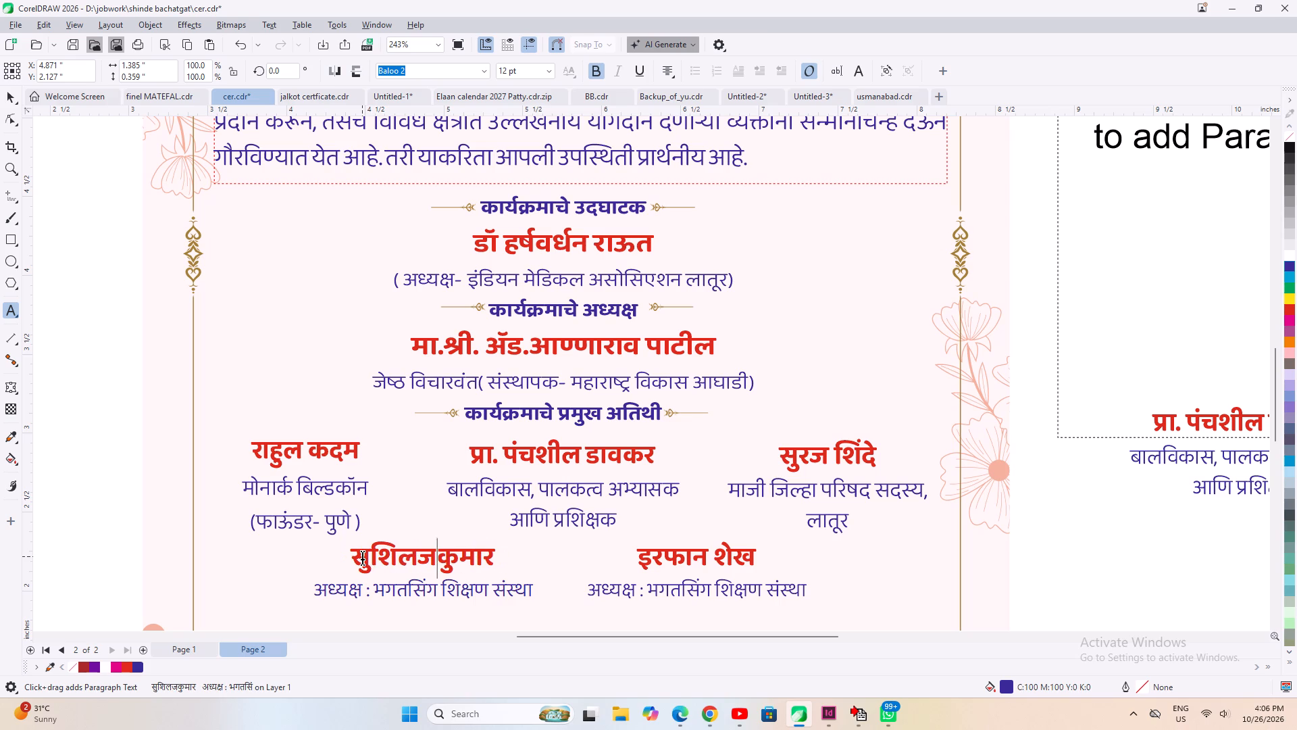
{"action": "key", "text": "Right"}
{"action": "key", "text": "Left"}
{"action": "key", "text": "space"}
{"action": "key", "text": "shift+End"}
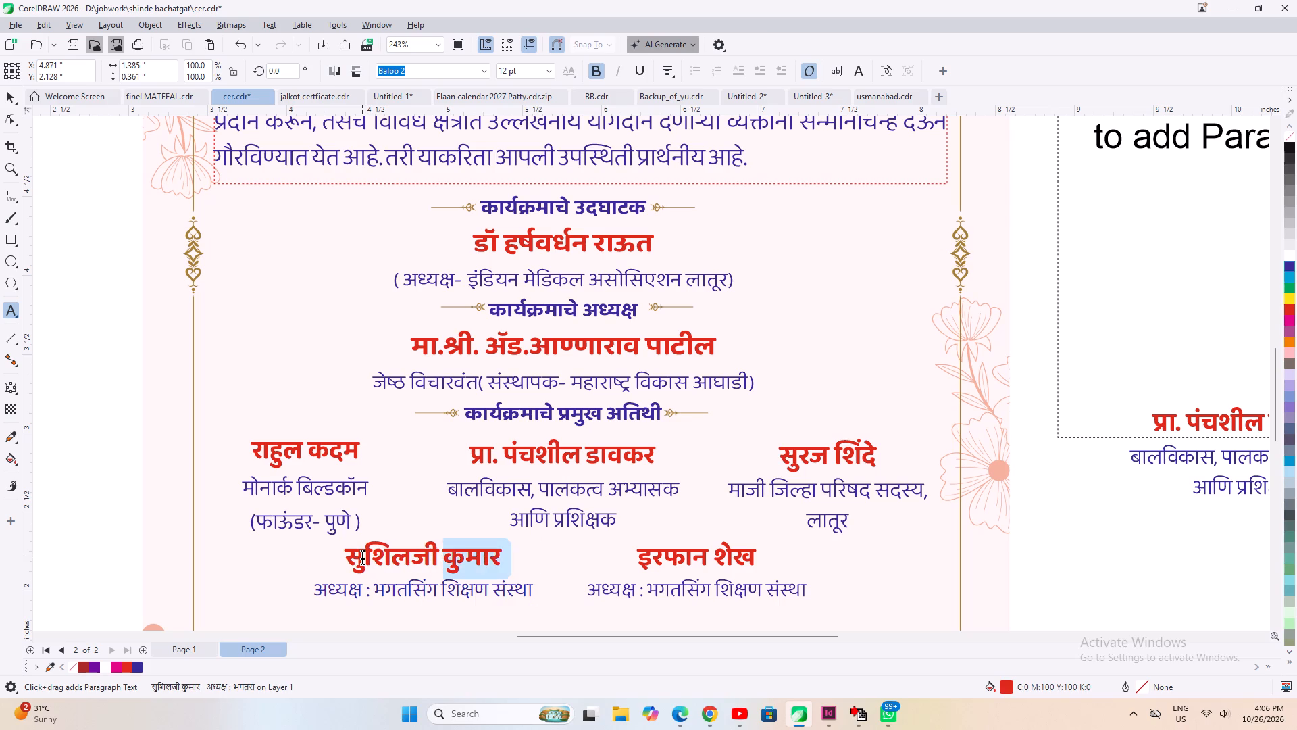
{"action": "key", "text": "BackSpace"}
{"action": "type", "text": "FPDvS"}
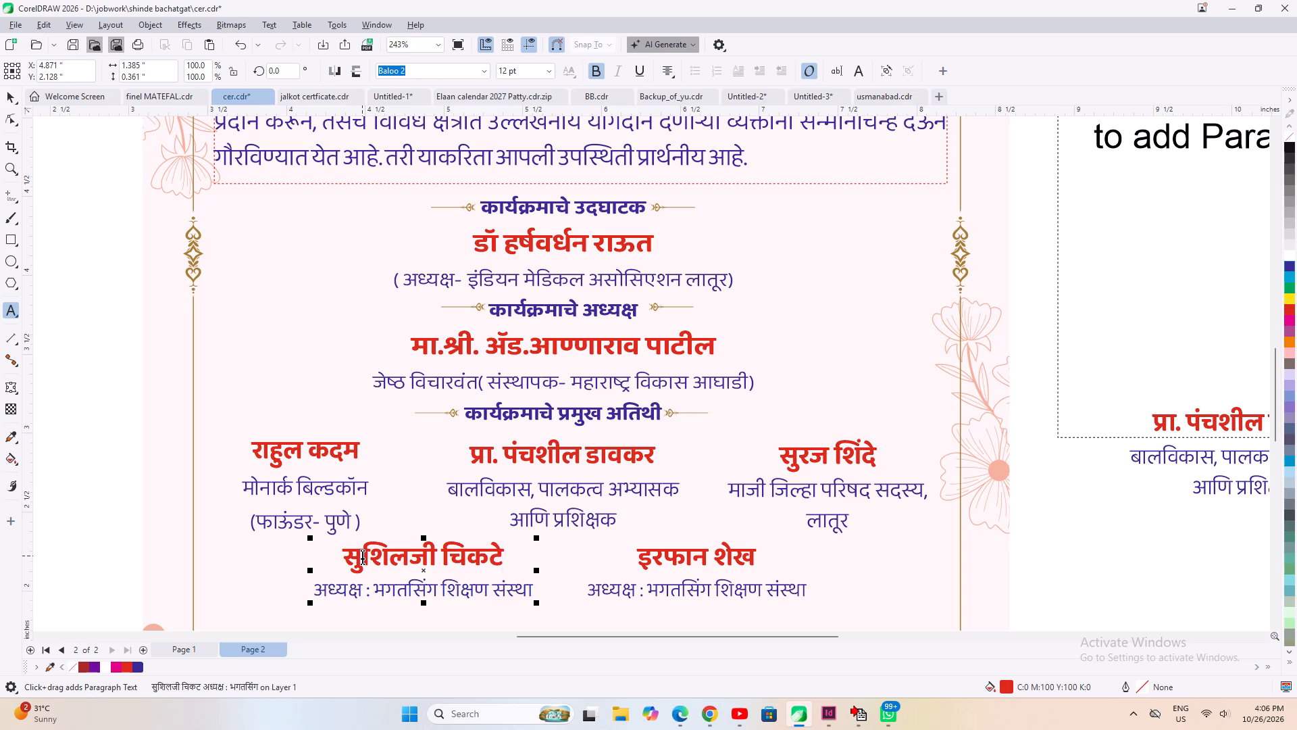
Replace the designation under the first lower-row guest with सामाजिक कार्यकर्ते.
{"action": "left_click", "coordinate": [325, 593]}
{"action": "key", "text": "shift+End"}
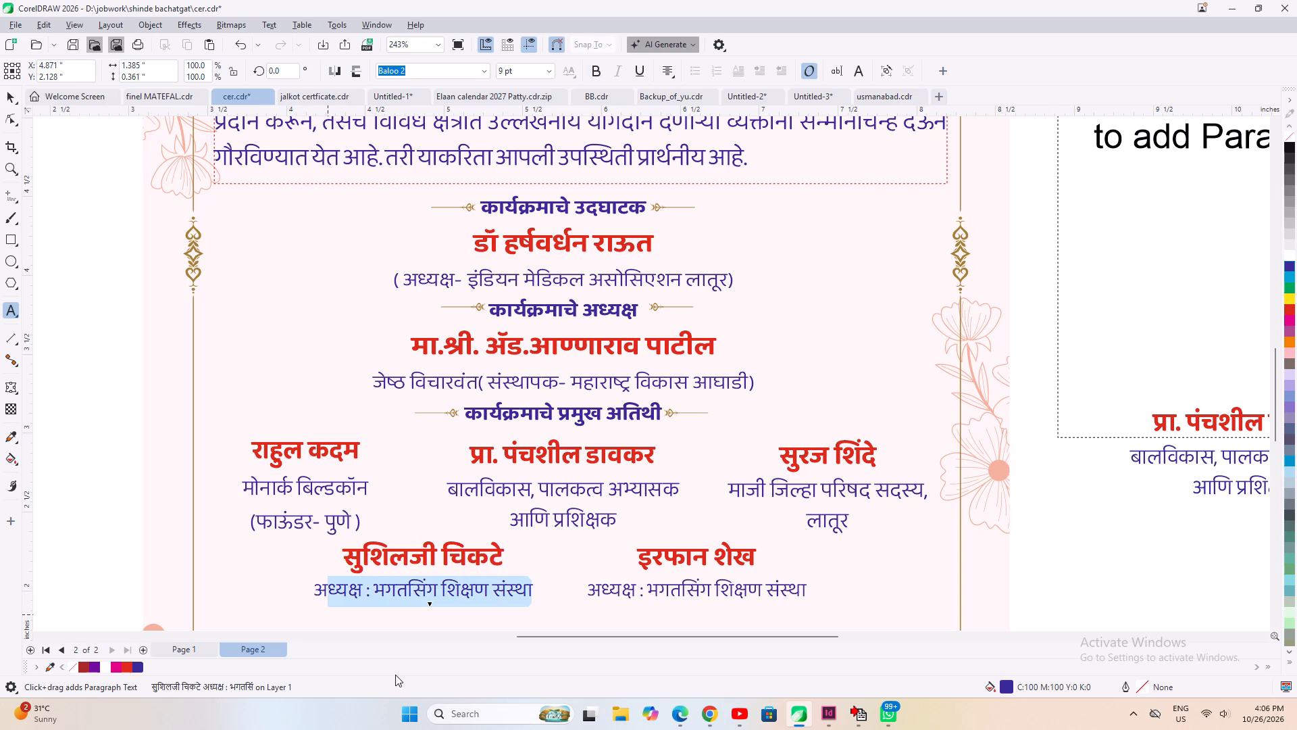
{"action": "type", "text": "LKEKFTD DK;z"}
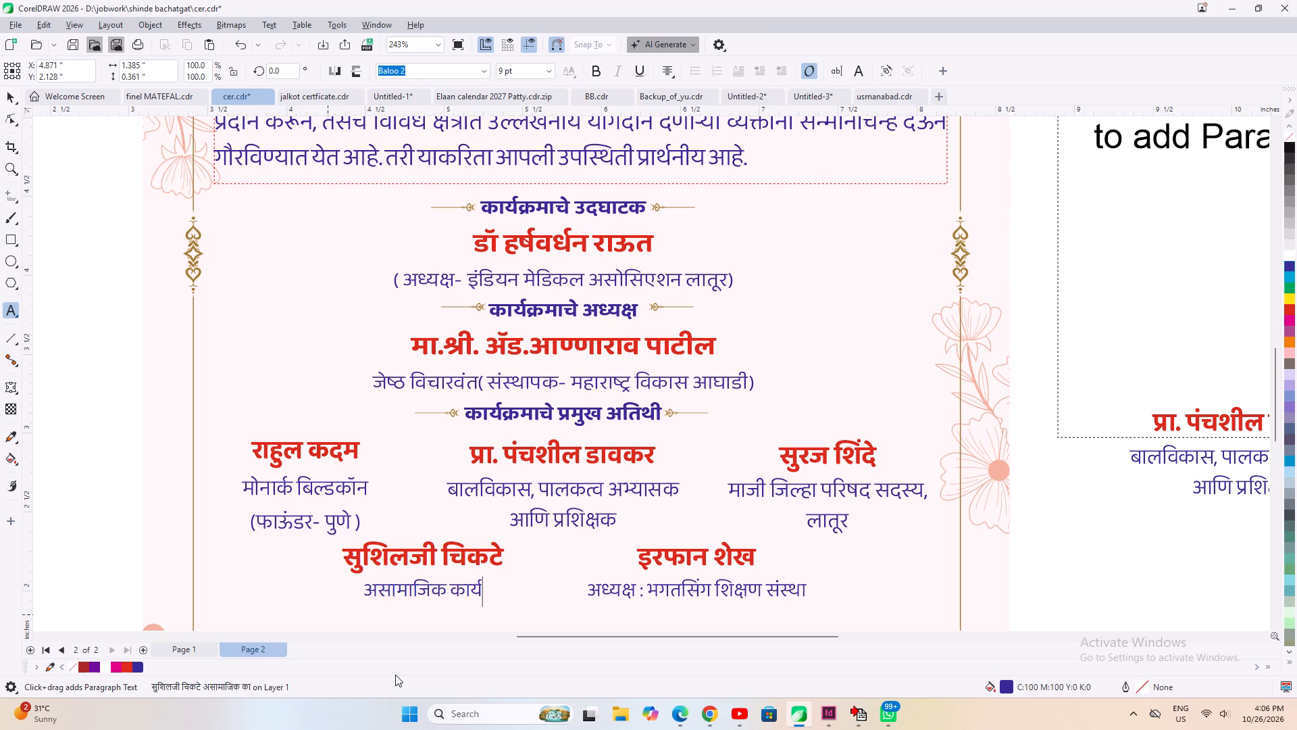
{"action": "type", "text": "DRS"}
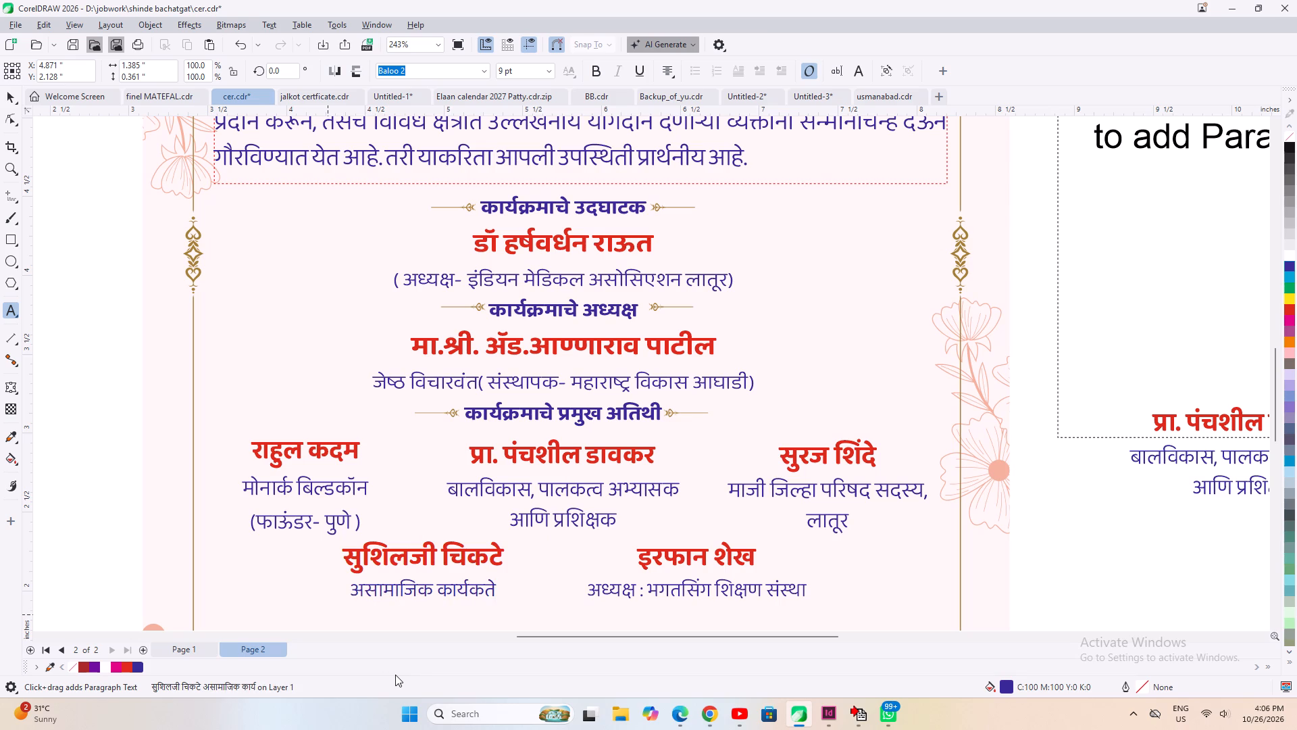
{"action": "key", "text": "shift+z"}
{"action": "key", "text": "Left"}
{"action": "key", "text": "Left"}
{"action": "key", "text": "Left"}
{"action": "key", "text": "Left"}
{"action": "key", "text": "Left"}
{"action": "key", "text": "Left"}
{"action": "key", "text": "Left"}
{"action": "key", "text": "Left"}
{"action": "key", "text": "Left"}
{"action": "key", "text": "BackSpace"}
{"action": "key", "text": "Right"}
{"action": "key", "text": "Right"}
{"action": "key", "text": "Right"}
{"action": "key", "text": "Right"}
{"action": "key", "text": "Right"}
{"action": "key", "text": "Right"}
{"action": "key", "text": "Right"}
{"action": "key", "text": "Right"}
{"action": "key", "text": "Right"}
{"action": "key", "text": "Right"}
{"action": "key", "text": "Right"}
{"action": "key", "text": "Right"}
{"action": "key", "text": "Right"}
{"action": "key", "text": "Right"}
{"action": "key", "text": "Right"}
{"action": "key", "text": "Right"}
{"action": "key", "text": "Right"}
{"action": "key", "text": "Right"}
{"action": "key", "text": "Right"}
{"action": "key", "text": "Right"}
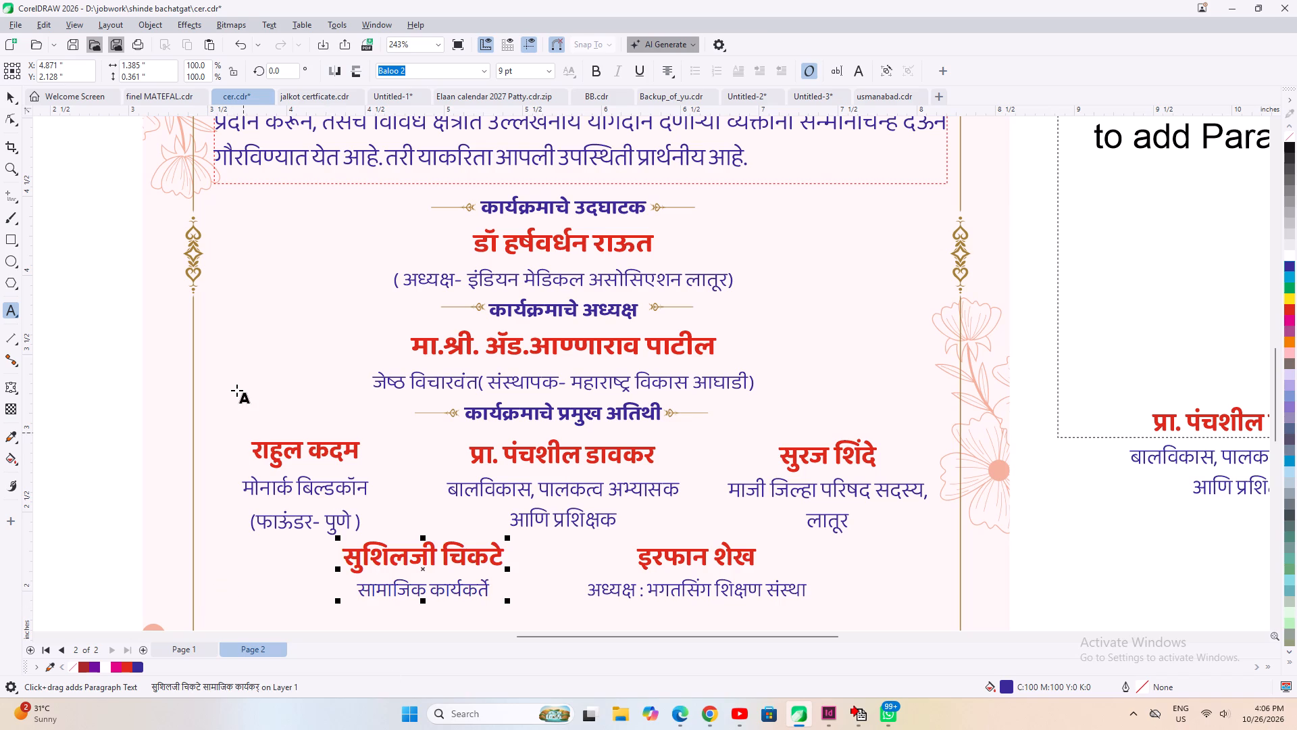
Move the two guest blocks of the lower row down together about 0.13", leaving more space below the upper guest row.
{"action": "scroll", "coordinate": [236, 366], "scroll_direction": "down", "scroll_amount": 1}
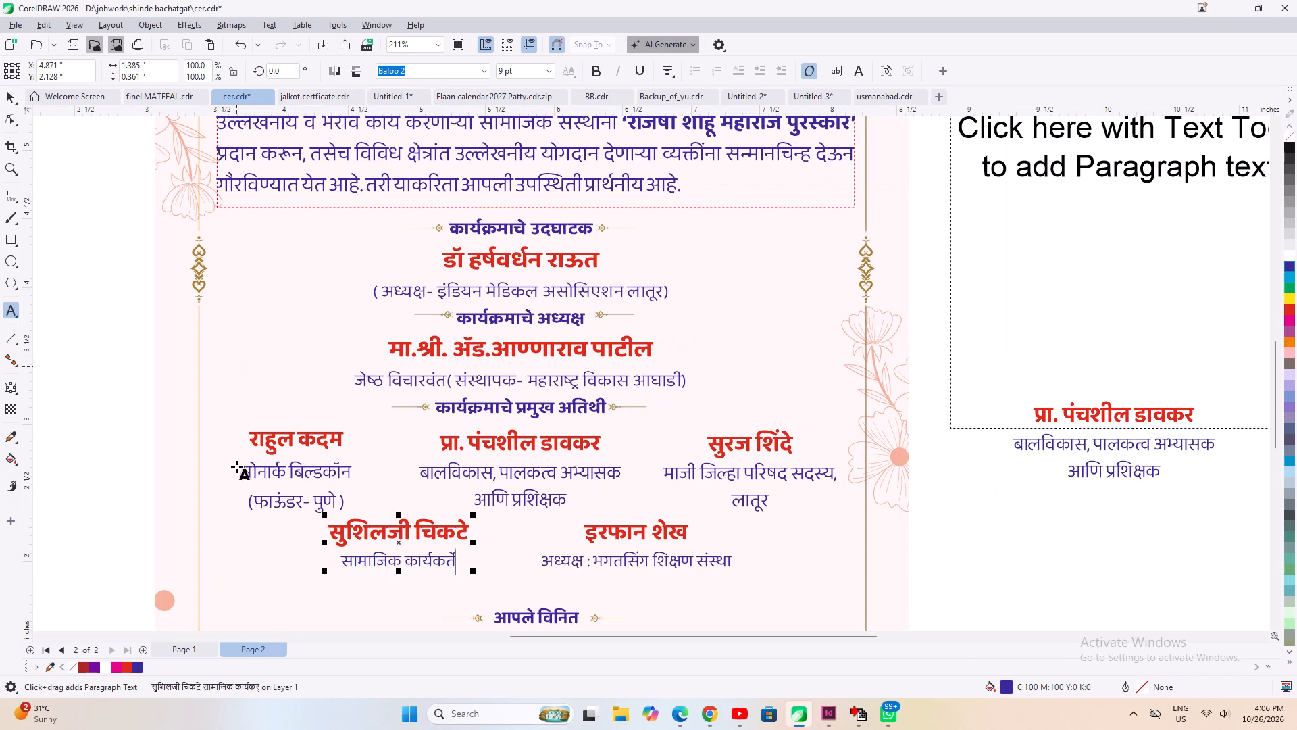
{"action": "left_click", "coordinate": [8, 95]}
{"action": "left_click", "coordinate": [123, 495]}
{"action": "left_click_drag", "start_coordinate": [74, 496], "coordinate": [512, 595]}
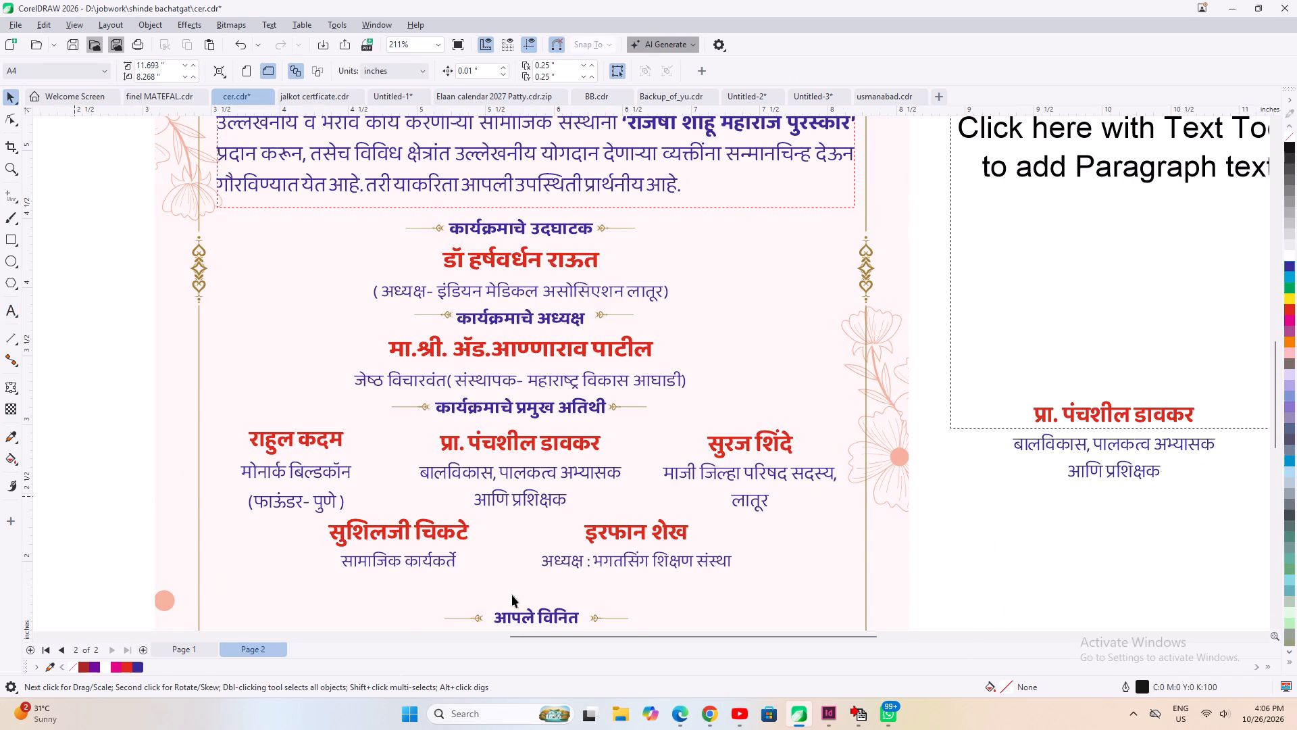
{"action": "left_click_drag", "start_coordinate": [512, 595], "coordinate": [796, 541]}
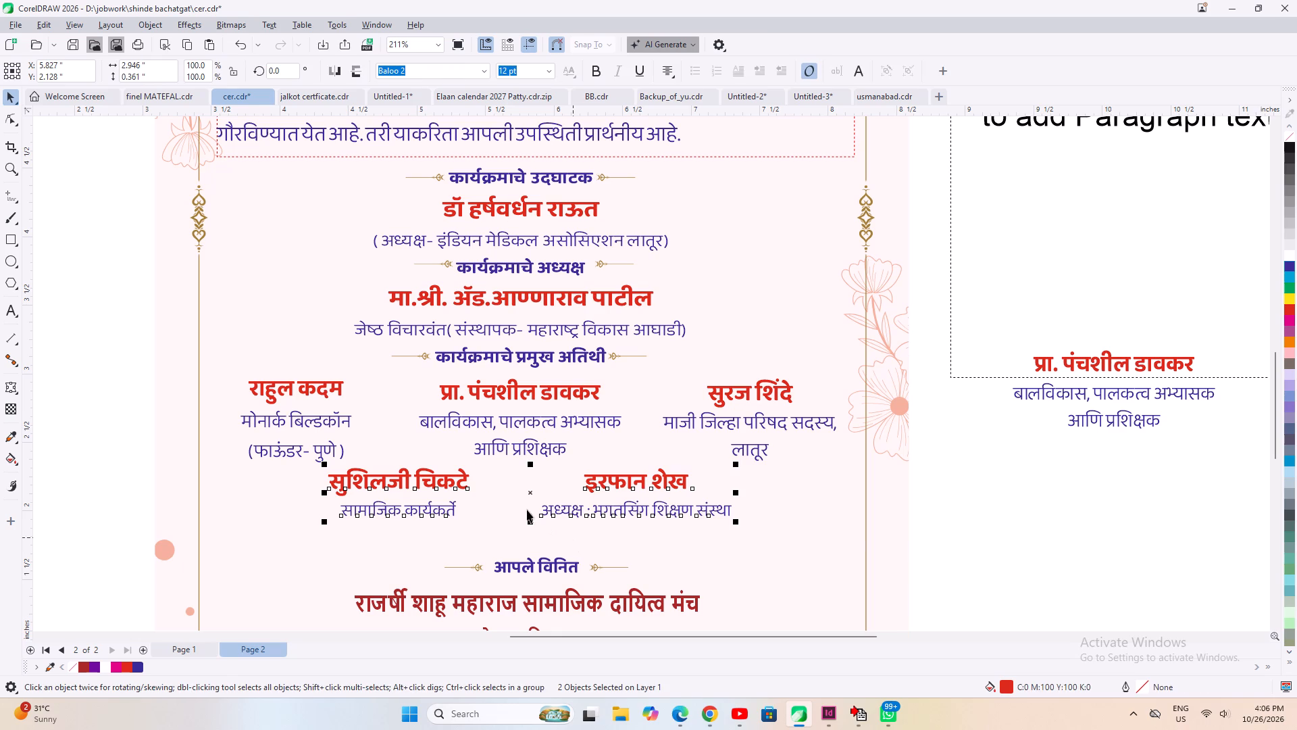
{"action": "left_click_drag", "start_coordinate": [530, 493], "coordinate": [530, 510]}
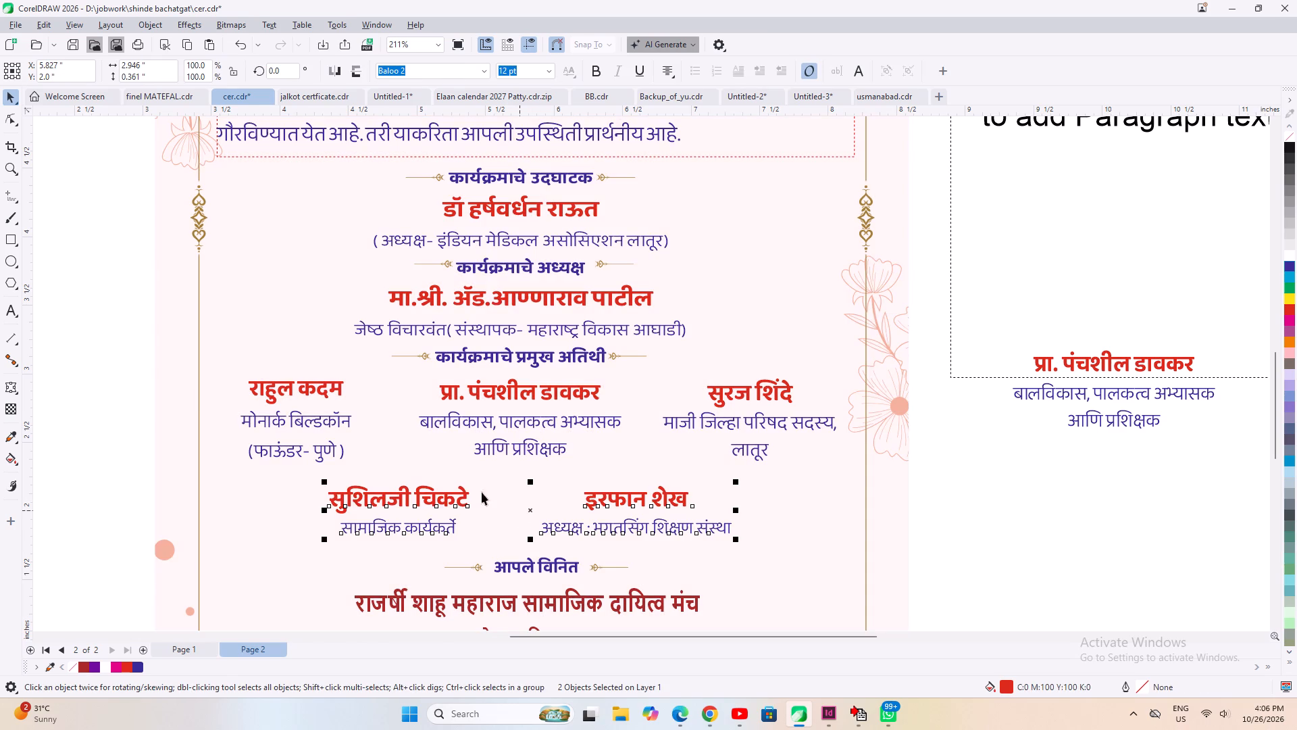
Nudge the three guest blocks of the upper row down together about 0.04" below the कार्यक्रमाचे प्रमुख अतिथी heading.
{"action": "left_click_drag", "start_coordinate": [99, 361], "coordinate": [856, 485]}
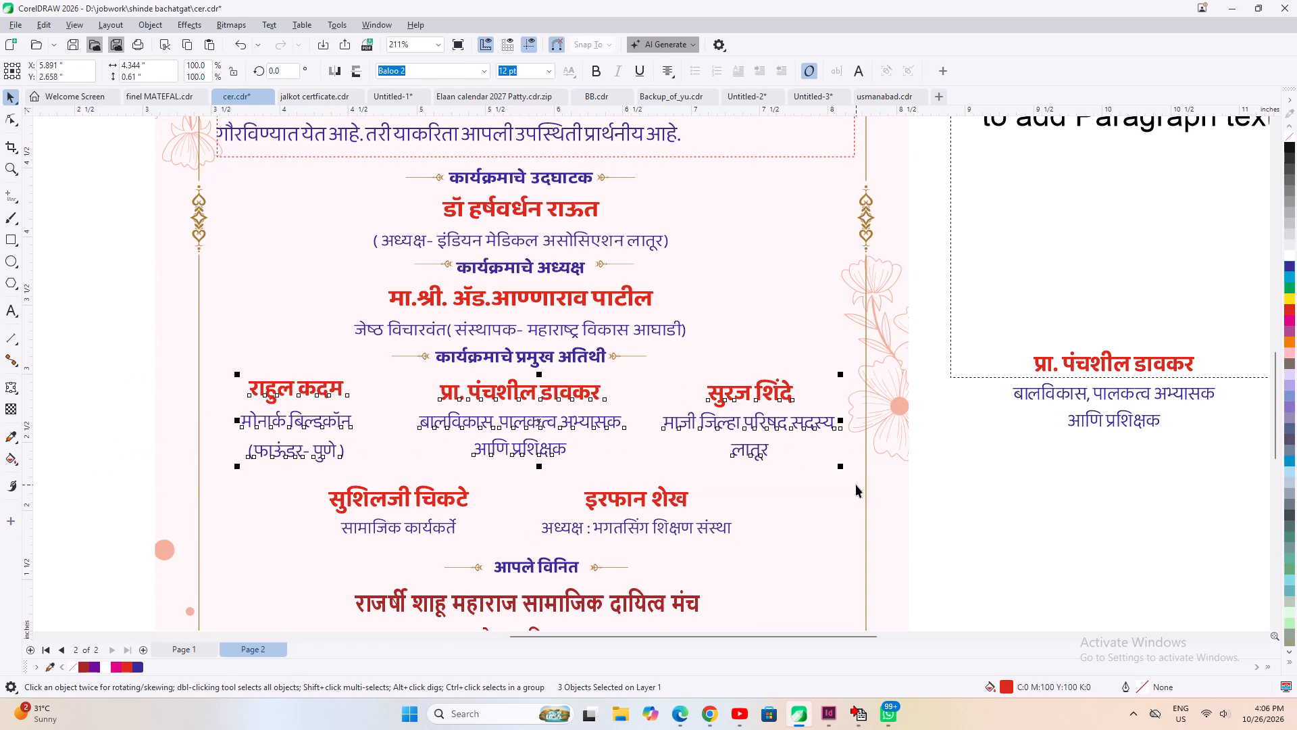
{"action": "key", "text": "shift+Down"}
{"action": "key", "text": "shift+Down"}
{"action": "key", "text": "shift+Down"}
{"action": "key", "text": "shift+Down"}
{"action": "key", "text": "shift+Up"}
{"action": "key", "text": "shift+Up"}
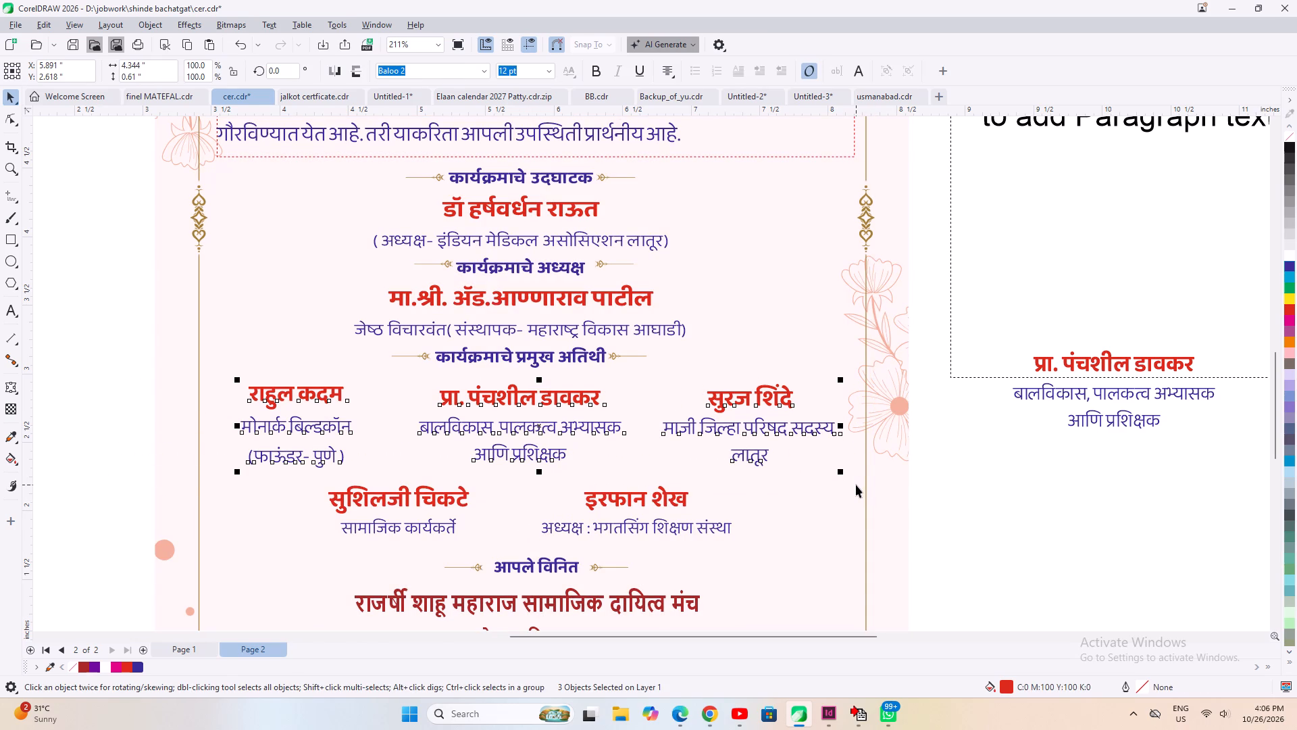
{"action": "left_click", "coordinate": [4, 424]}
{"action": "left_click", "coordinate": [132, 439]}
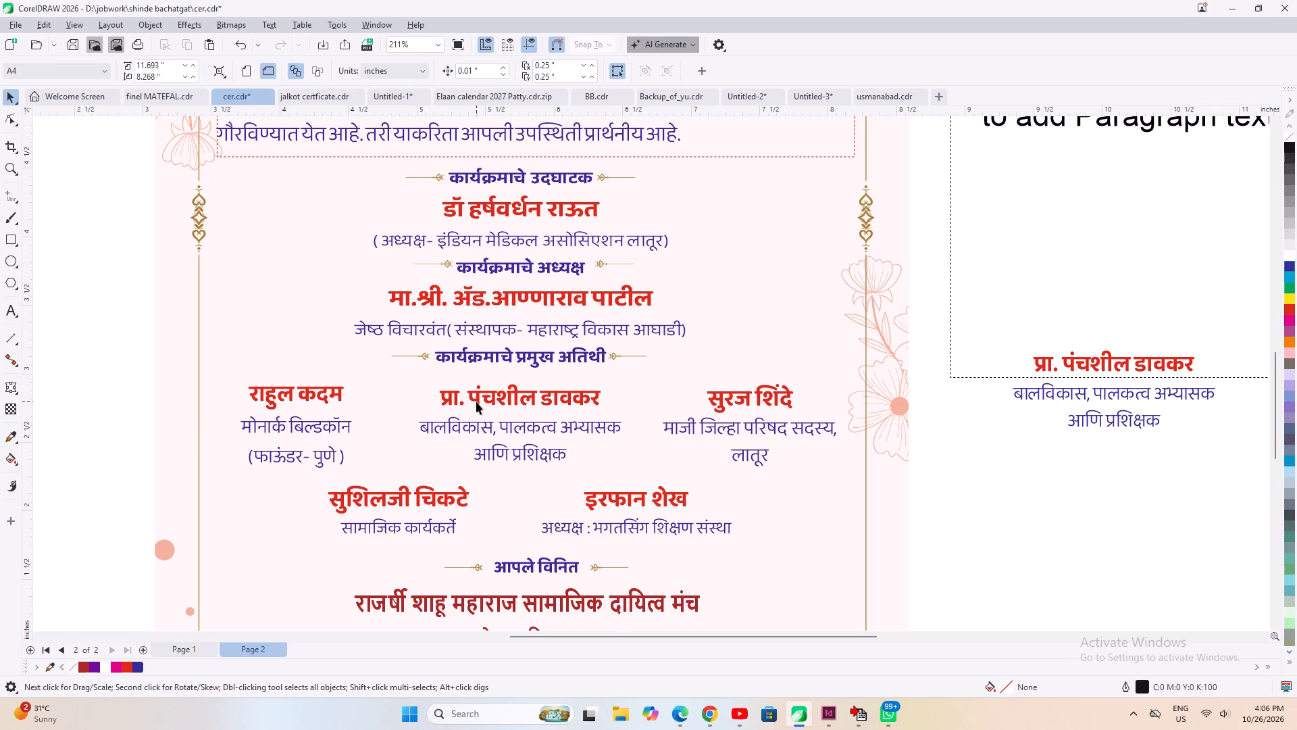
Nudge the middle guest block of the upper row about 0.04" to the left.
{"action": "left_click", "coordinate": [476, 401]}
{"action": "key", "text": "shift+Left"}
{"action": "key", "text": "shift+Left"}
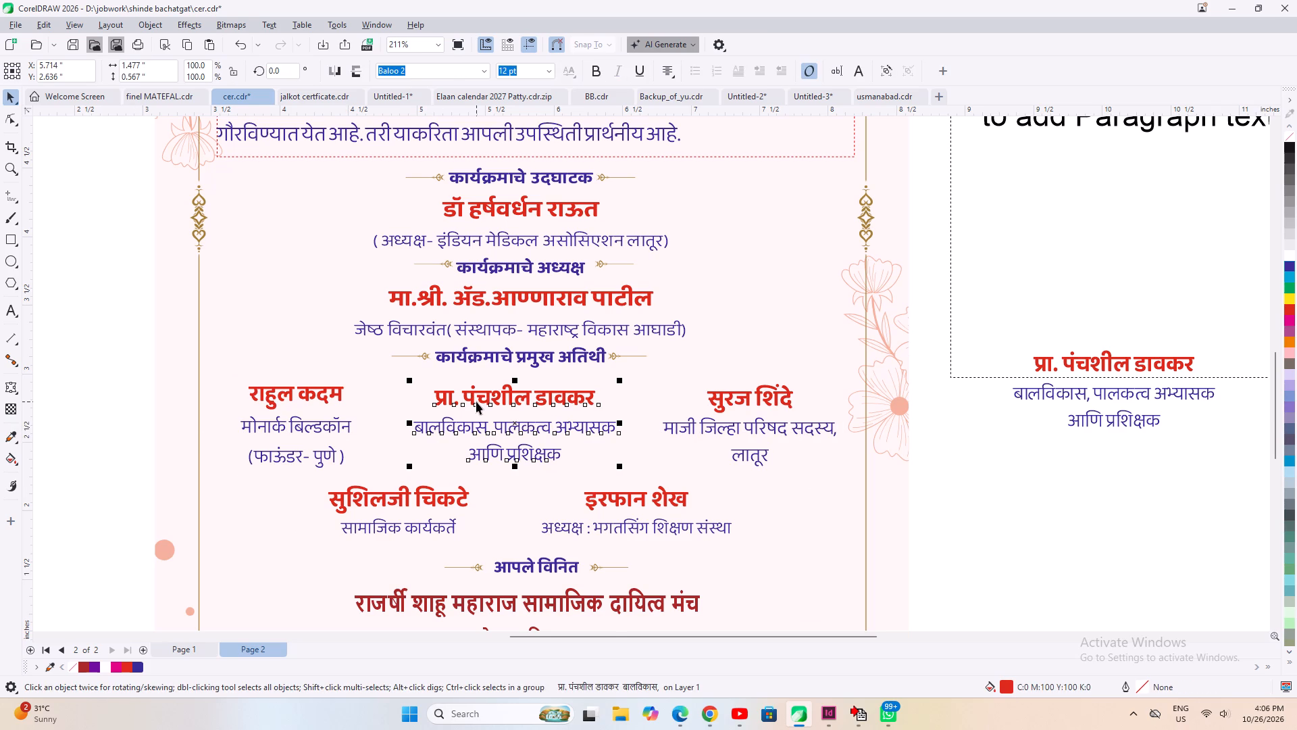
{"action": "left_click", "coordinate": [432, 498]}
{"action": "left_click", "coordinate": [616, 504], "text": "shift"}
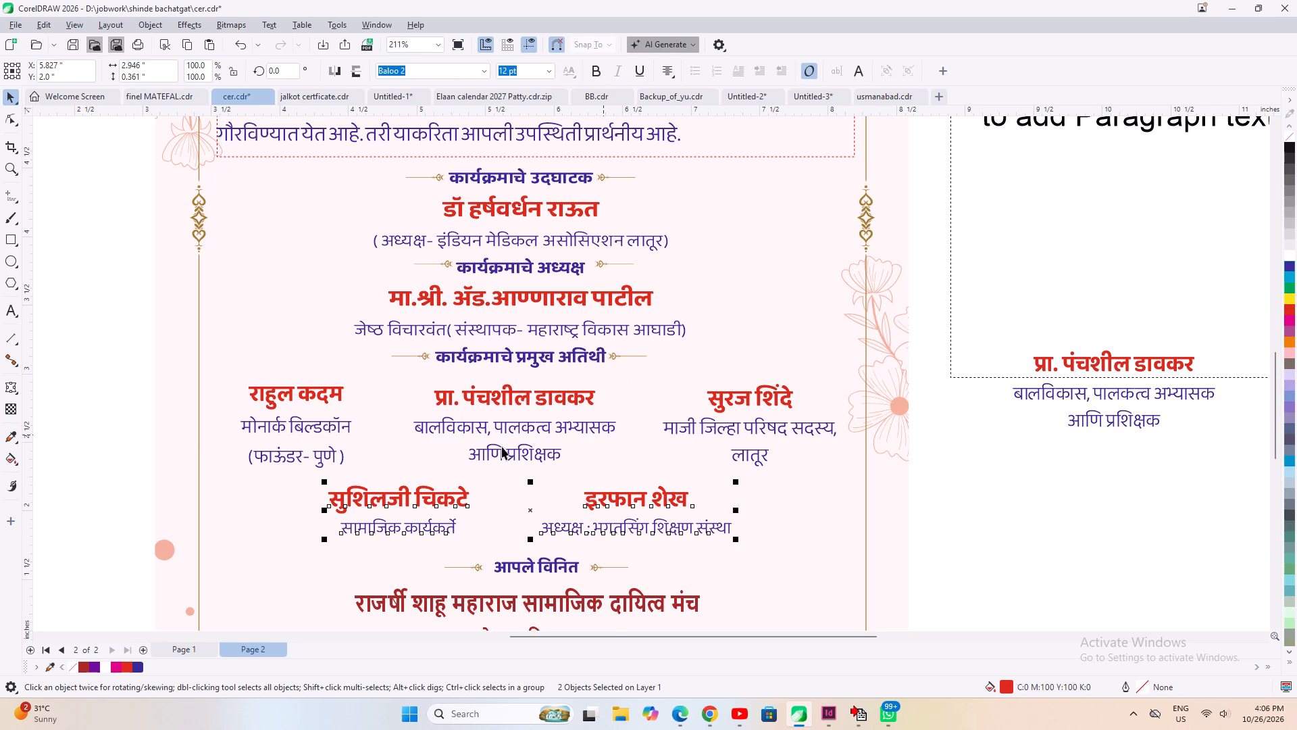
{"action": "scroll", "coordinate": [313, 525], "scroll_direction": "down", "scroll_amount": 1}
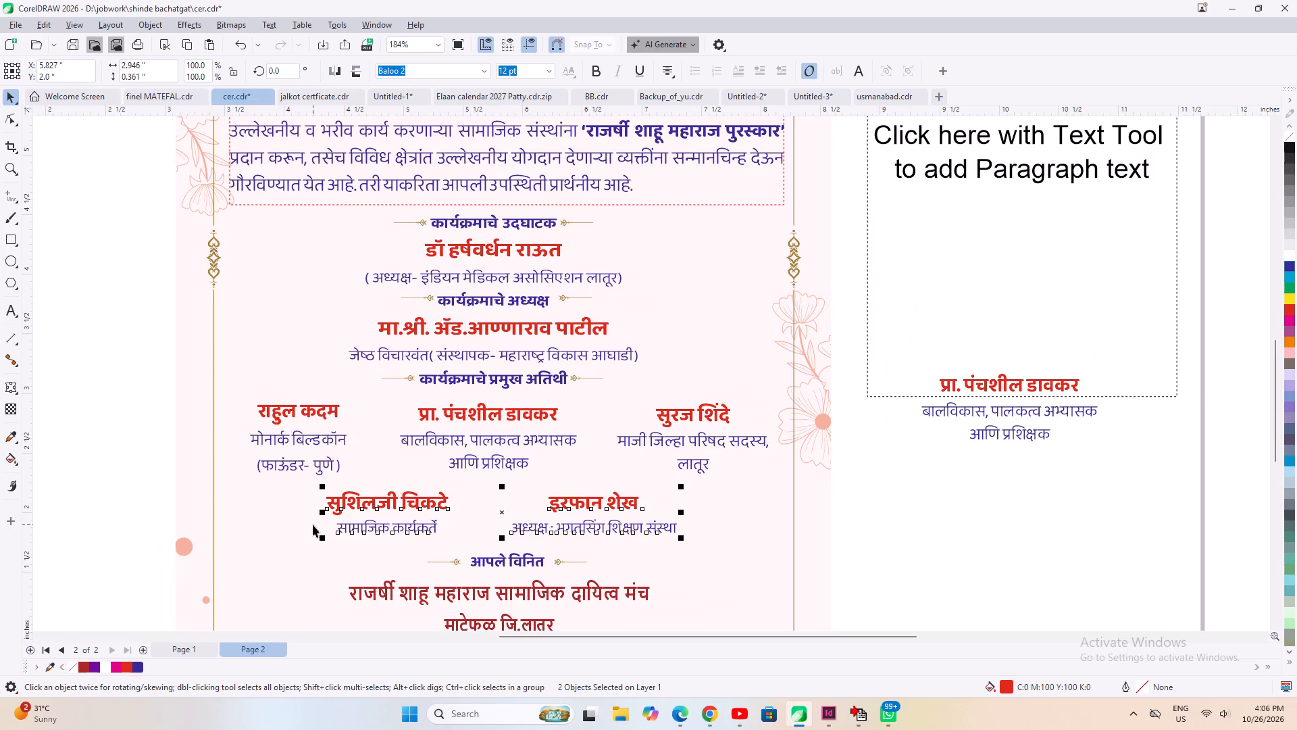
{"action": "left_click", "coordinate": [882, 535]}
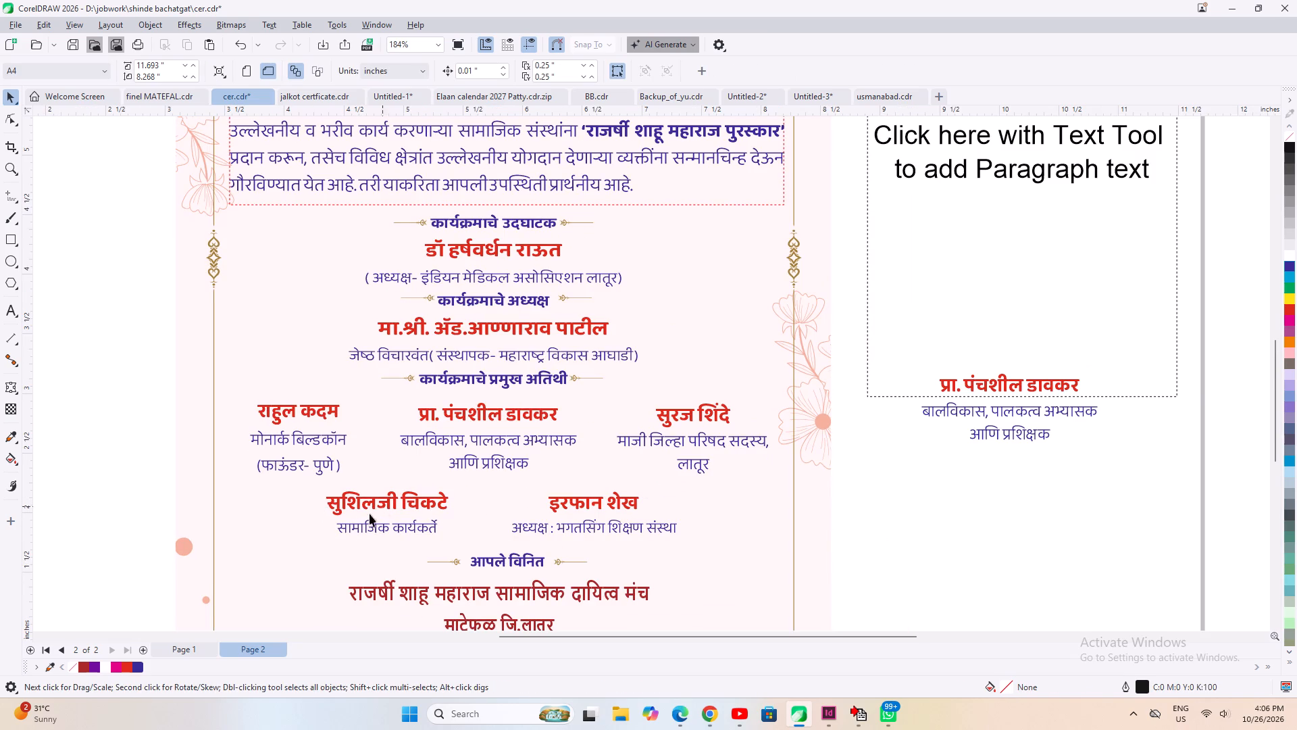
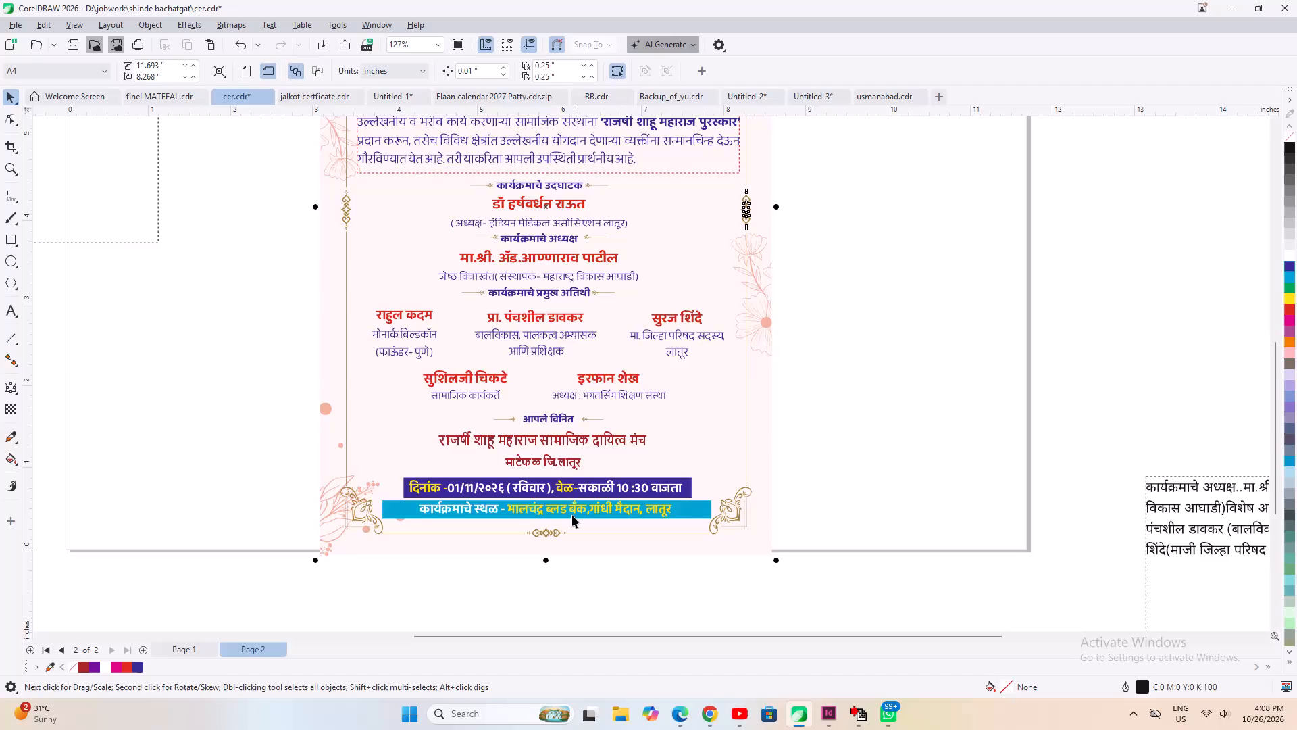
Add सभागृह after भालचंद्र ब्लड बँक in the venue line, with a space on each side of the comma before गांधी मैदान.
{"action": "scroll", "coordinate": [569, 523], "scroll_direction": "up", "scroll_amount": 6}
{"action": "key", "text": "space"}
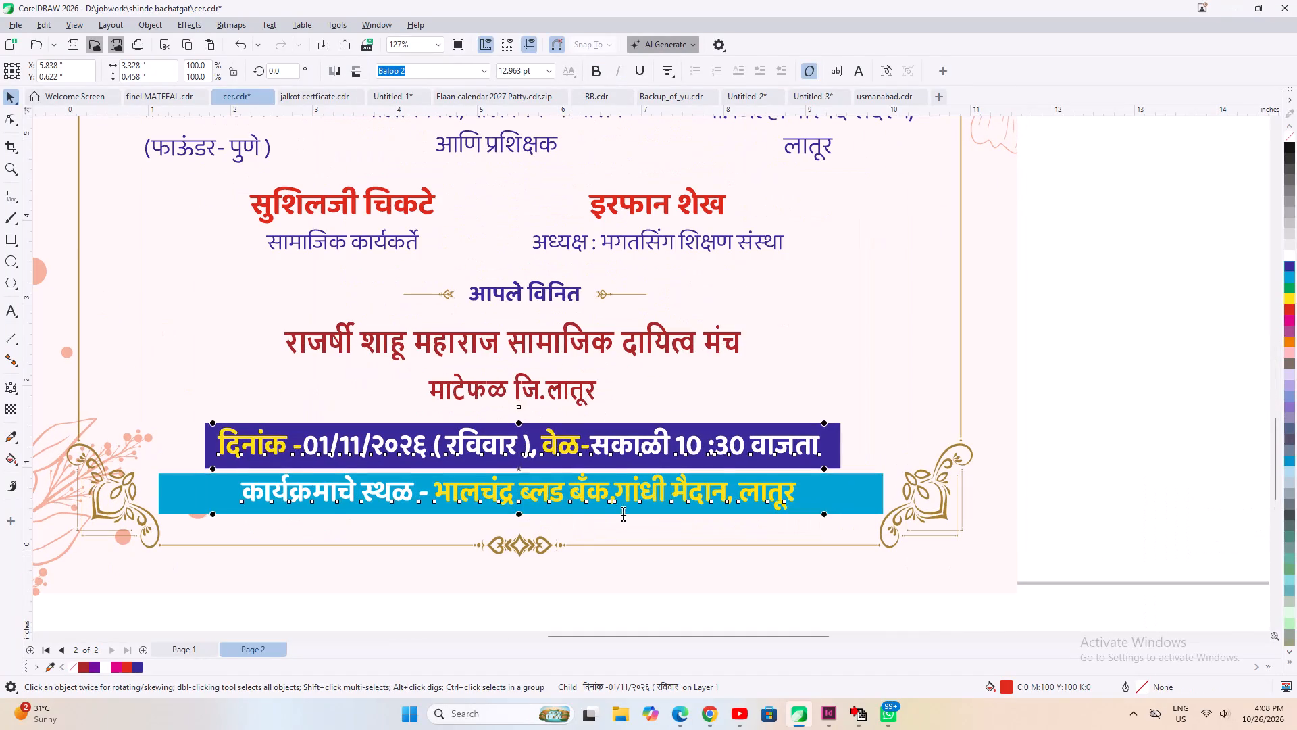
{"action": "left_click", "coordinate": [613, 497]}
{"action": "key", "text": "Left"}
{"action": "key", "text": "space"}
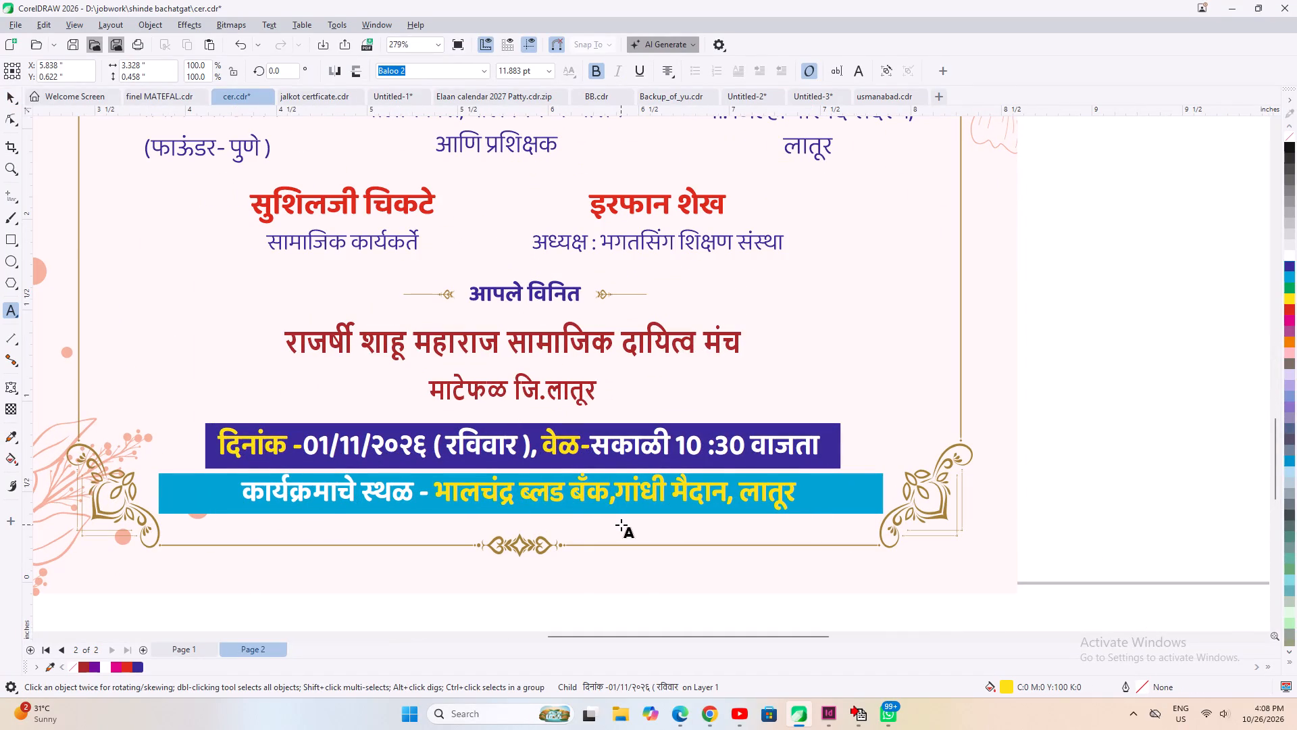
{"action": "type", "text": "LhK"}
{"action": "key", "text": "x"}
{"action": "type", "text": "ZG"}
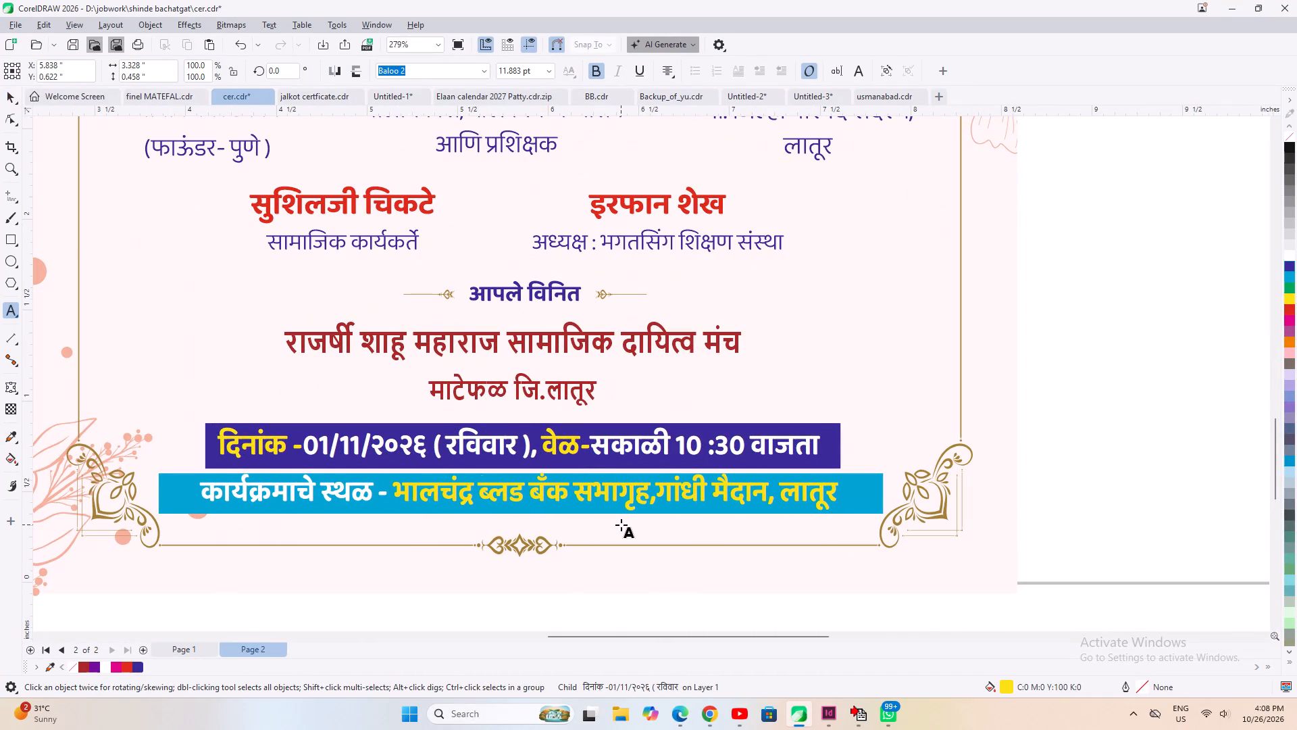
{"action": "key", "text": "space"}
{"action": "key", "text": "Right"}
{"action": "key", "text": "space"}
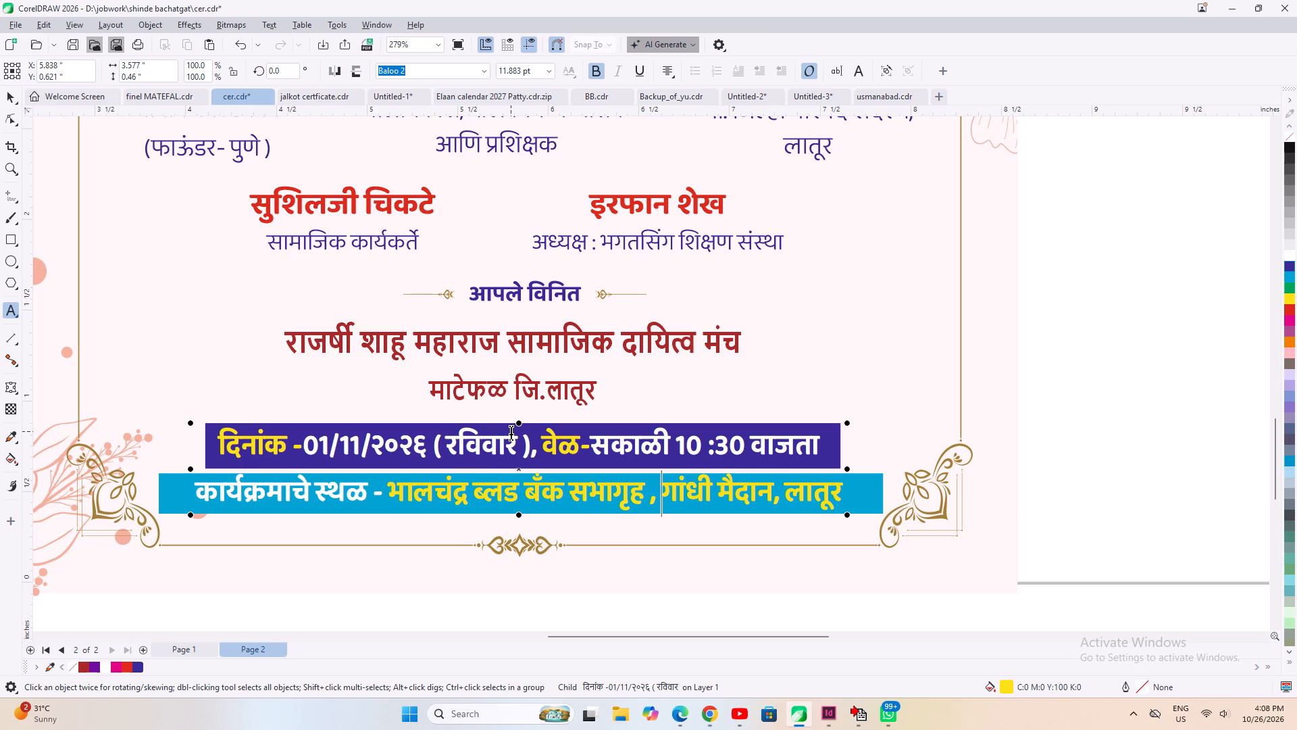
{"action": "left_click", "coordinate": [7, 104]}
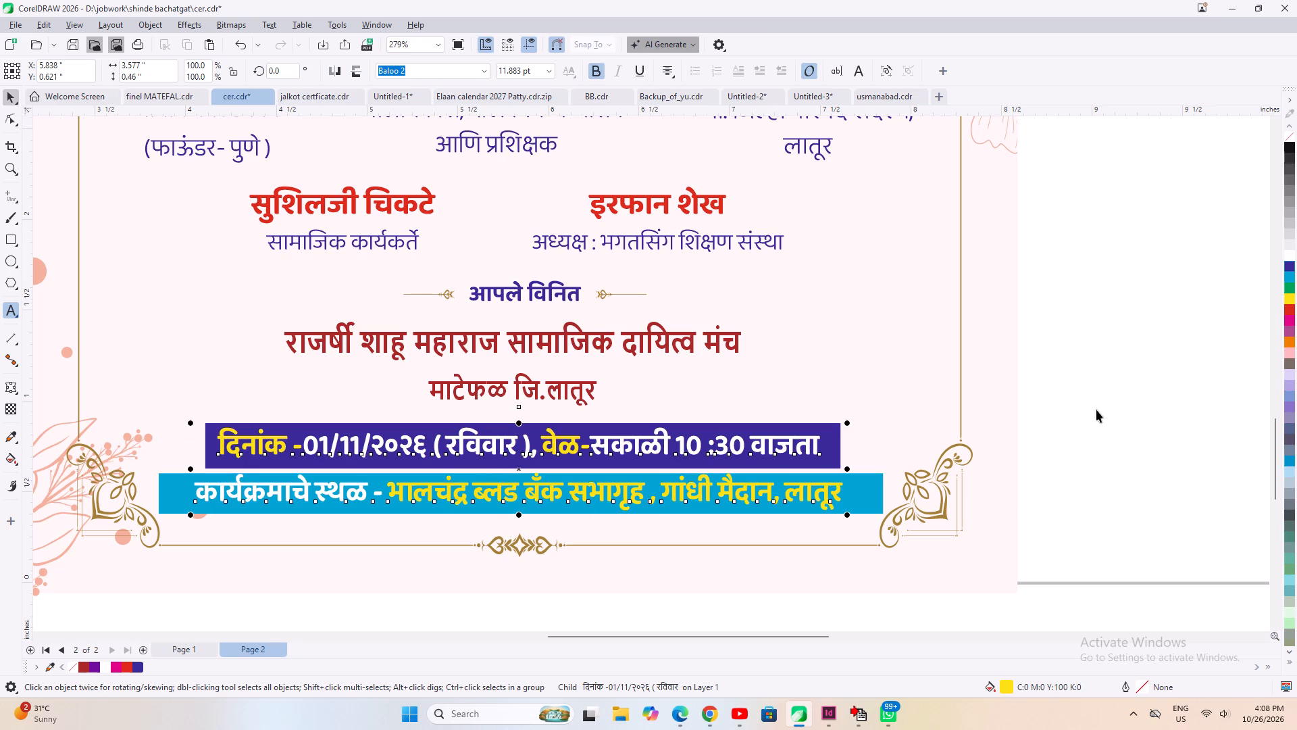
{"action": "left_click", "coordinate": [1076, 385]}
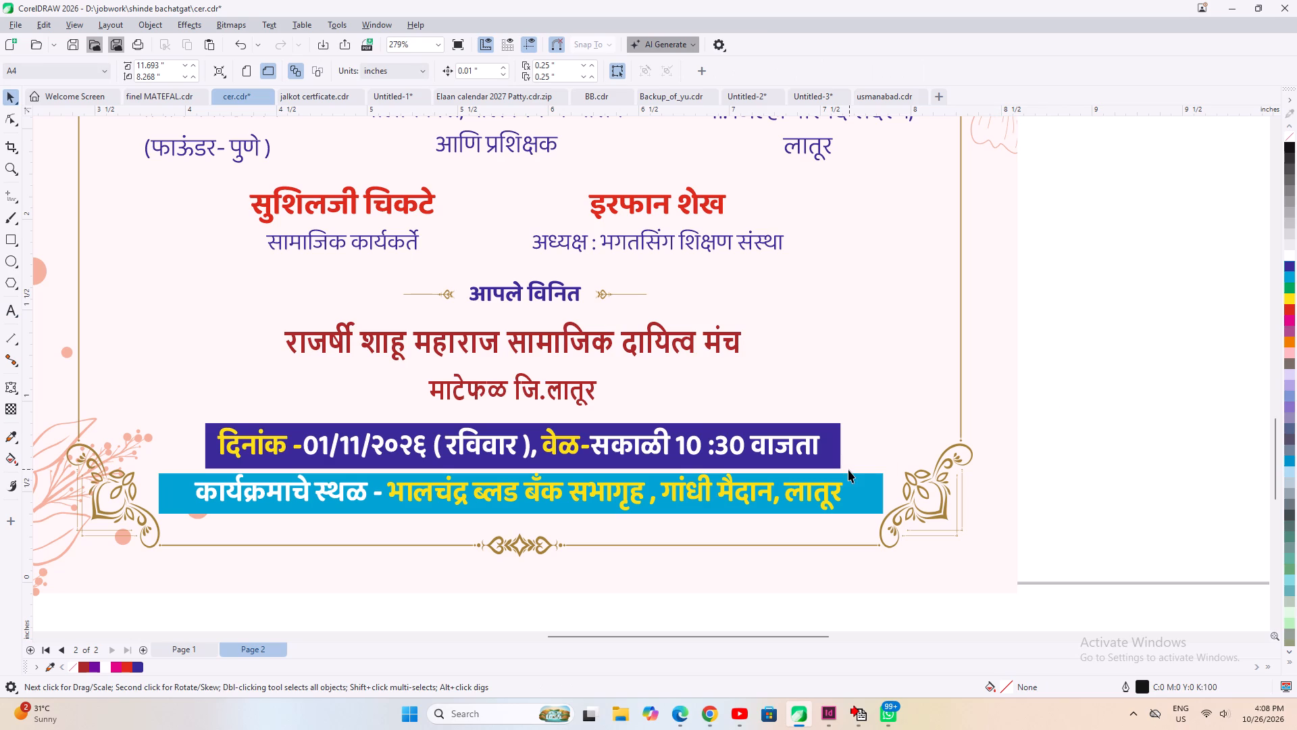
Proofread the invitation from the organisation heading through the body paragraph, inaugurator and president details to the chief-guest names.
{"action": "left_click_drag", "start_coordinate": [1273, 455], "coordinate": [1258, 314]}
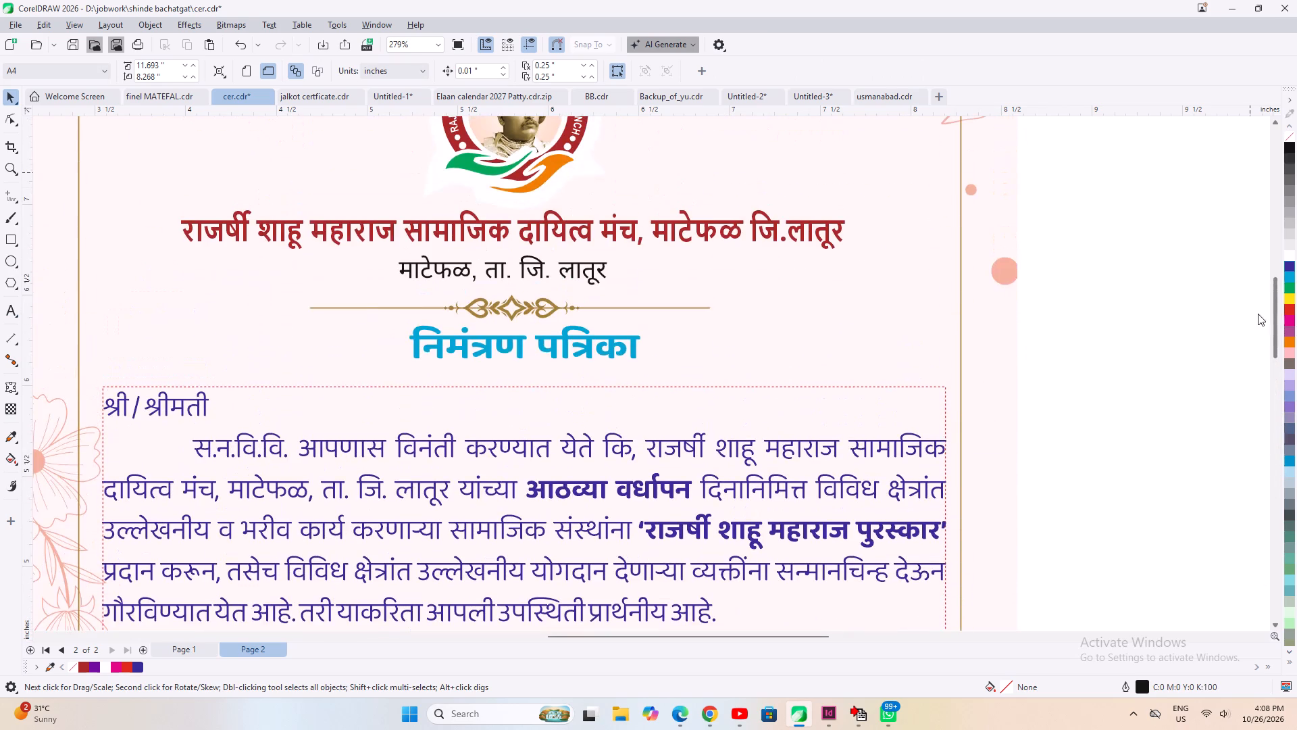
{"action": "left_click_drag", "start_coordinate": [1258, 314], "coordinate": [1258, 315]}
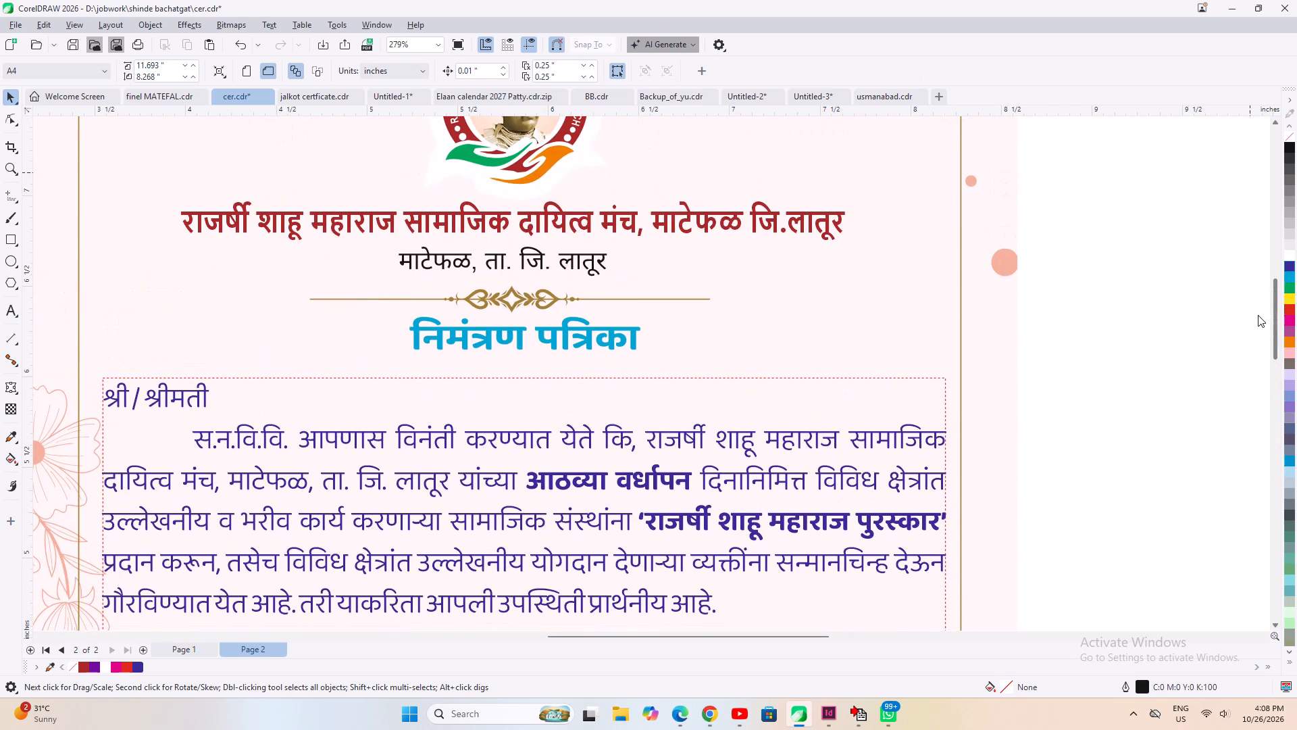
{"action": "left_click_drag", "start_coordinate": [1258, 315], "coordinate": [1258, 317]}
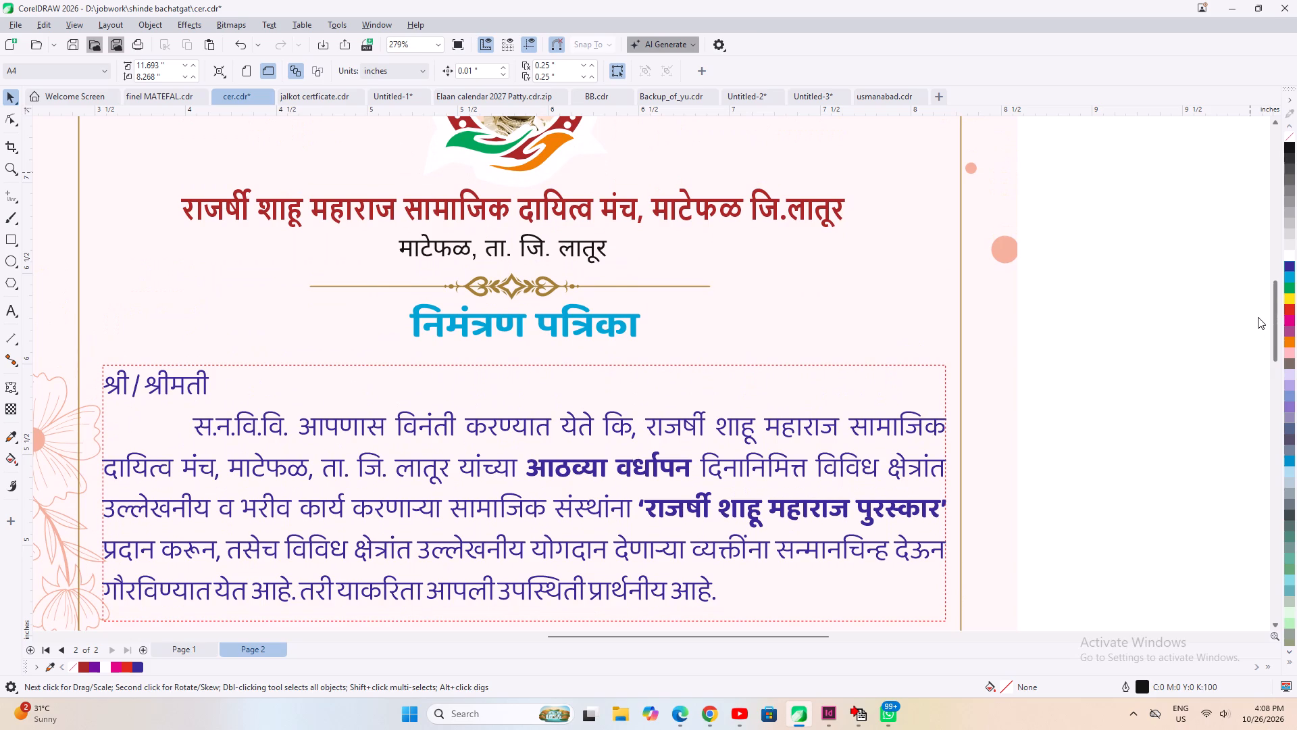
{"action": "left_click_drag", "start_coordinate": [1258, 317], "coordinate": [1259, 320]}
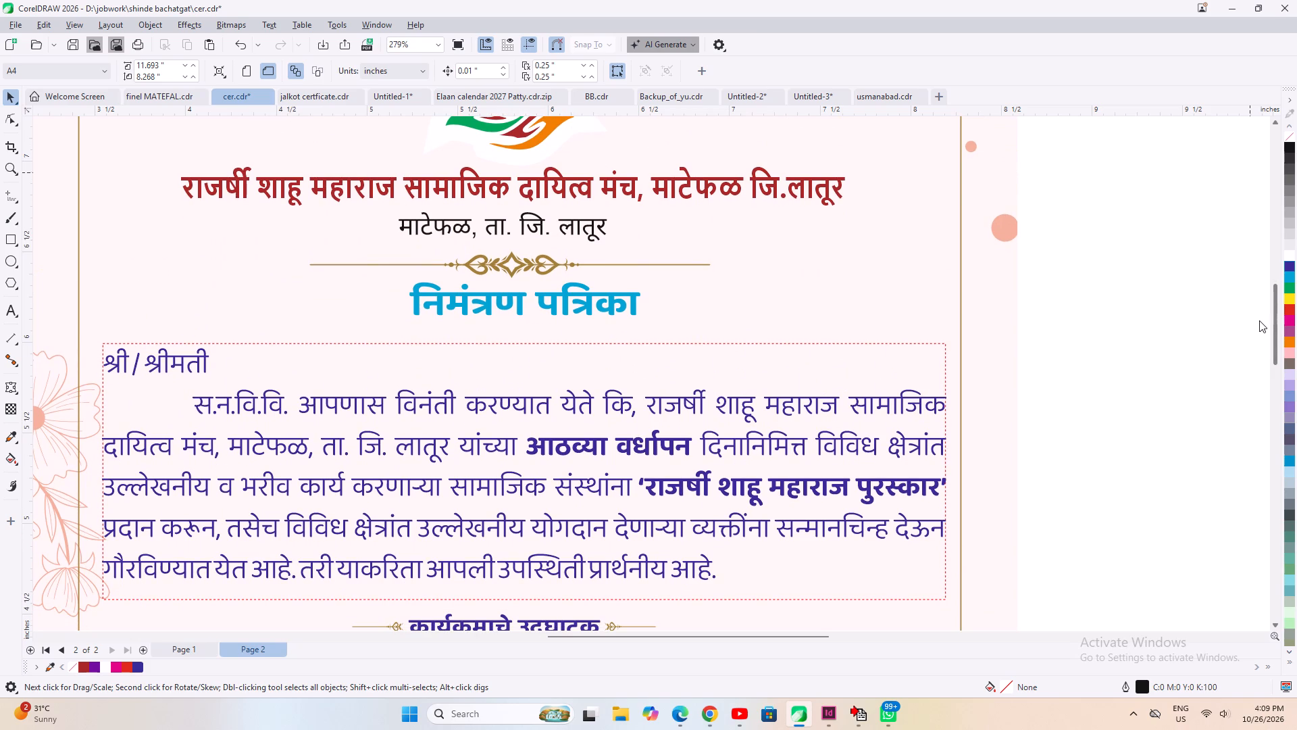
{"action": "left_click_drag", "start_coordinate": [1259, 320], "coordinate": [1260, 322]}
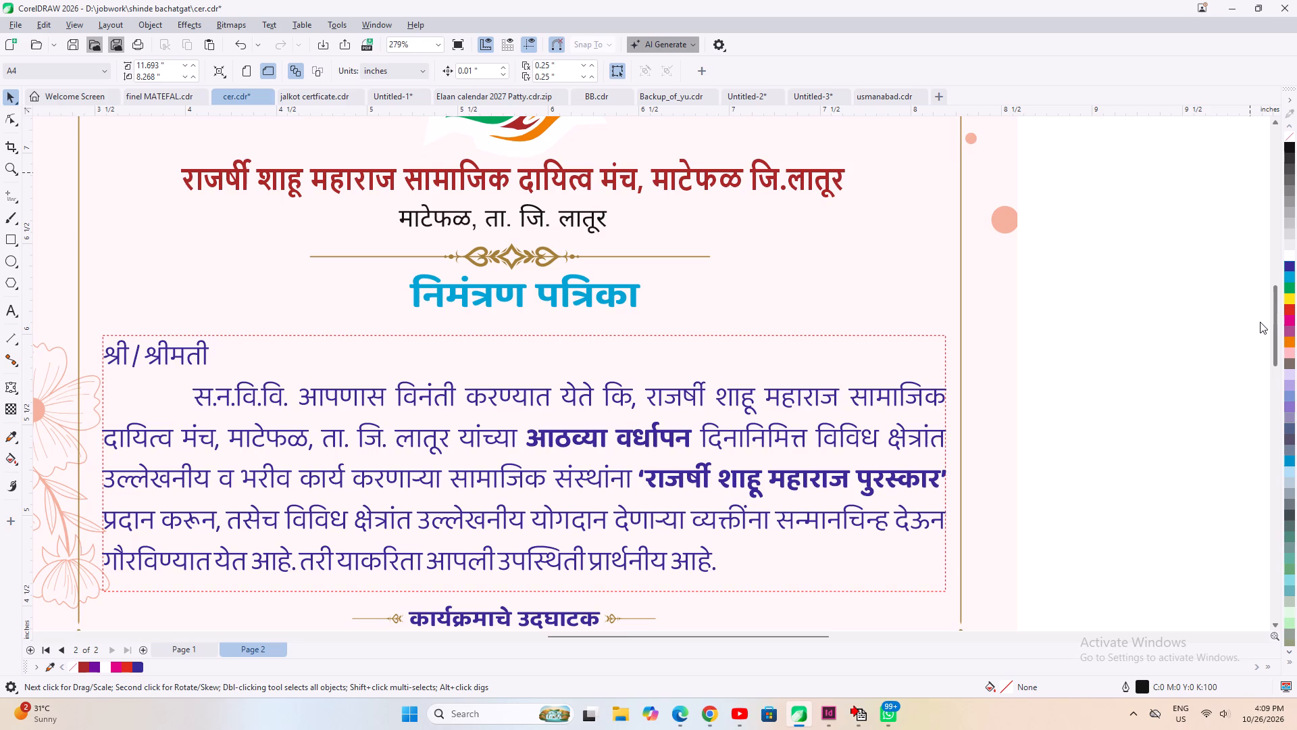
{"action": "left_click_drag", "start_coordinate": [1260, 322], "coordinate": [1261, 326]}
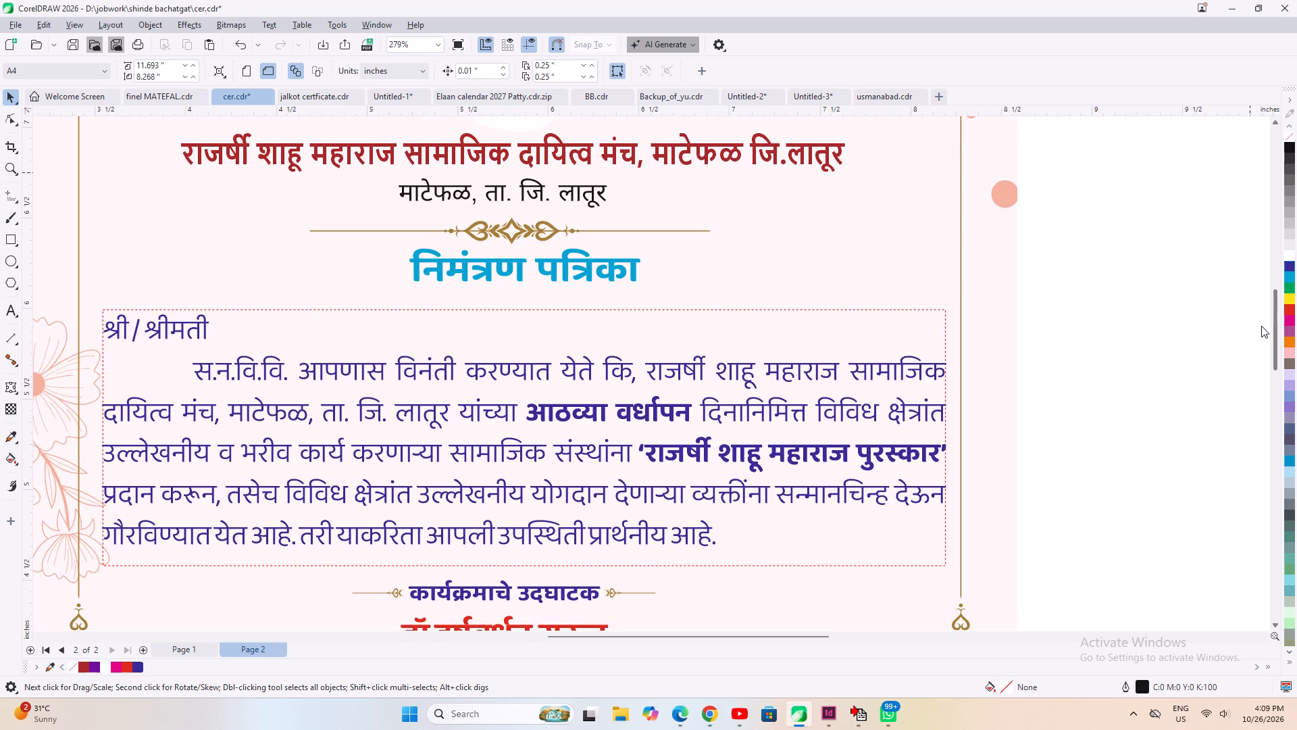
{"action": "left_click_drag", "start_coordinate": [1261, 326], "coordinate": [1263, 329]}
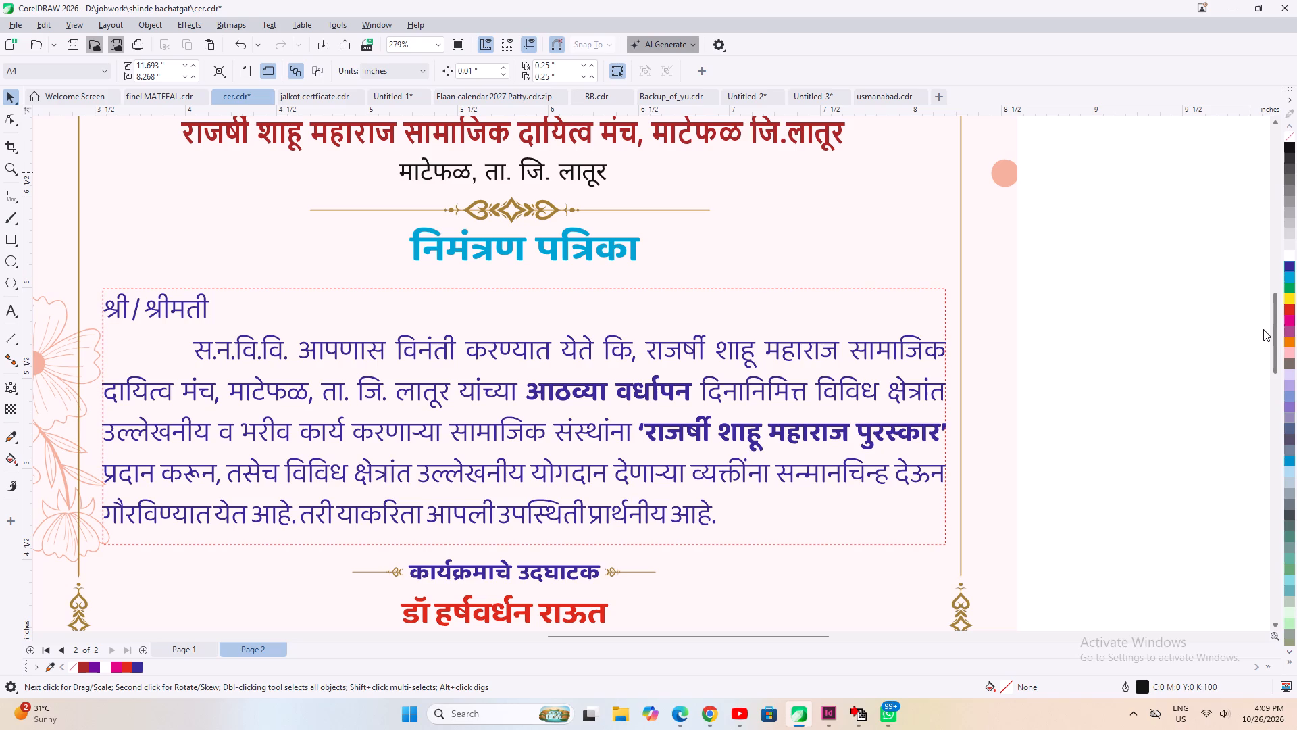
{"action": "left_click_drag", "start_coordinate": [1263, 329], "coordinate": [1263, 332]}
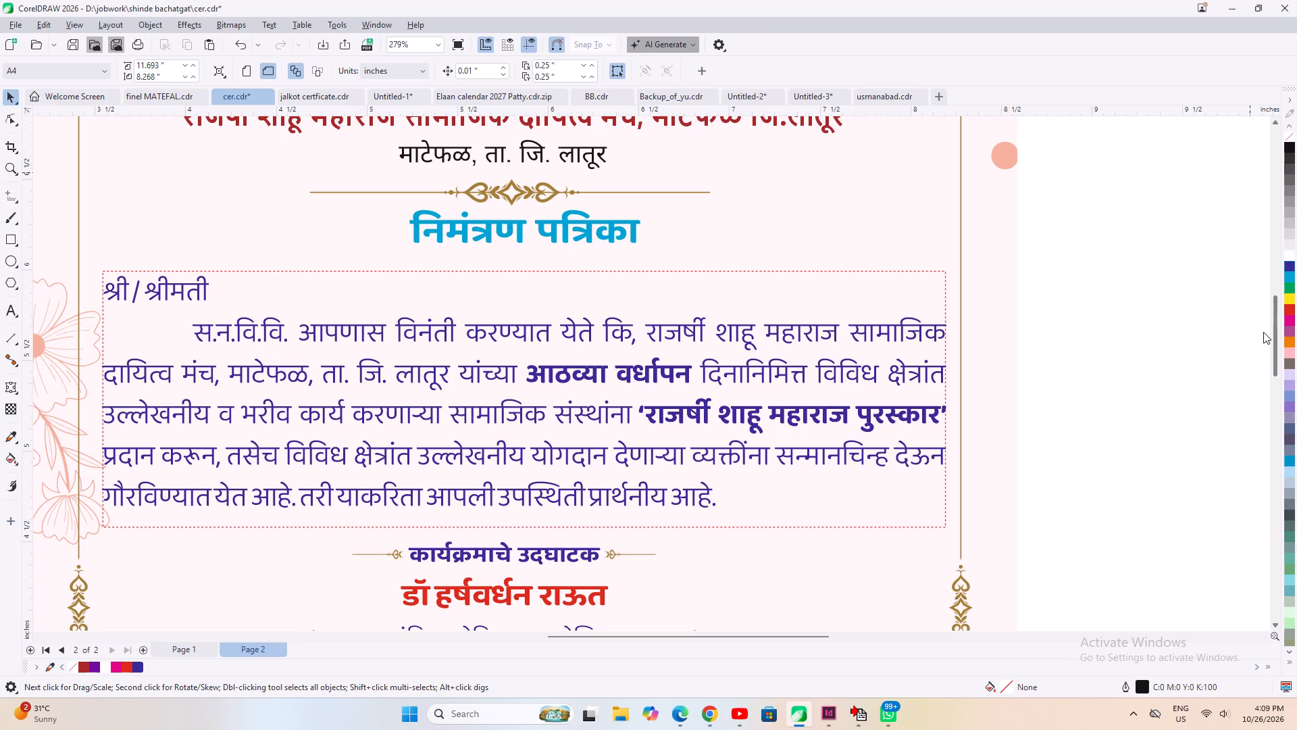
{"action": "left_click_drag", "start_coordinate": [1263, 332], "coordinate": [1265, 341]}
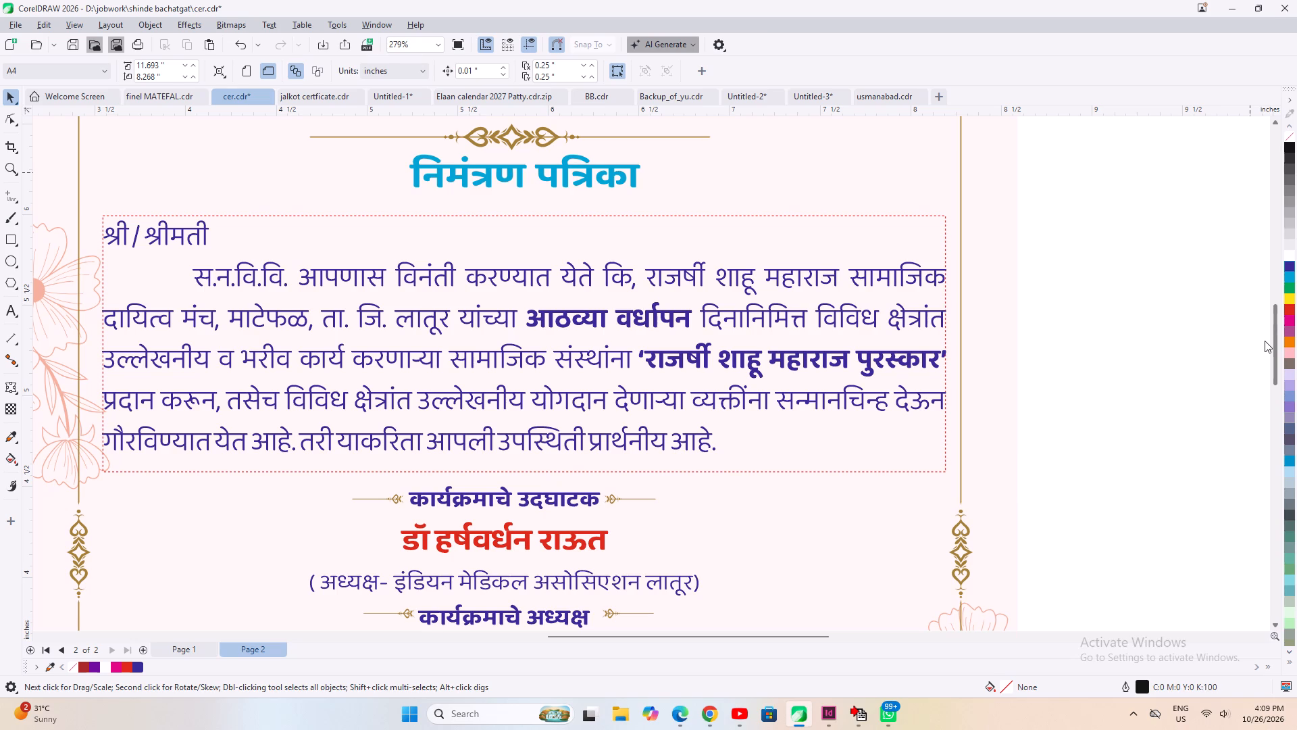
{"action": "left_click_drag", "start_coordinate": [1265, 341], "coordinate": [1265, 355]}
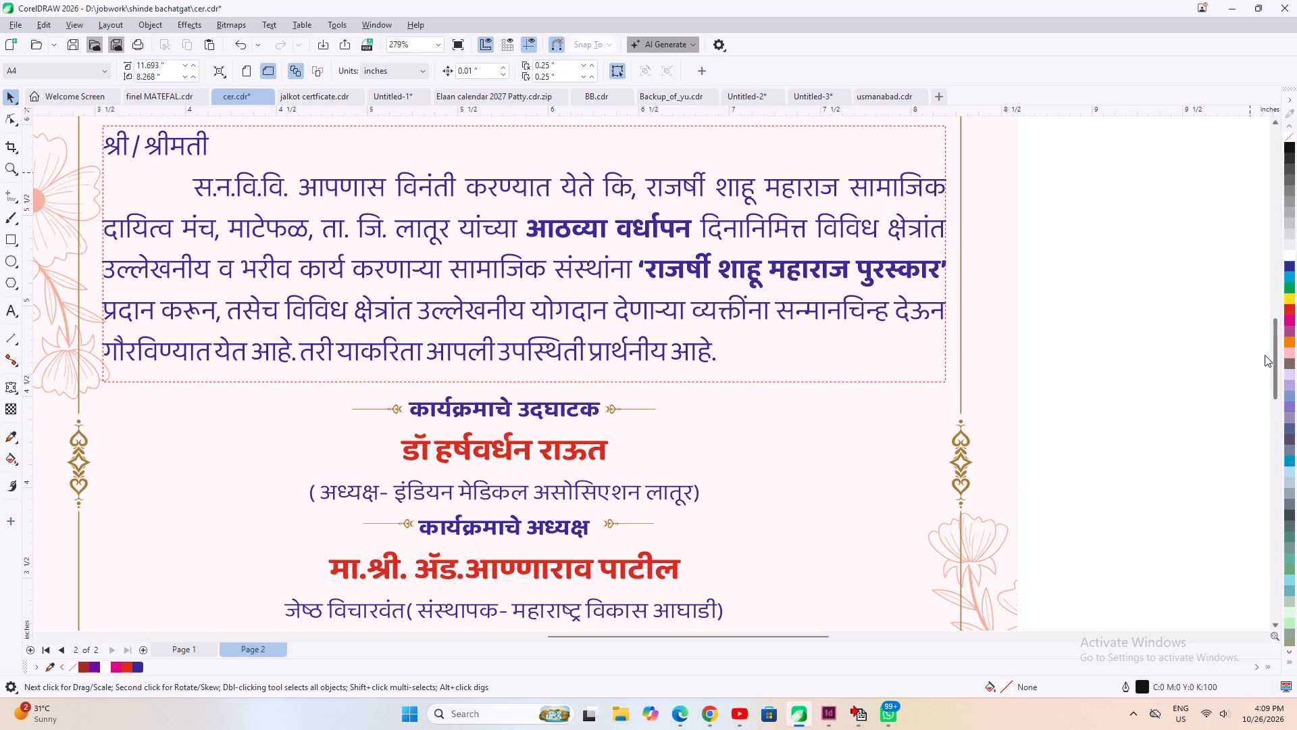
{"action": "left_click_drag", "start_coordinate": [1265, 355], "coordinate": [1266, 362]}
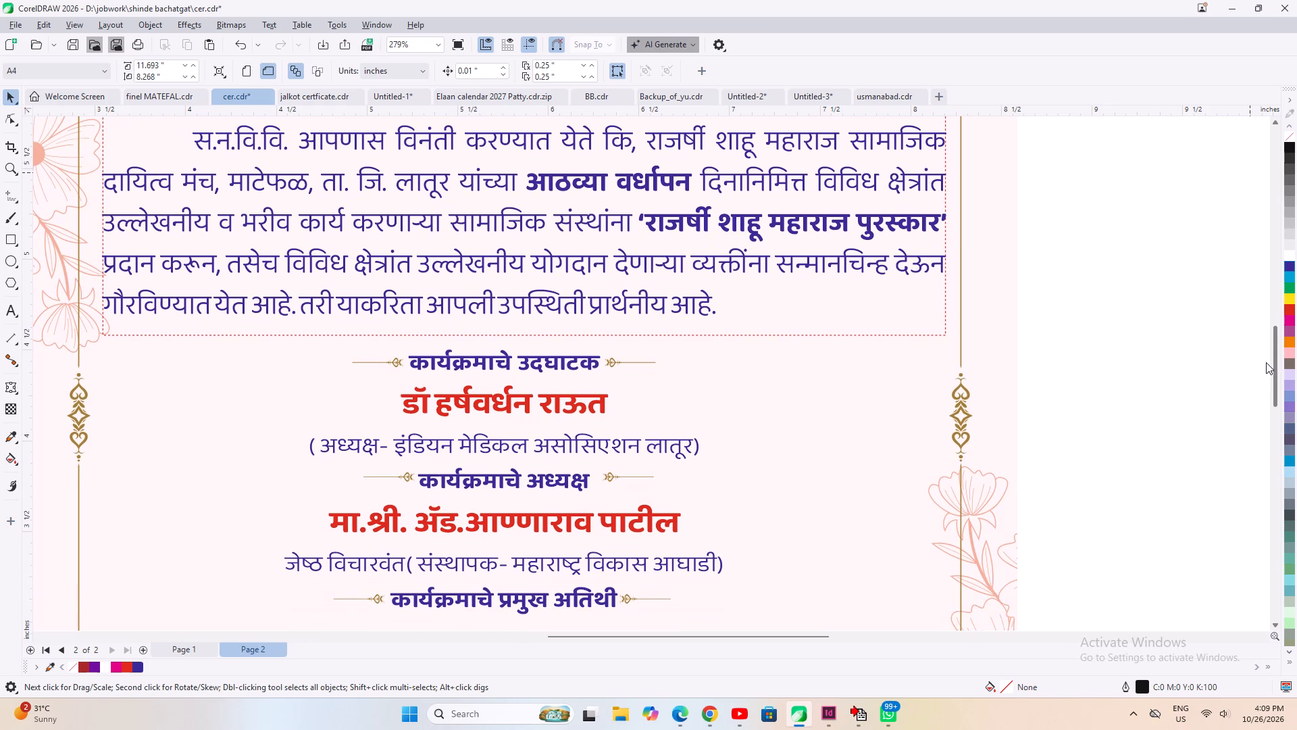
{"action": "left_click_drag", "start_coordinate": [1266, 362], "coordinate": [1266, 364]}
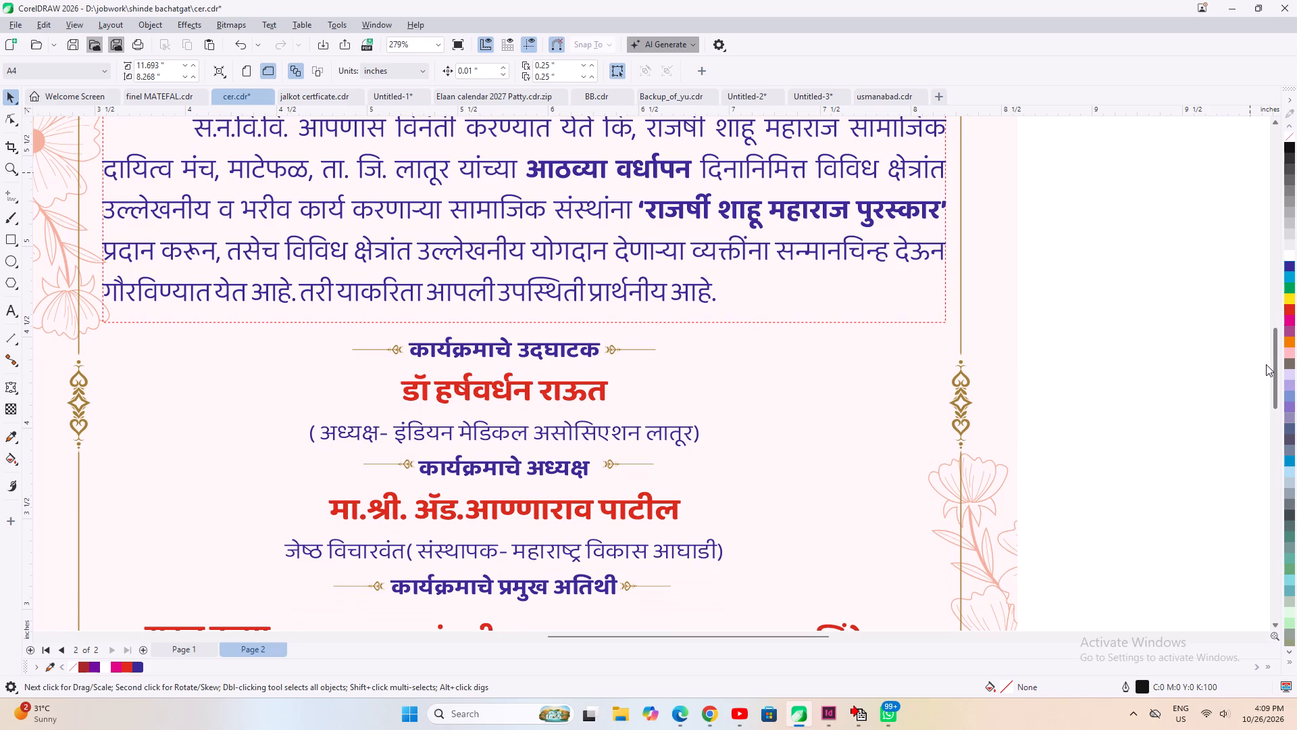
{"action": "left_click_drag", "start_coordinate": [1266, 364], "coordinate": [1266, 371]}
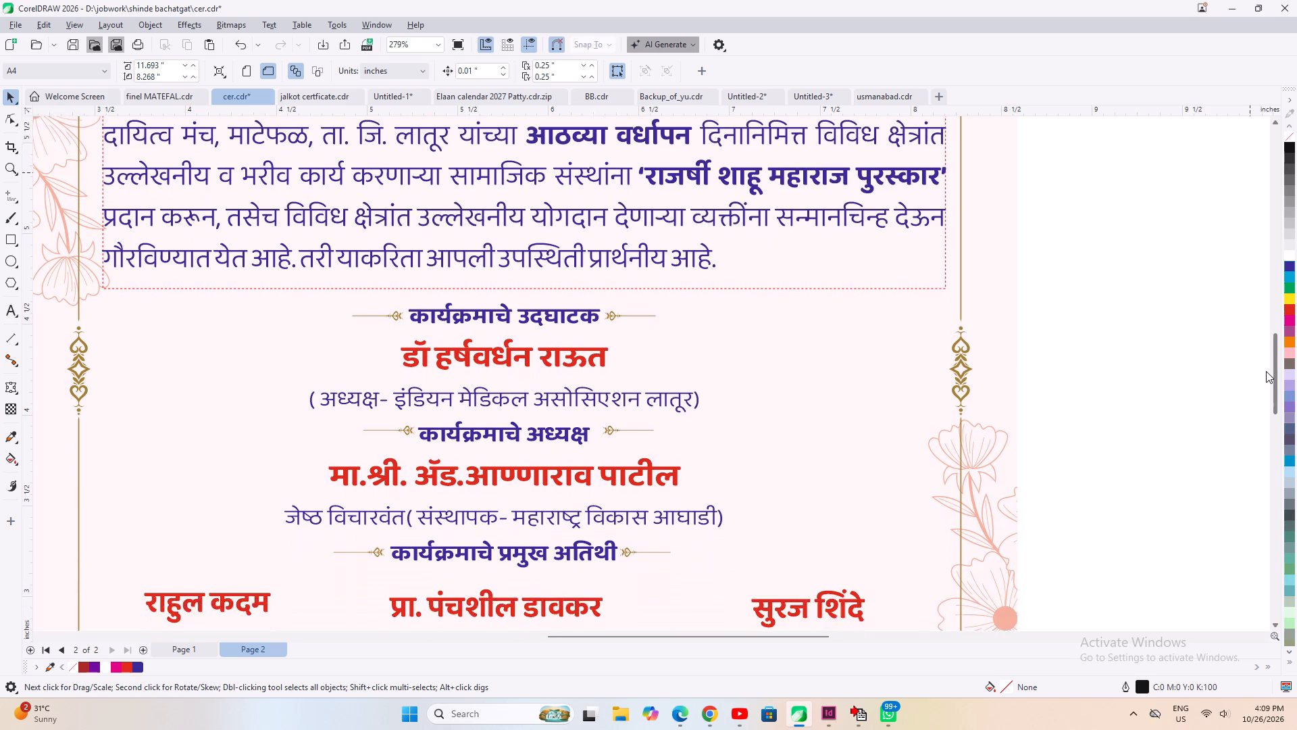
{"action": "left_click_drag", "start_coordinate": [1266, 371], "coordinate": [1267, 394]}
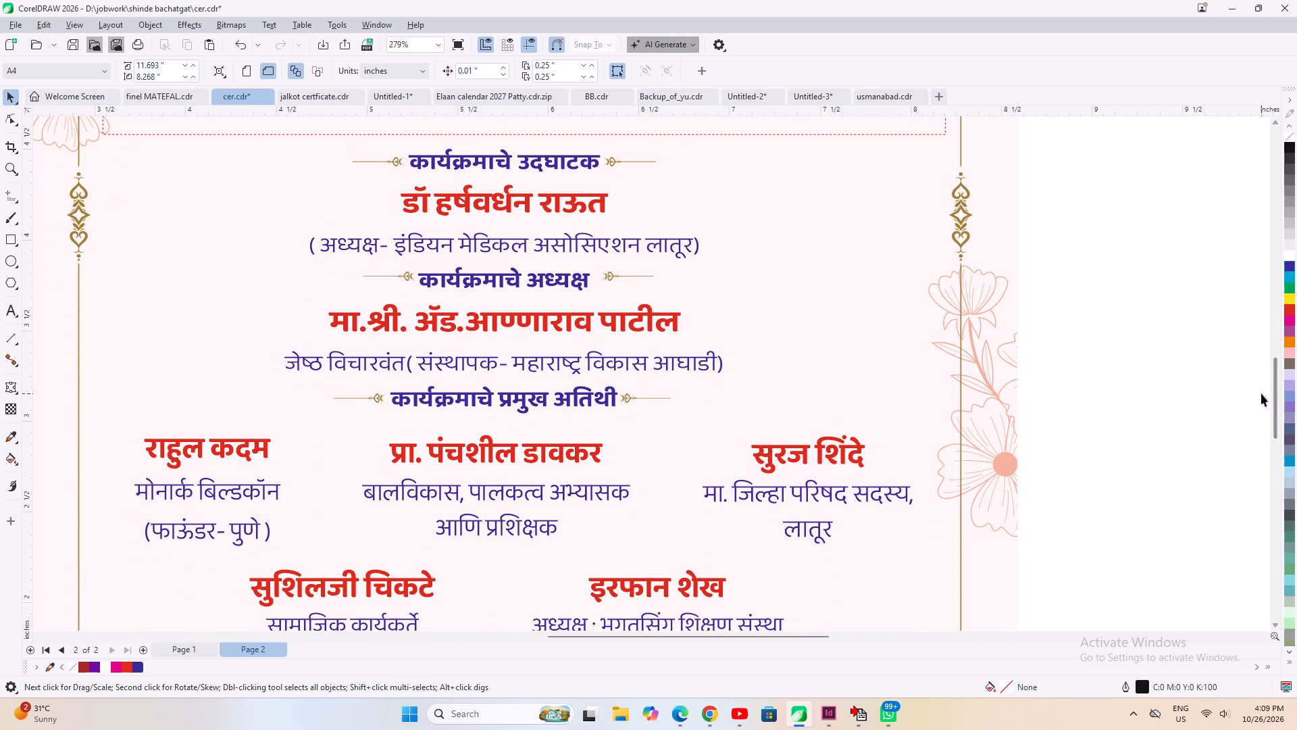
{"action": "left_click", "coordinate": [848, 493]}
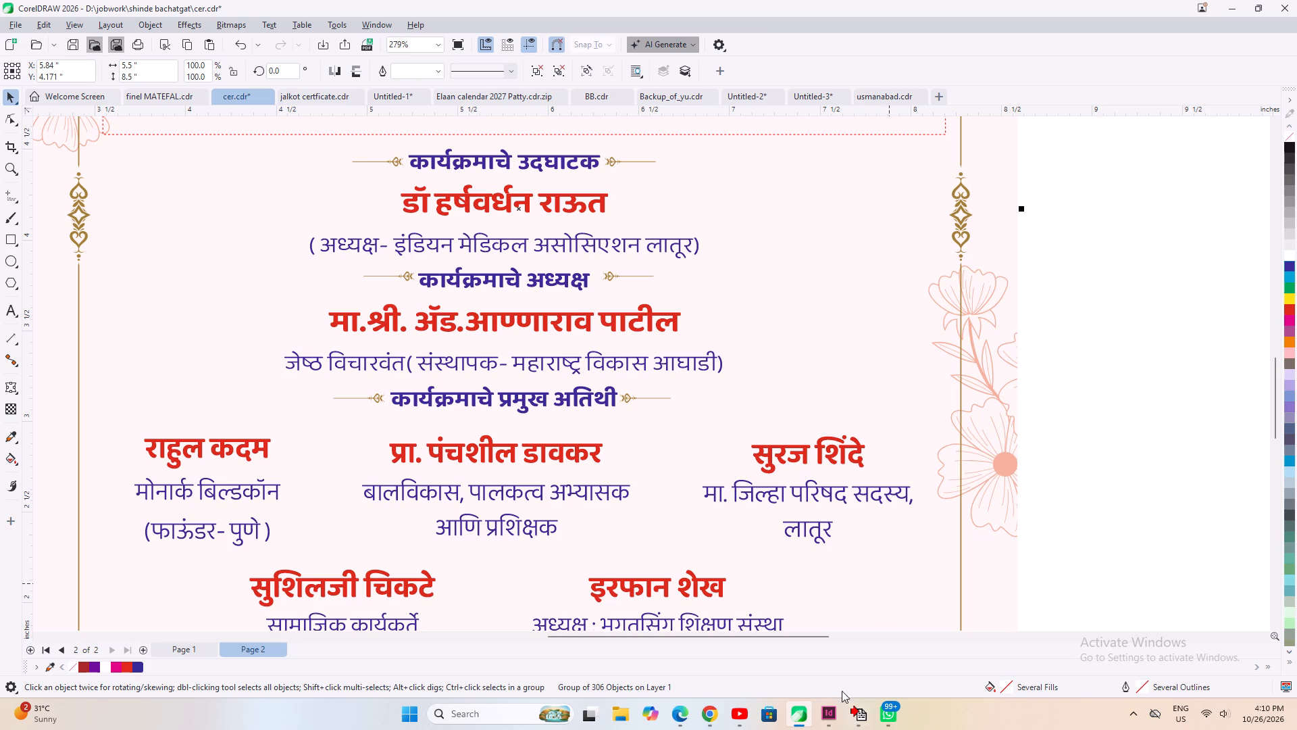
Select and group the whole invitation card, and export only the selection as a JPG over the existing cer file on the Desktop.
{"action": "scroll", "coordinate": [821, 729], "scroll_direction": "down", "scroll_amount": 2}
{"action": "scroll", "coordinate": [692, 387], "scroll_direction": "down", "scroll_amount": 9}
{"action": "scroll", "coordinate": [700, 463], "scroll_direction": "down", "scroll_amount": 3}
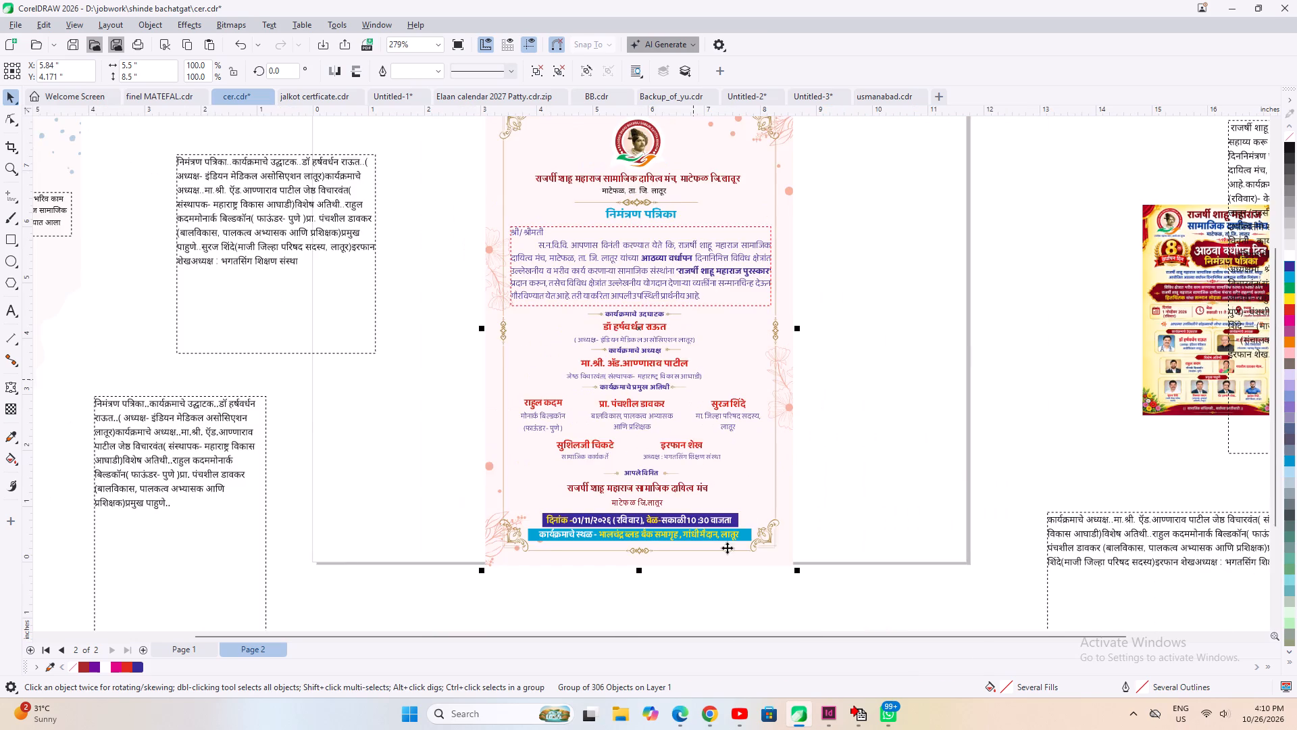
{"action": "left_click", "coordinate": [818, 615]}
{"action": "left_click_drag", "start_coordinate": [821, 604], "coordinate": [530, 178]}
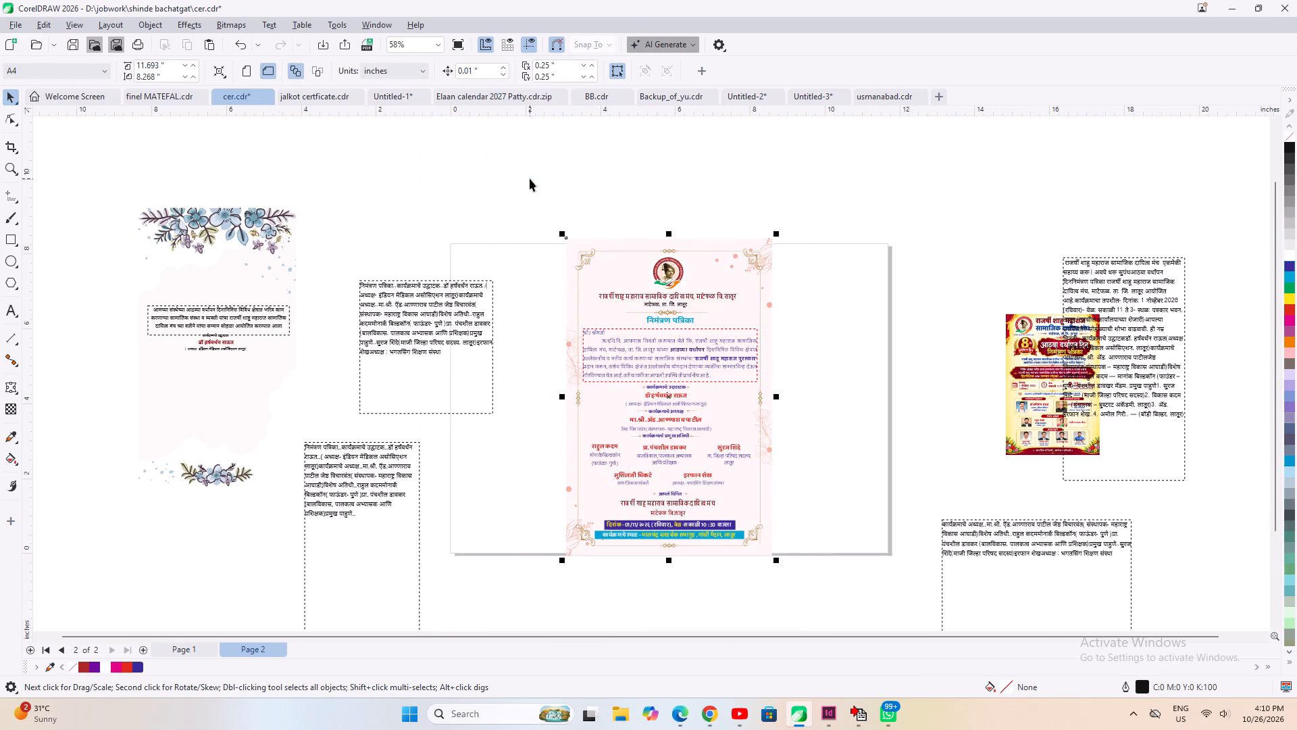
{"action": "key", "text": "ctrl+g"}
{"action": "key", "text": "ctrl+e"}
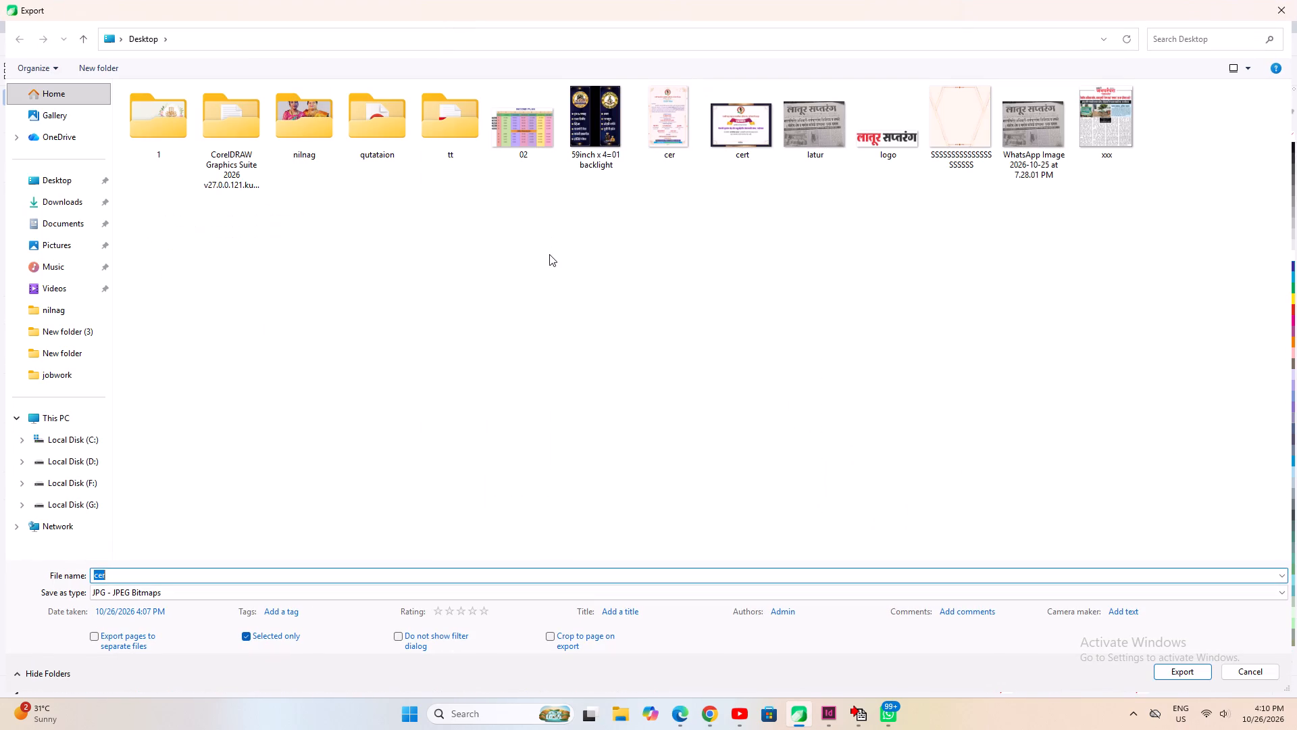
{"action": "left_click", "coordinate": [667, 132]}
{"action": "left_click", "coordinate": [1167, 671]}
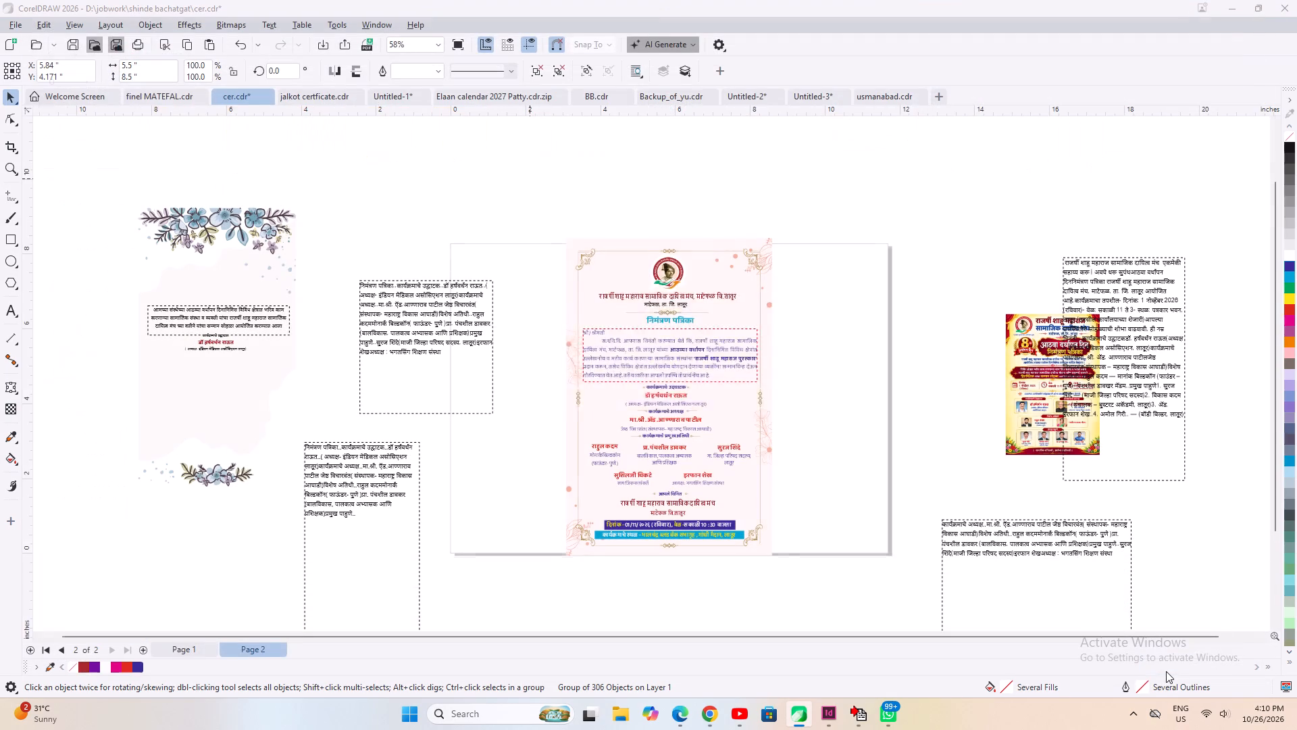
Replace the existing cer JPG and export the card in RGB Color (24-bit) at a resolution of 600.
{"action": "left_click", "coordinate": [731, 389]}
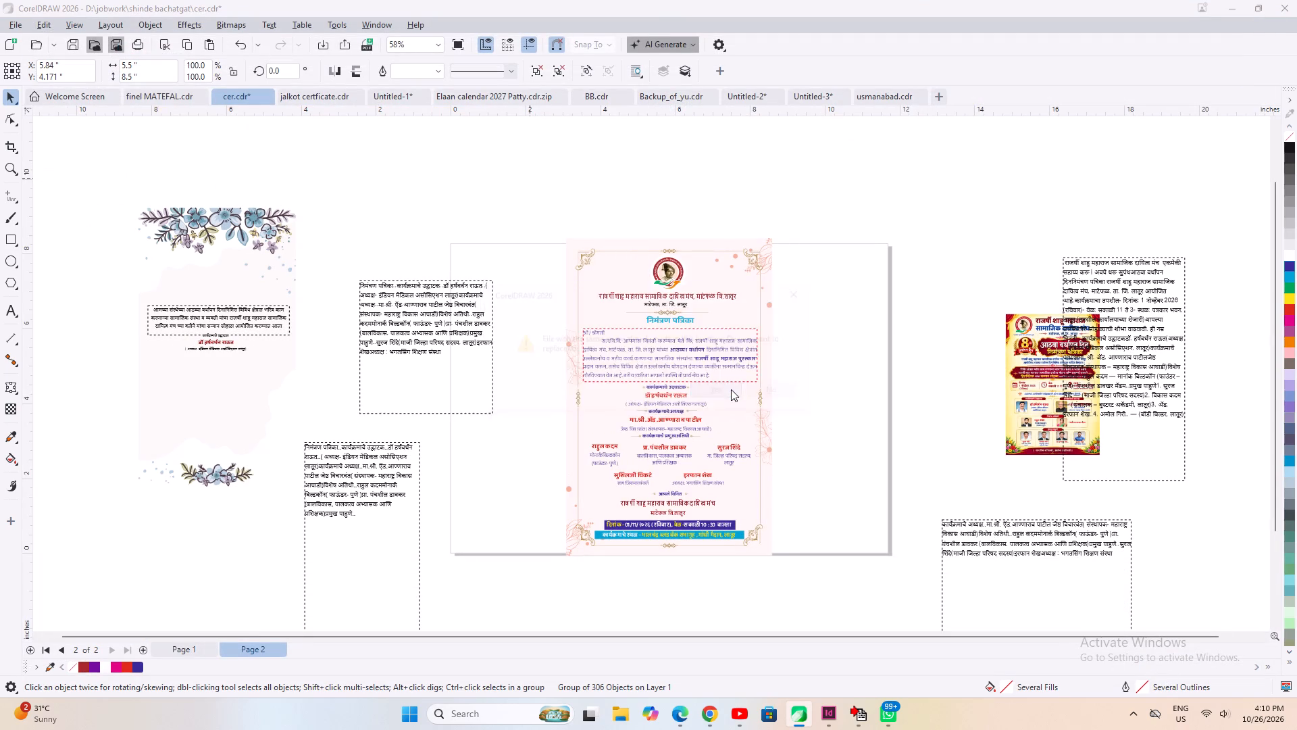
{"action": "left_click", "coordinate": [955, 267]}
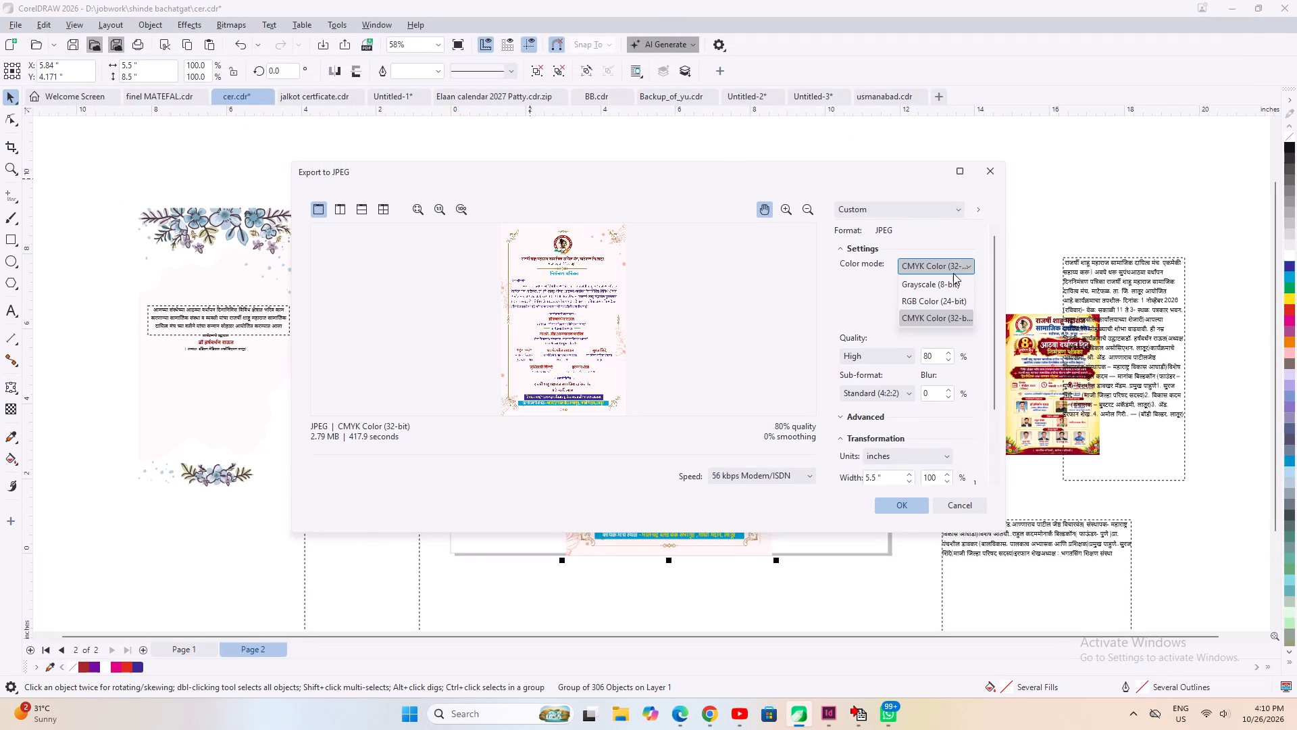
{"action": "left_click", "coordinate": [948, 297]}
{"action": "left_click_drag", "start_coordinate": [994, 302], "coordinate": [994, 420]}
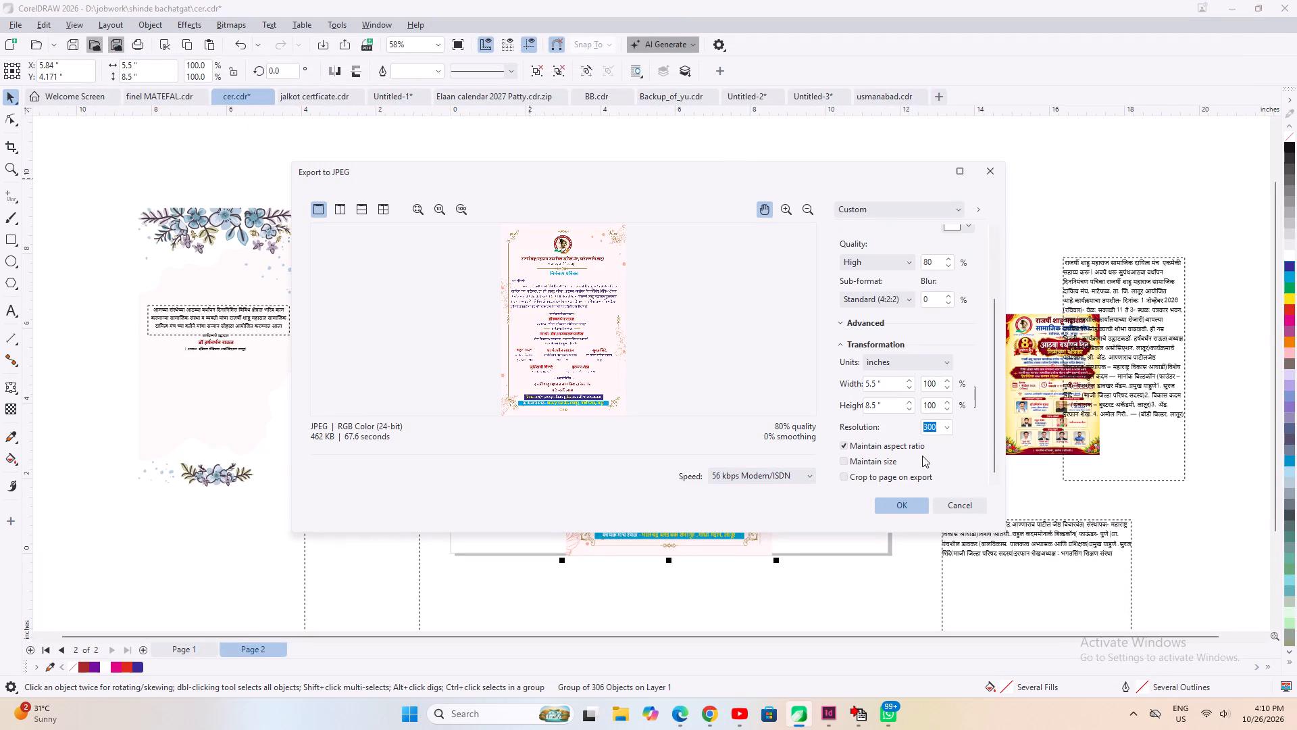
{"action": "double_click", "coordinate": [930, 424]}
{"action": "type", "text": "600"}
{"action": "left_click", "coordinate": [899, 501]}
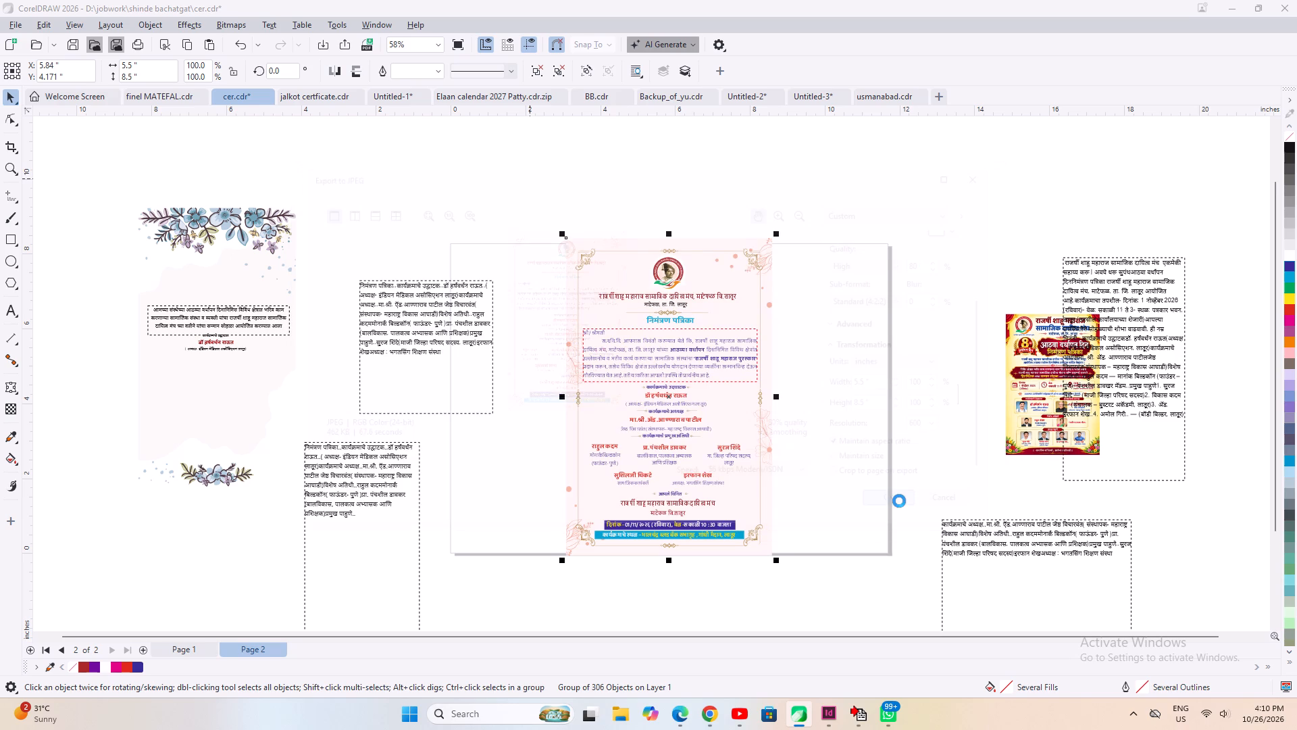
Reselect the whole invitation card and apply grouping again, leaving nothing selected.
{"action": "left_click", "coordinate": [822, 577]}
{"action": "left_click_drag", "start_coordinate": [830, 585], "coordinate": [620, 318]}
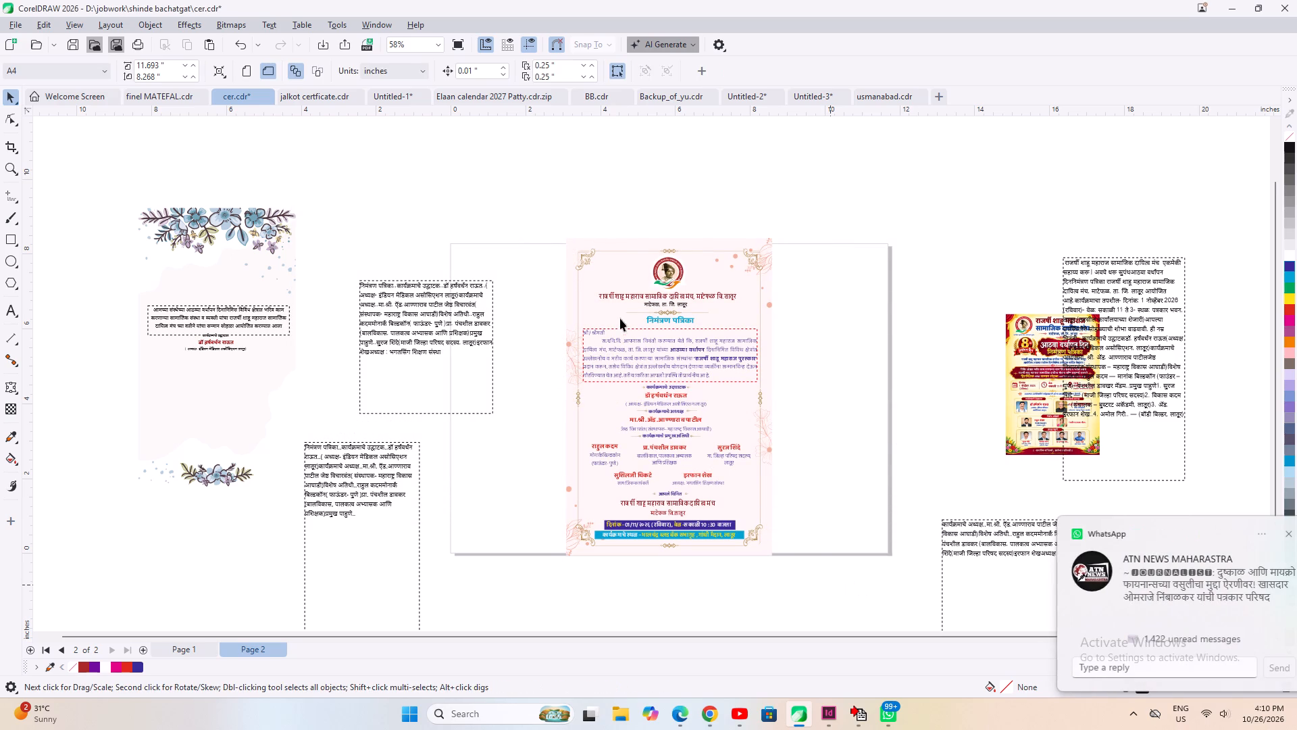
{"action": "left_click_drag", "start_coordinate": [620, 318], "coordinate": [551, 197]}
{"action": "key", "text": "ctrl+g"}
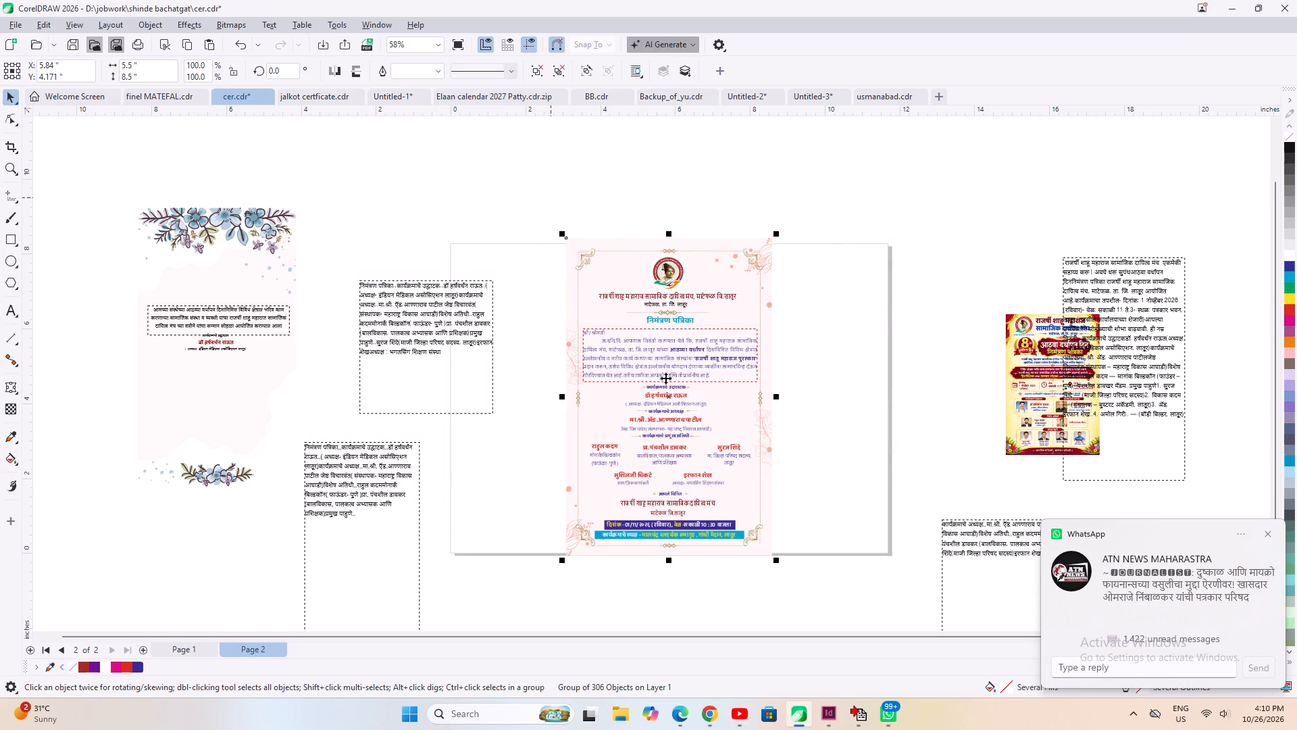
{"action": "left_click", "coordinate": [816, 428]}
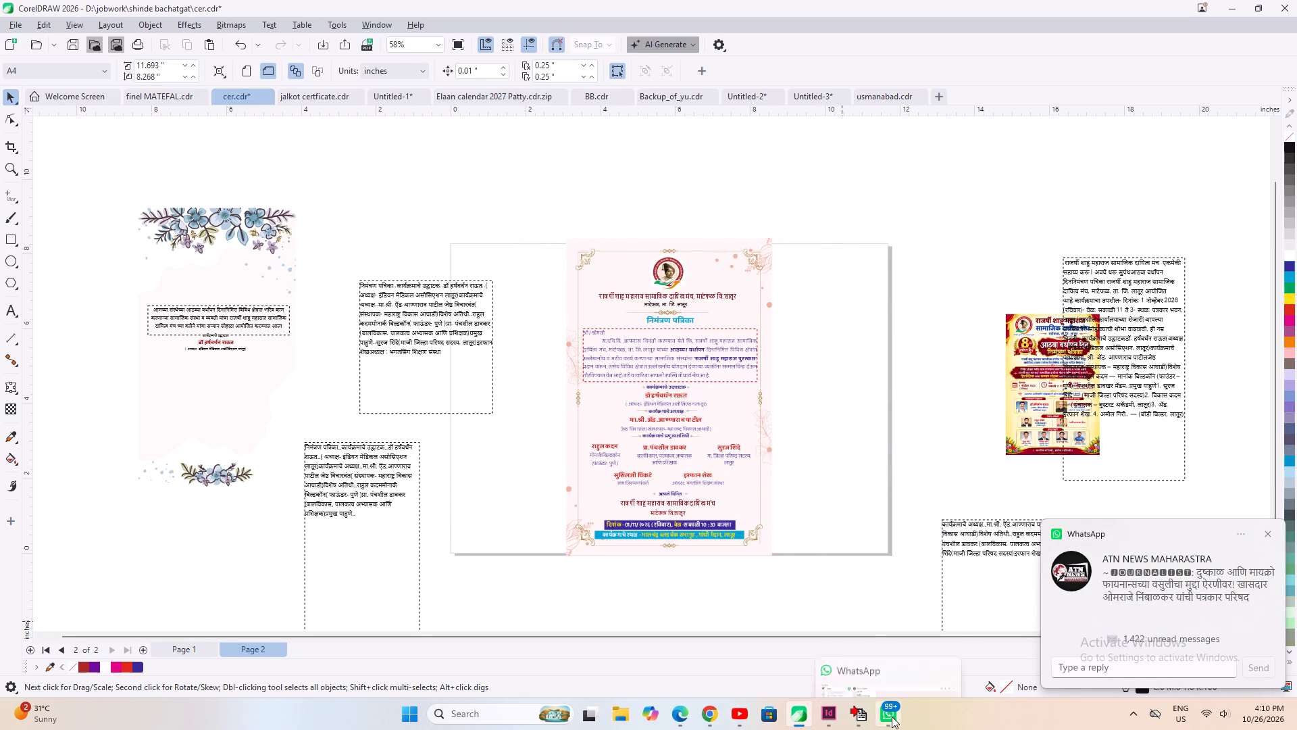
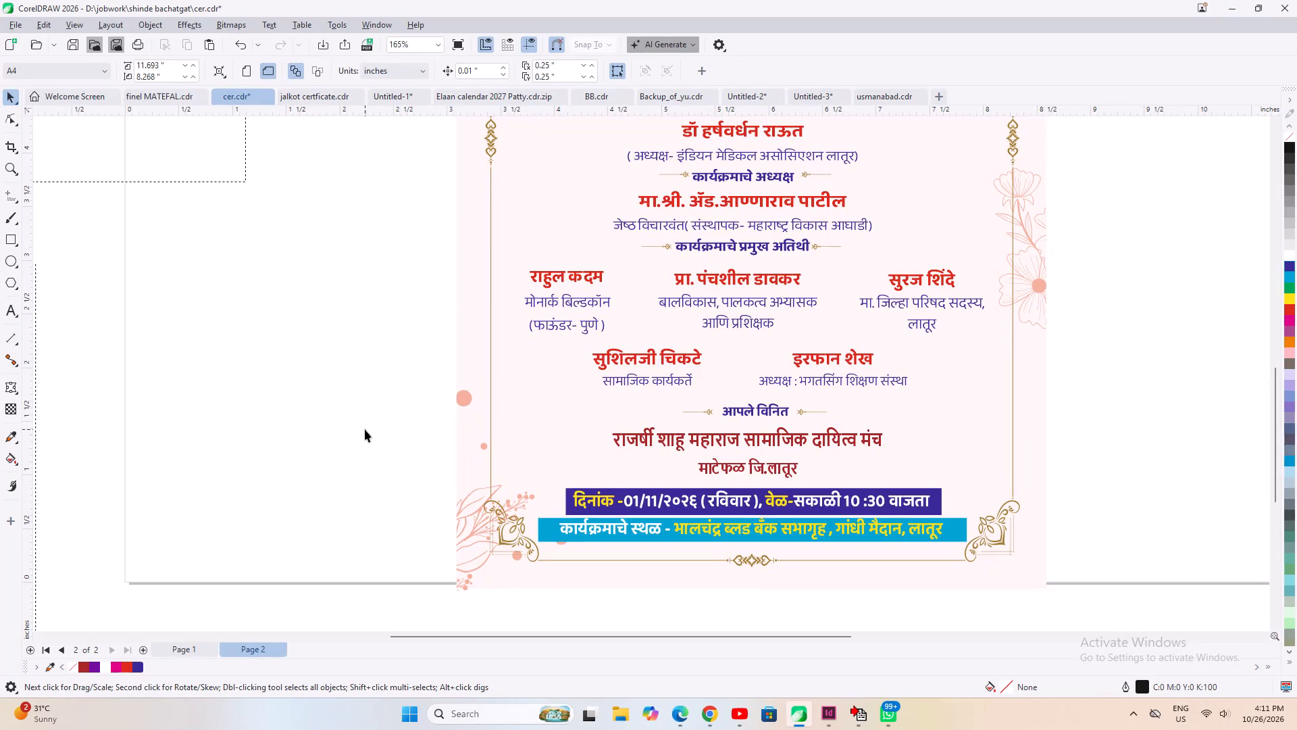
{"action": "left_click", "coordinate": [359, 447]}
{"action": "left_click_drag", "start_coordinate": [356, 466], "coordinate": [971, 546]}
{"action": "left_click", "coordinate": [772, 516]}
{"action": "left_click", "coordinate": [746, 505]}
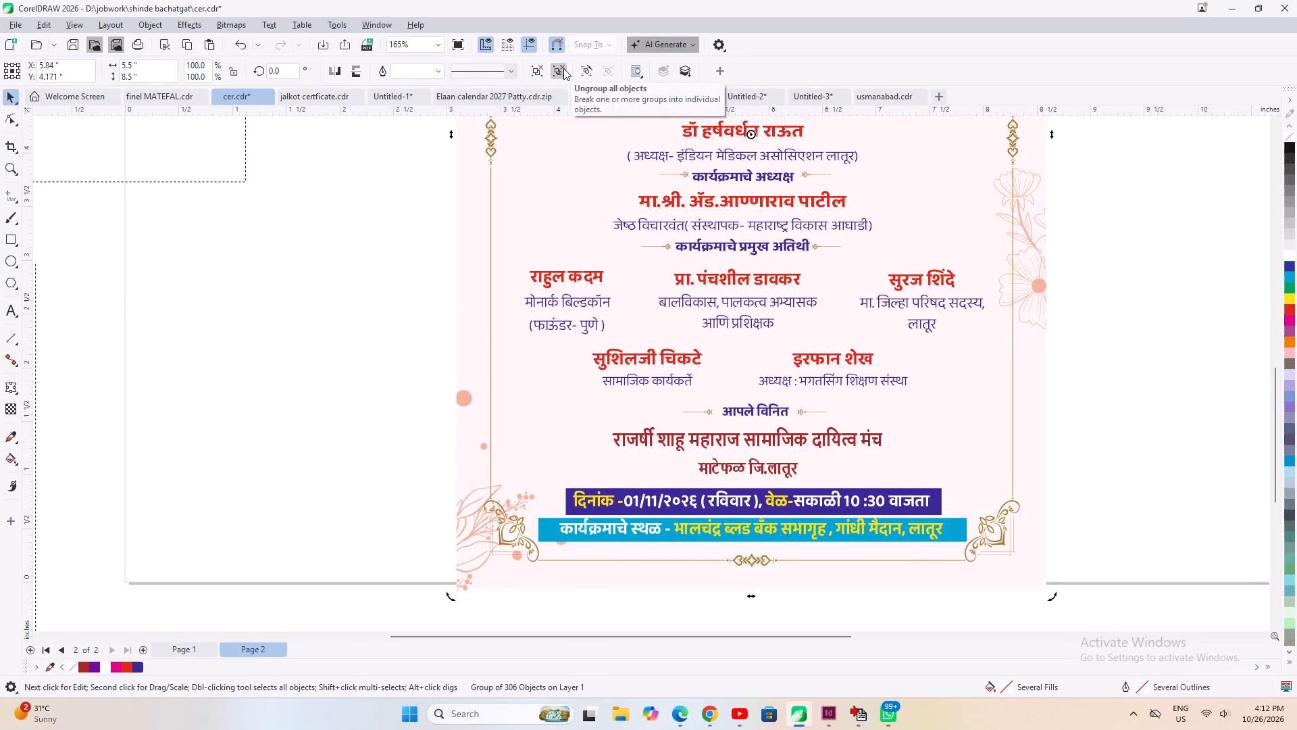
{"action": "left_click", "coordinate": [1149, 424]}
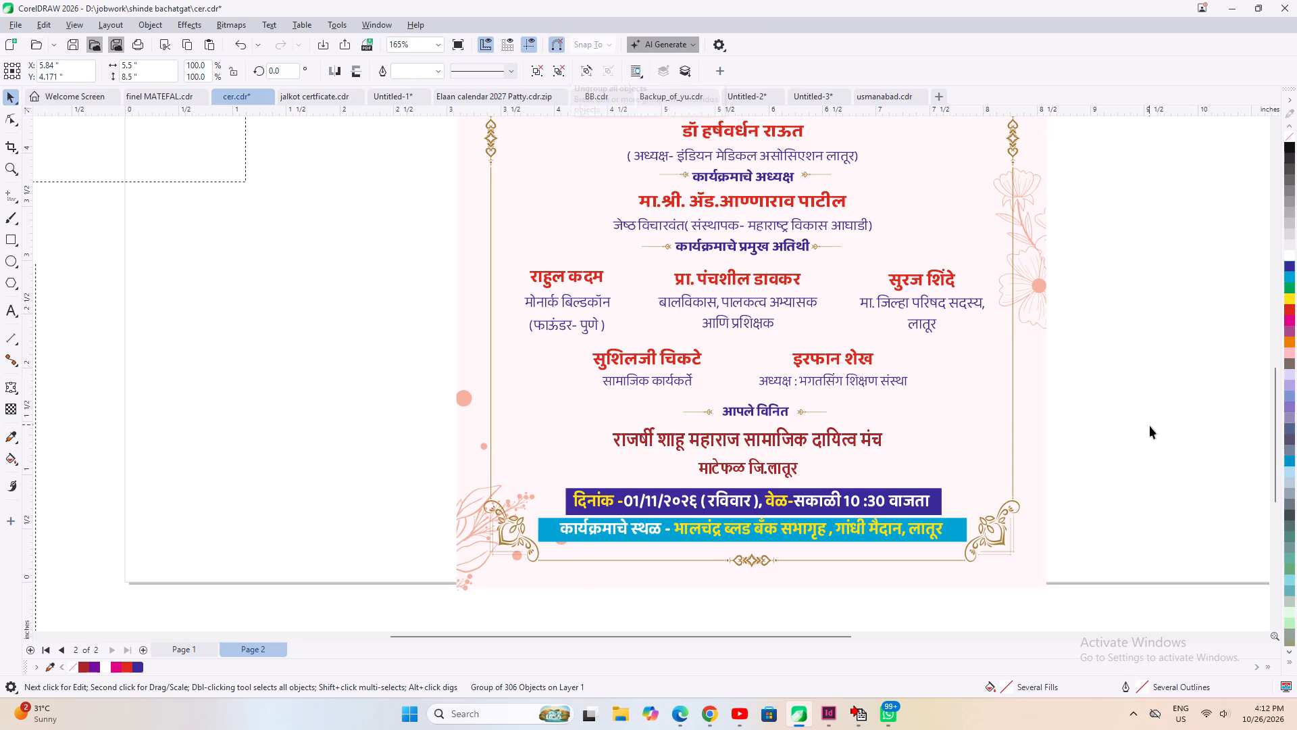
Nudge the dark blue bar behind the date and time line up 0.01" within the grouped card.
{"action": "left_click", "coordinate": [860, 491], "text": "ctrl"}
{"action": "key", "text": "Up"}
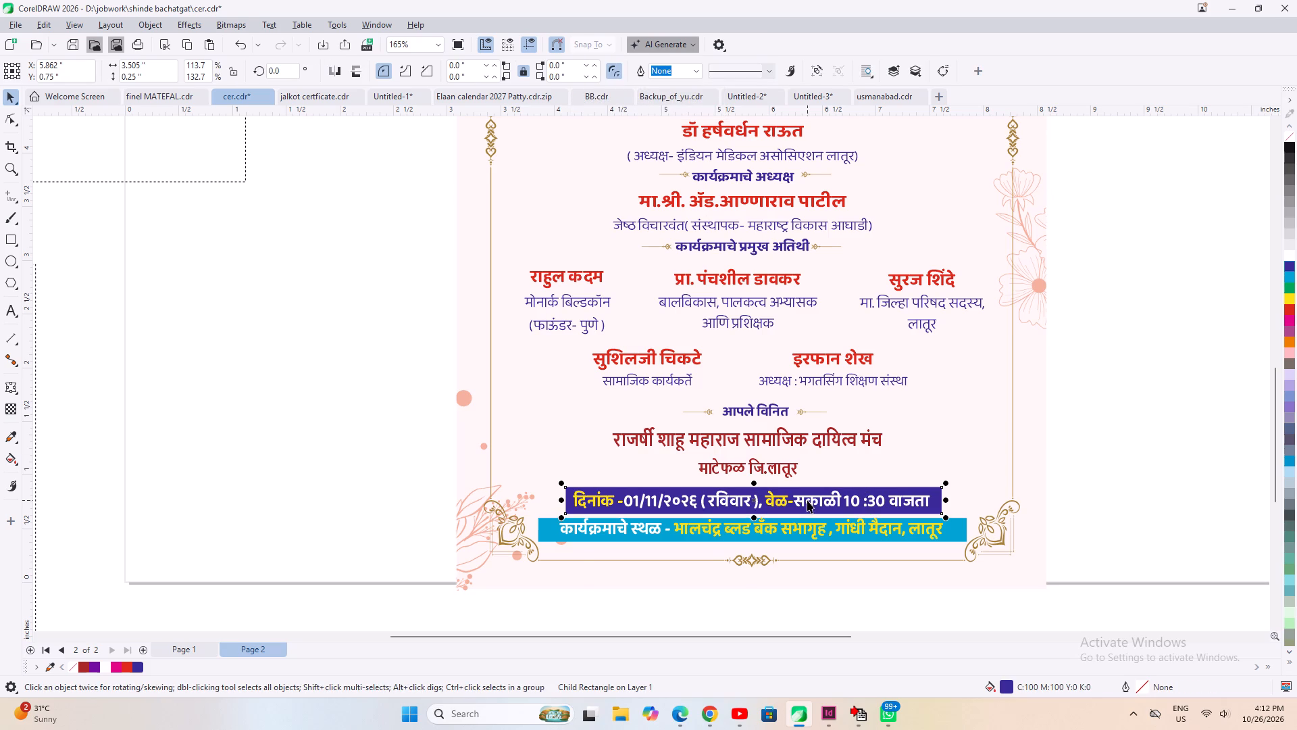
Select the whole invitation card and ungroup it into its separate objects.
{"action": "key", "text": "Down"}
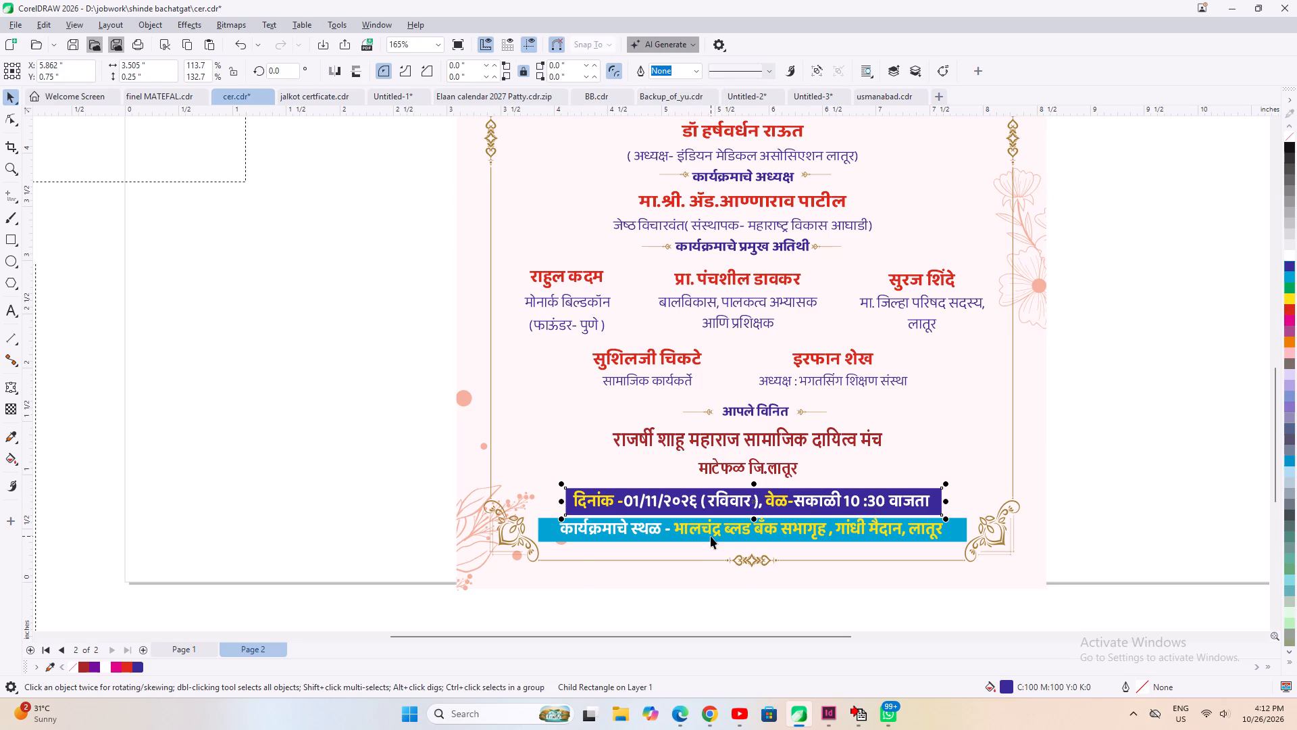
{"action": "left_click", "coordinate": [711, 536]}
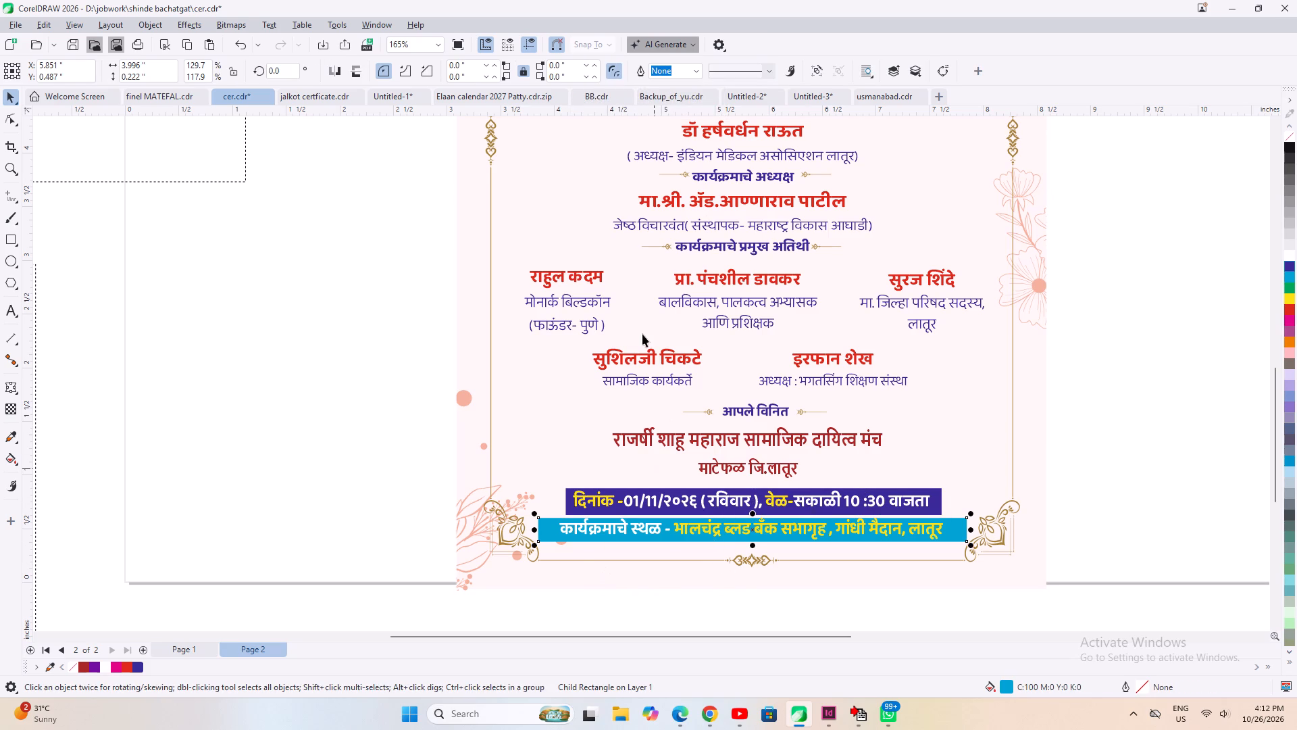
{"action": "left_click", "coordinate": [626, 593]}
{"action": "left_click_drag", "start_coordinate": [517, 605], "coordinate": [1000, 467]}
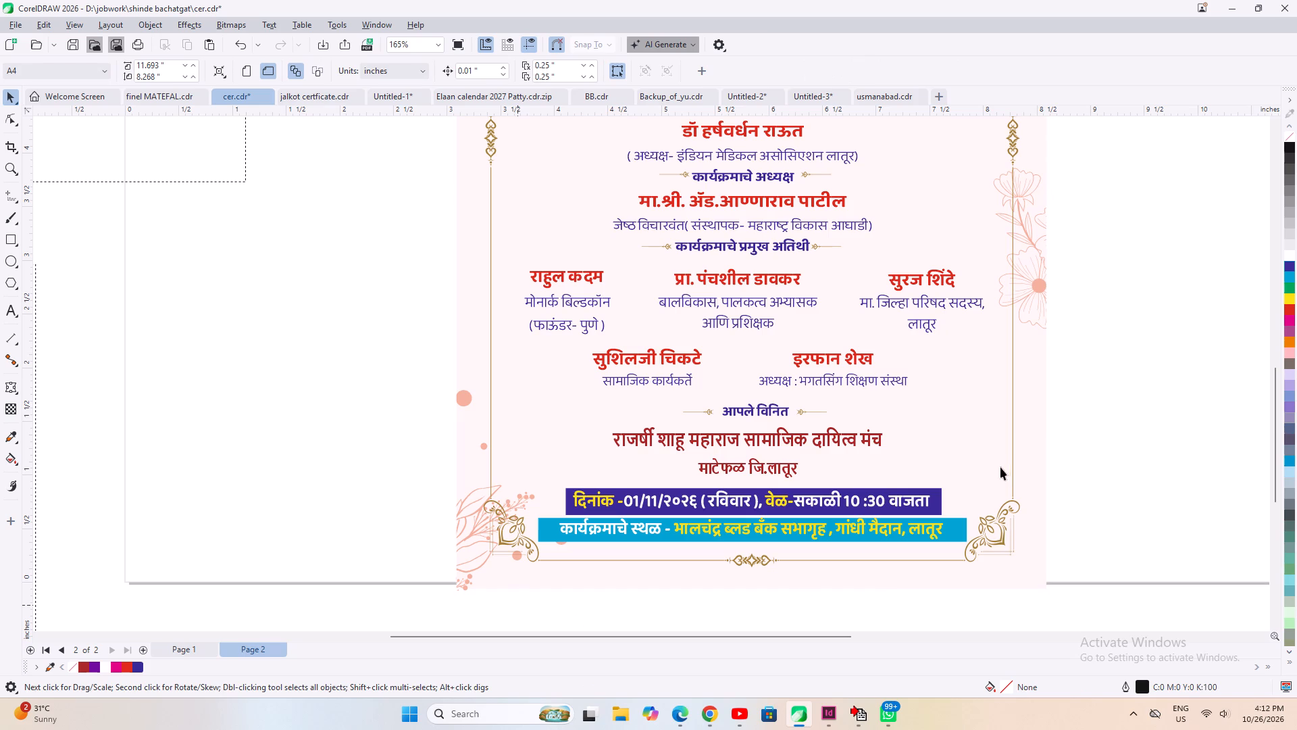
{"action": "left_click_drag", "start_coordinate": [1000, 467], "coordinate": [972, 462]}
{"action": "left_click", "coordinate": [843, 530]}
{"action": "left_click", "coordinate": [556, 74]}
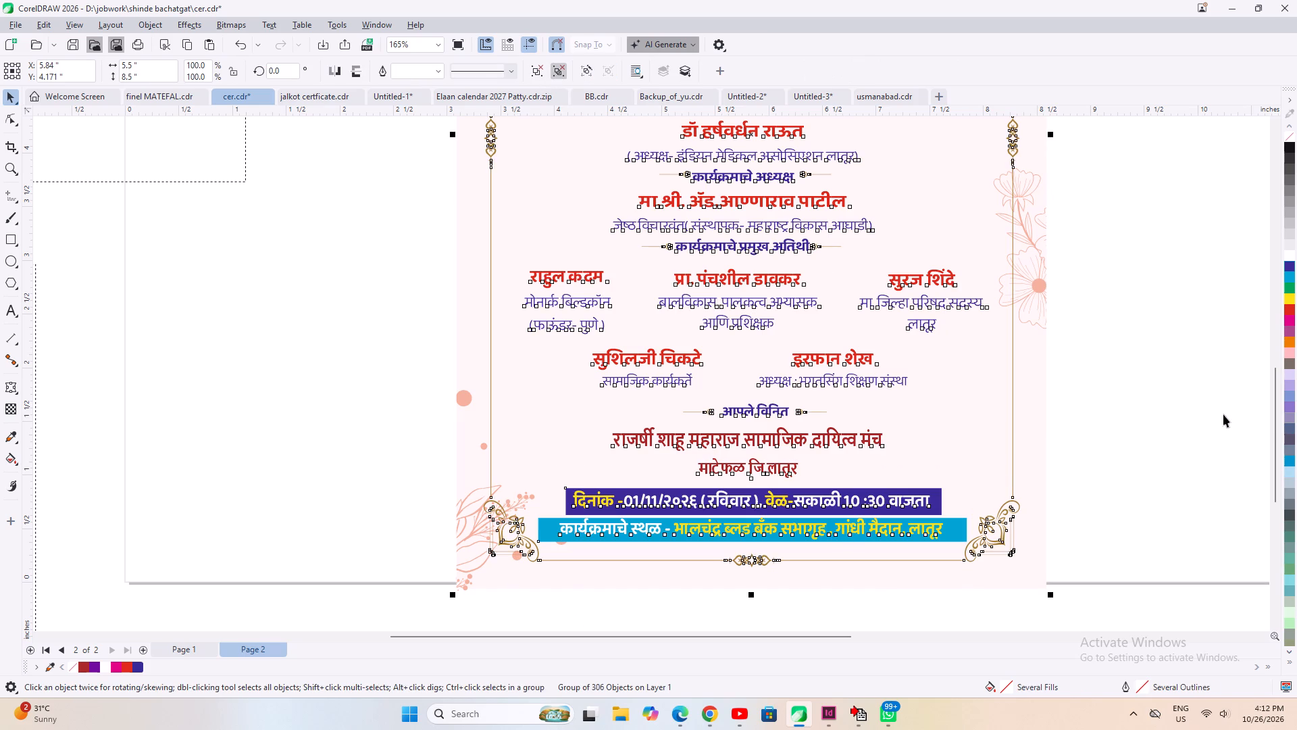
{"action": "left_click", "coordinate": [1223, 414]}
Select the date and venue text with both background bars and nudge them up together by about 0.05 inches.
{"action": "scroll", "coordinate": [619, 502], "scroll_direction": "up", "scroll_amount": 4}
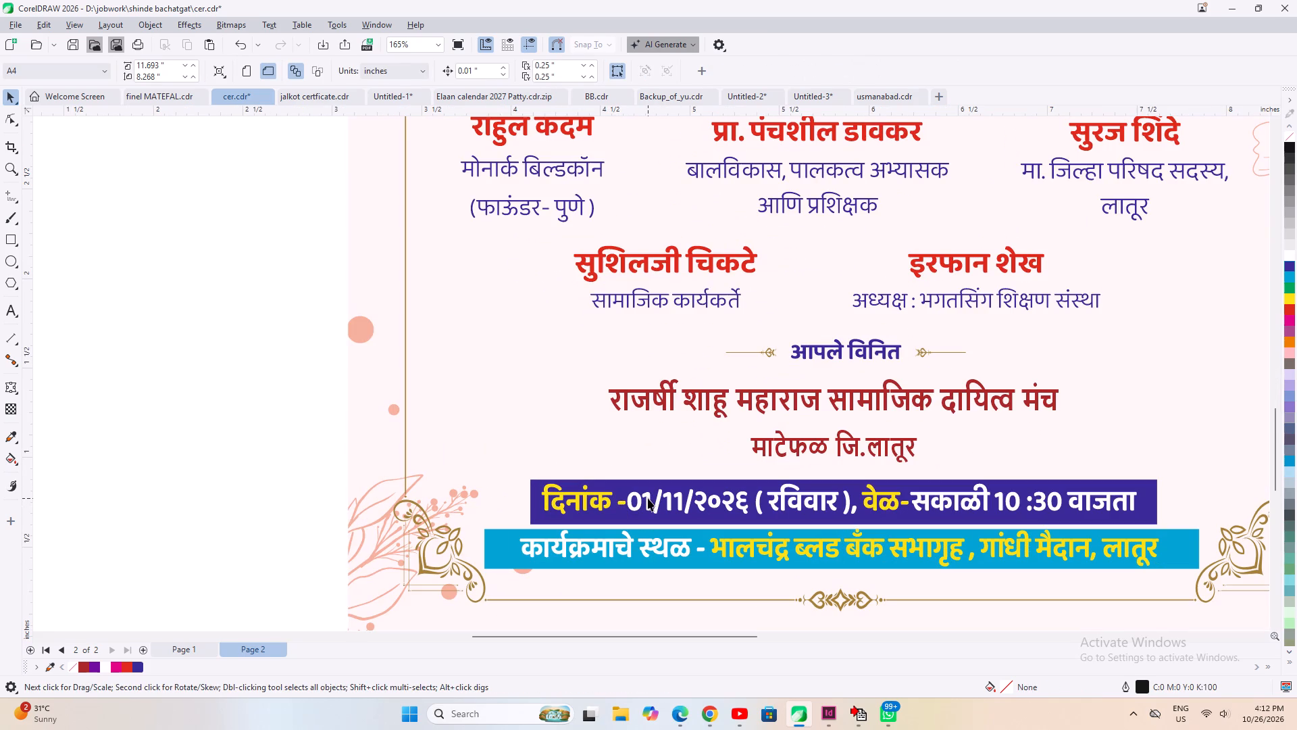
{"action": "left_click", "coordinate": [648, 498]}
{"action": "left_click", "coordinate": [488, 554], "text": "shift"}
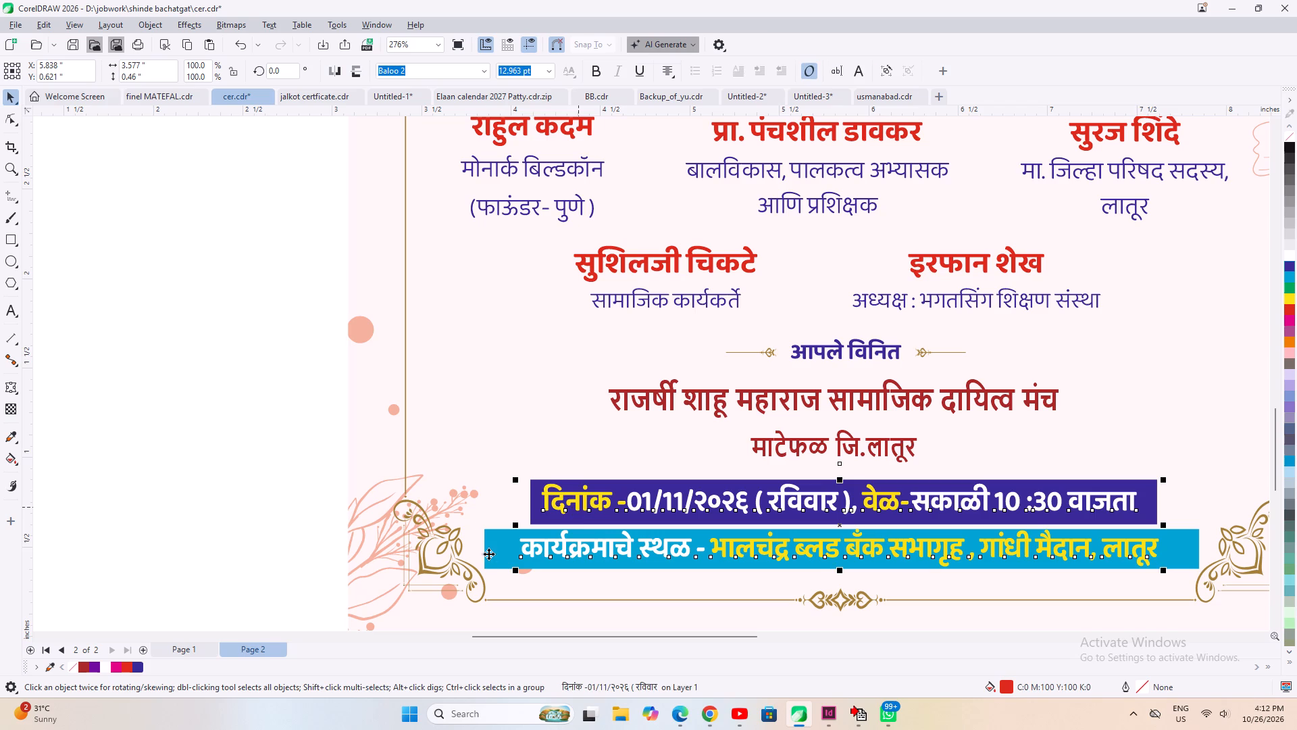
{"action": "left_click", "coordinate": [534, 487], "text": "shift"}
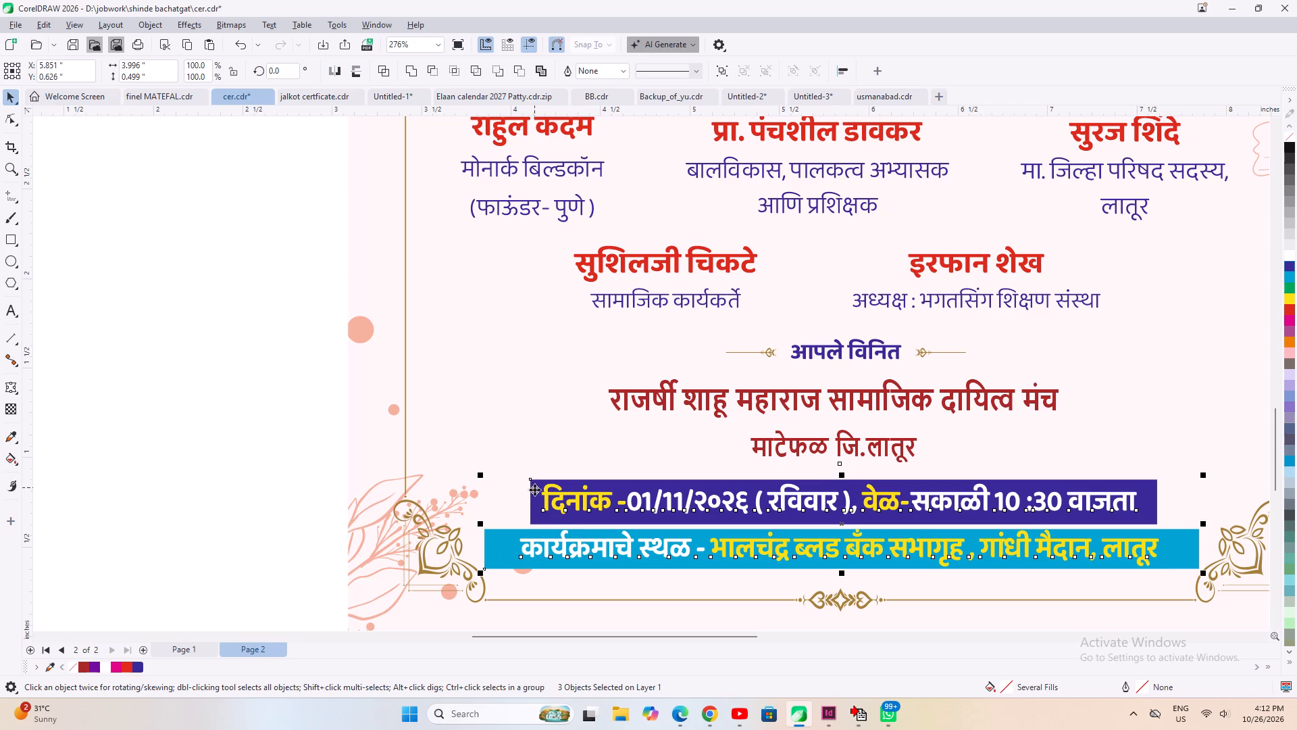
{"action": "key", "text": "shift+Up"}
{"action": "key", "text": "shift+Up"}
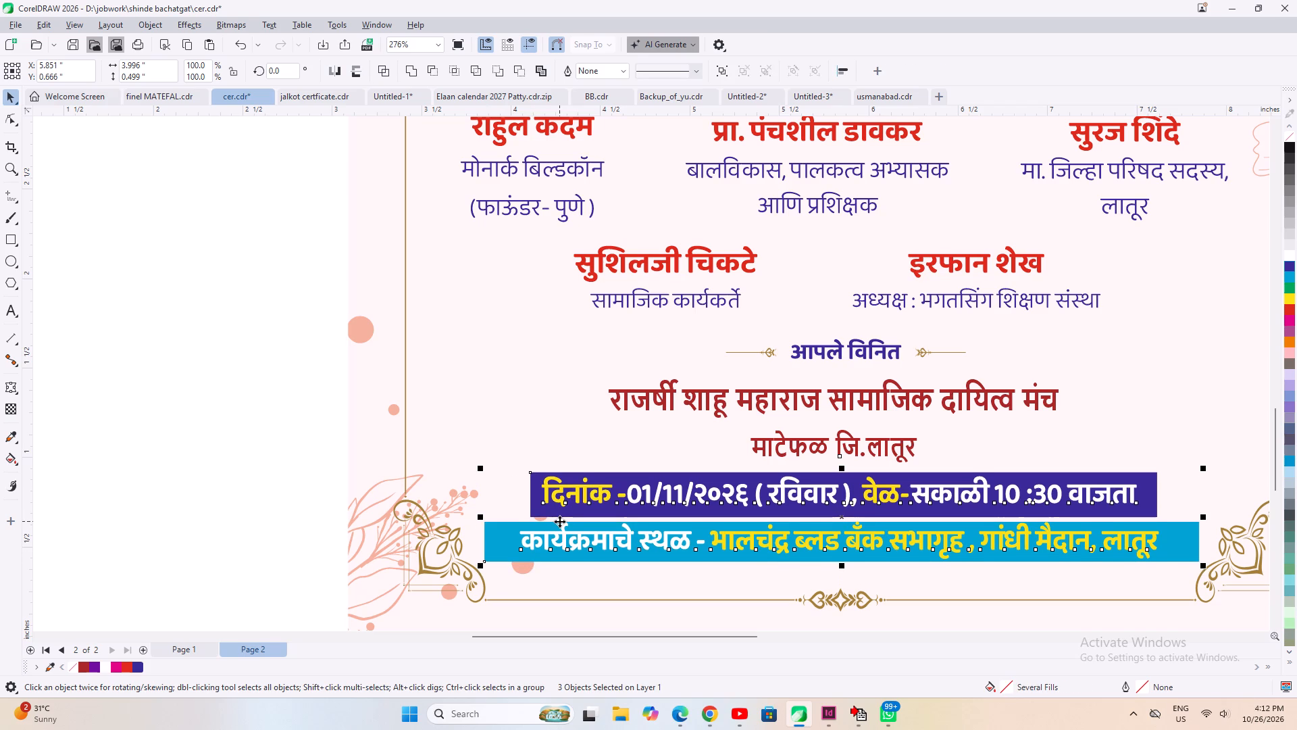
{"action": "key", "text": "shift+Up"}
{"action": "key", "text": "shift+Down"}
{"action": "key", "text": "Up"}
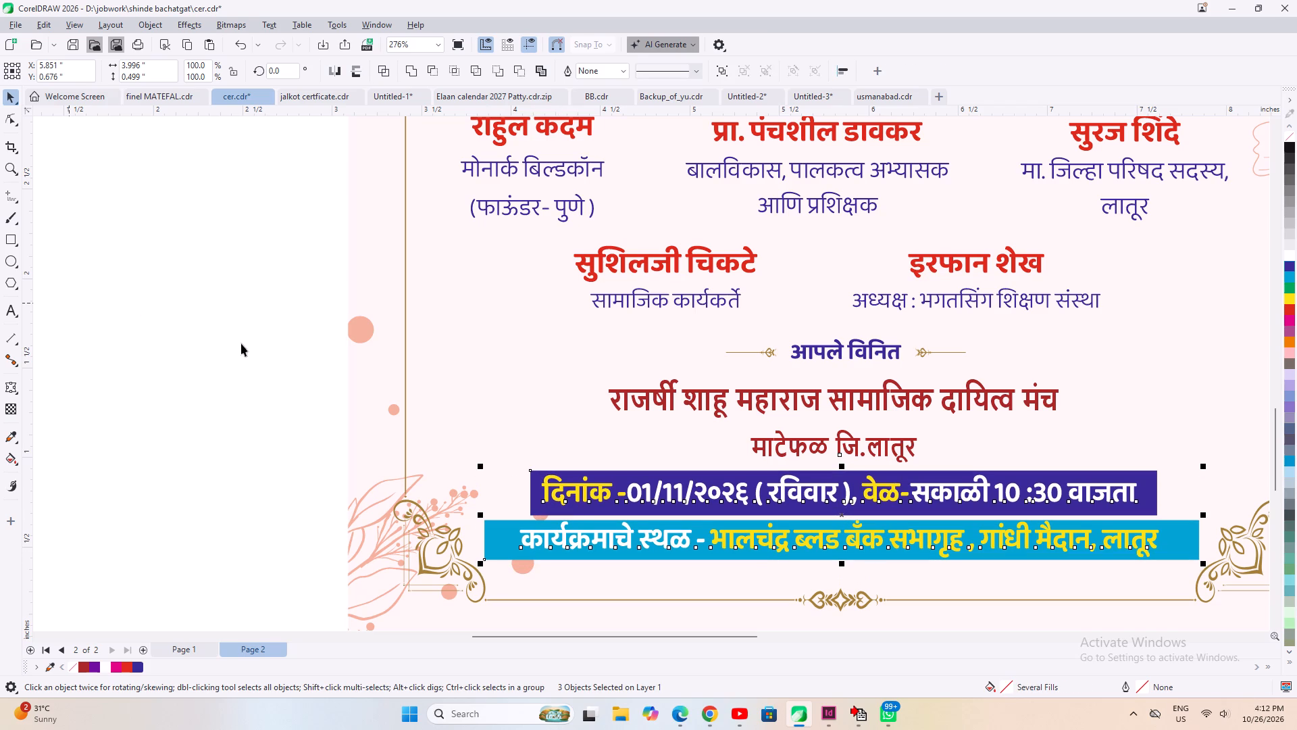
Copy part of the अध्यक्ष : भगतसिंग शिक्षण संस्था line and paste it as new text below the card.
{"action": "left_click", "coordinate": [13, 312]}
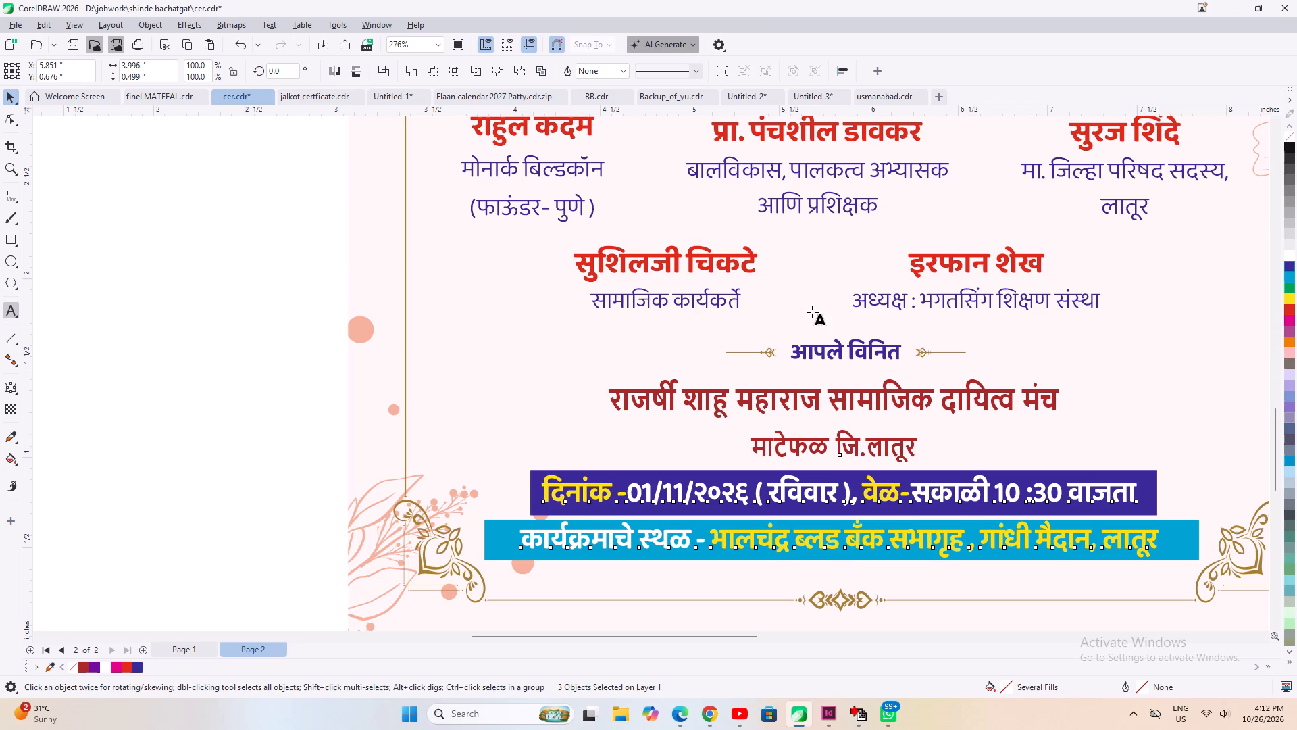
{"action": "left_click_drag", "start_coordinate": [932, 299], "coordinate": [1058, 299]}
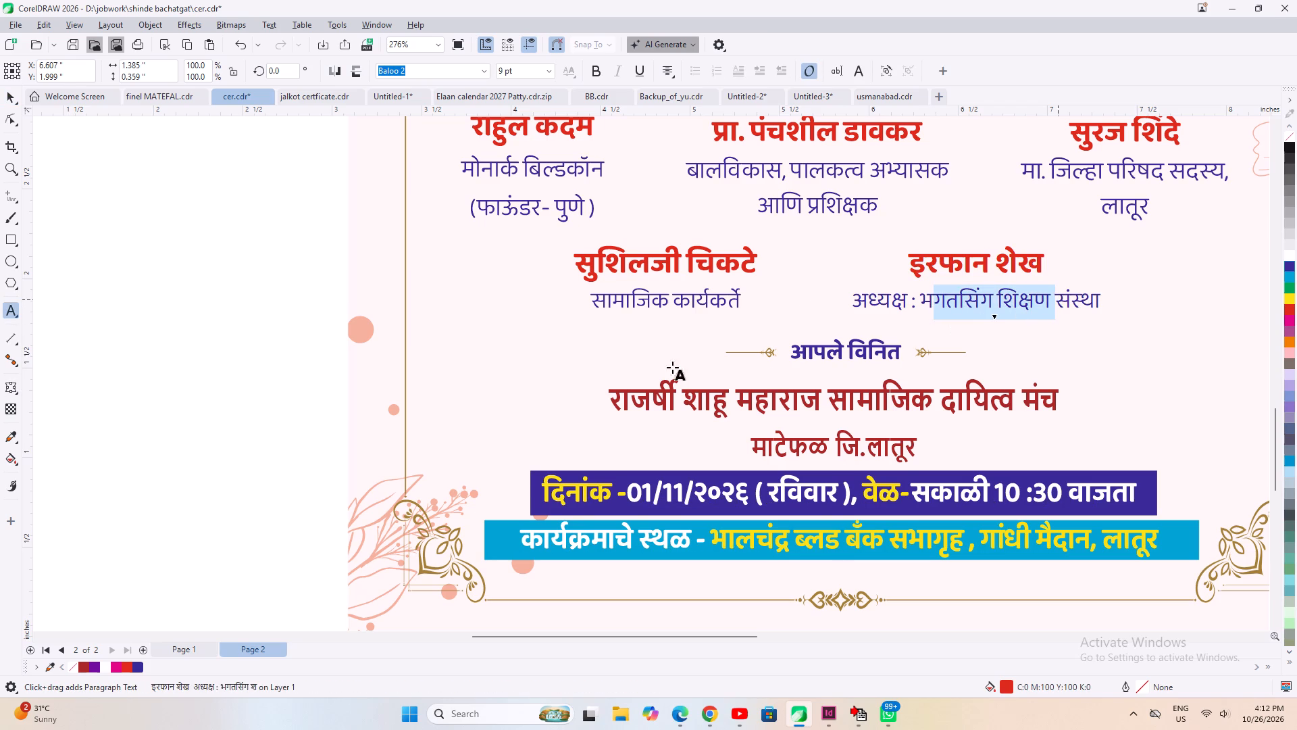
{"action": "key", "text": "ctrl+c"}
{"action": "scroll", "coordinate": [490, 354], "scroll_direction": "down", "scroll_amount": 2}
{"action": "left_click", "coordinate": [597, 599]}
{"action": "key", "text": "ctrl+v"}
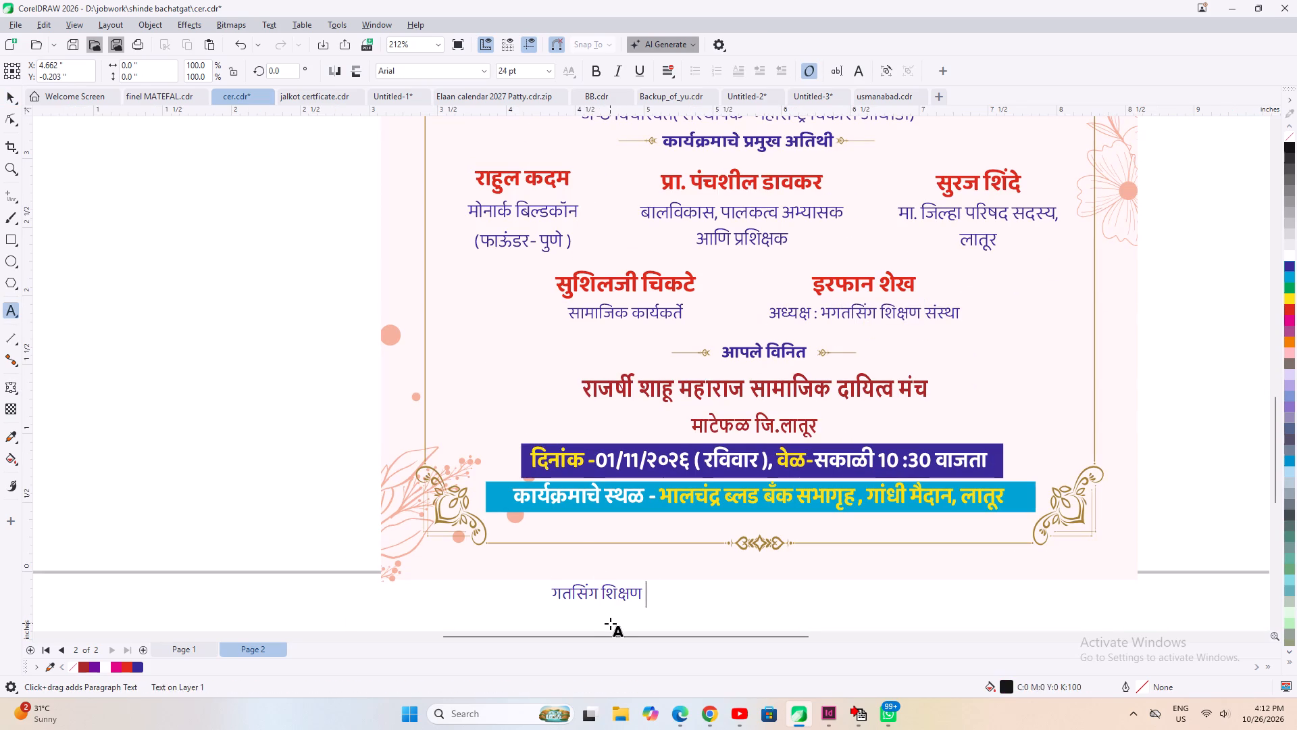
Replace the pasted text below the card with टिप : कार्यक्रम वेळेवर.
{"action": "key", "text": "shift+v"}
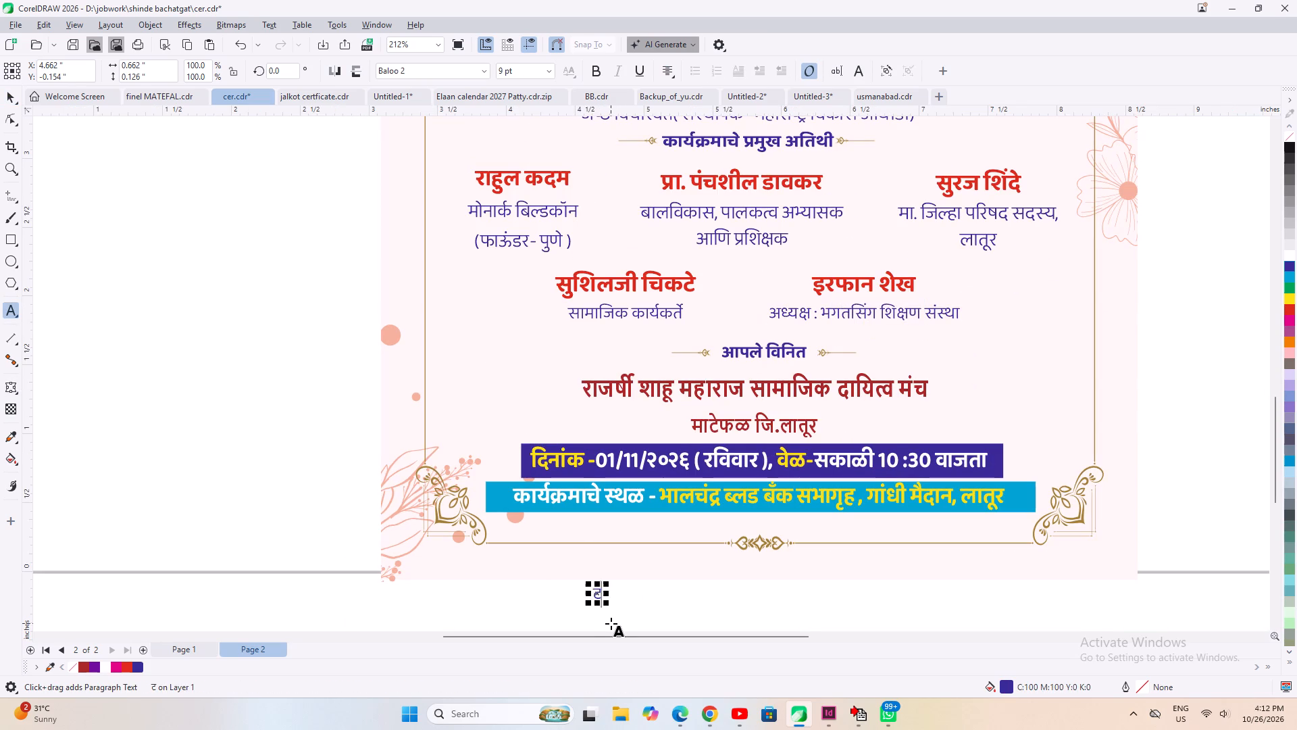
{"action": "key", "text": "BackSpace"}
{"action": "type", "text": "FvO"}
{"action": "key", "text": "BackSpace"}
{"action": "type", "text": "I"}
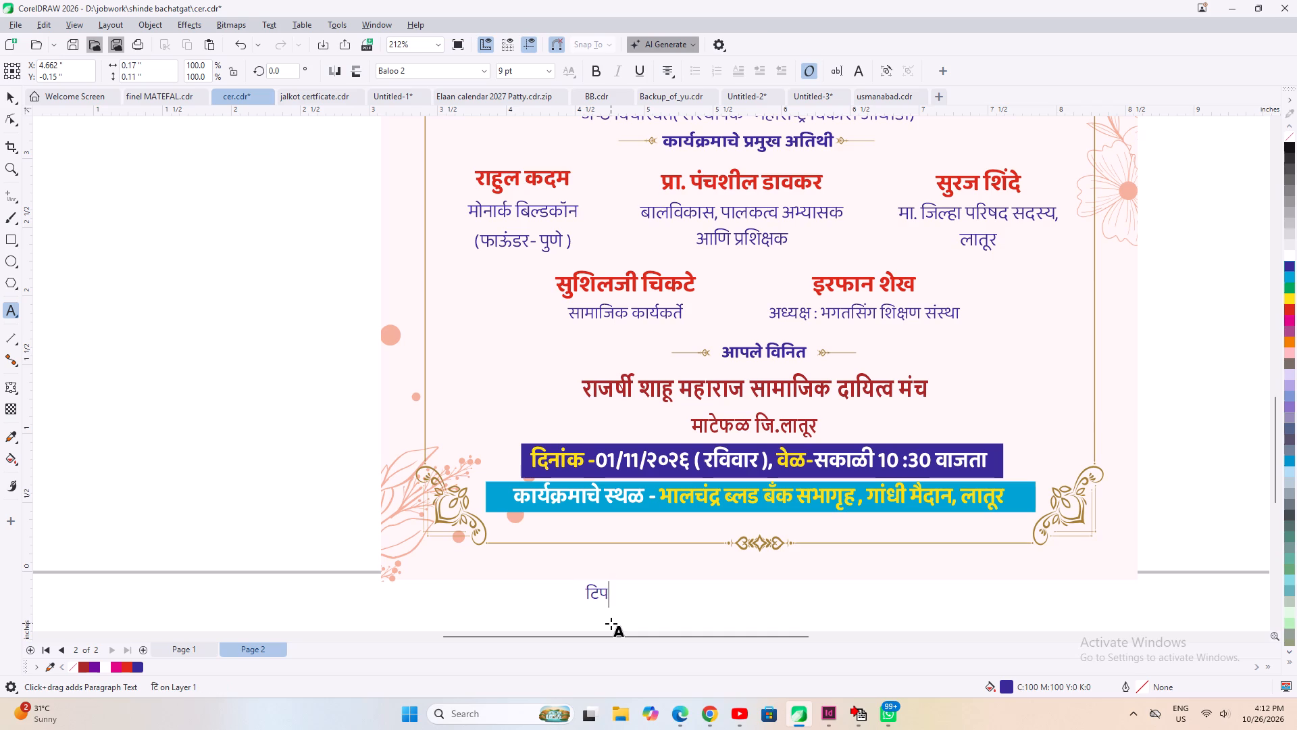
{"action": "key", "text": "space"}
{"action": "type", "text": ":"}
{"action": "key", "text": "space"}
{"action": "key", "text": "space"}
{"action": "key", "text": "BackSpace"}
{"action": "type", "text": "lkekft"}
{"action": "key", "text": "BackSpace"}
{"action": "key", "text": "BackSpace"}
{"action": "key", "text": "BackSpace"}
{"action": "key", "text": "BackSpace"}
{"action": "key", "text": "BackSpace"}
{"action": "type", "text": "LKE"}
{"action": "key", "text": "BackSpace"}
{"action": "key", "text": "BackSpace"}
{"action": "key", "text": "BackSpace"}
{"action": "type", "text": "DK;"}
{"action": "type", "text": "zD=E OSgO"}
{"action": "key", "text": "BackSpace"}
{"action": "type", "text": "SOJ"}
{"action": "key", "text": "space"}
{"action": "key", "text": "BackSpace"}
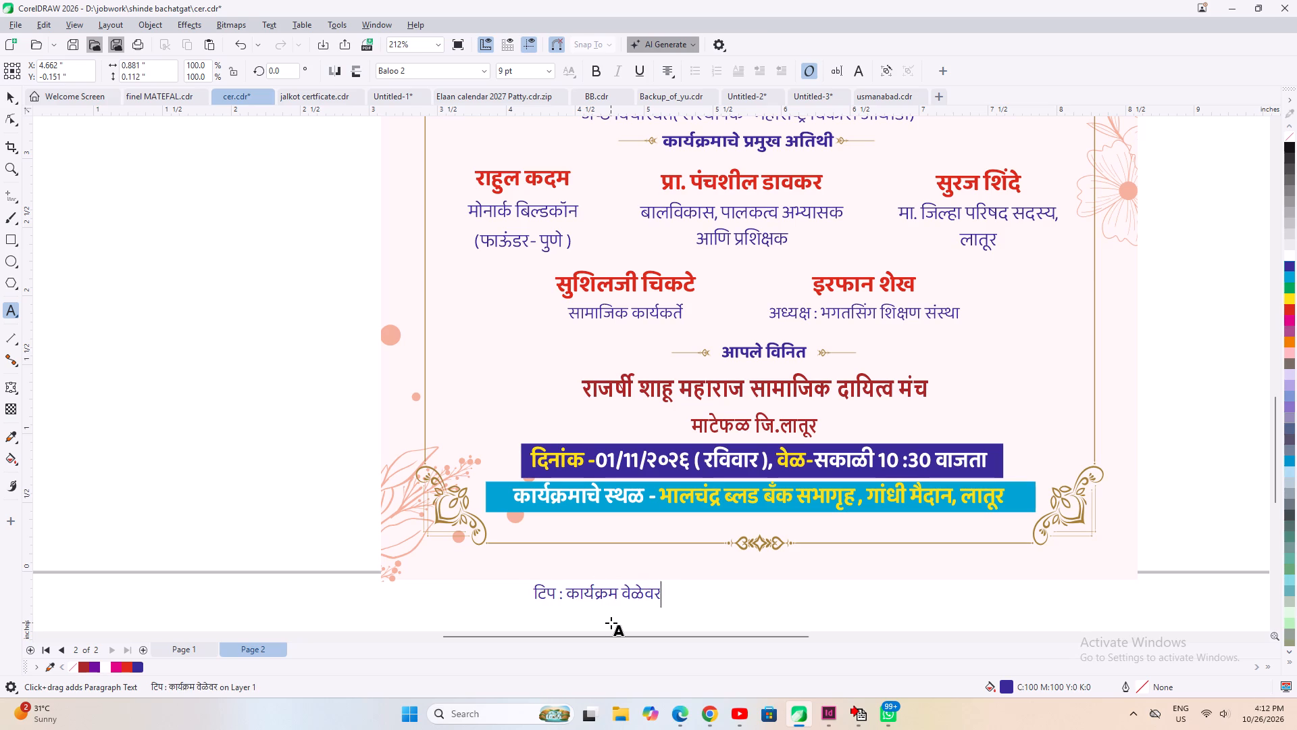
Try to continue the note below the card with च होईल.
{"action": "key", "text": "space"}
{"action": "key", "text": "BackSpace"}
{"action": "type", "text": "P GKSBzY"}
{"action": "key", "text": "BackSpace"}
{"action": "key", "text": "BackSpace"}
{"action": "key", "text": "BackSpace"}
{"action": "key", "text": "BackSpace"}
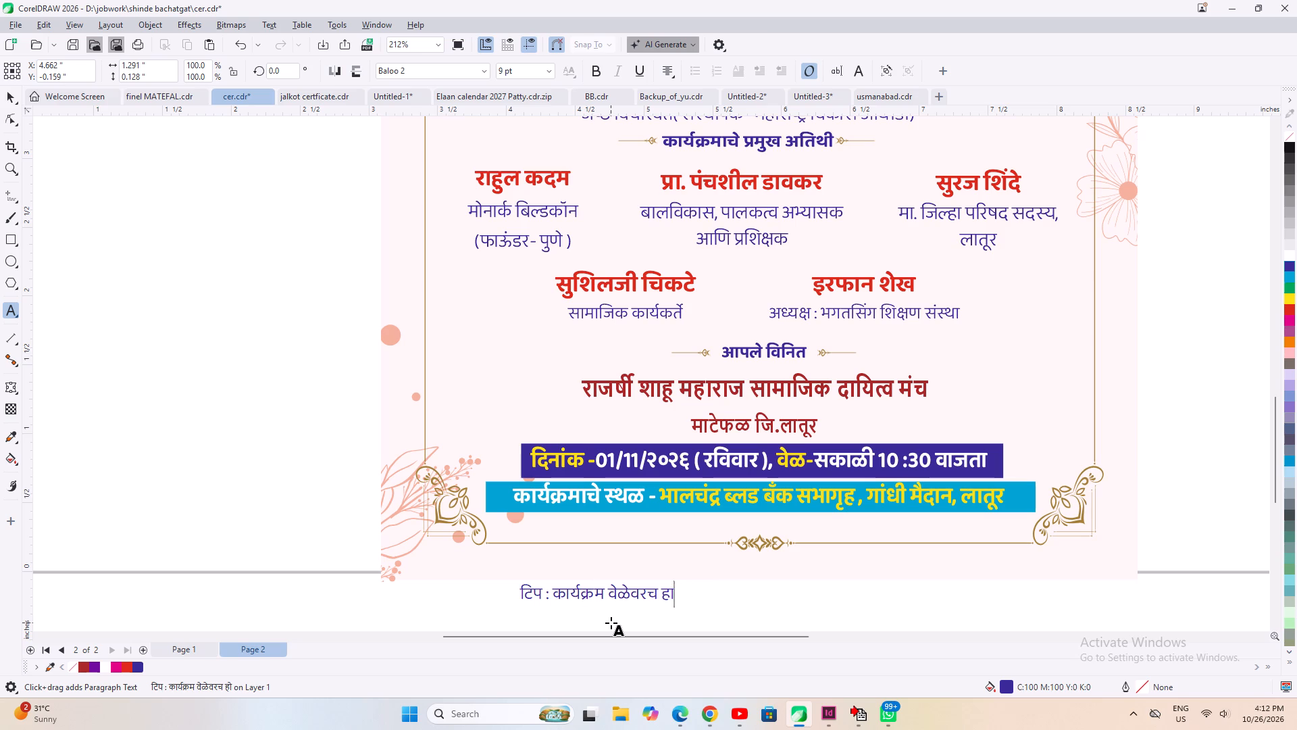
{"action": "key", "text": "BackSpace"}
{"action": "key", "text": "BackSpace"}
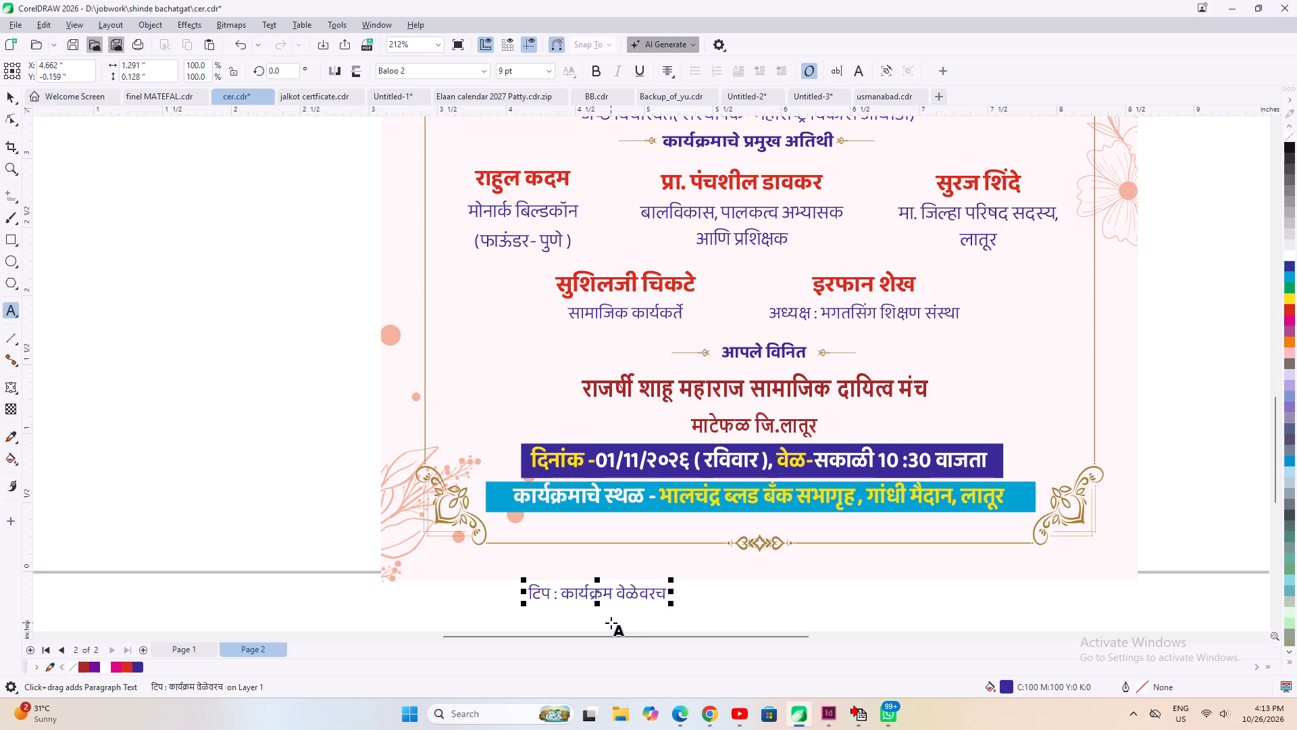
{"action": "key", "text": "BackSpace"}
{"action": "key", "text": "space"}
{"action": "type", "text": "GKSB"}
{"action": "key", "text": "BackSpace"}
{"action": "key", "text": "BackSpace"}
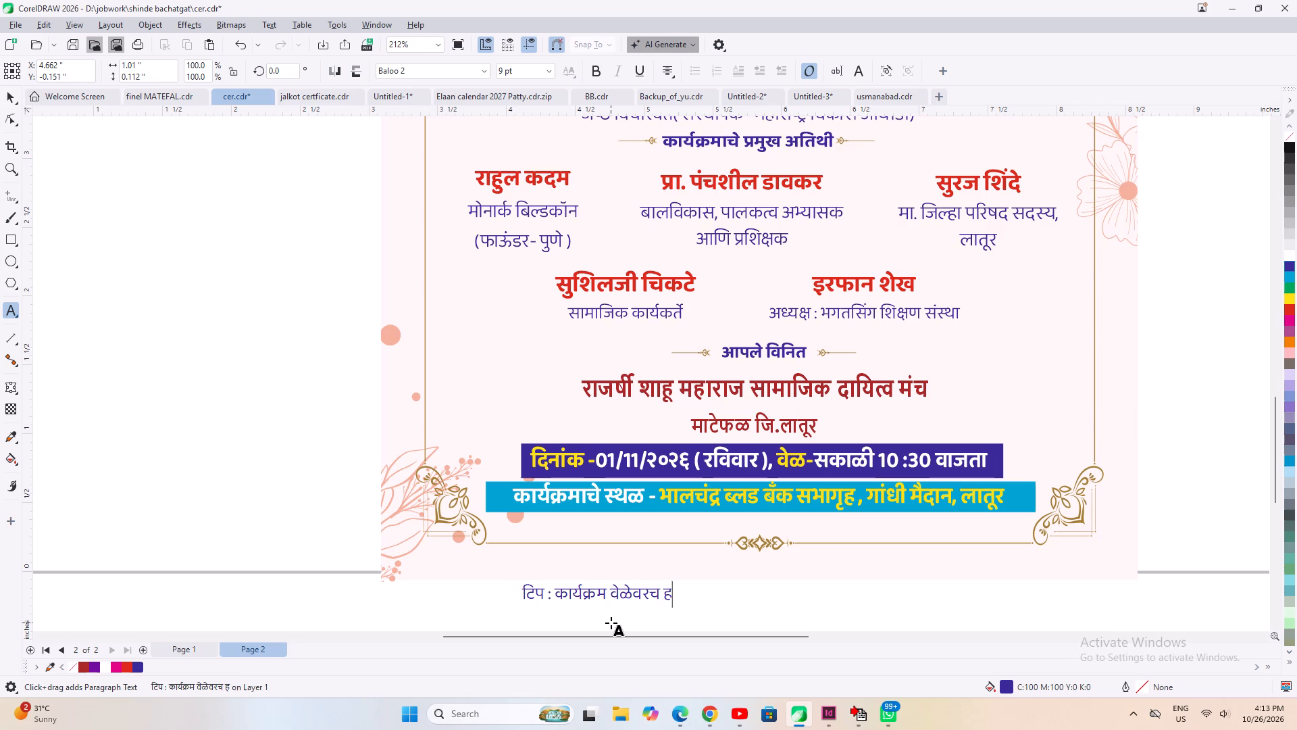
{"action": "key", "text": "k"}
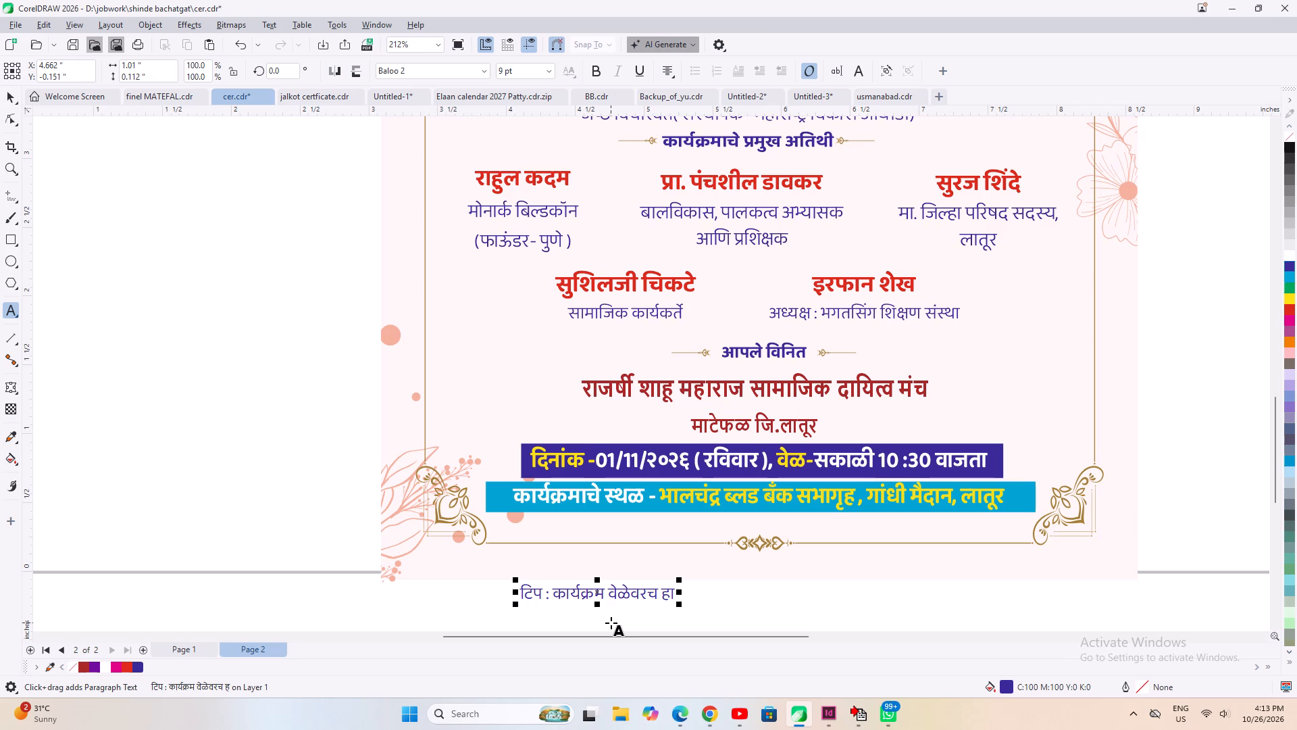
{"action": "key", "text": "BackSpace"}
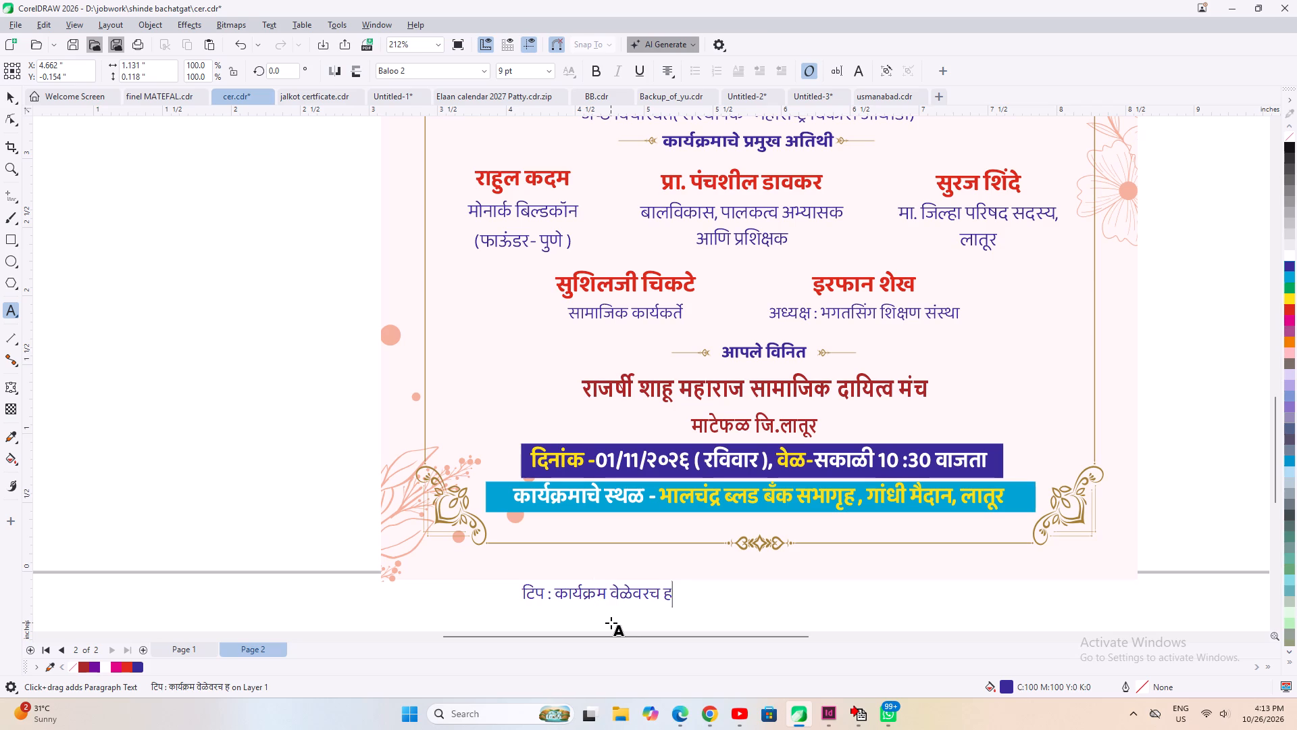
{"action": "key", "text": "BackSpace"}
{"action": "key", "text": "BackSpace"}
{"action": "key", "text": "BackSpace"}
Complete the note below the card so it reads टिप : कार्यक्रम वेळेवर सुरू होईल ...
{"action": "key", "text": "space"}
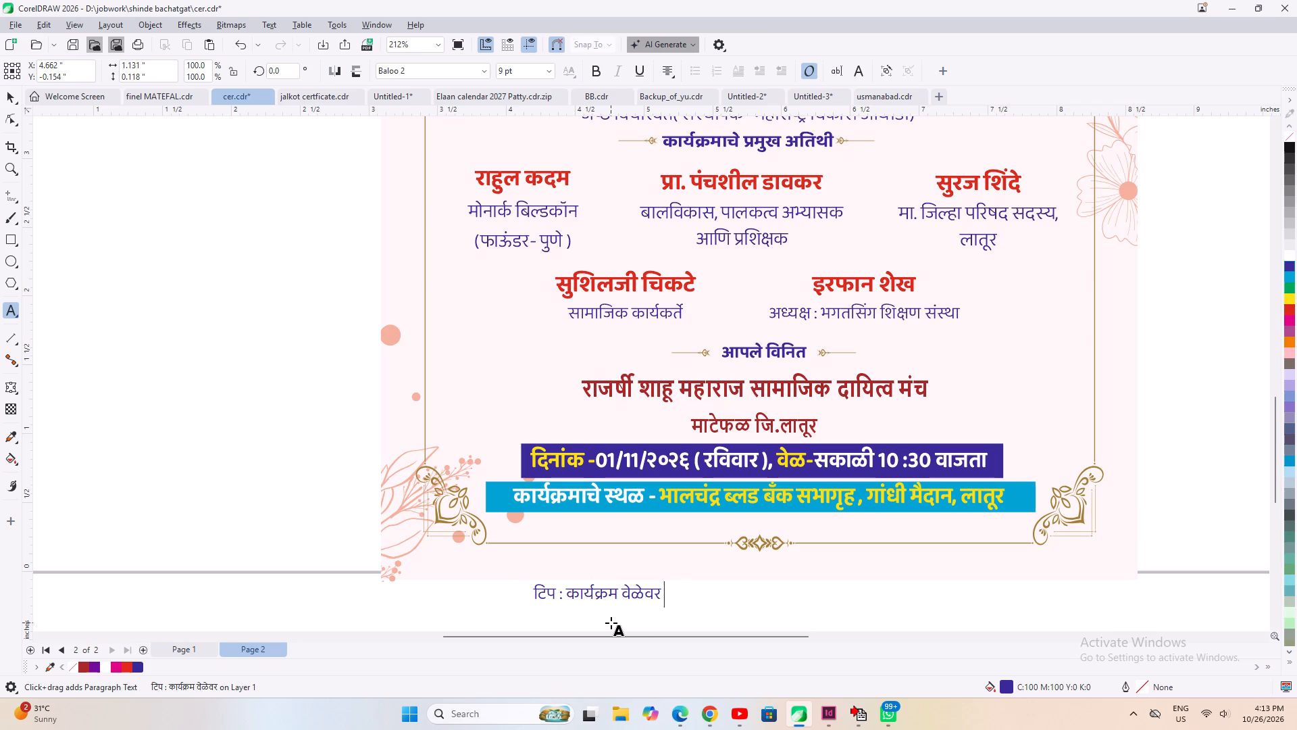
{"action": "type", "text": "LQ"}
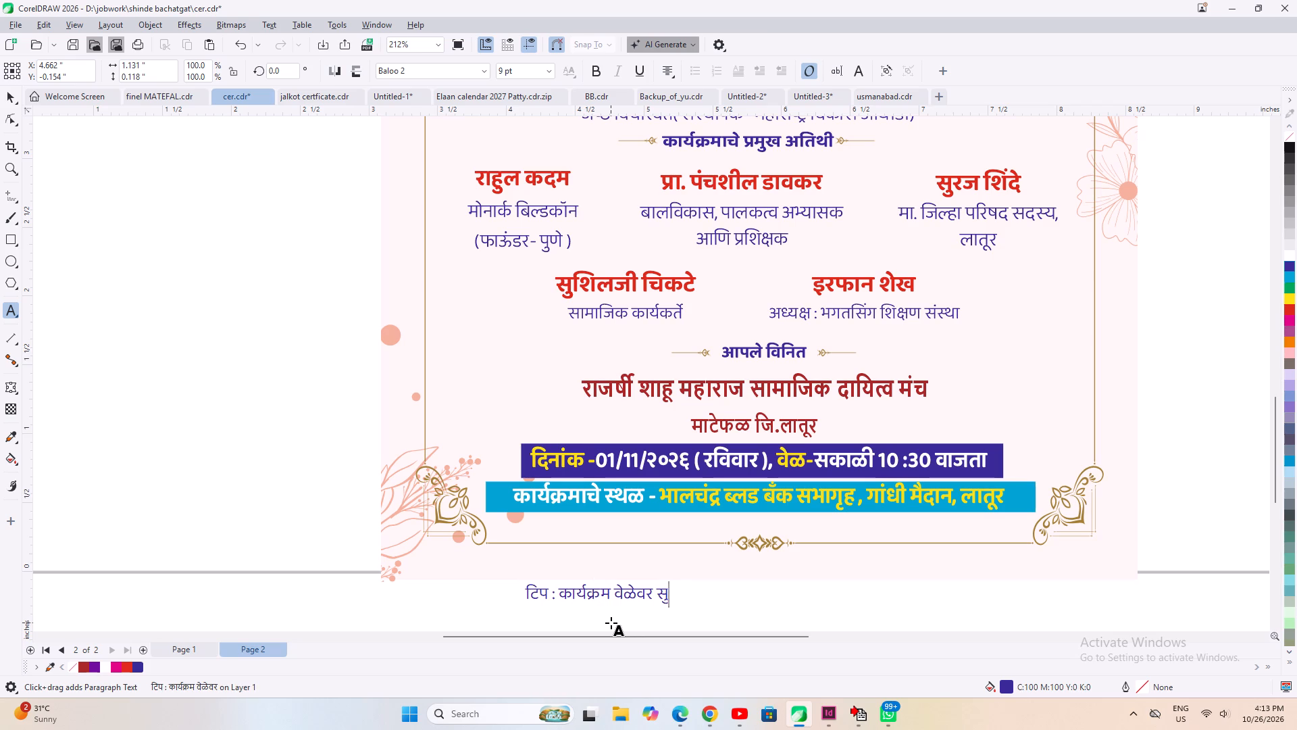
{"action": "key", "text": "u"}
{"action": "key", "text": "BackSpace"}
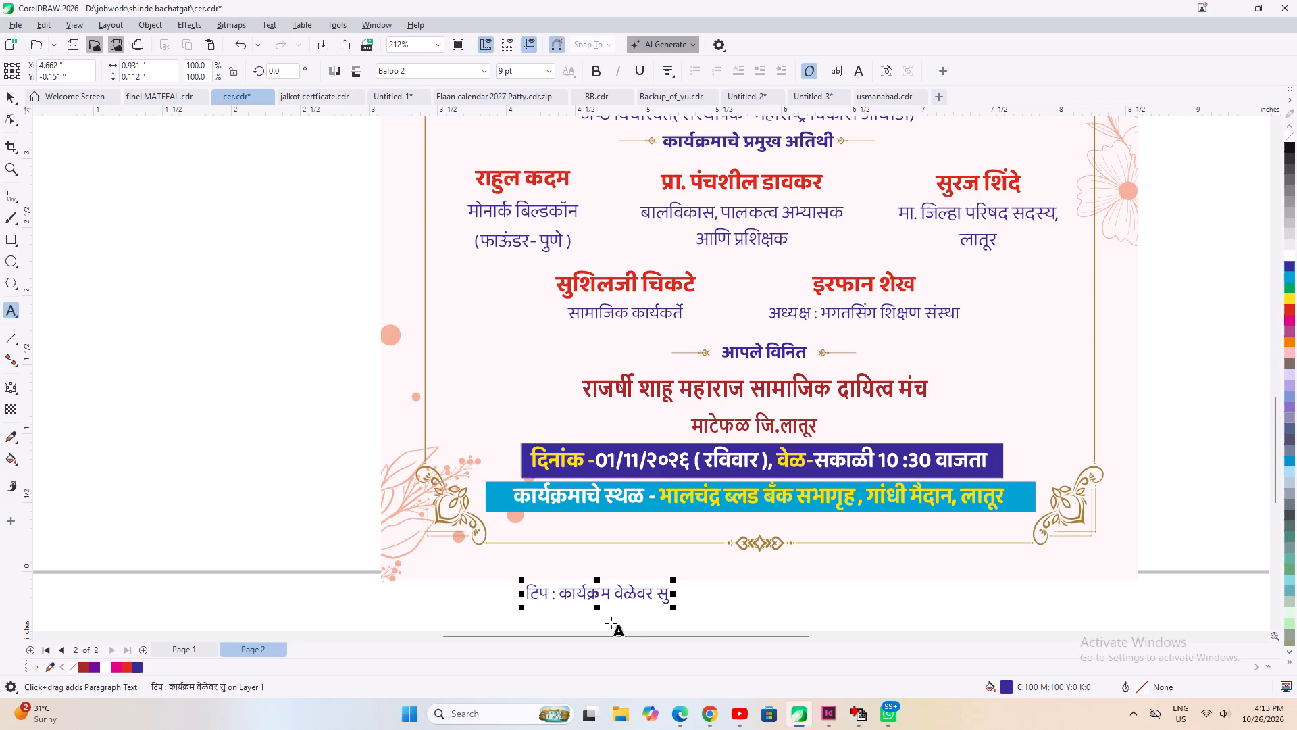
{"action": "type", "text": "PU"}
{"action": "key", "text": "BackSpace"}
{"action": "key", "text": "BackSpace"}
{"action": "key", "text": "BackSpace"}
{"action": "key", "text": "BackSpace"}
{"action": "key", "text": "BackSpace"}
{"action": "key", "text": "space"}
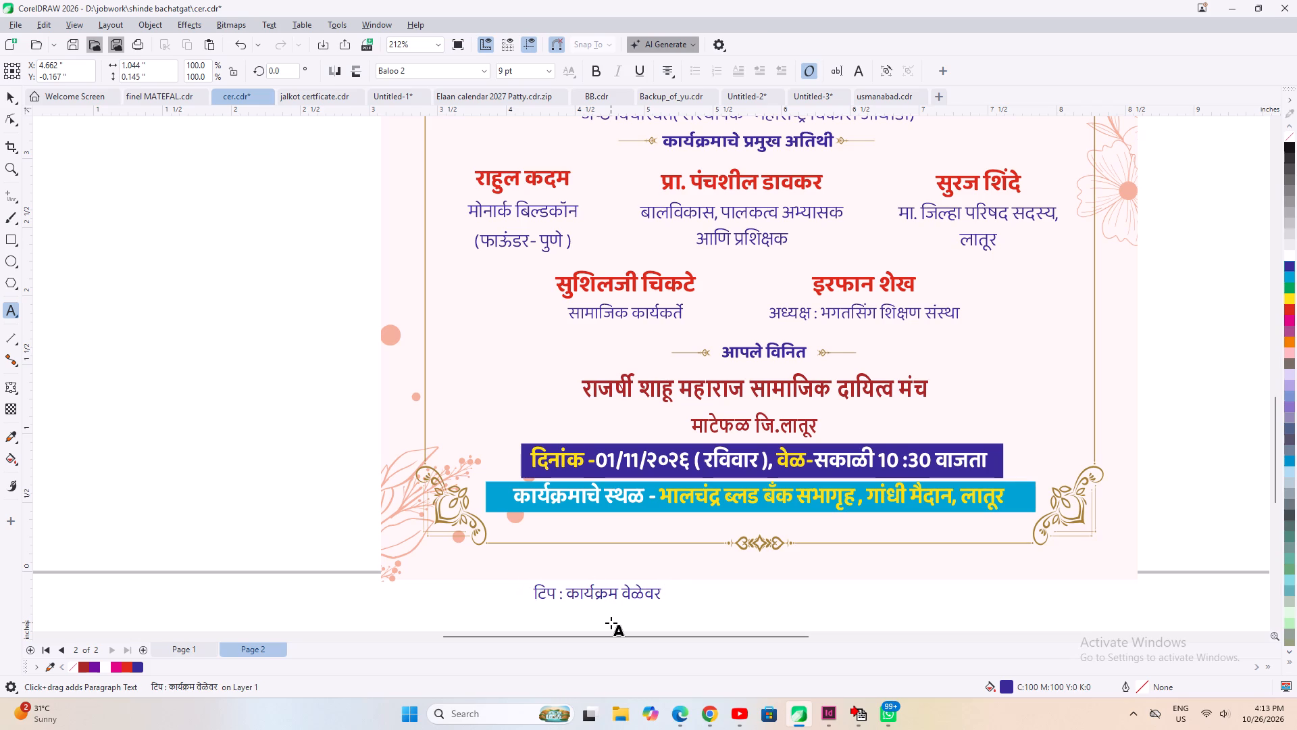
{"action": "type", "text": "LQJW GKSBzY"}
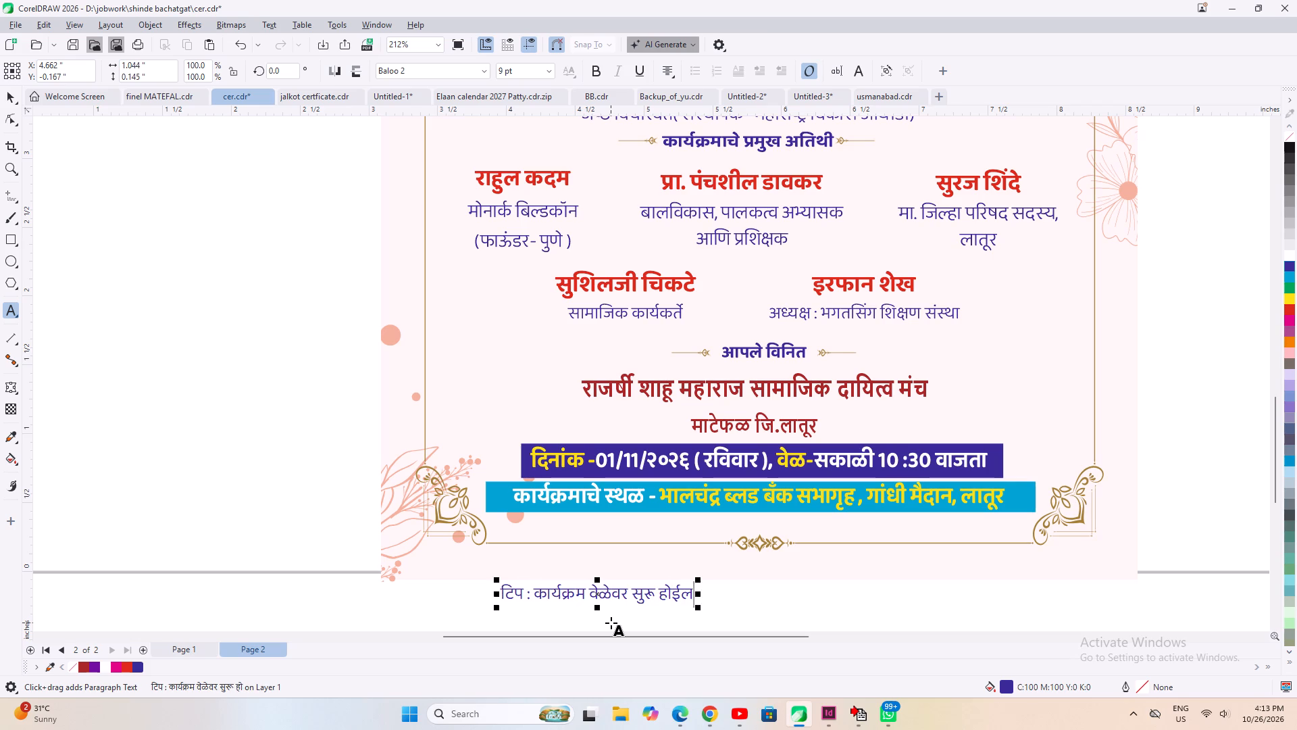
{"action": "key", "text": "space"}
{"action": "type", "text": "..."}
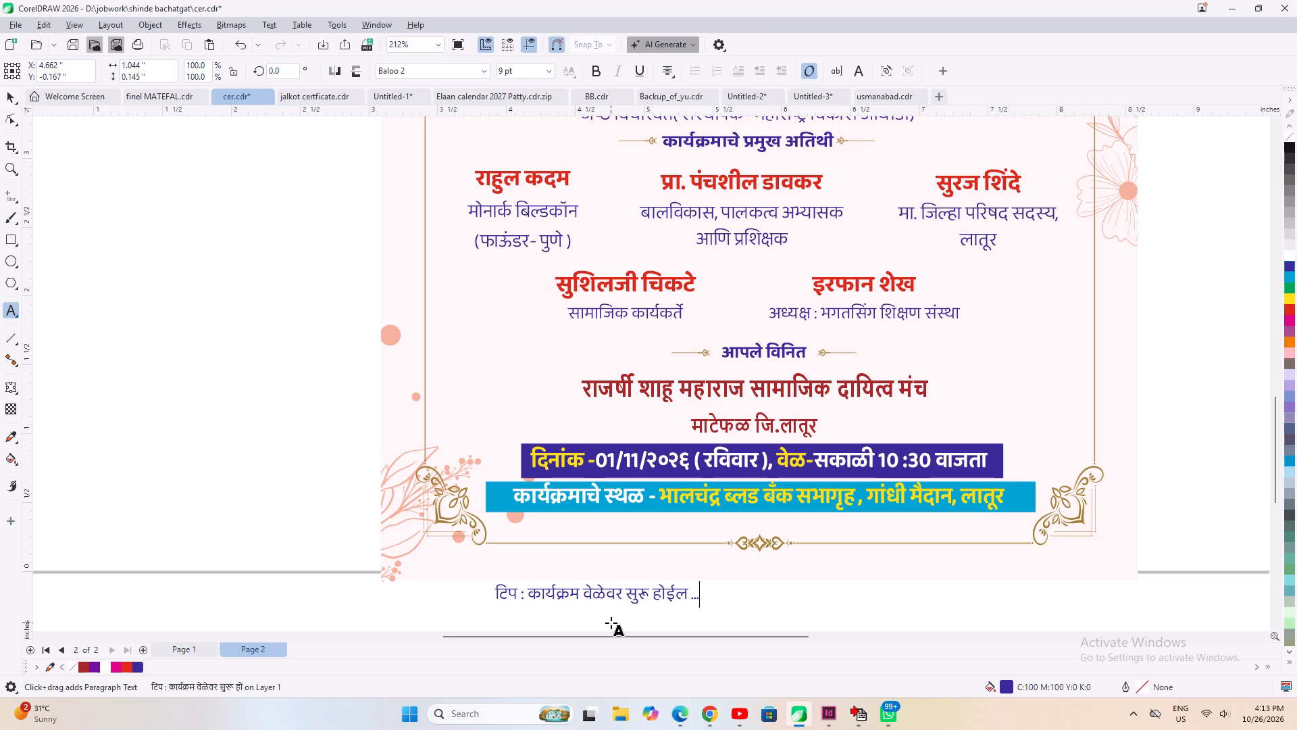
{"action": "left_click", "coordinate": [4, 97]}
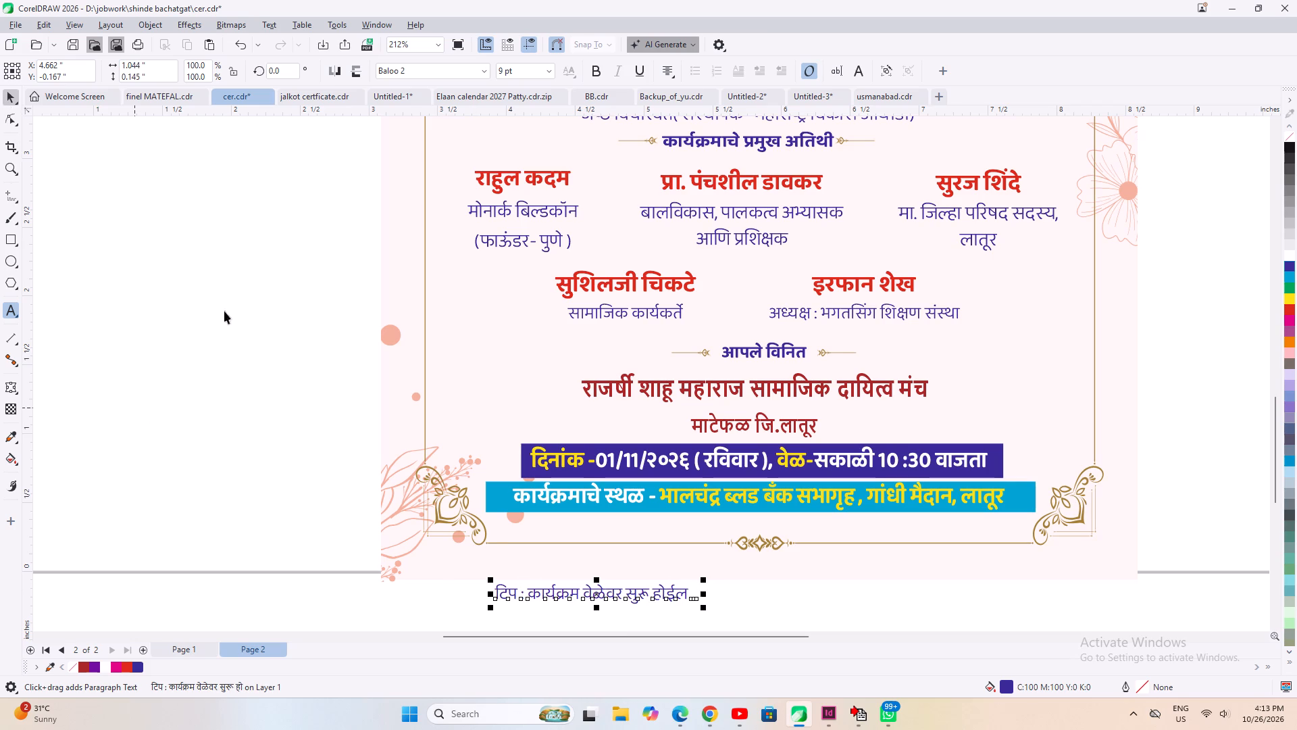
Move the टिप note between the blue venue bar and the bottom border, and centre it horizontally on the bar.
{"action": "left_click_drag", "start_coordinate": [588, 597], "coordinate": [757, 529]}
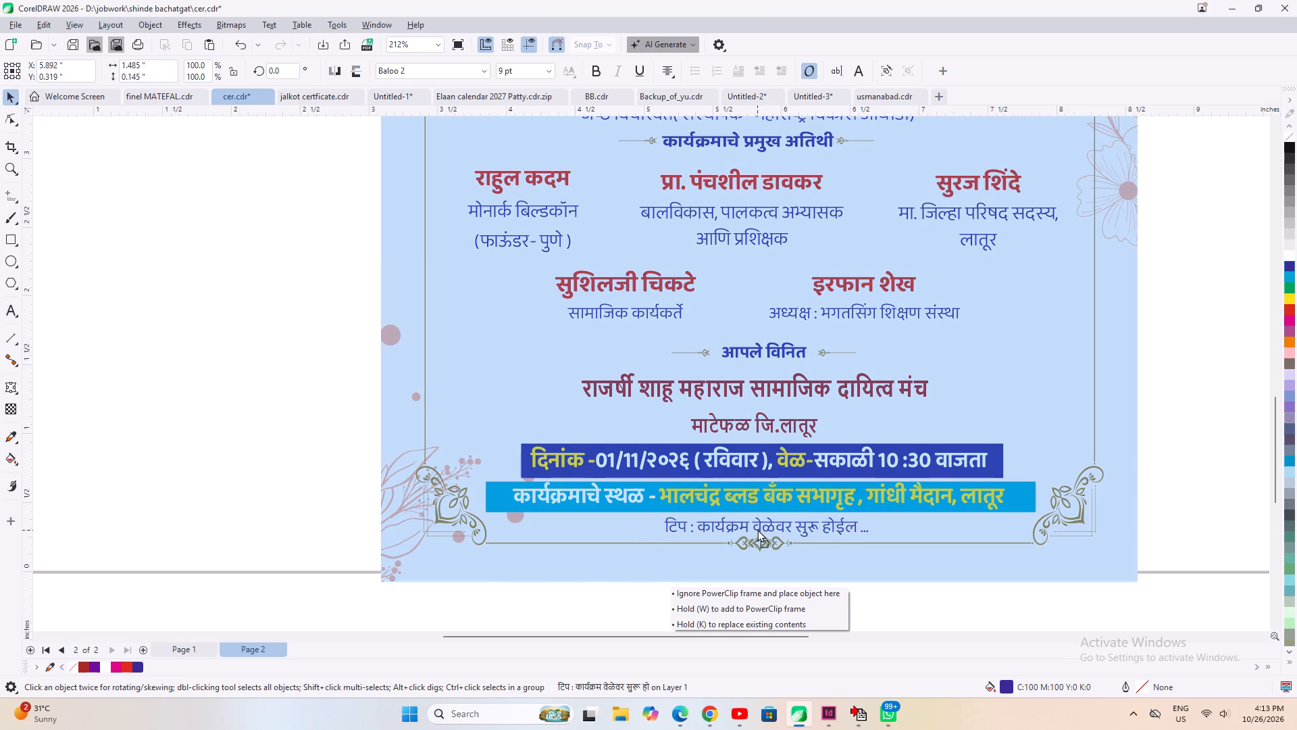
{"action": "left_click_drag", "start_coordinate": [757, 529], "coordinate": [745, 528]}
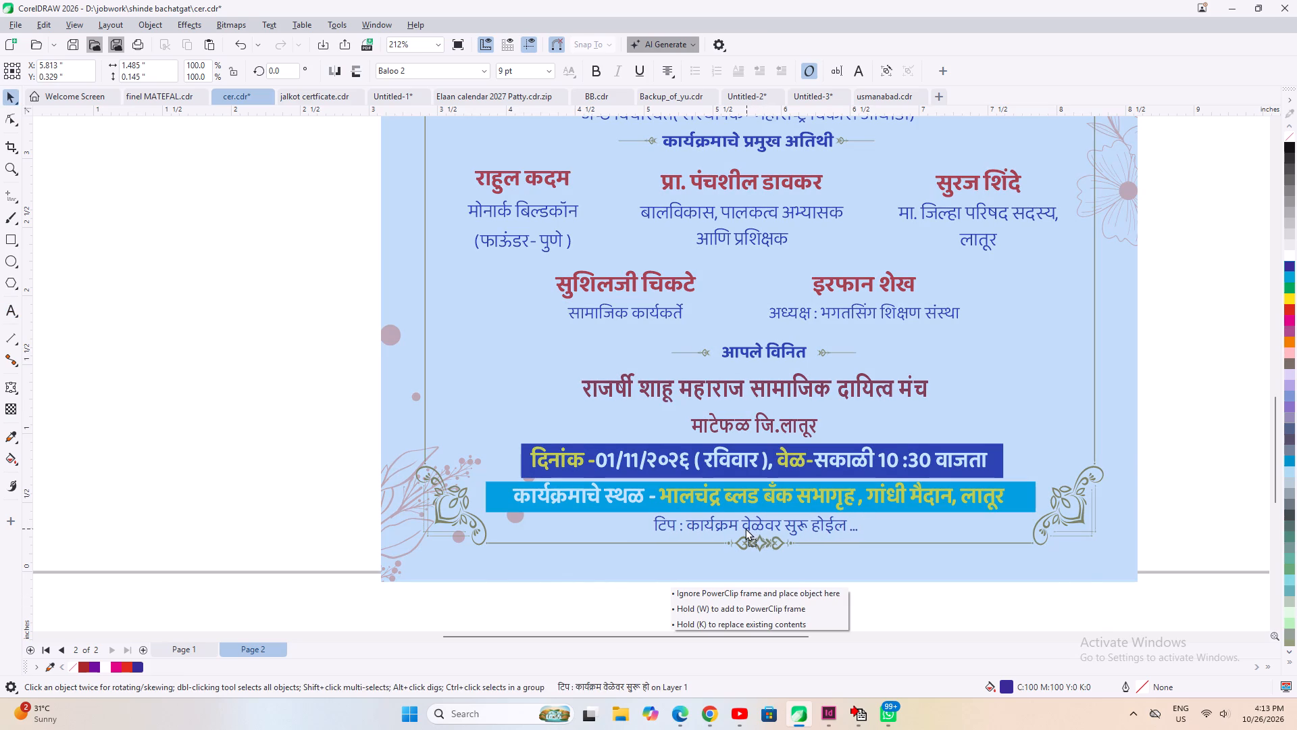
{"action": "left_click_drag", "start_coordinate": [745, 528], "coordinate": [744, 527]}
{"action": "left_click", "coordinate": [613, 512], "text": "shift"}
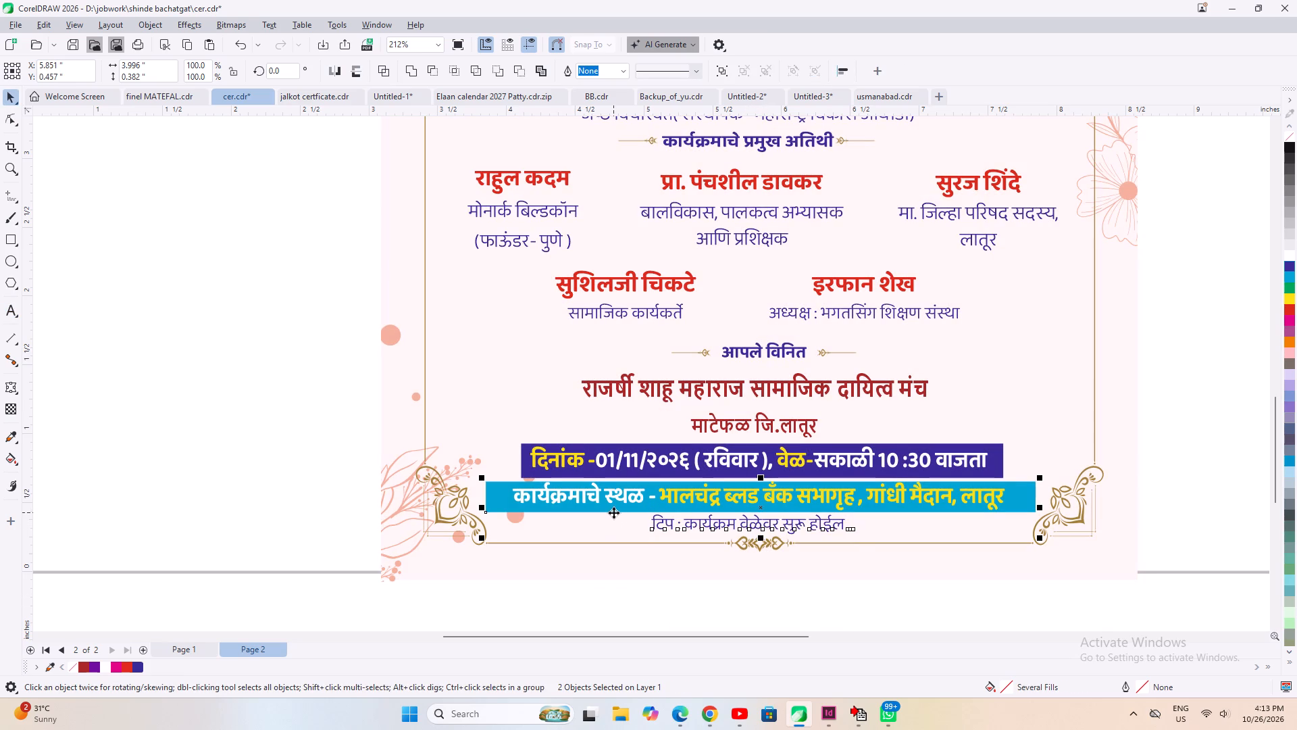
{"action": "key", "text": "c"}
{"action": "left_click", "coordinate": [655, 584]}
{"action": "scroll", "coordinate": [641, 579], "scroll_direction": "down", "scroll_amount": 1}
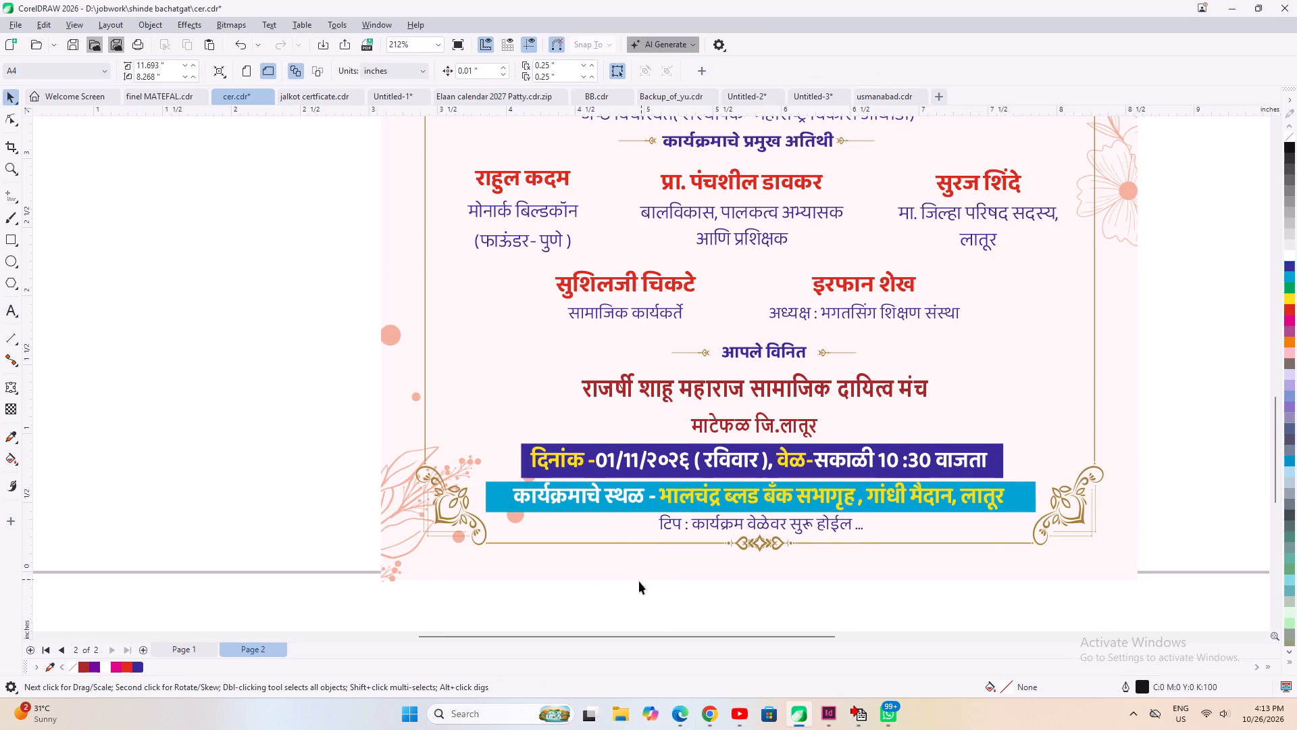
Group all the objects of the invitation card, including the टिप note, into a single group.
{"action": "scroll", "coordinate": [639, 581], "scroll_direction": "down", "scroll_amount": 8}
{"action": "left_click_drag", "start_coordinate": [498, 184], "coordinate": [773, 589]}
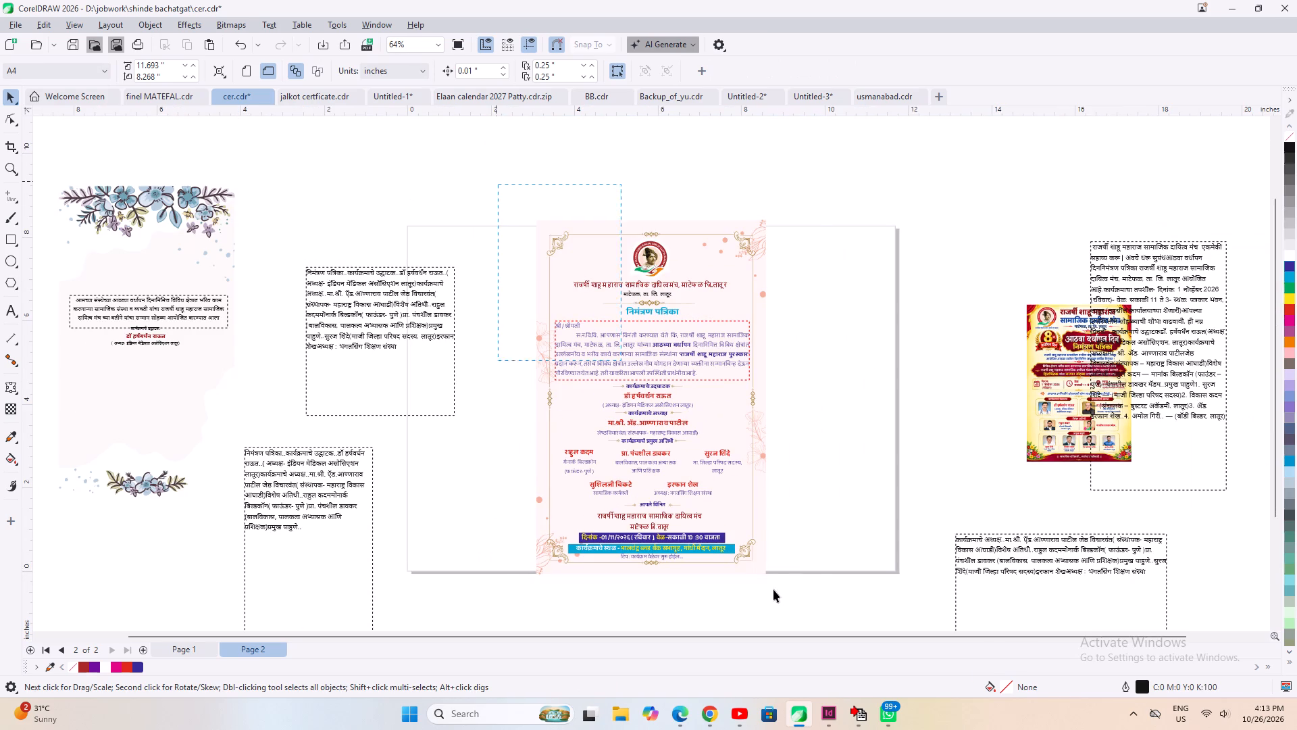
{"action": "left_click_drag", "start_coordinate": [773, 589], "coordinate": [820, 598]}
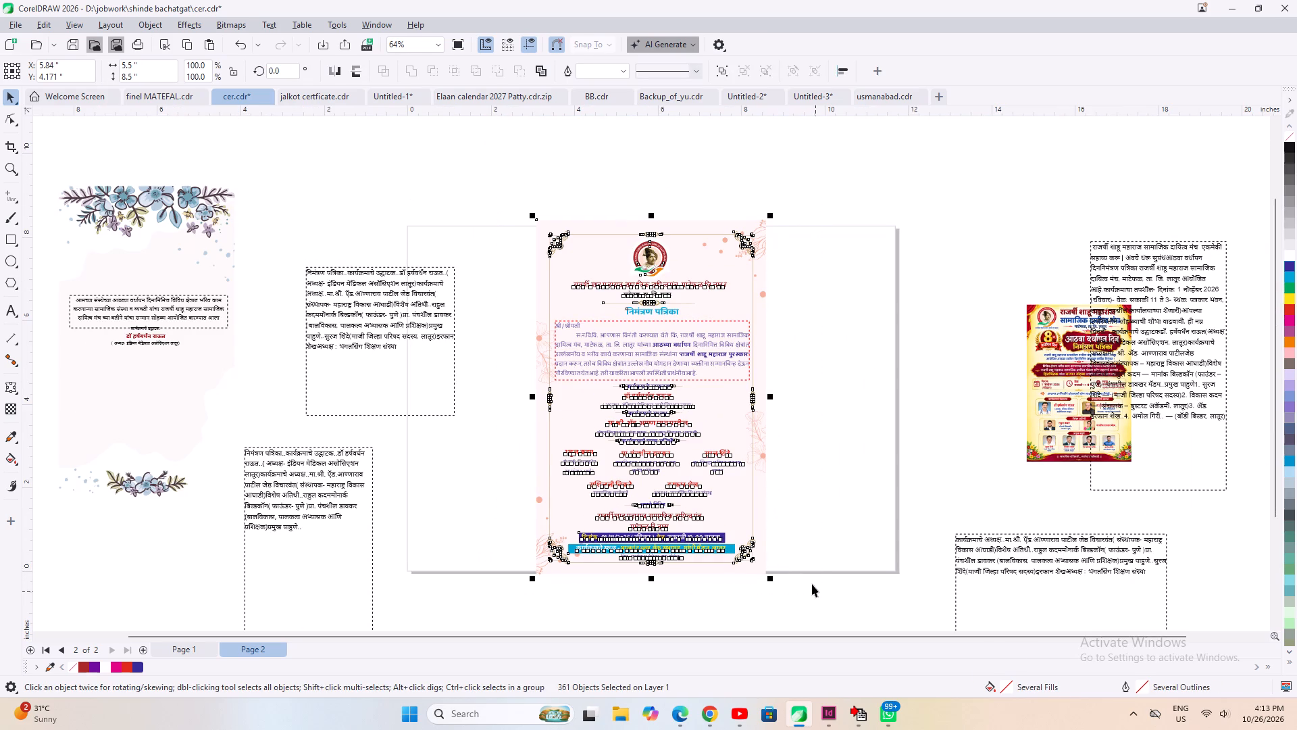
{"action": "key", "text": "ctrl+g"}
{"action": "left_click", "coordinate": [808, 554]}
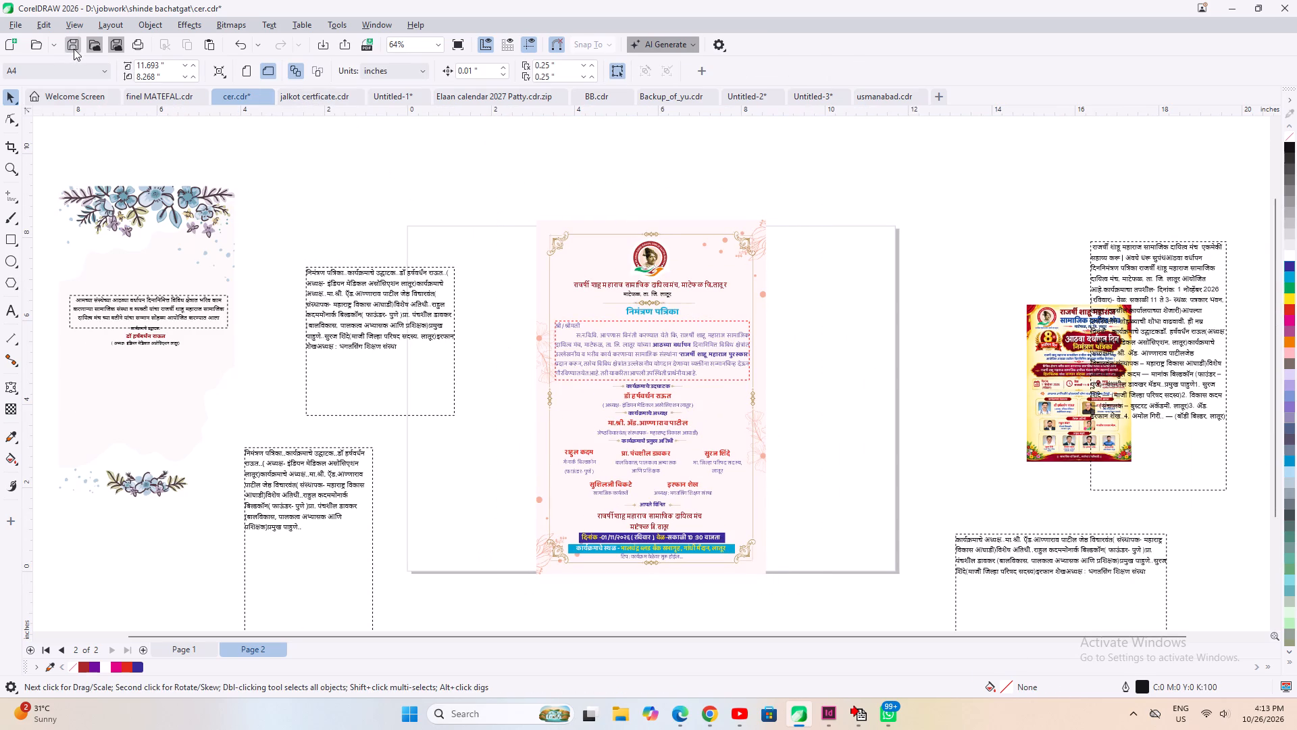
Save the document.
{"action": "left_click", "coordinate": [74, 49]}
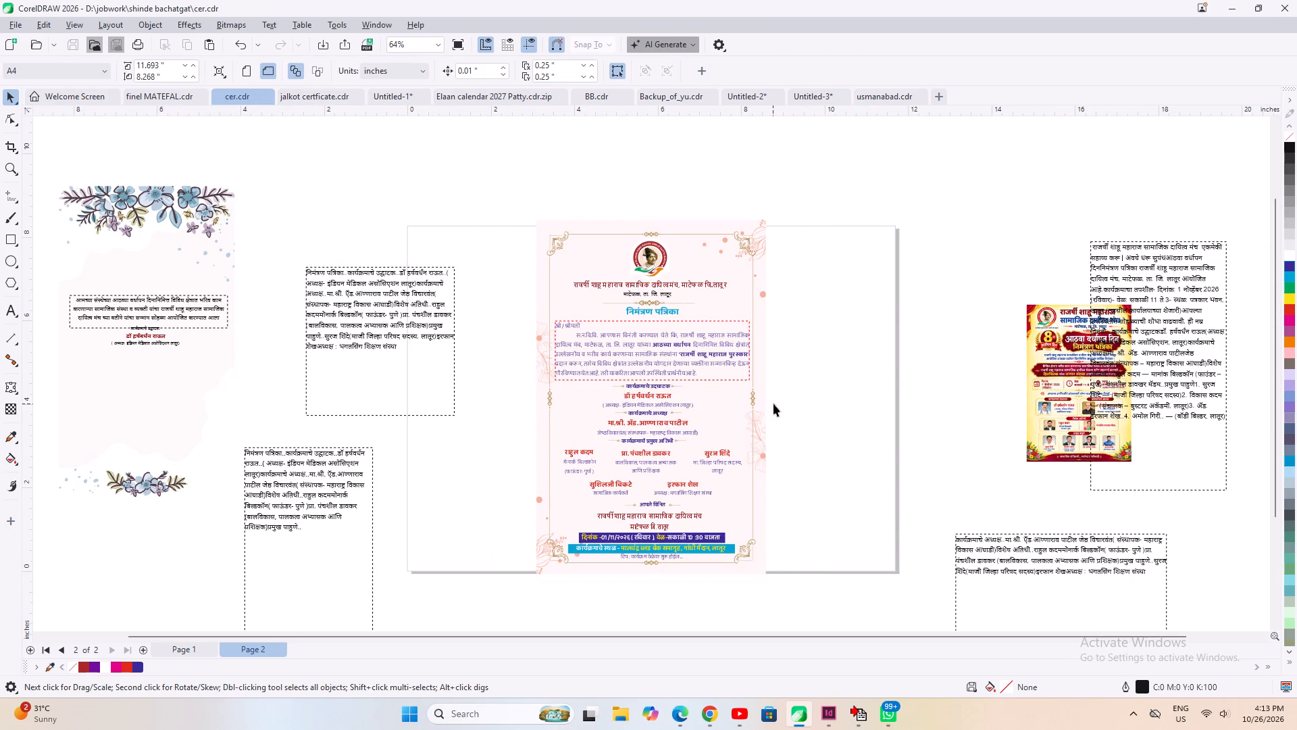
{"action": "left_click", "coordinate": [773, 404]}
{"action": "left_click", "coordinate": [840, 549]}
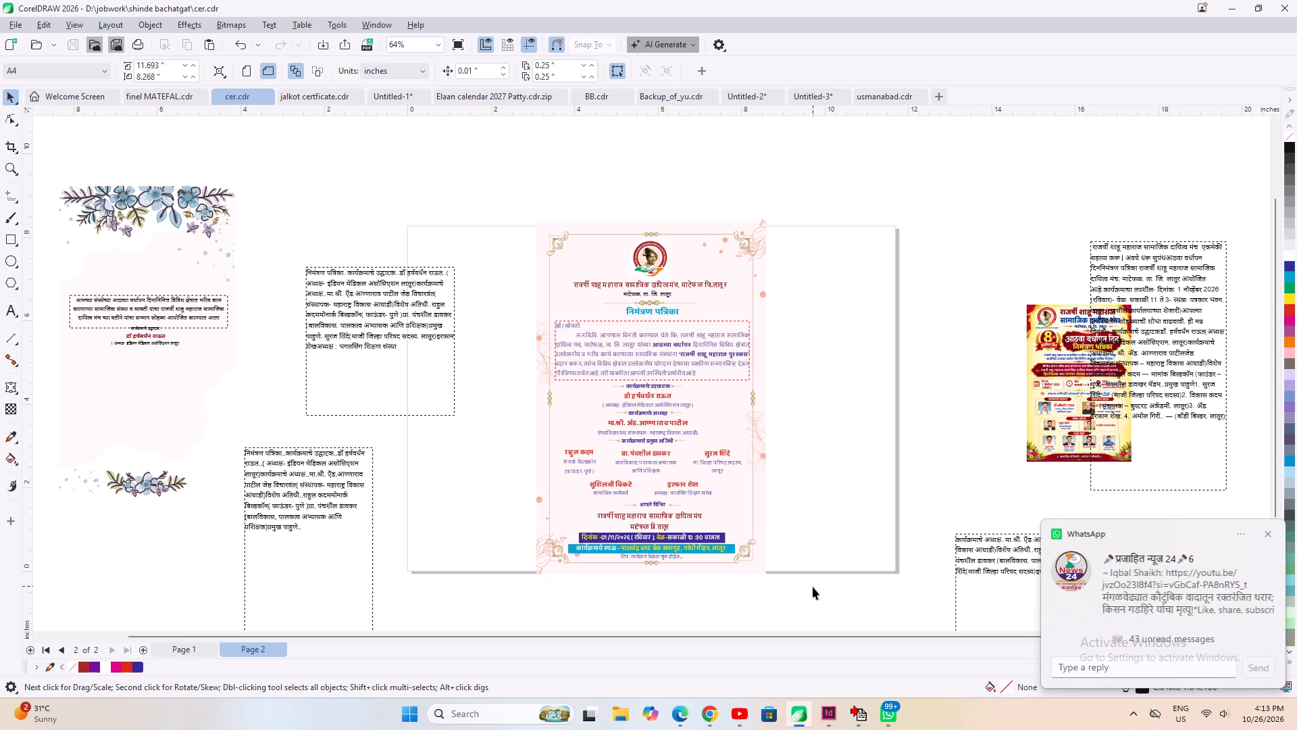
Dismiss the WhatsApp message notification.
{"action": "left_click", "coordinate": [1268, 533]}
Export only the grouped invitation card as a JPEG, replacing the cer image on the Desktop, with the colour mode set to RGB Color (24-bit).
{"action": "left_click", "coordinate": [813, 600]}
{"action": "left_click_drag", "start_coordinate": [813, 600], "coordinate": [676, 468]}
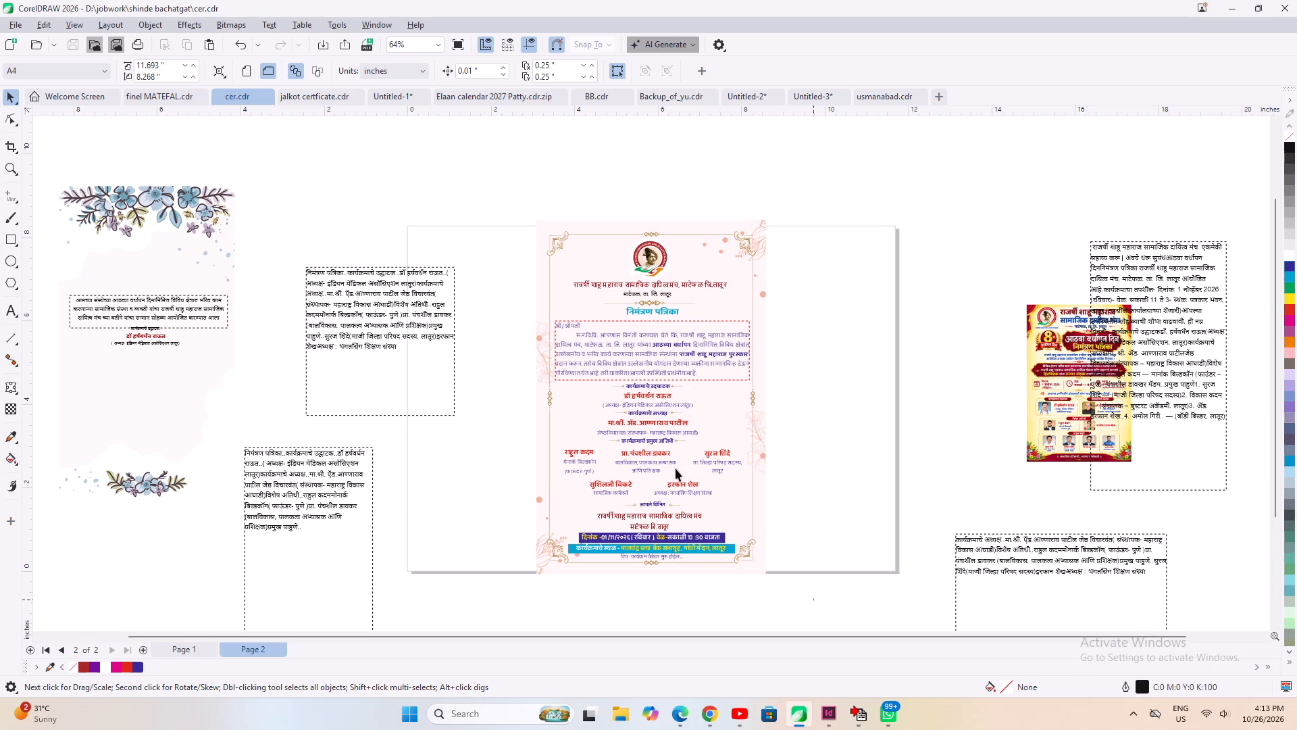
{"action": "left_click_drag", "start_coordinate": [676, 468], "coordinate": [507, 185]}
{"action": "key", "text": "ctrl+e"}
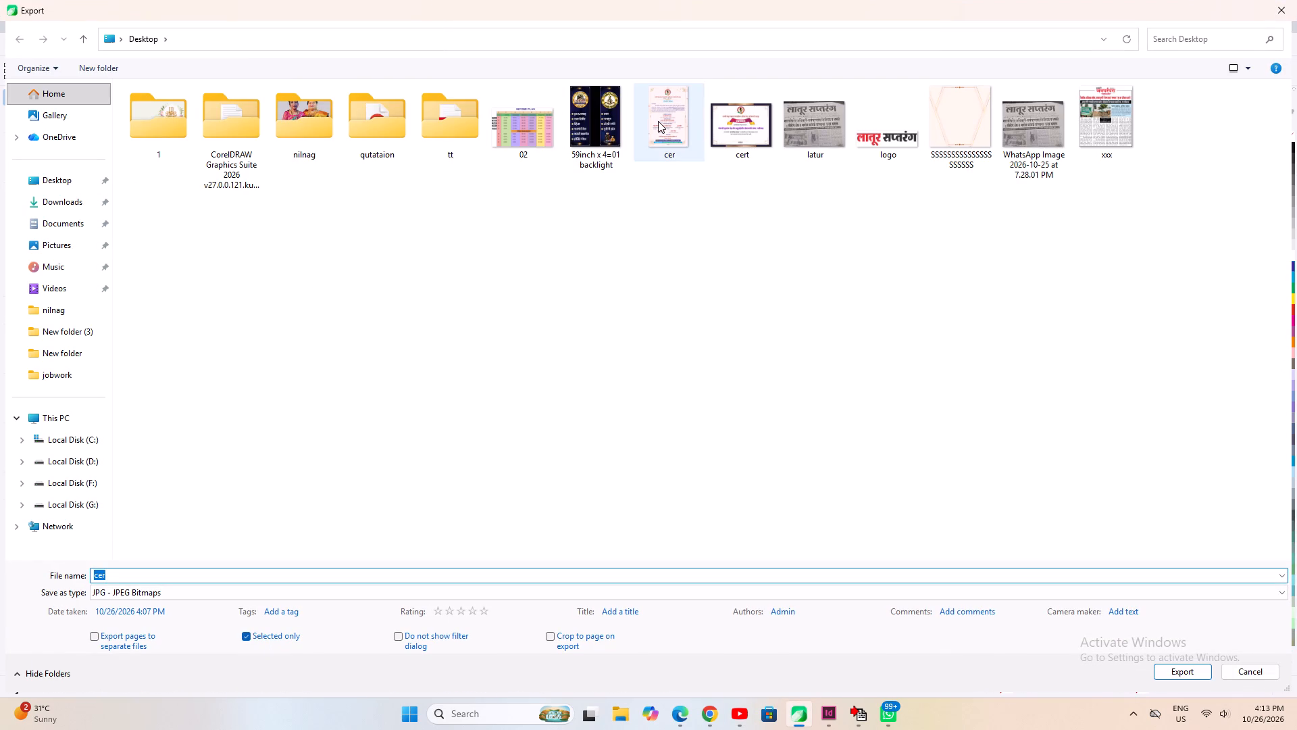
{"action": "left_click", "coordinate": [658, 121]}
{"action": "left_click", "coordinate": [1189, 671]}
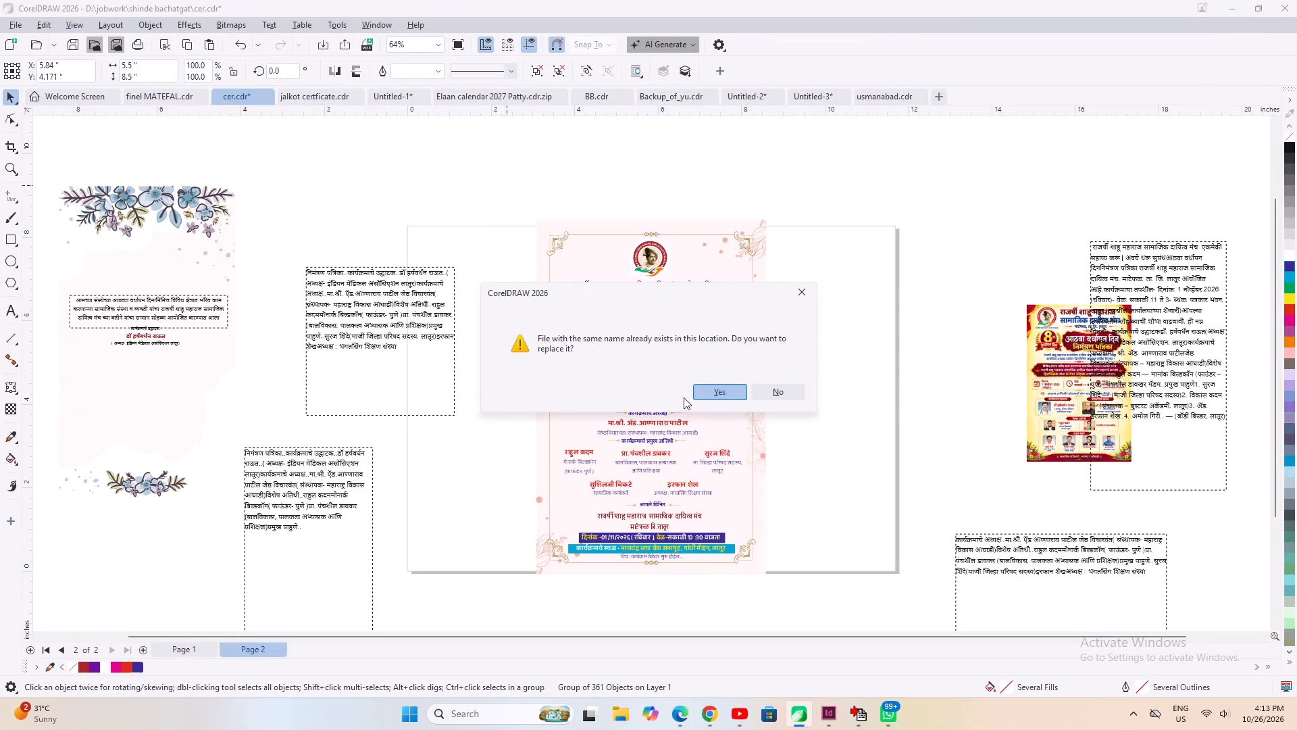
{"action": "left_click", "coordinate": [728, 387]}
{"action": "left_click", "coordinate": [946, 266]}
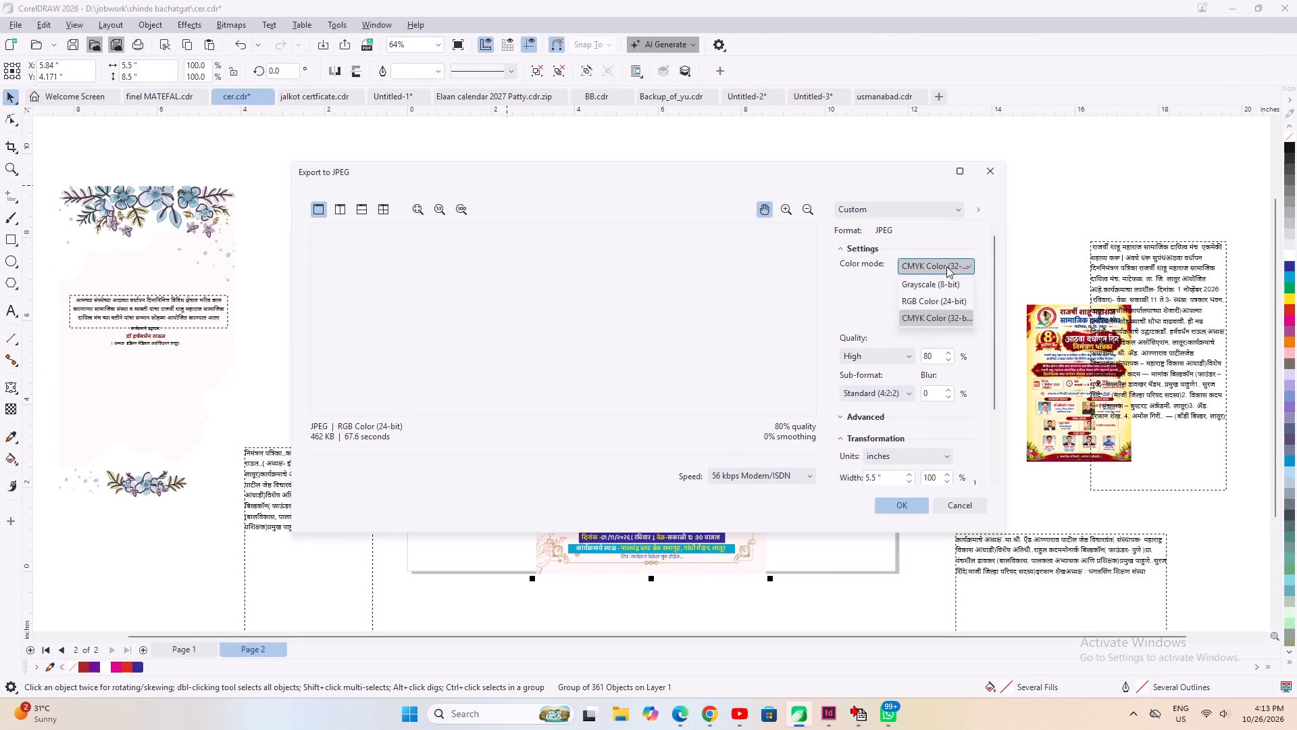
{"action": "left_click", "coordinate": [925, 301]}
{"action": "left_click_drag", "start_coordinate": [991, 285], "coordinate": [992, 328]}
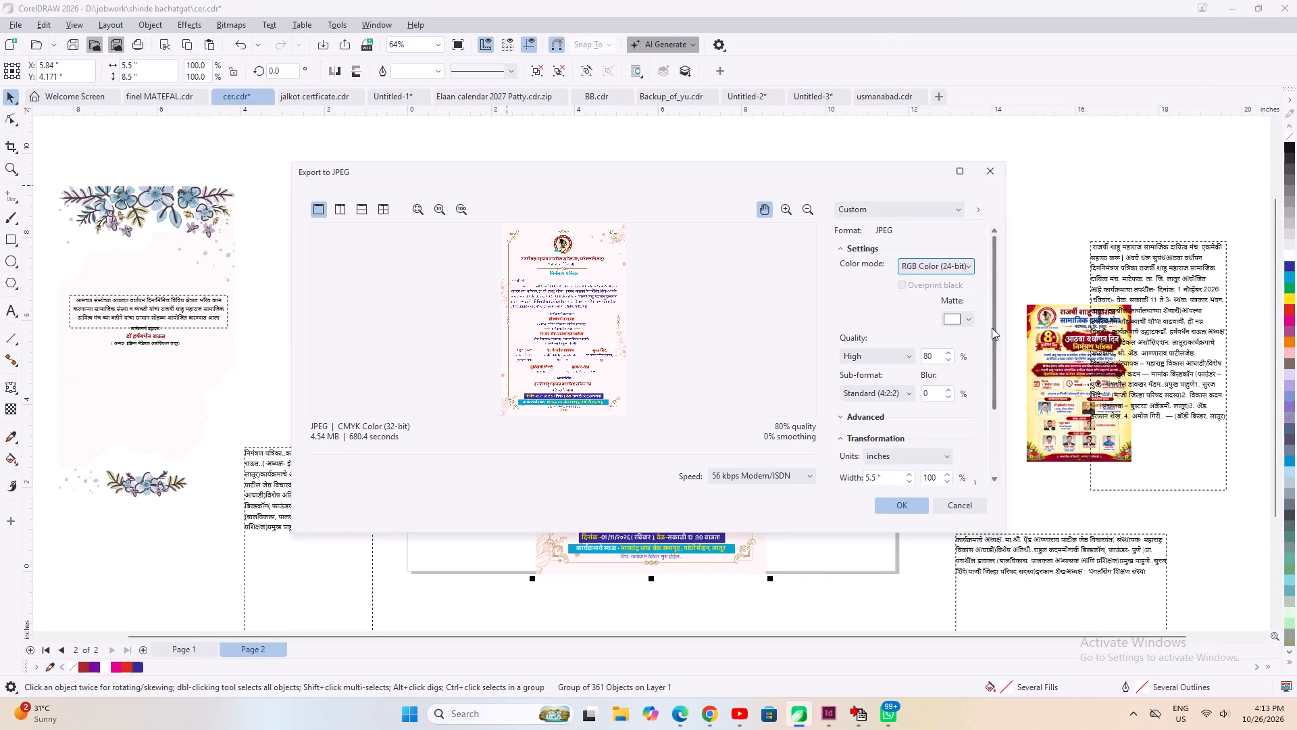
{"action": "left_click_drag", "start_coordinate": [992, 328], "coordinate": [992, 452]}
{"action": "left_click", "coordinate": [906, 507]}
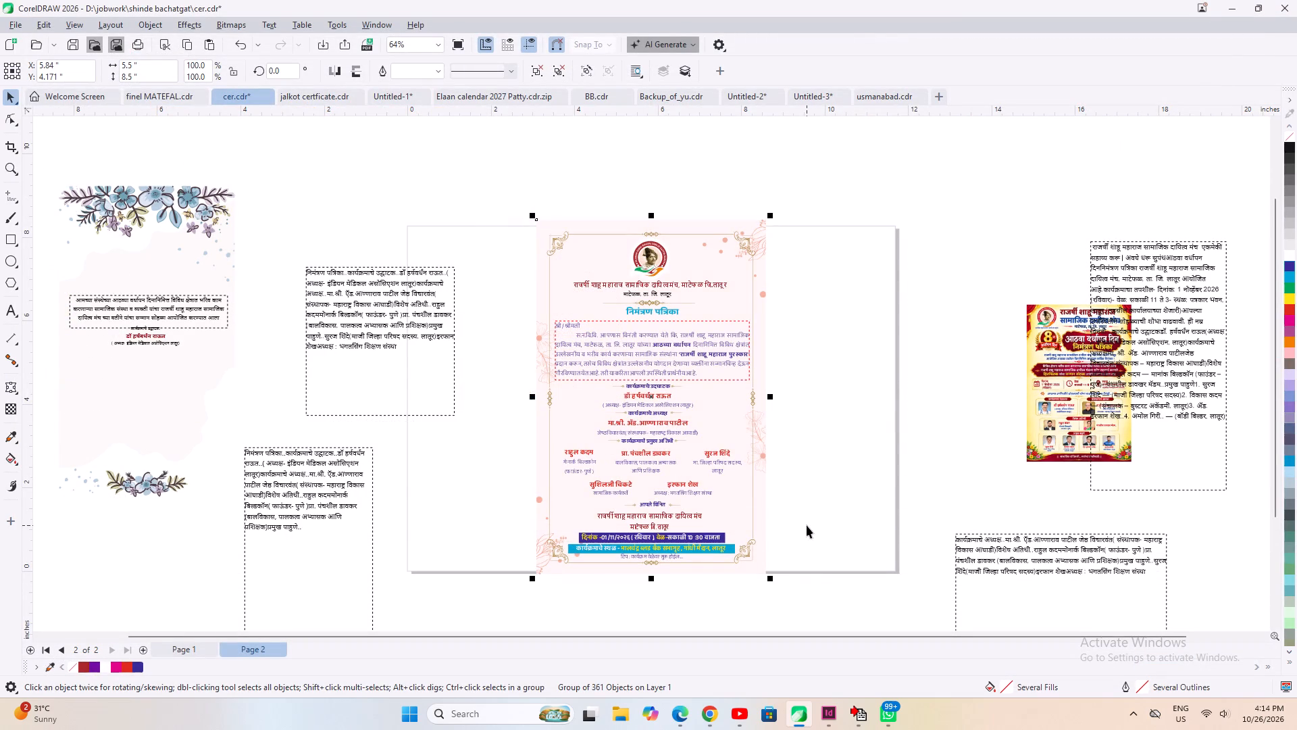
{"action": "left_click", "coordinate": [807, 525]}
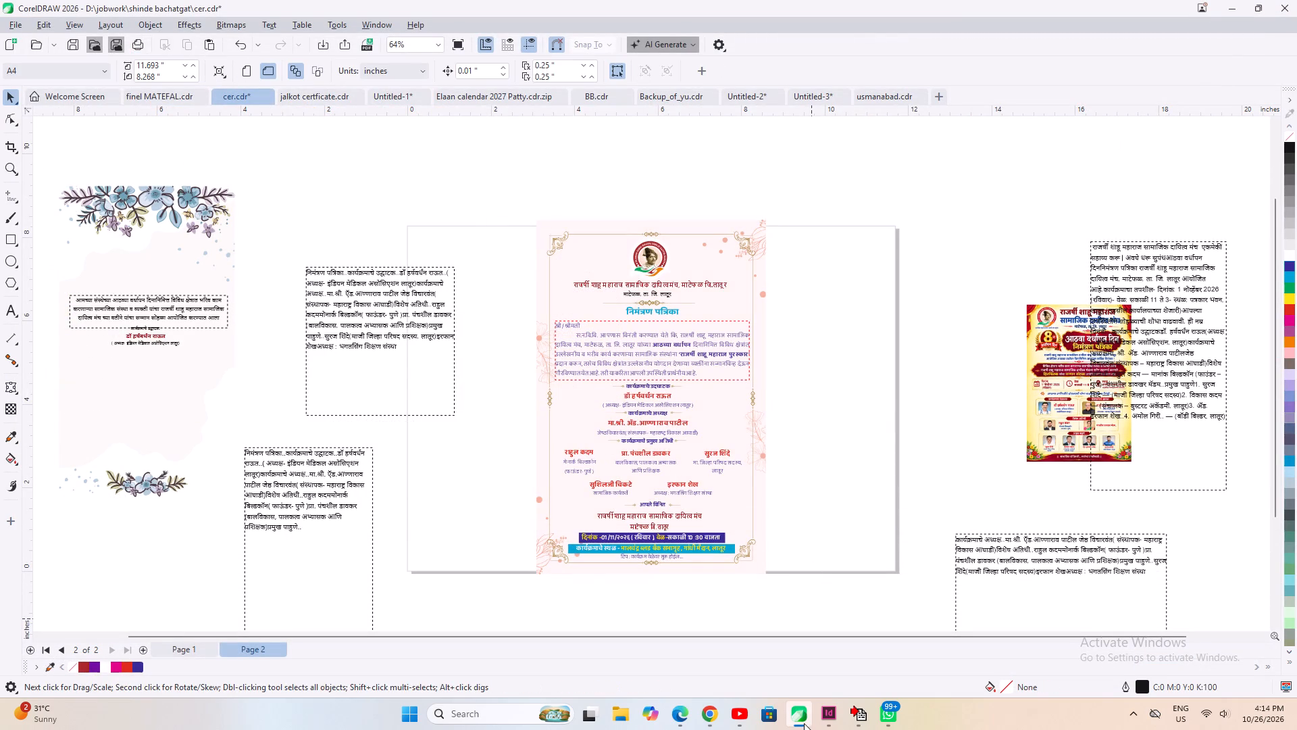
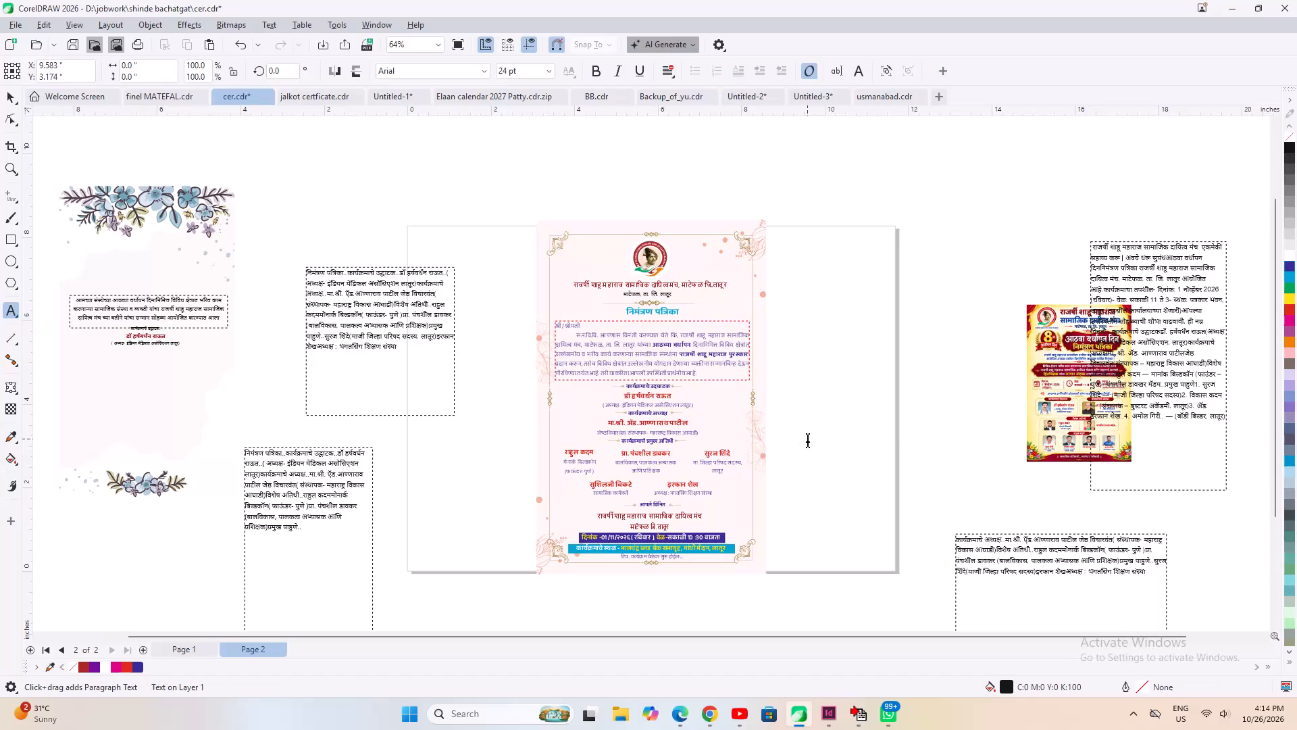
Add a text note reading "16 x 6 banner" beside the invitation card on Page 2.
{"action": "type", "text": "16"}
{"action": "key", "text": "space"}
{"action": "type", "text": "x"}
{"action": "key", "text": "space"}
{"action": "key", "text": "space"}
{"action": "type", "text": "banner"}
{"action": "key", "text": "Return"}
{"action": "scroll", "coordinate": [836, 447], "scroll_direction": "up", "scroll_amount": 2}
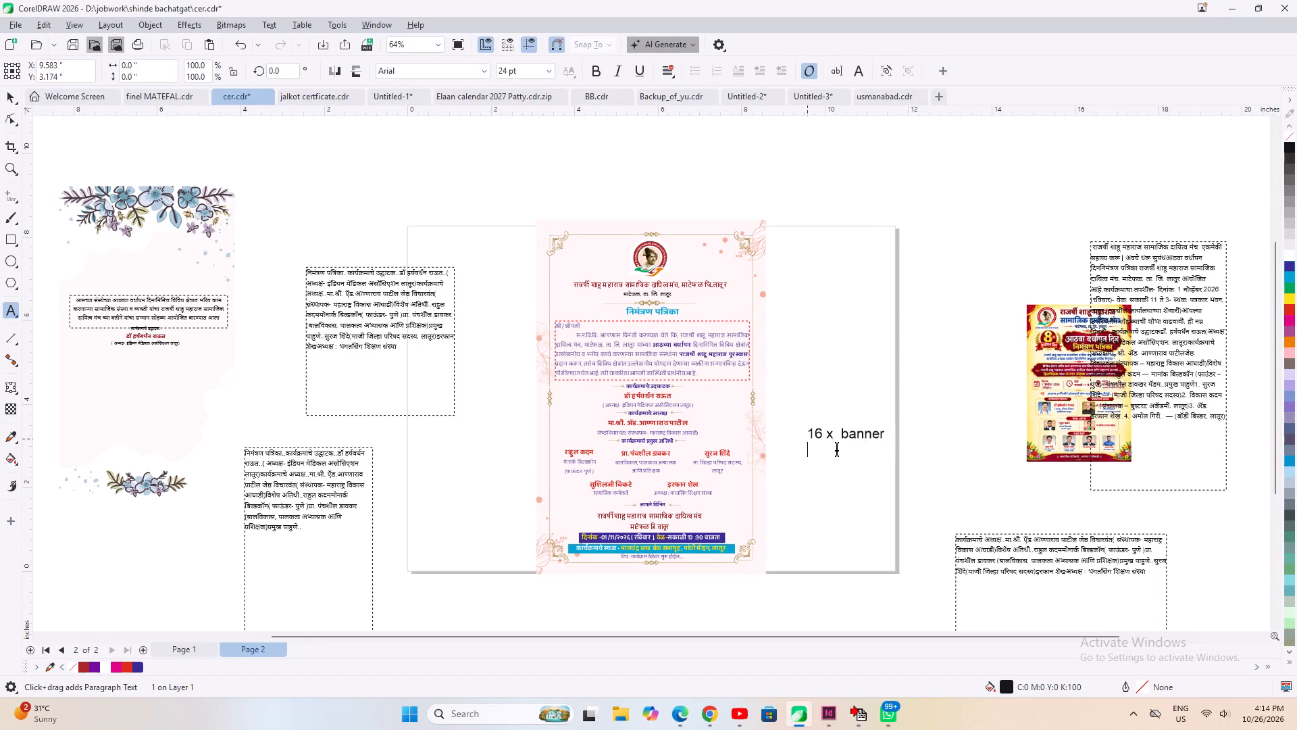
{"action": "scroll", "coordinate": [836, 447], "scroll_direction": "up", "scroll_amount": 2}
{"action": "left_click", "coordinate": [838, 427]}
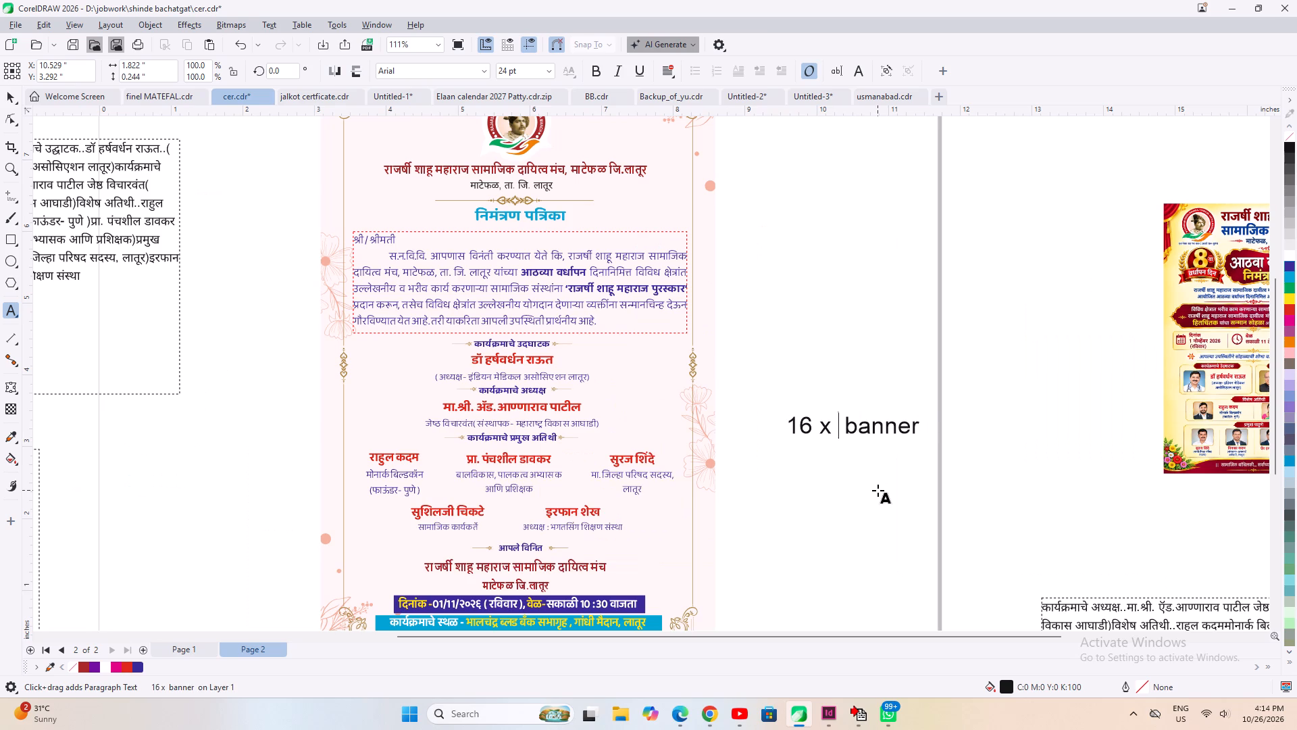
Finish the text note beside the invitation card so it reads "16 x 6 banner".
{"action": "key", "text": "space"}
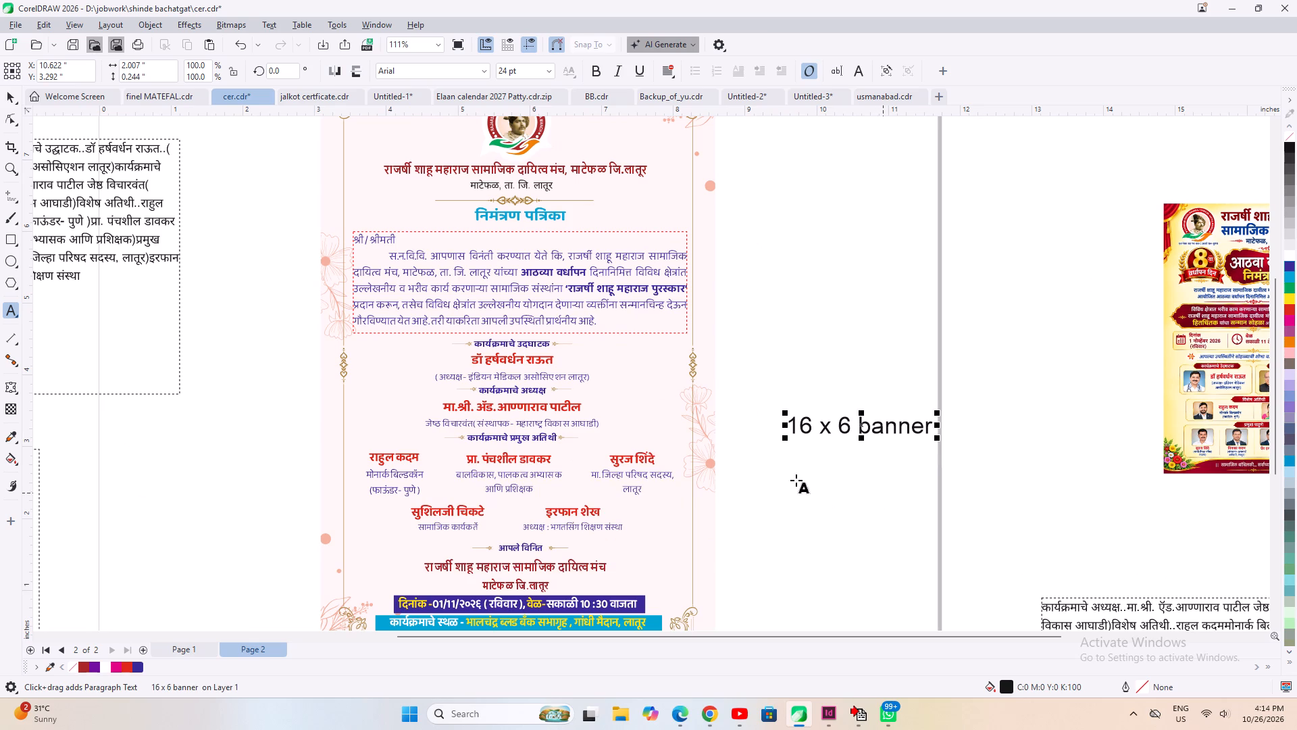
{"action": "left_click", "coordinate": [875, 421]}
{"action": "key", "text": "Down"}
{"action": "key", "text": "Left"}
{"action": "key", "text": "Left"}
{"action": "key", "text": "Right"}
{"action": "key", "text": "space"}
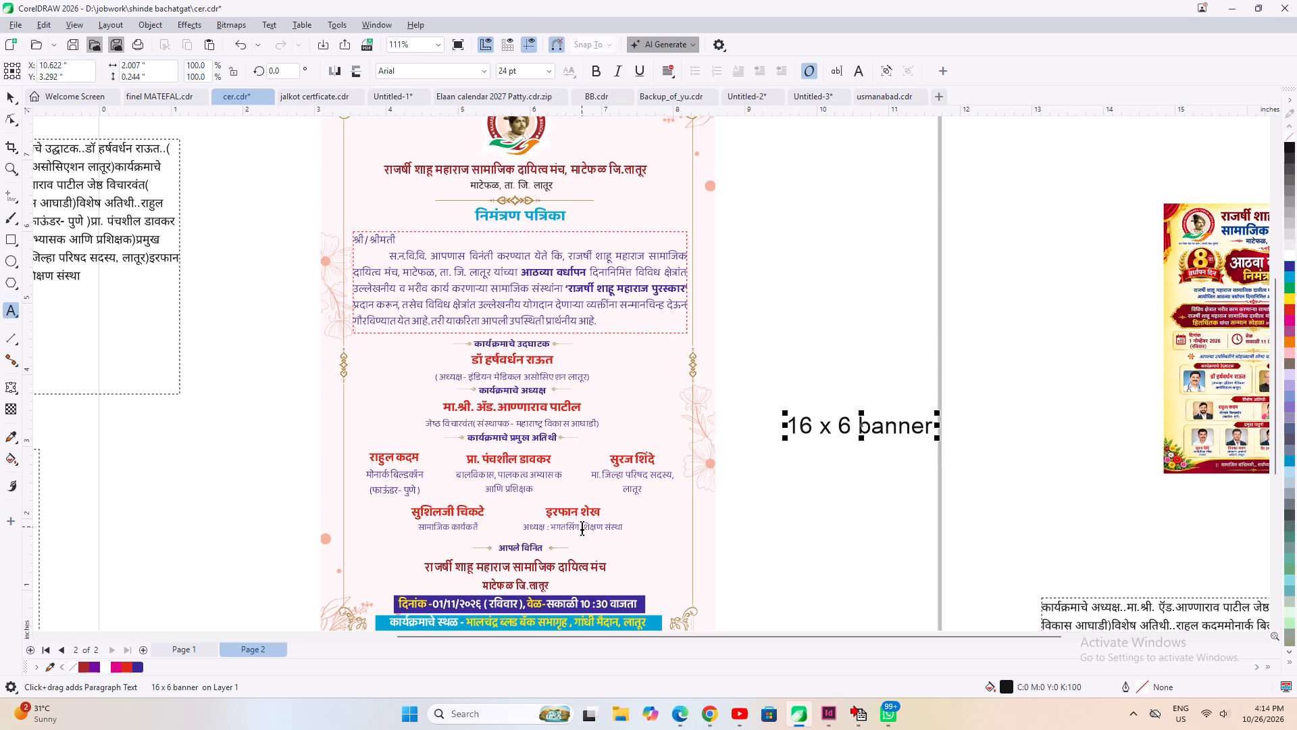
{"action": "left_click", "coordinate": [7, 93]}
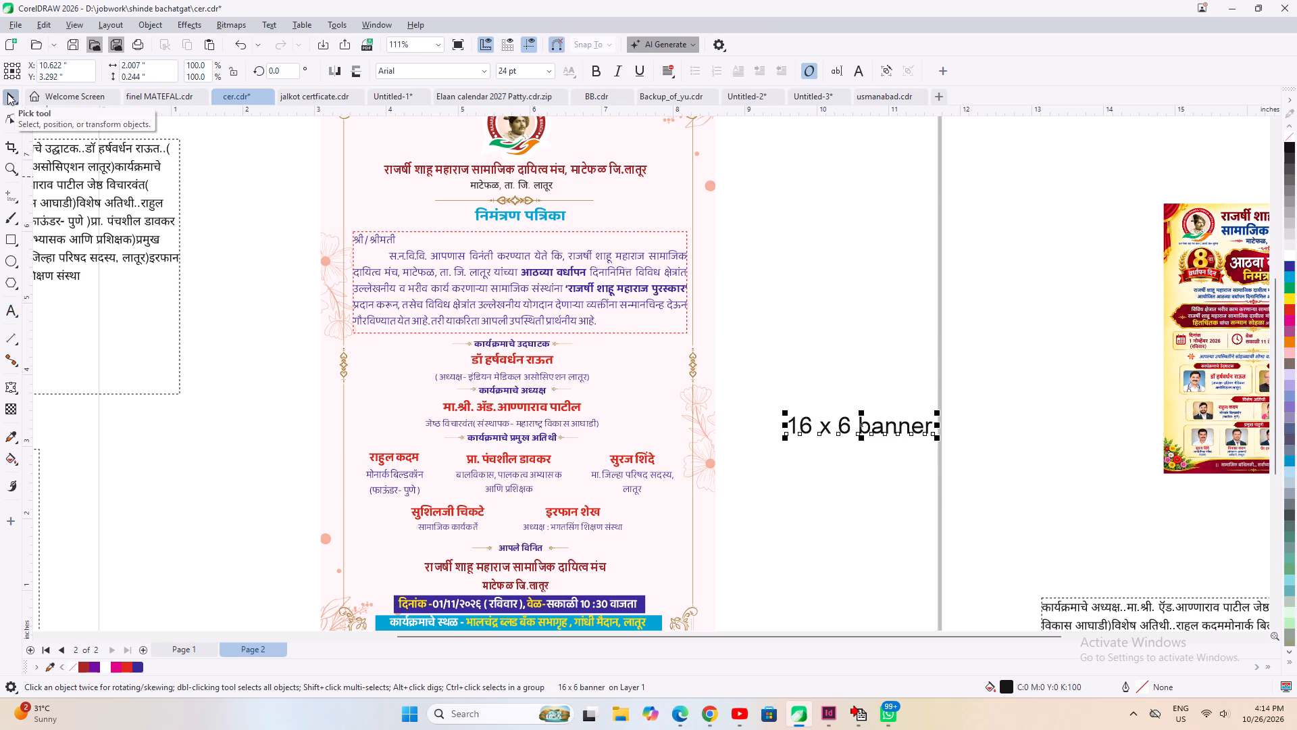
Group all the objects that make up the invitation card on Page 2.
{"action": "scroll", "coordinate": [373, 243], "scroll_direction": "down", "scroll_amount": 2}
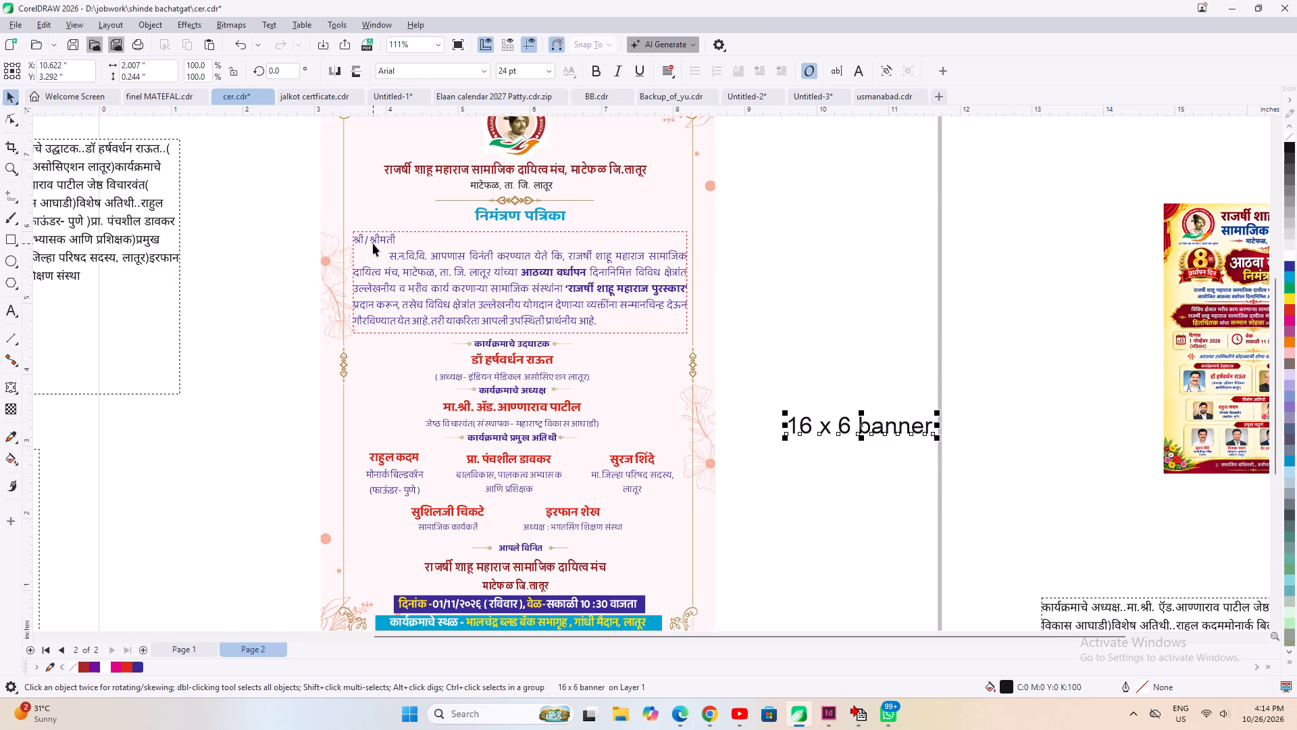
{"action": "scroll", "coordinate": [373, 433], "scroll_direction": "down", "scroll_amount": 3}
{"action": "left_click", "coordinate": [309, 174]}
{"action": "left_click_drag", "start_coordinate": [326, 176], "coordinate": [535, 504]}
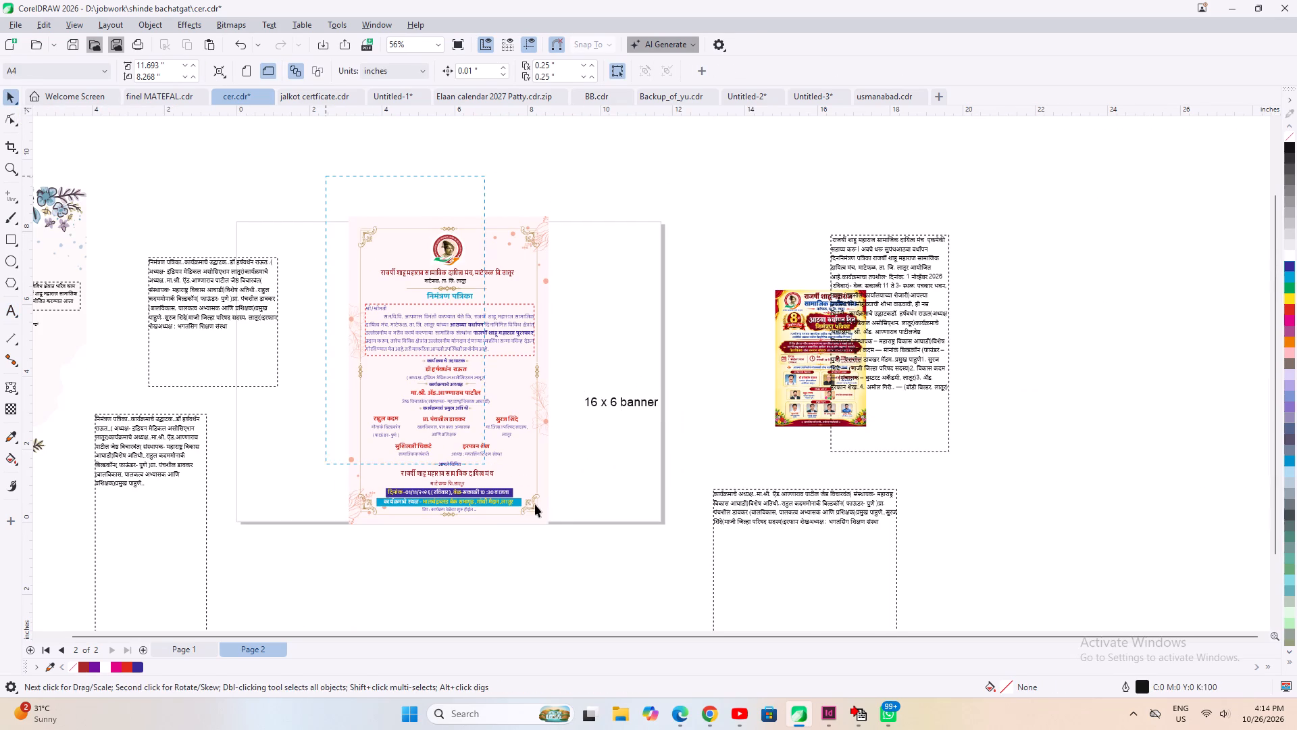
{"action": "left_click_drag", "start_coordinate": [535, 504], "coordinate": [569, 583]}
{"action": "key", "text": "ctrl+g"}
{"action": "key", "text": "ctrl+e"}
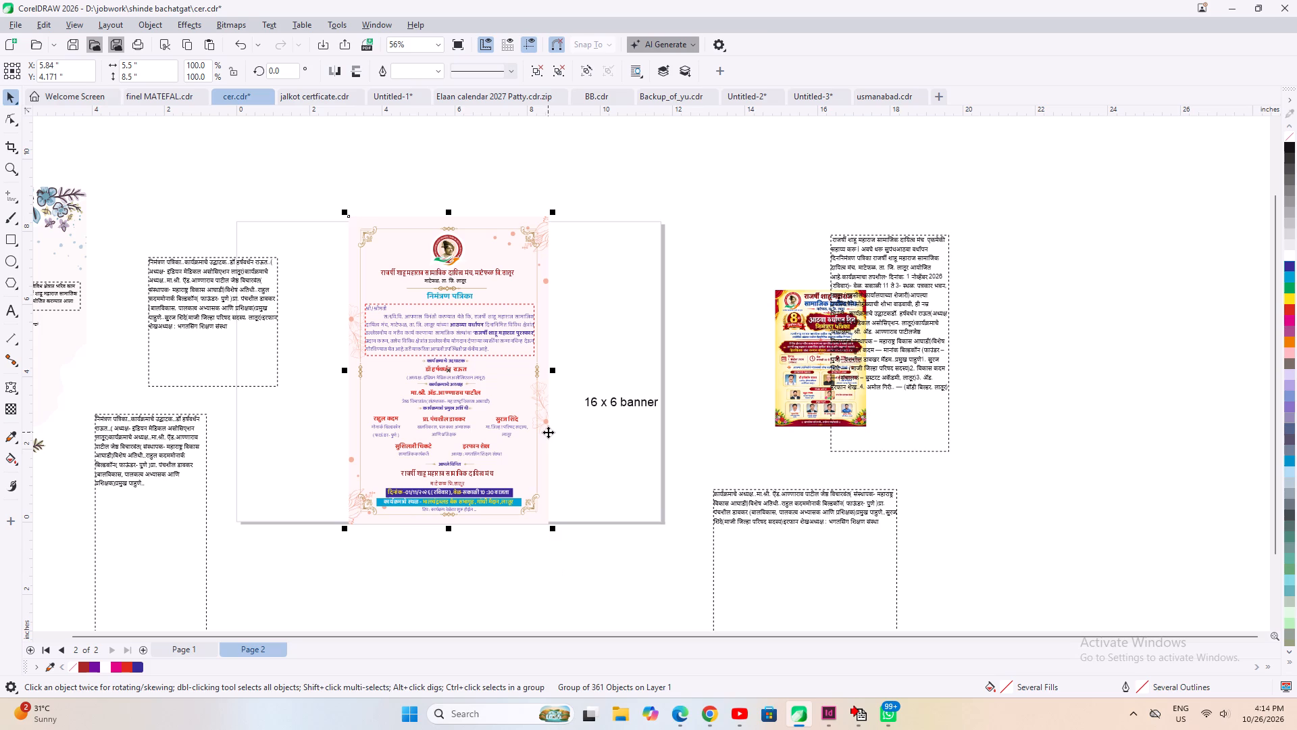